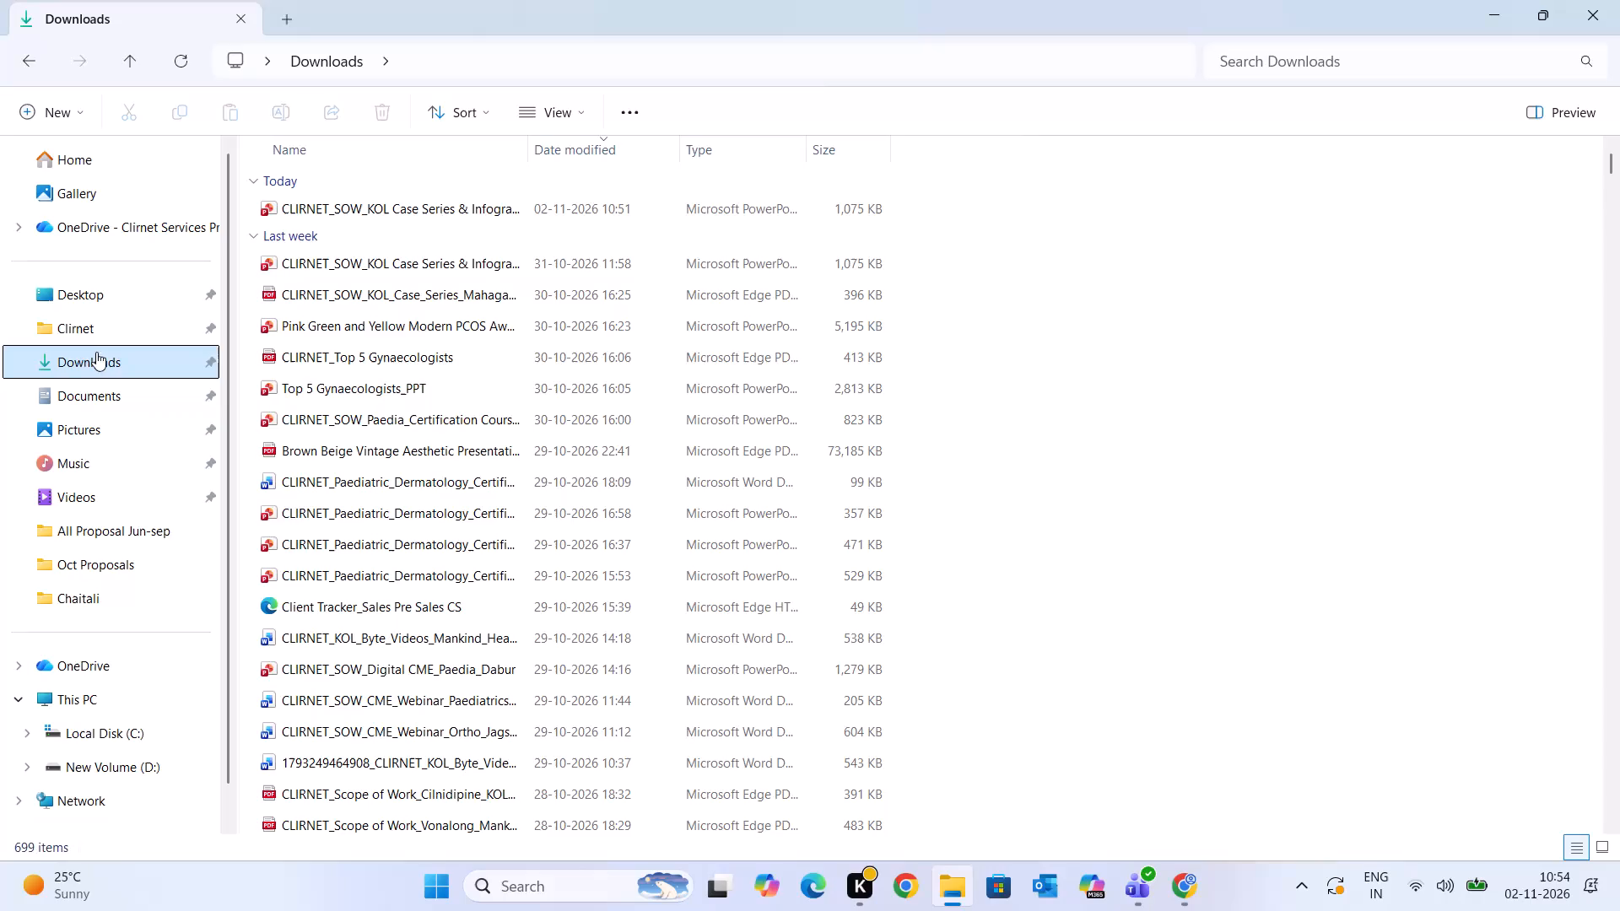
Open today's CLIRNET_SOW_KOL Case Series & Infographic presentation from Downloads and maximise the PCOS_Mankind presentation window.
double_click(354, 215)
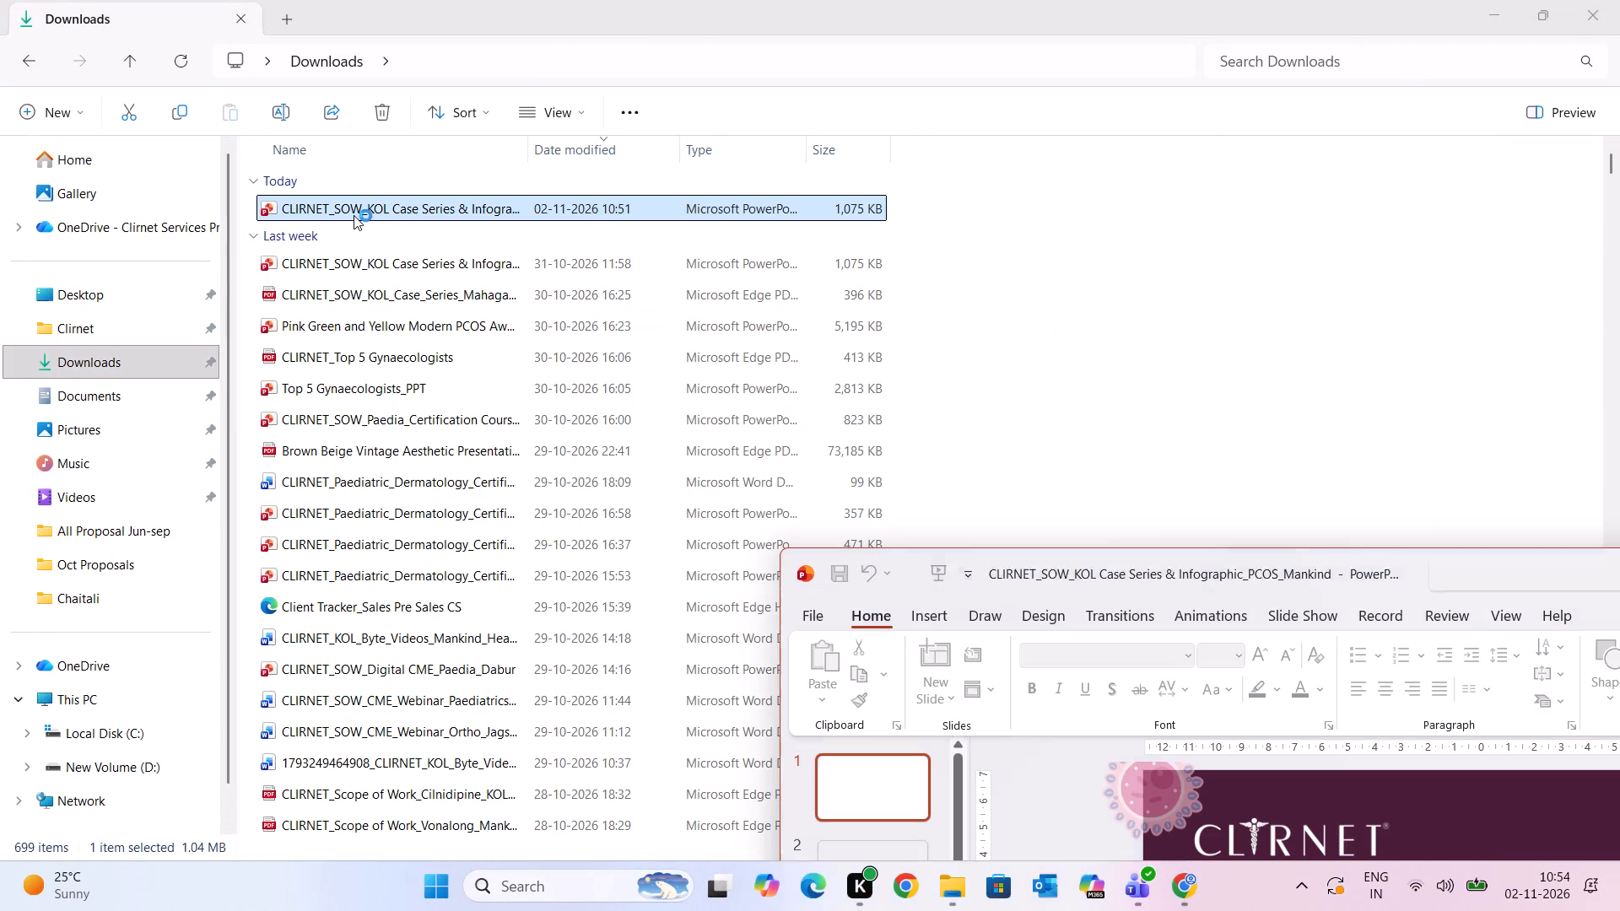
drag(1414, 563, 1120, 475)
drag(1470, 471, 1188, 345)
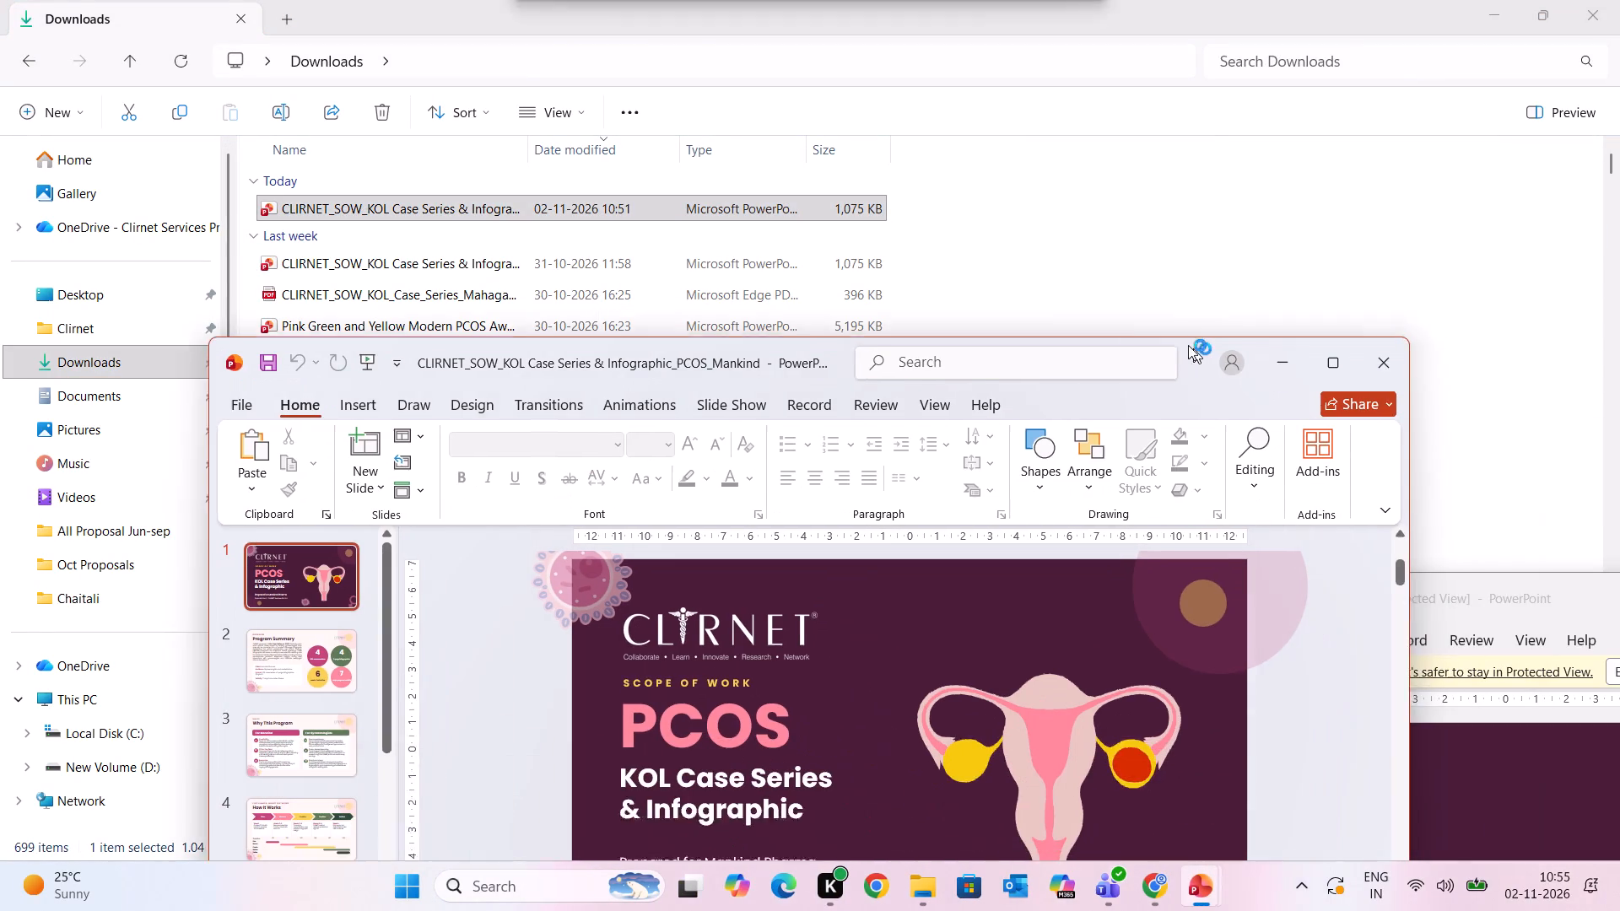
drag(1188, 345, 1174, 337)
click(1315, 348)
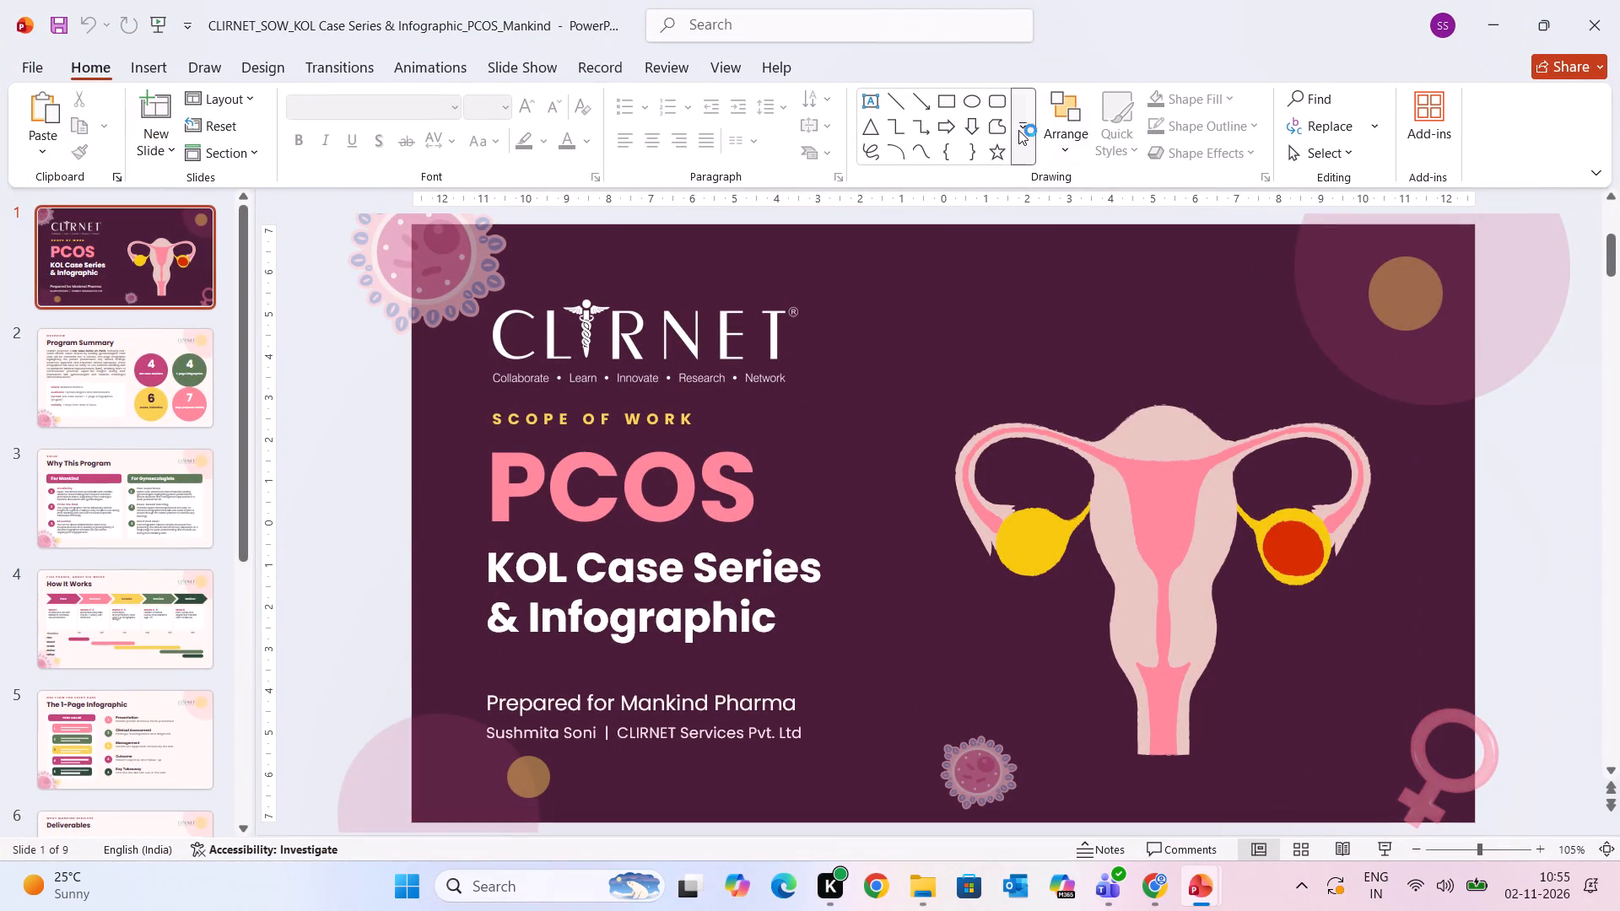
Look through the first three slides of the PCOS KOL Case Series & Infographic deck and close that presentation.
click(186, 257)
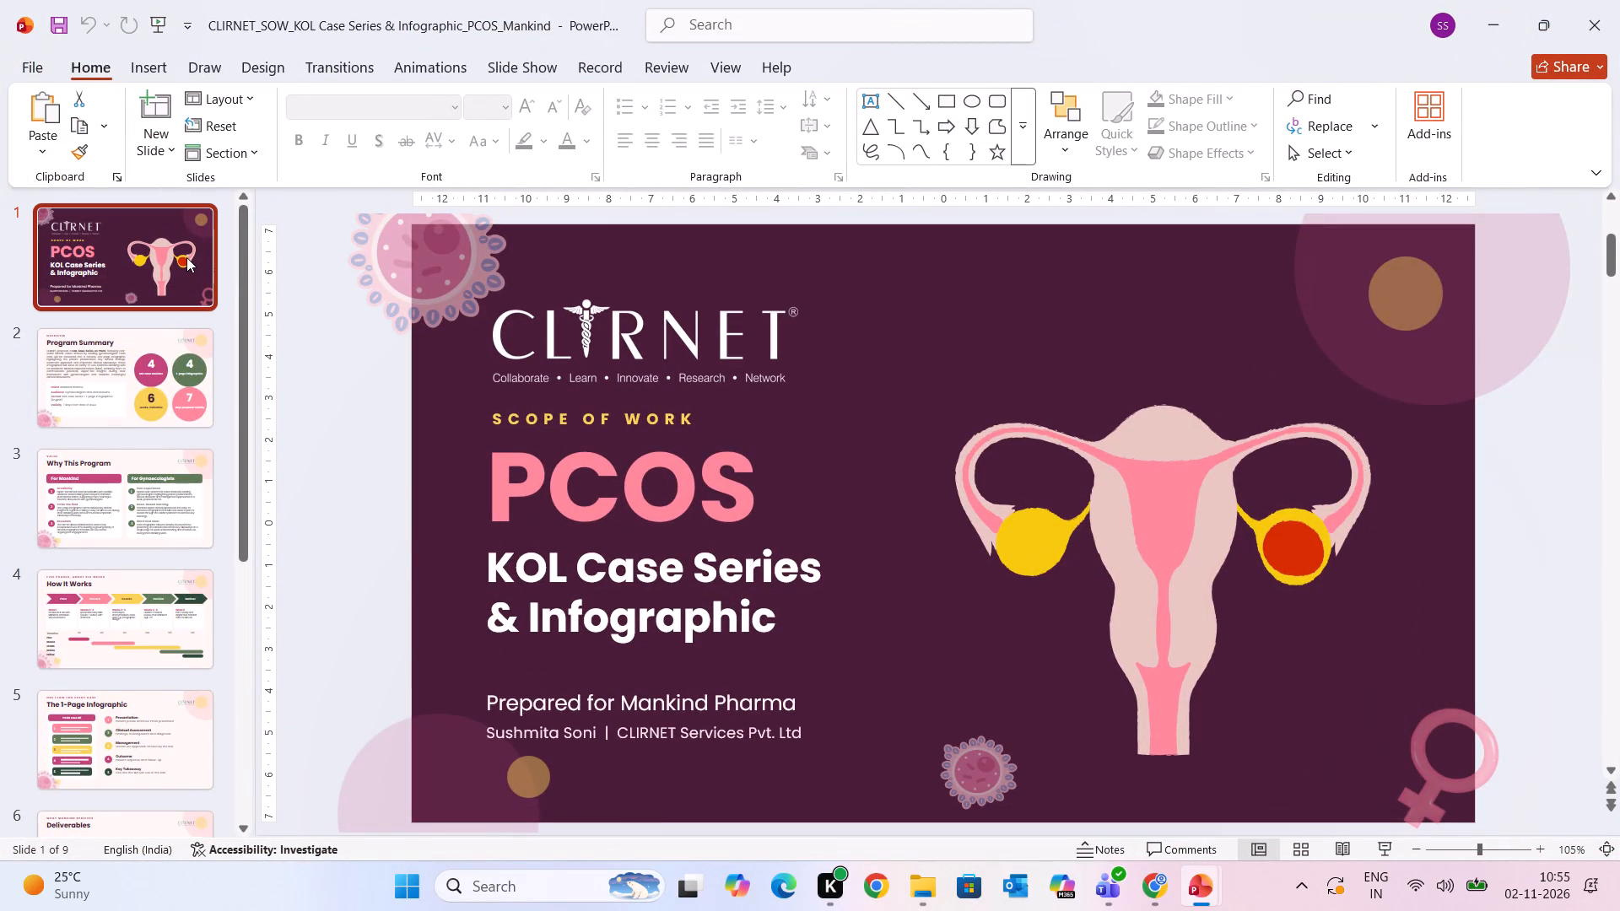
key(Down)
key(Down)
key(Up)
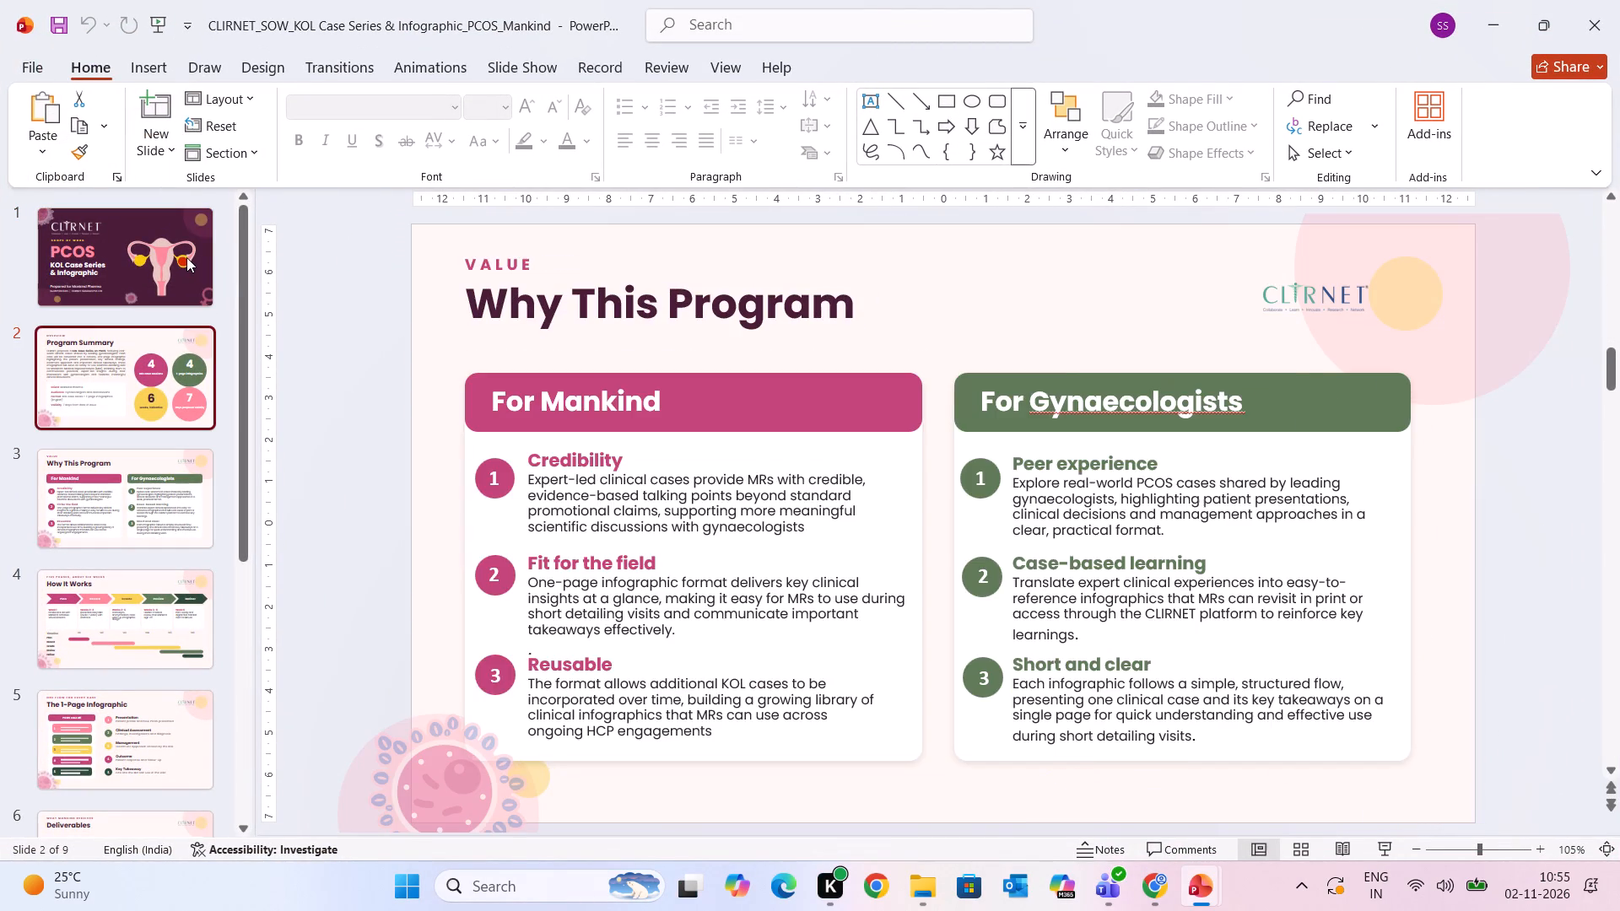
key(Up)
key(Down)
key(Down)
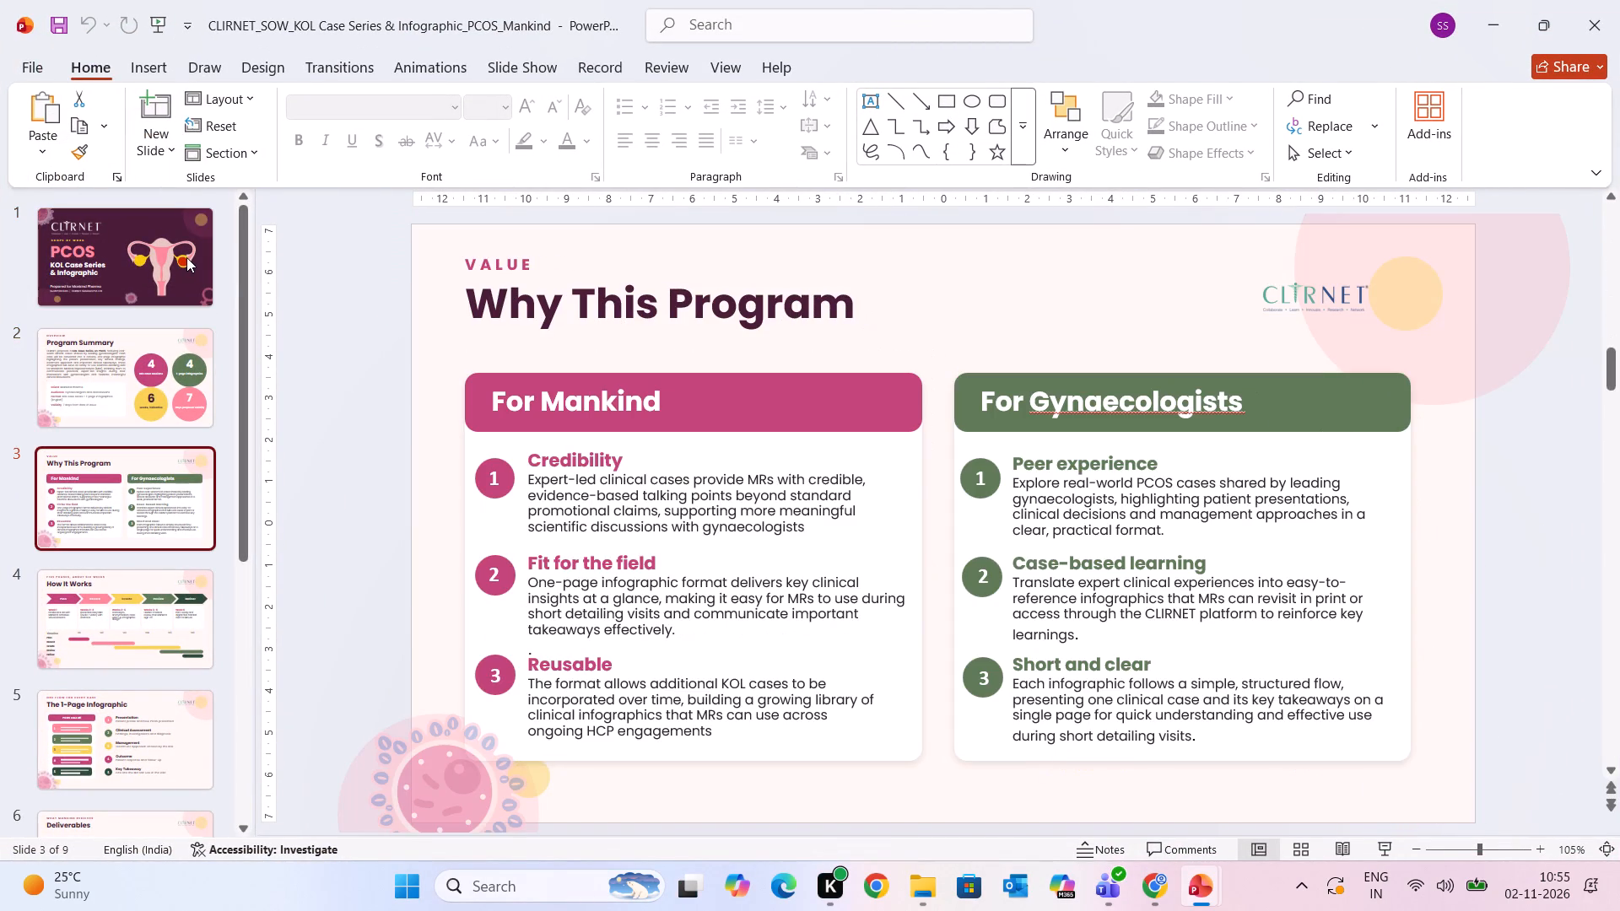
click(1595, 8)
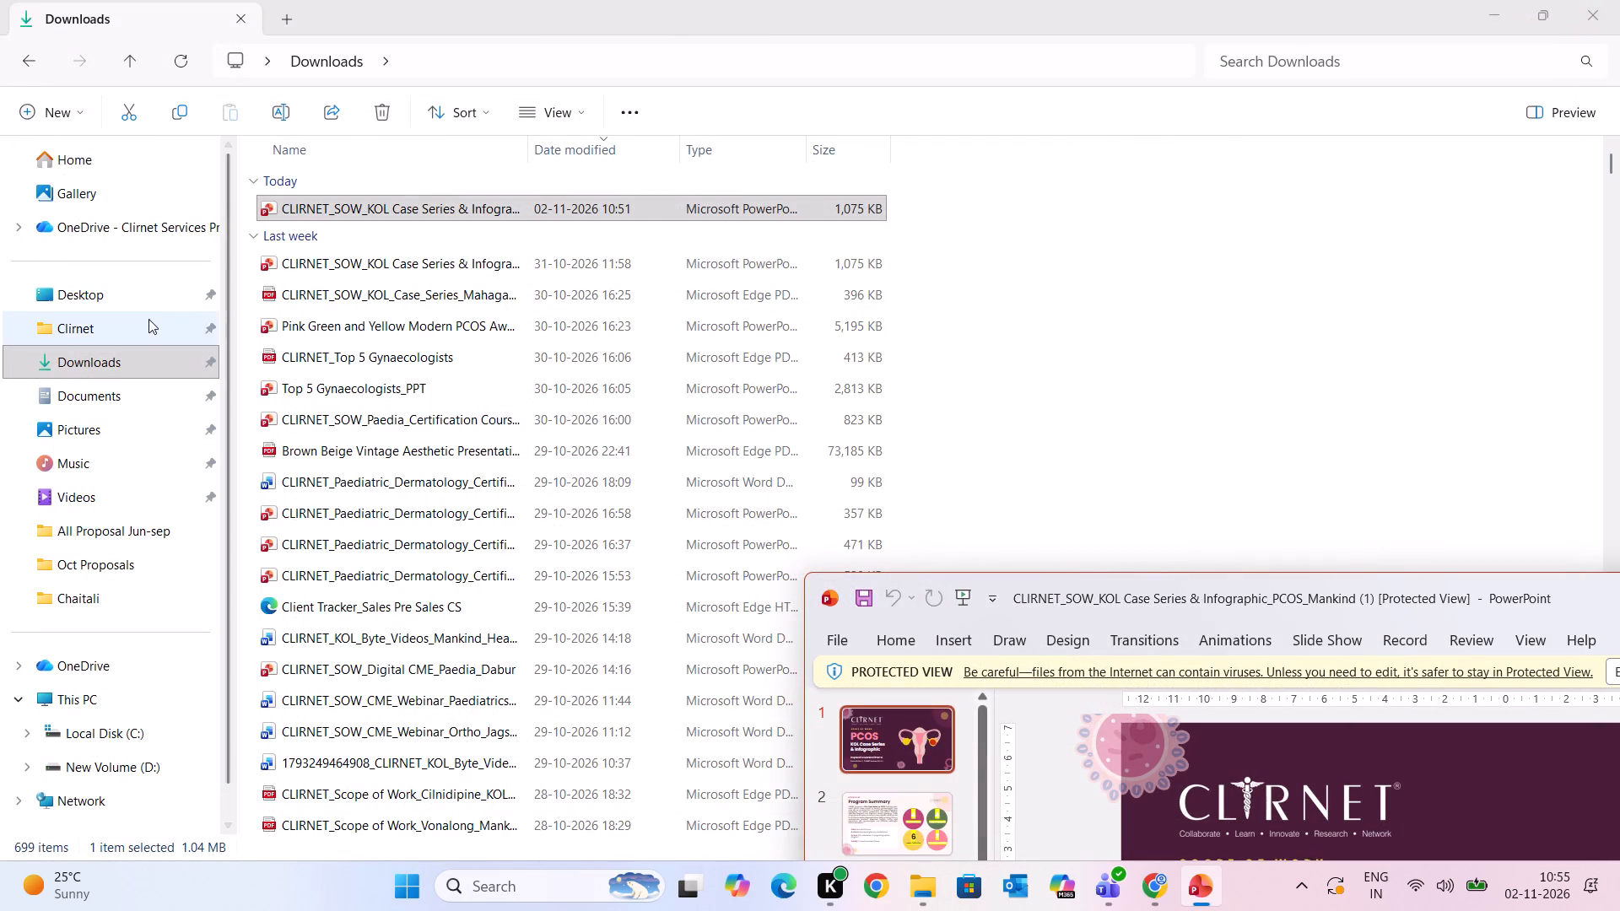
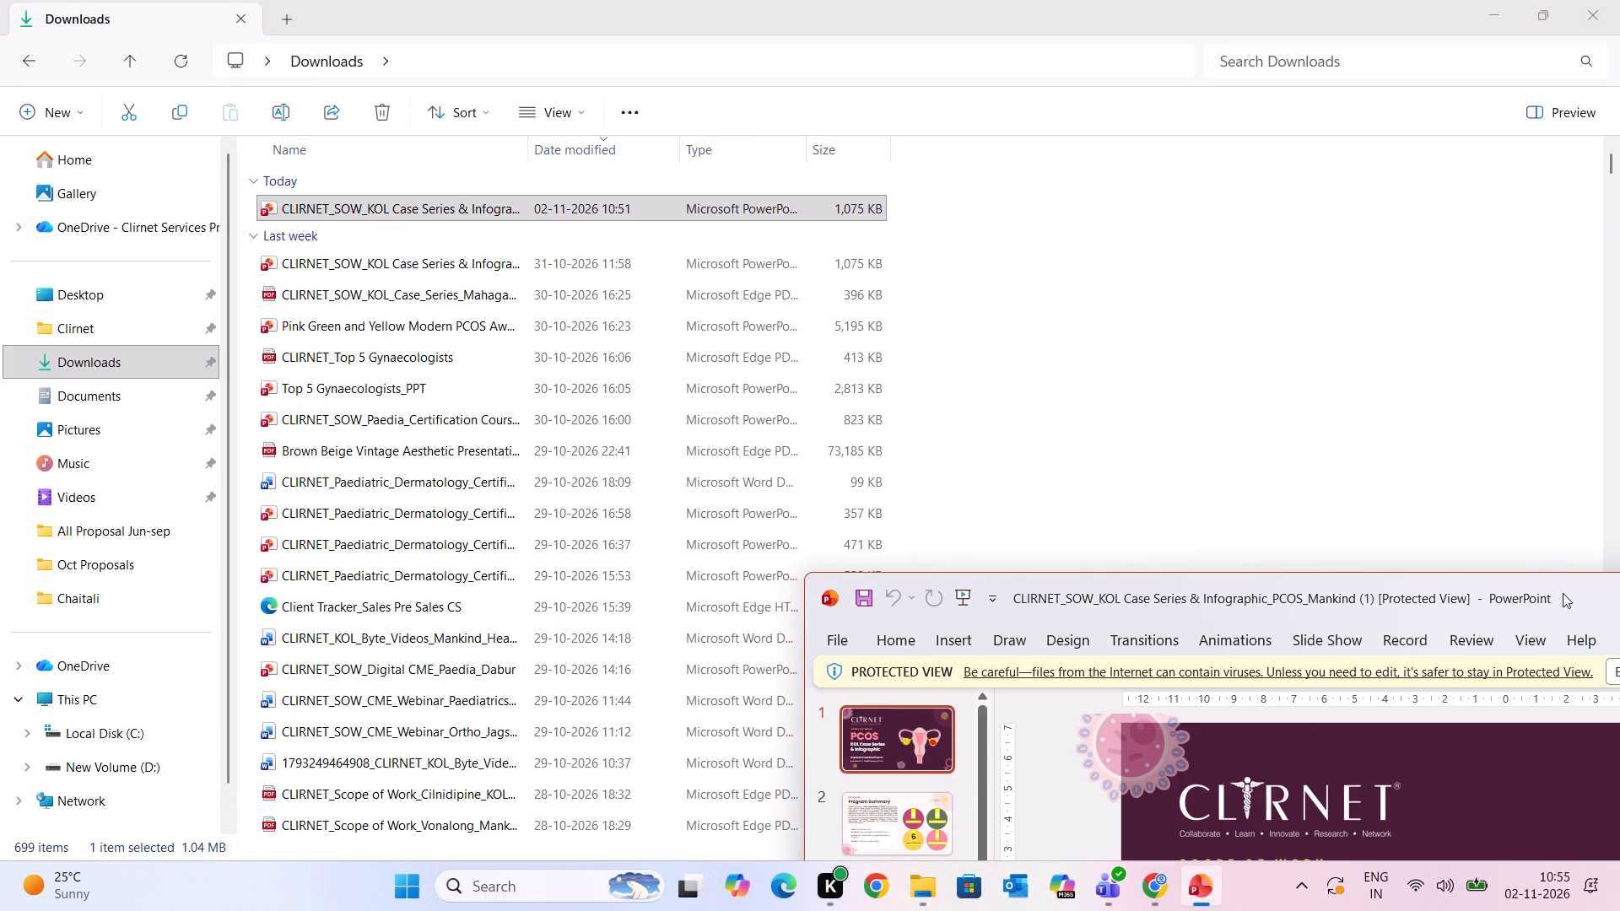
Enable editing for the CLIRNET_SOW_KOL Case Series & Infographic_PCOS_Mankind (1) presentation and maximise its window.
drag(1563, 593, 1154, 391)
click(1256, 472)
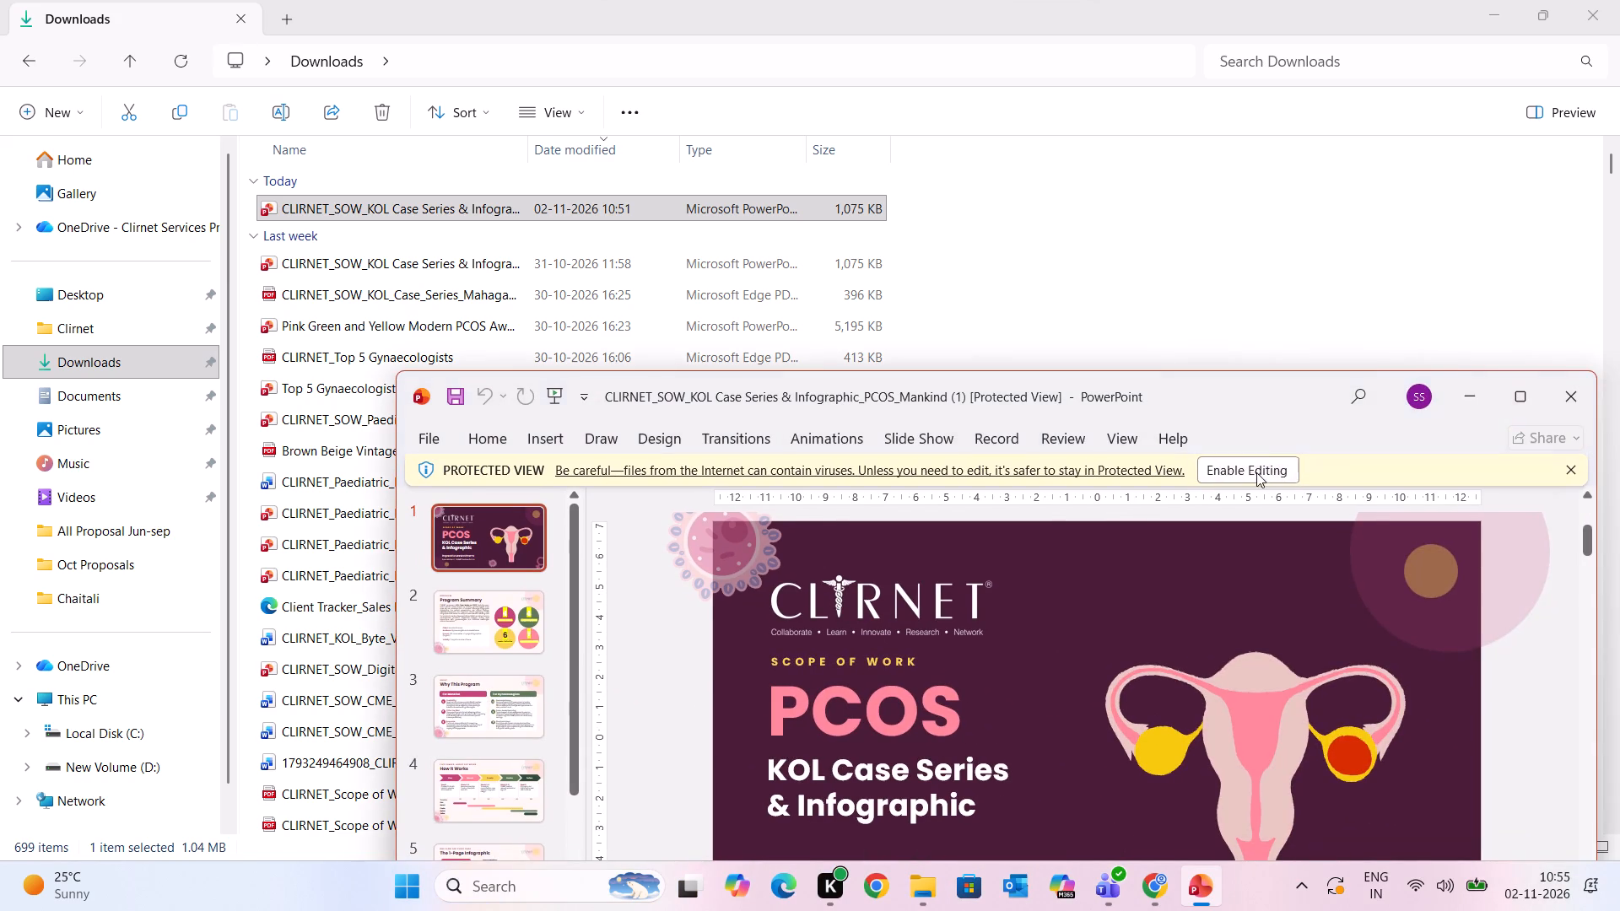
click(1516, 387)
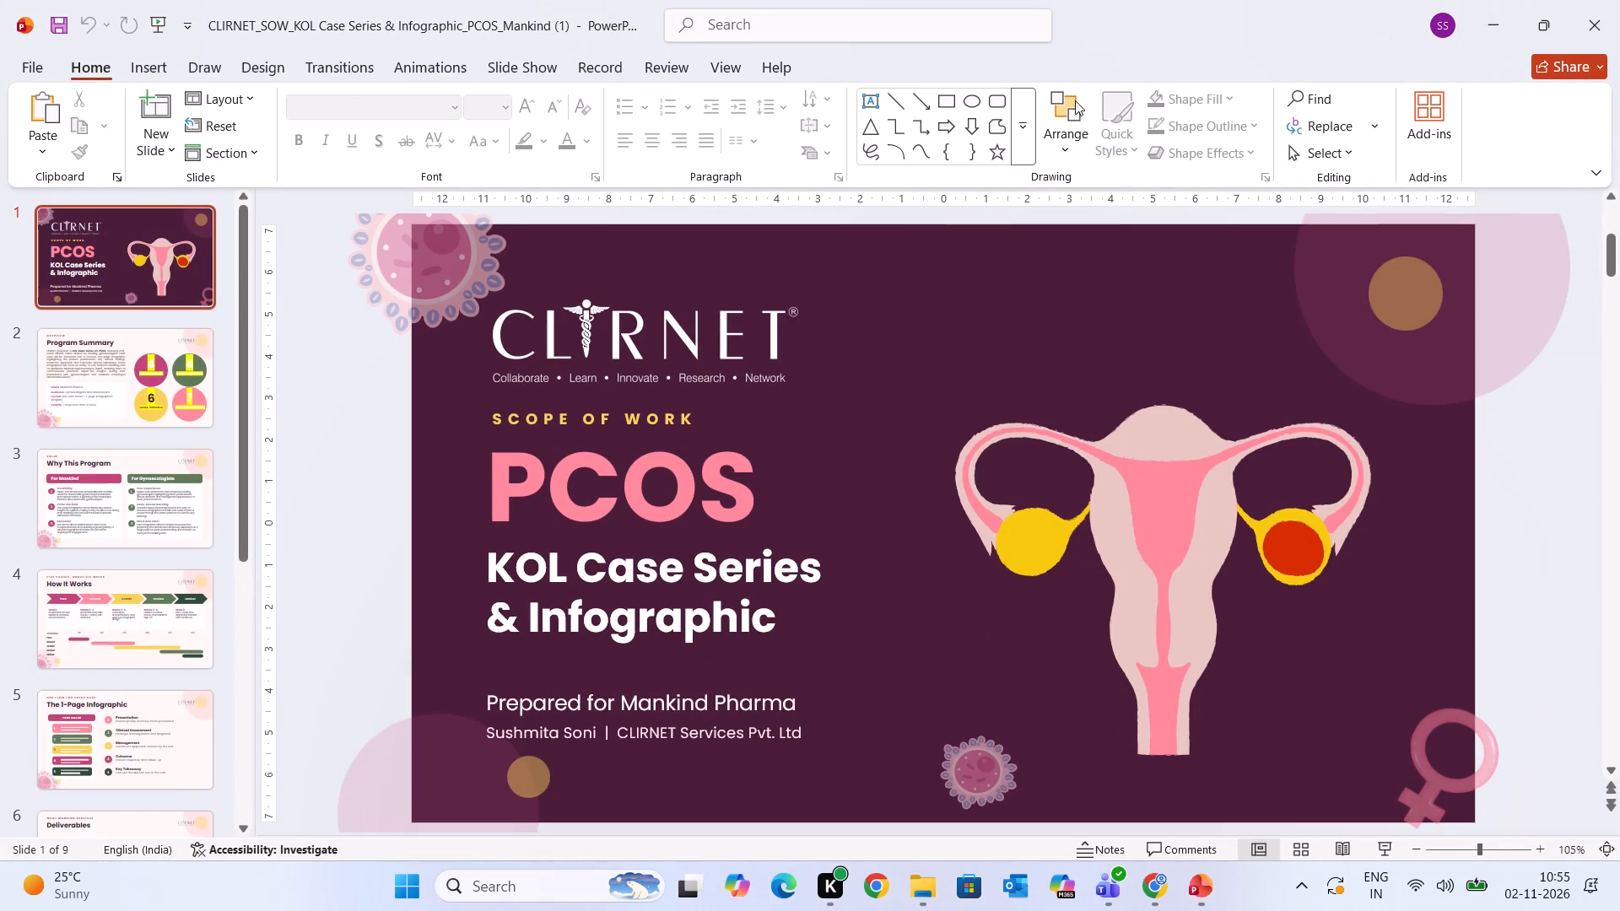
Review all slides of the PCOS KOL Case Series & Infographic deck through the closing slide and return to Program Summary.
click(191, 229)
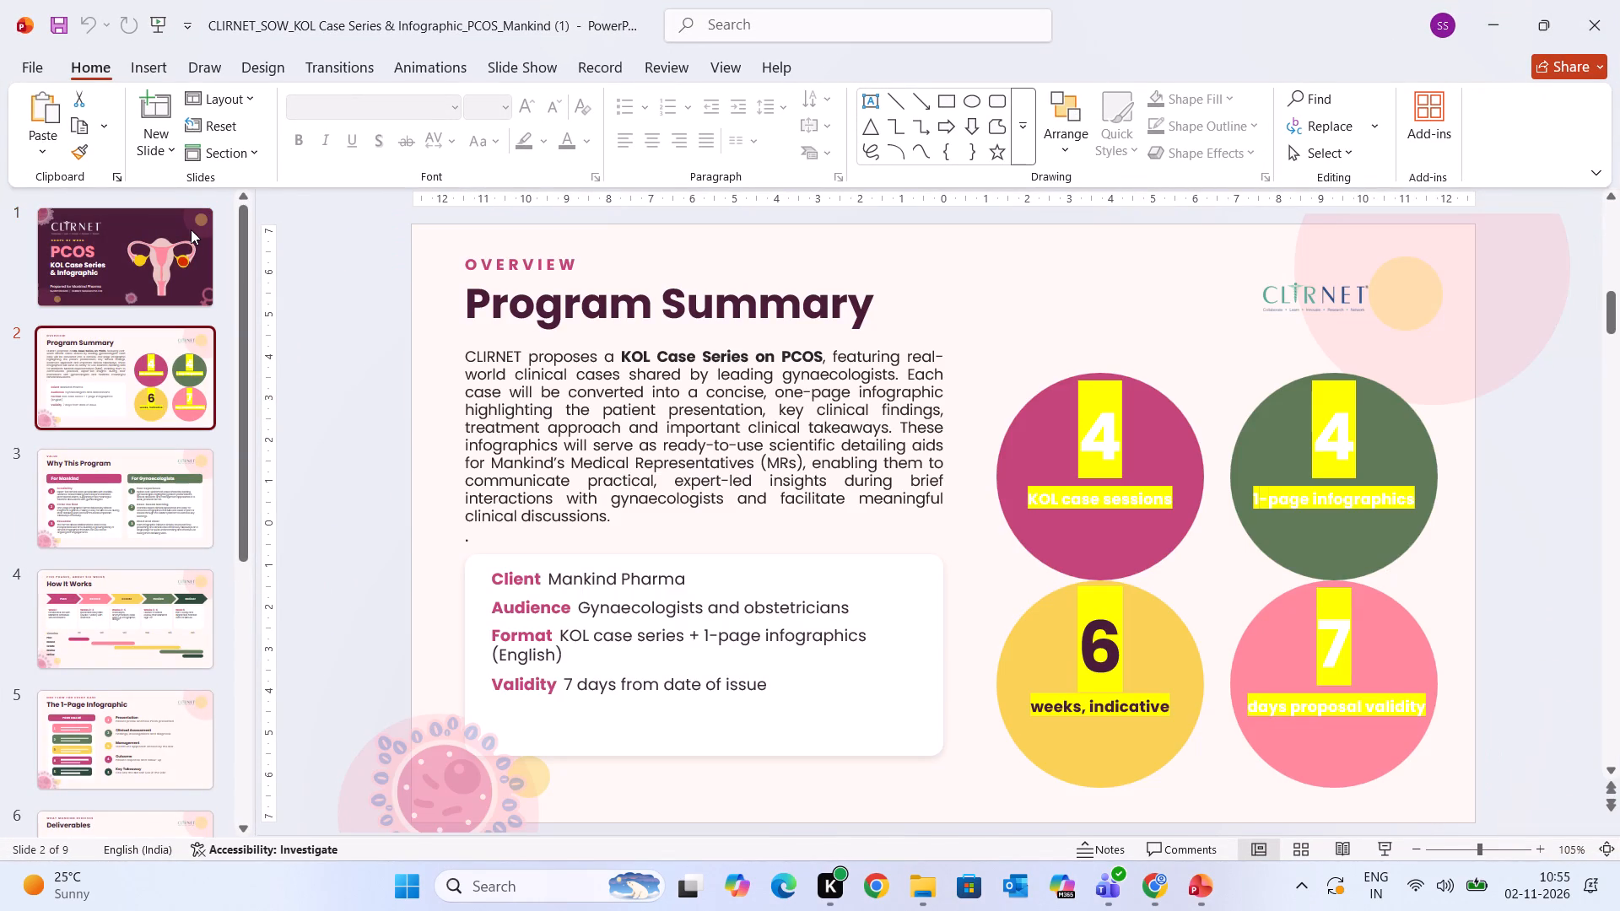
key(Down)
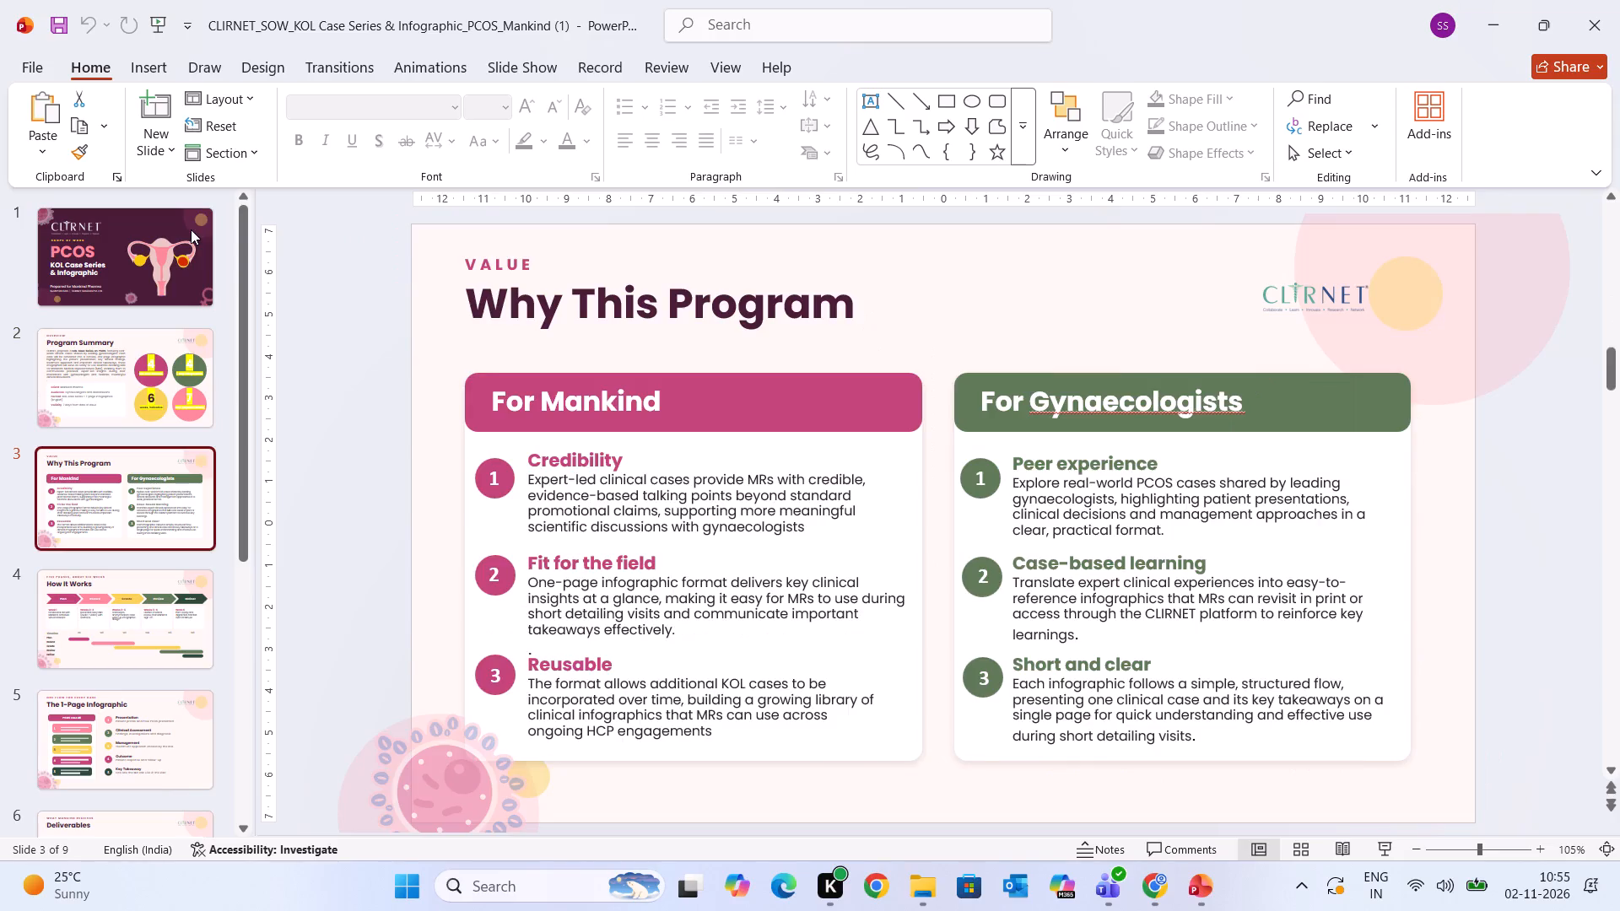
key(Down)
key(Down)
key(Down)
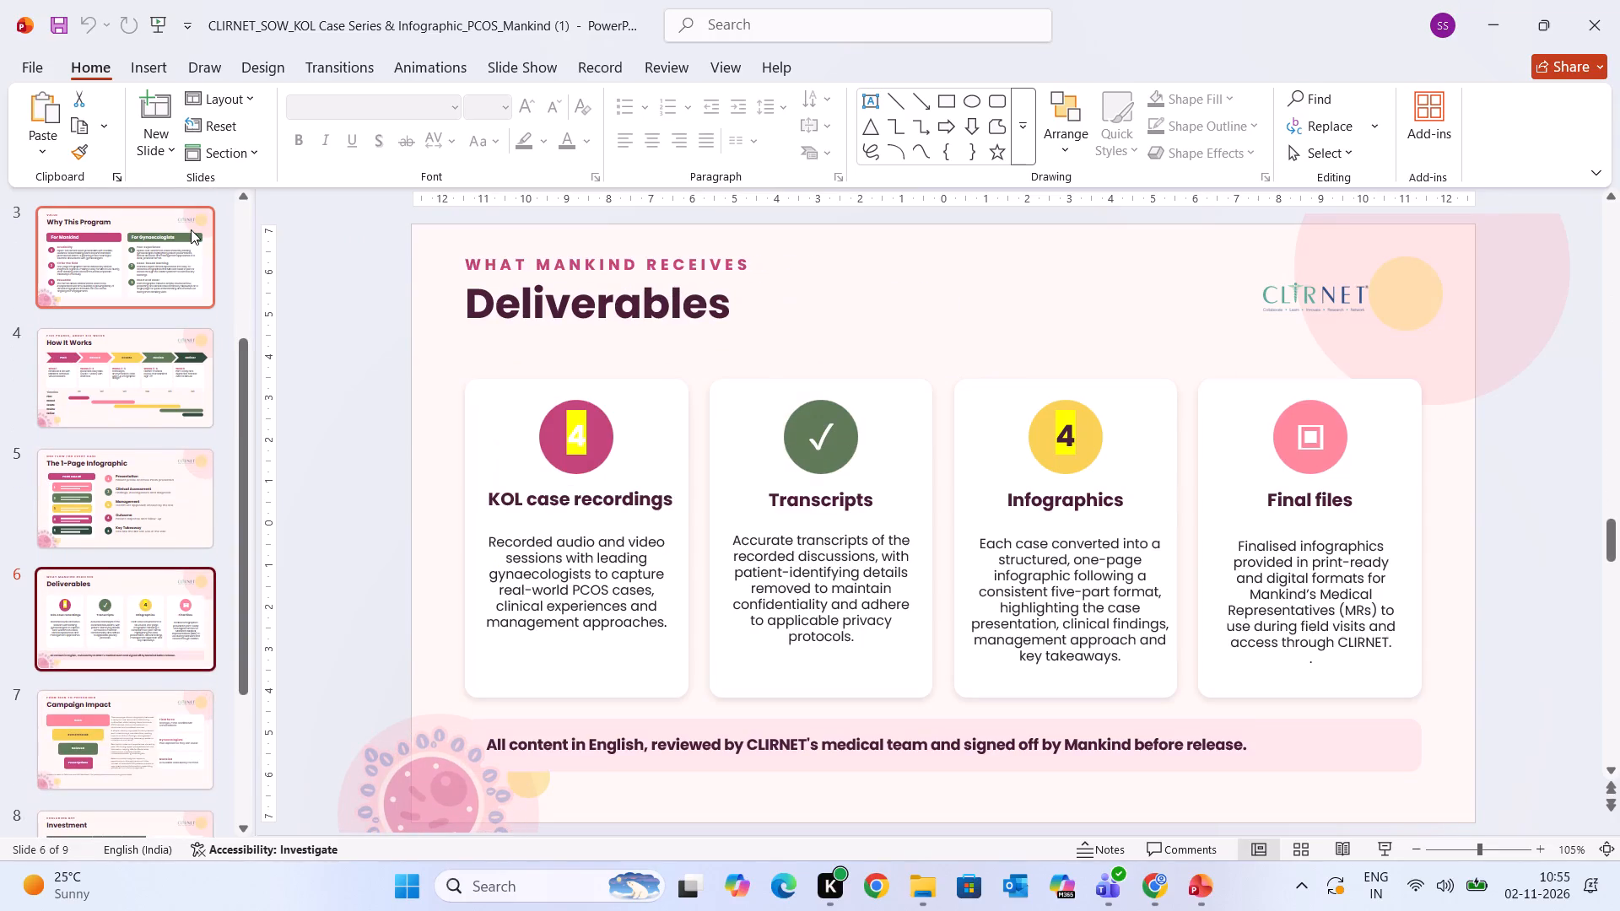
key(Down)
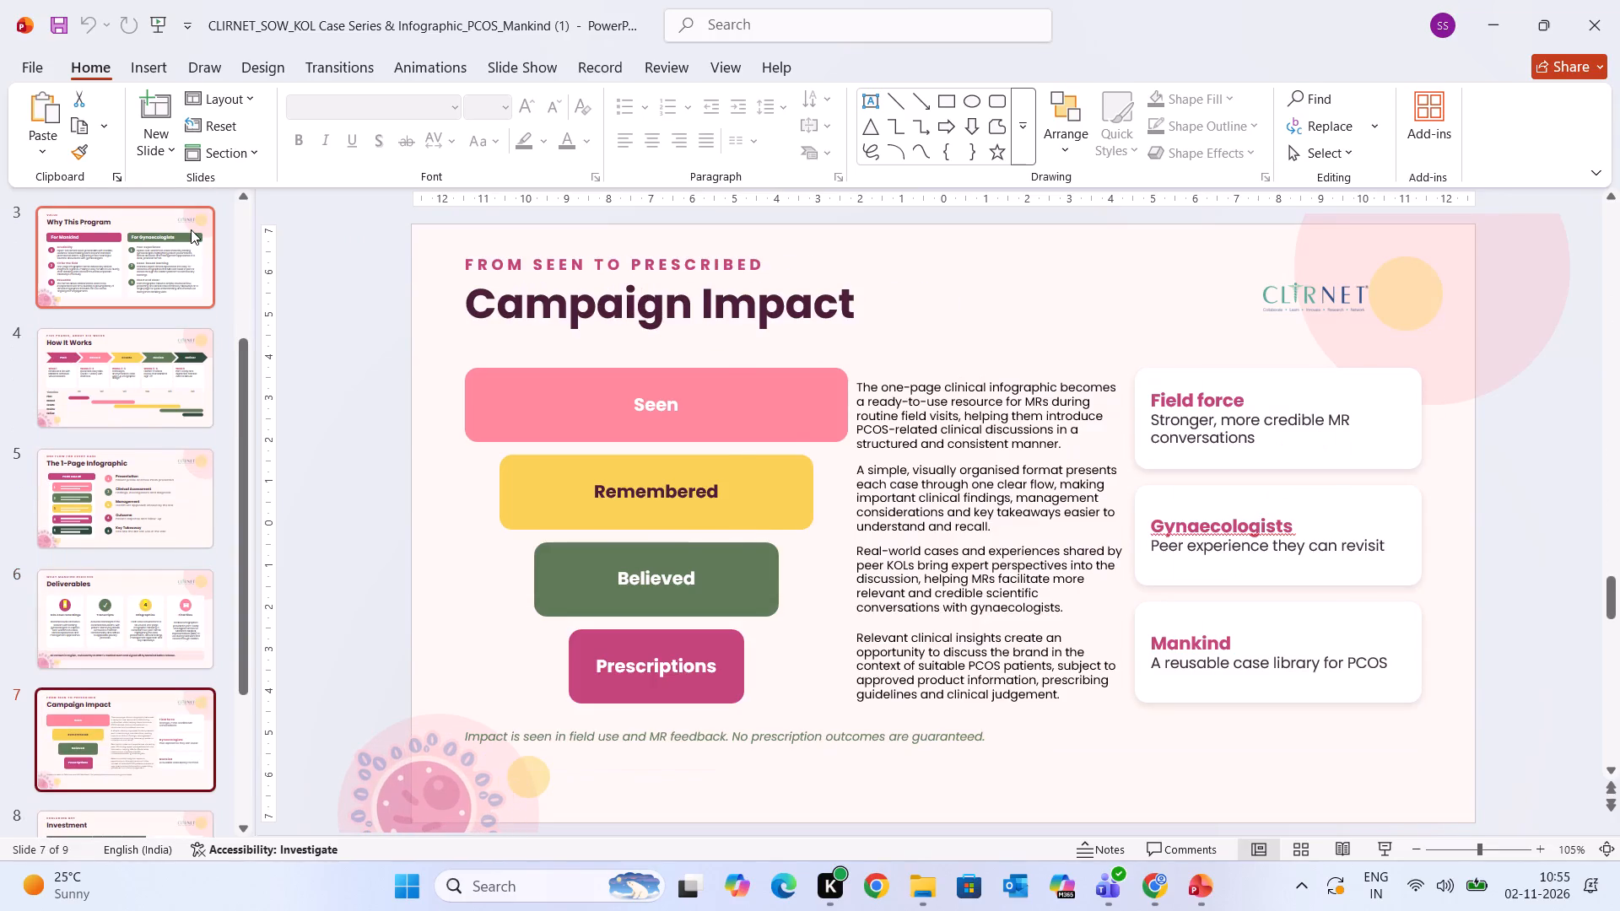
key(Down)
key(Down)
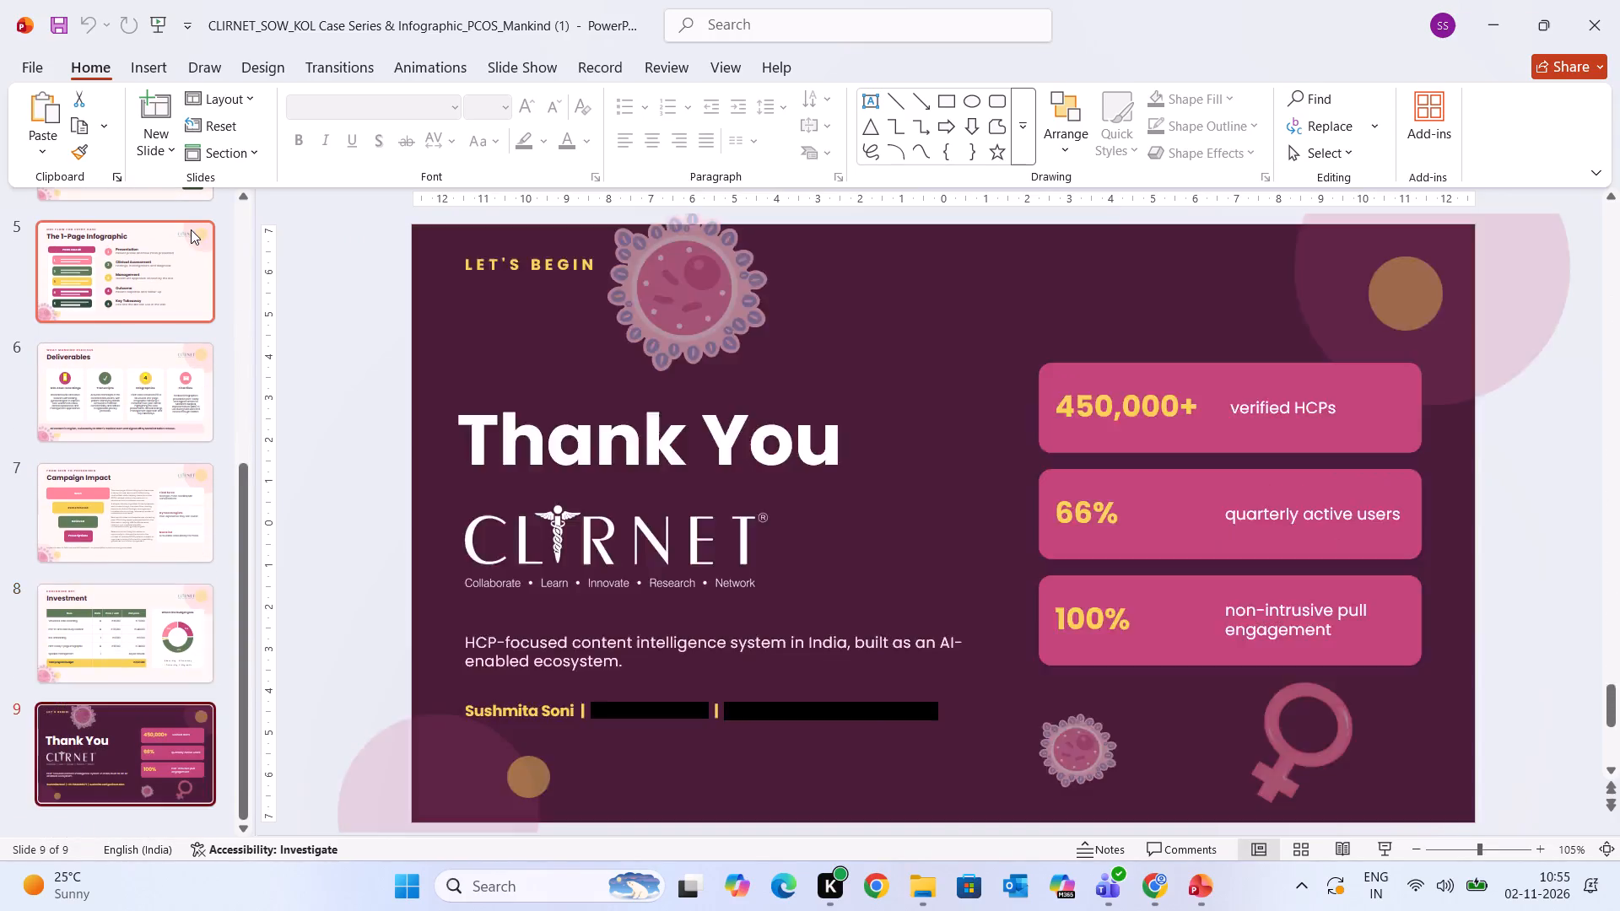
key(Down)
key(Up)
key(Up)
key(Up)
key(Up)
key(Up)
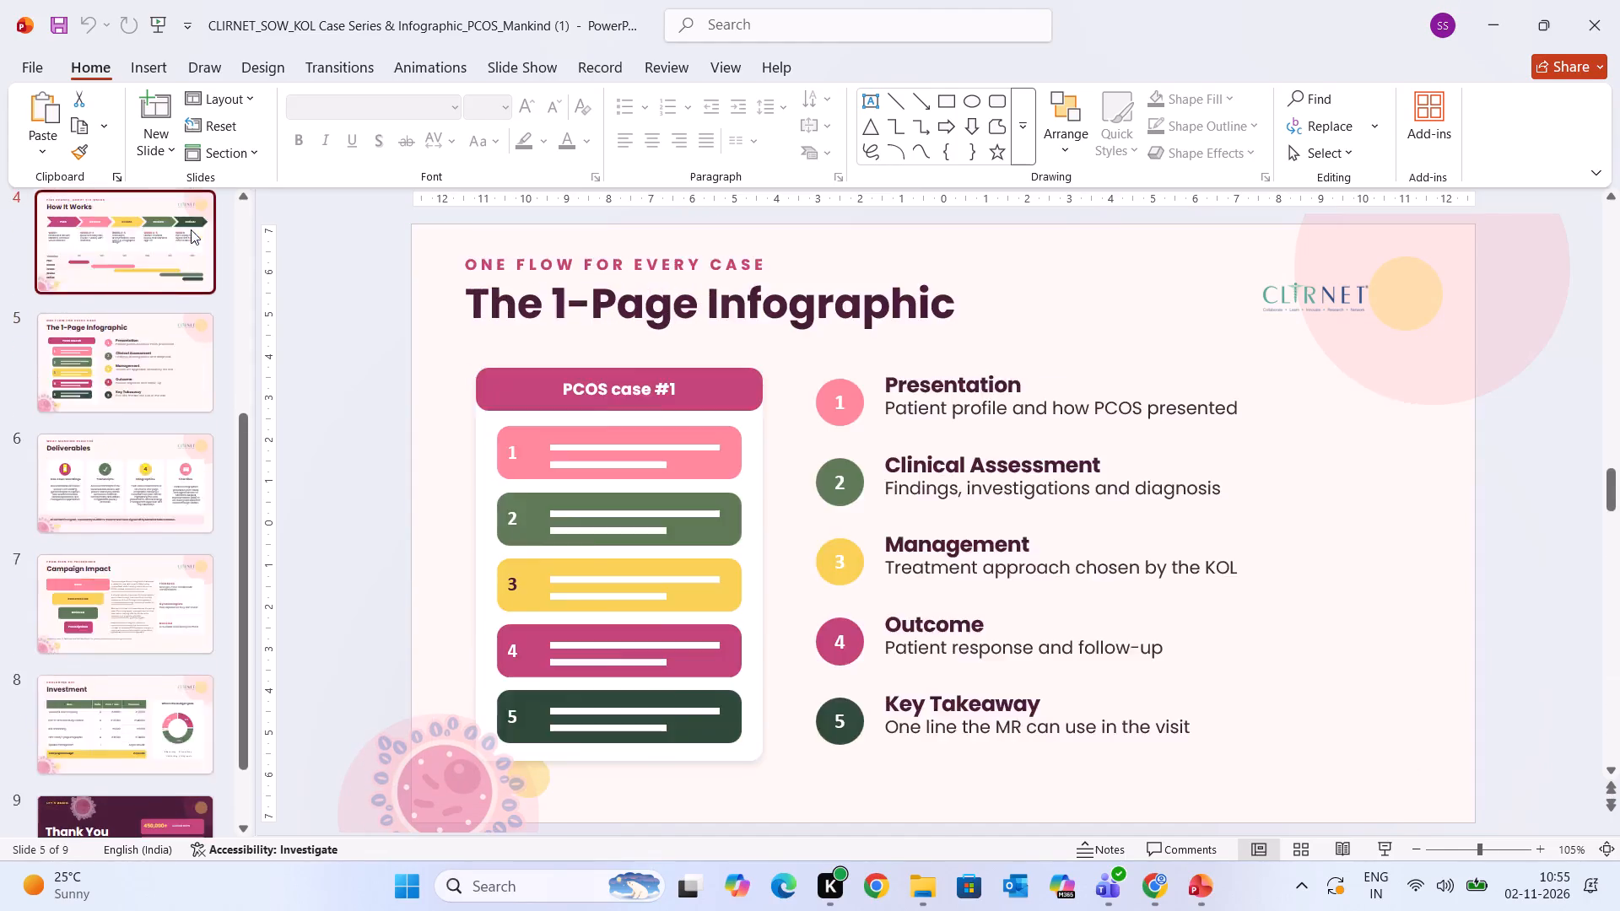
key(Up)
key(Up)
key(Up)
key(Up)
key(Down)
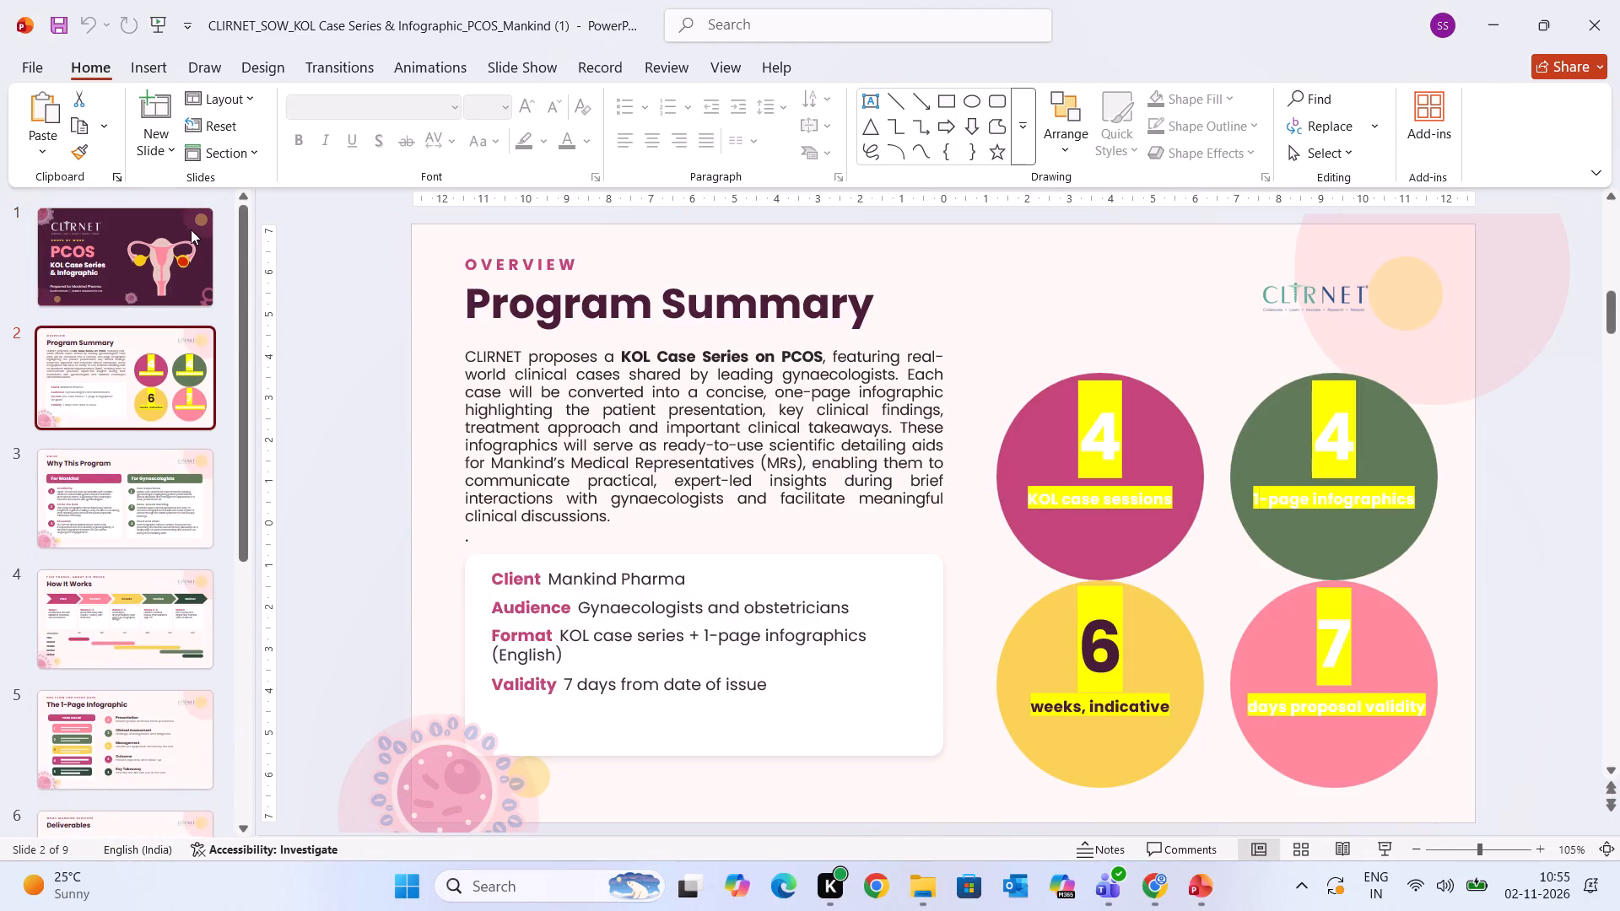
Search the computer for "cme" and open the Word document CLIRNET_Revised SOW_CME Webinar Execution_New Keratone Oil_Dabur (1).
click(547, 871)
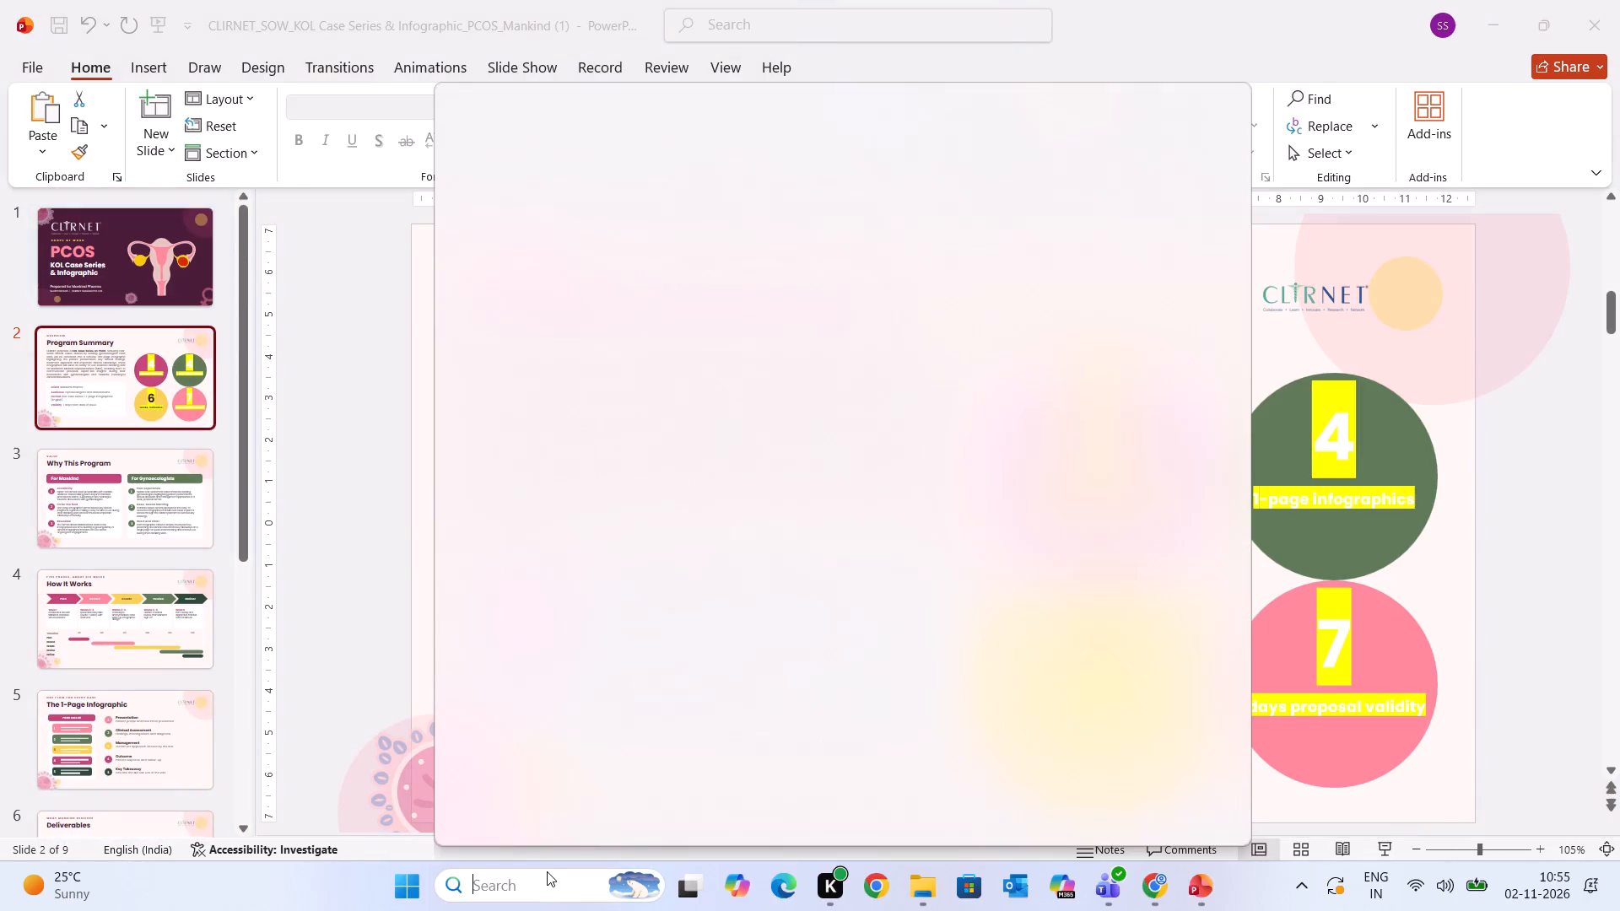
text(cme)
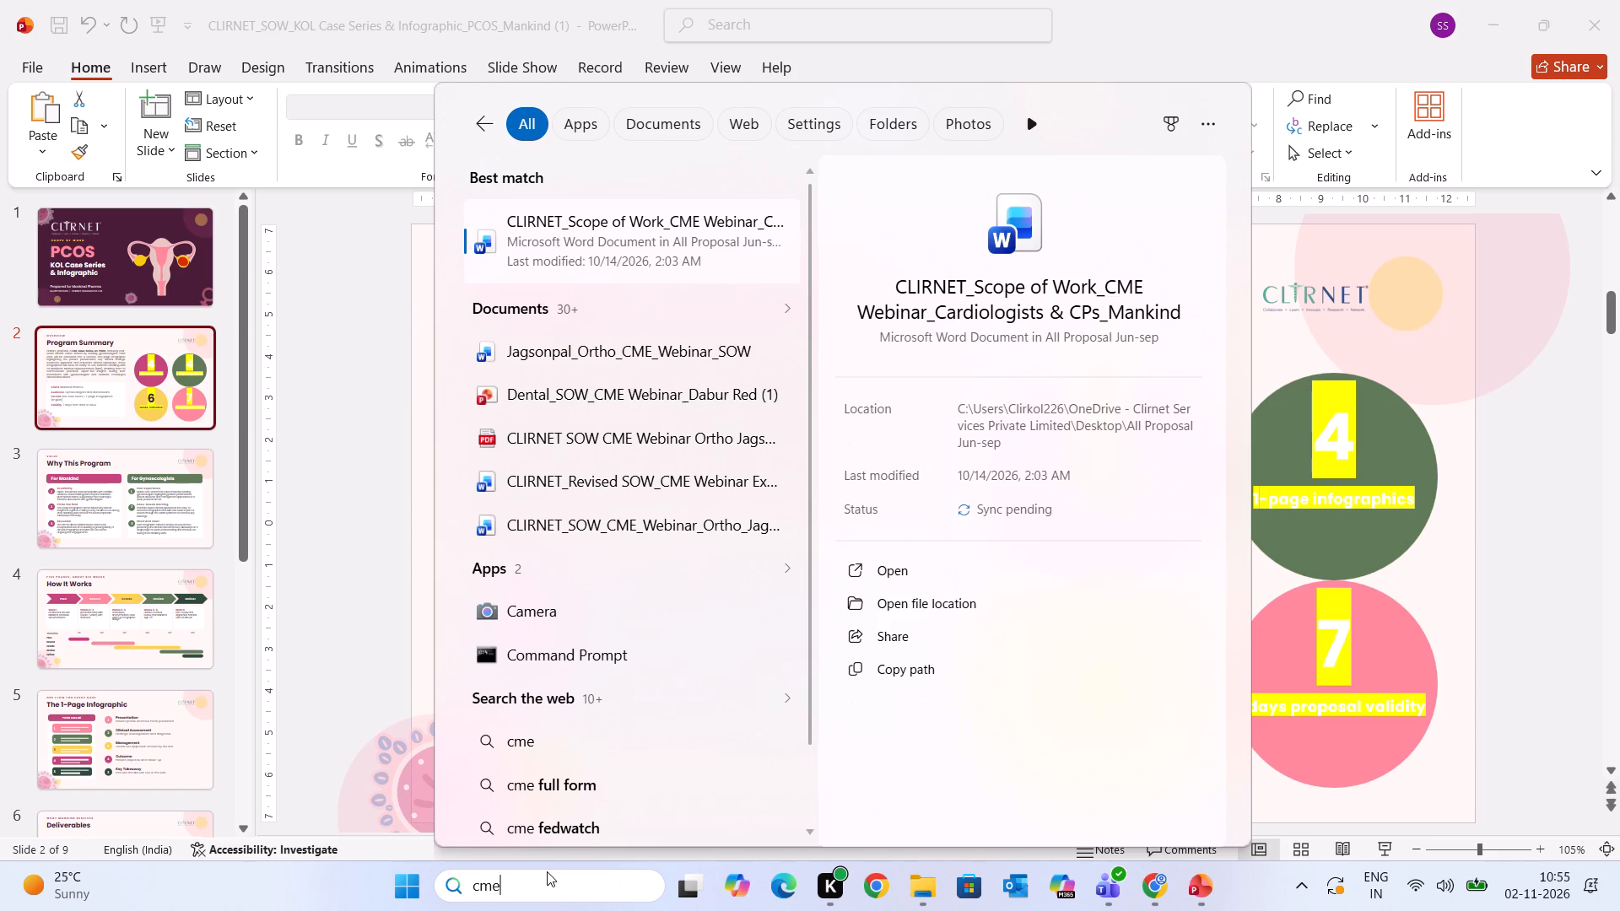
key(Down)
key(Down)
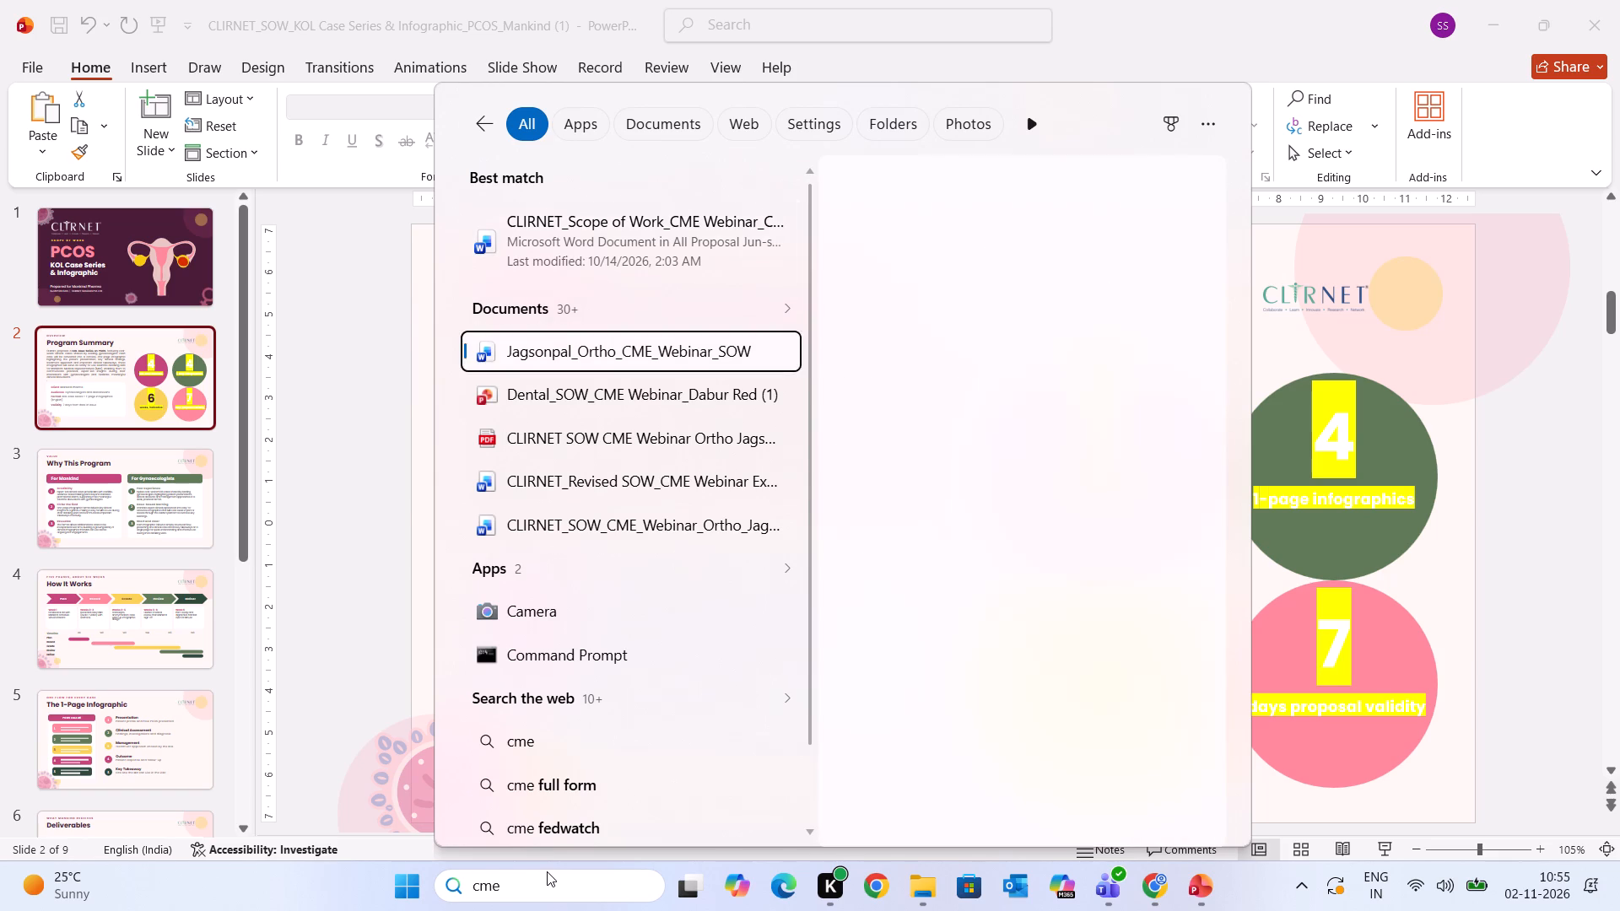
key(Down)
key(Down)
key(Down)
key(Down)
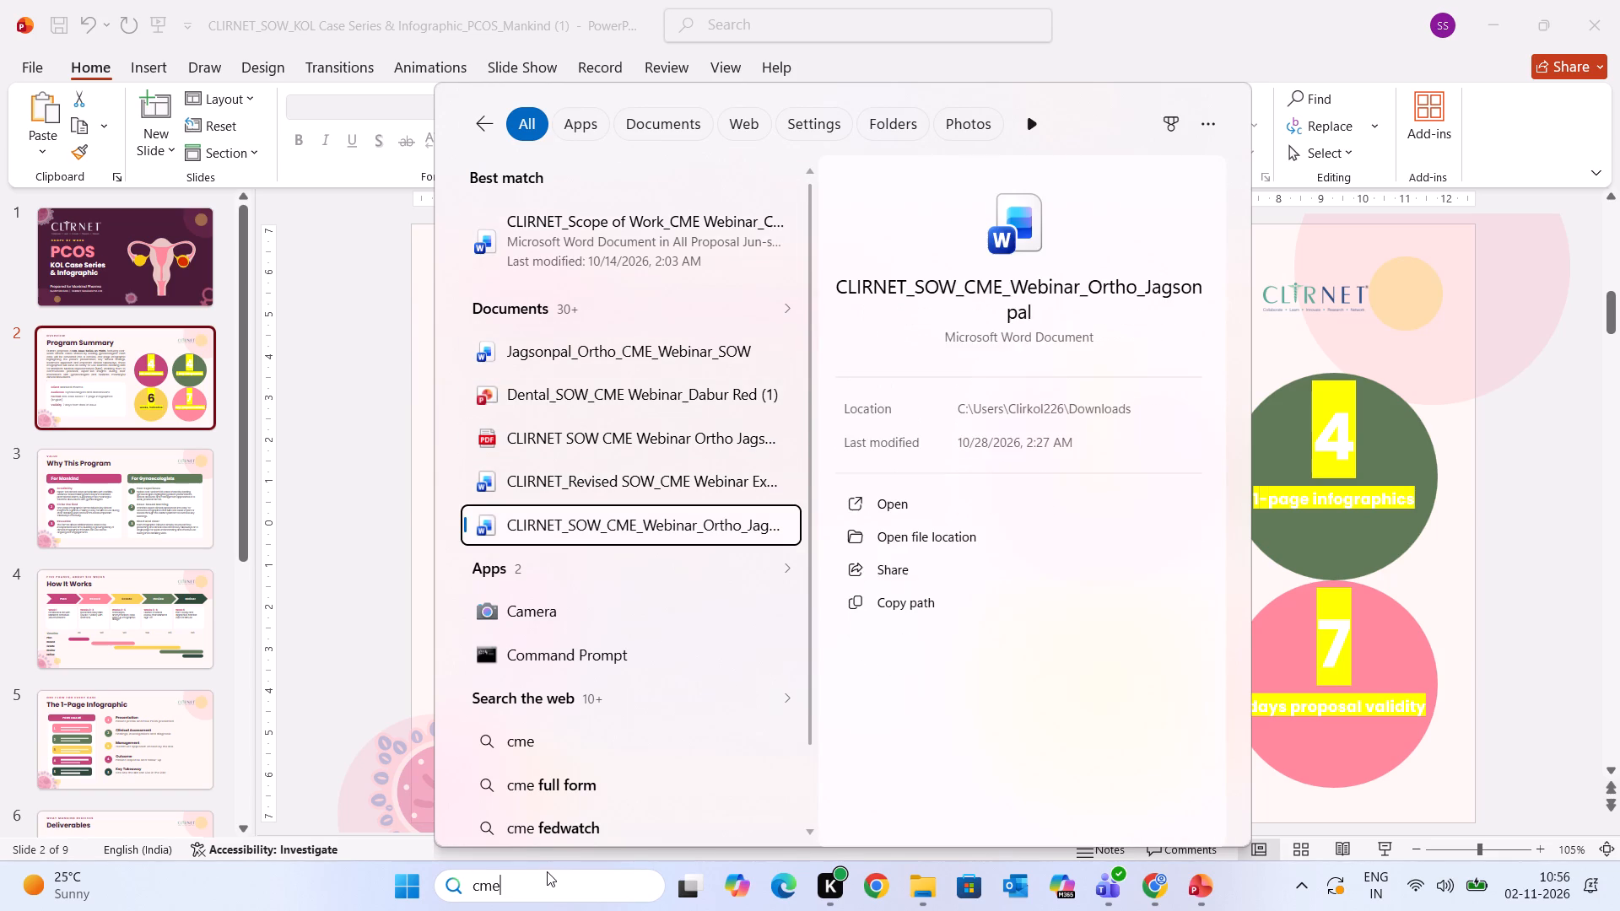
key(Up)
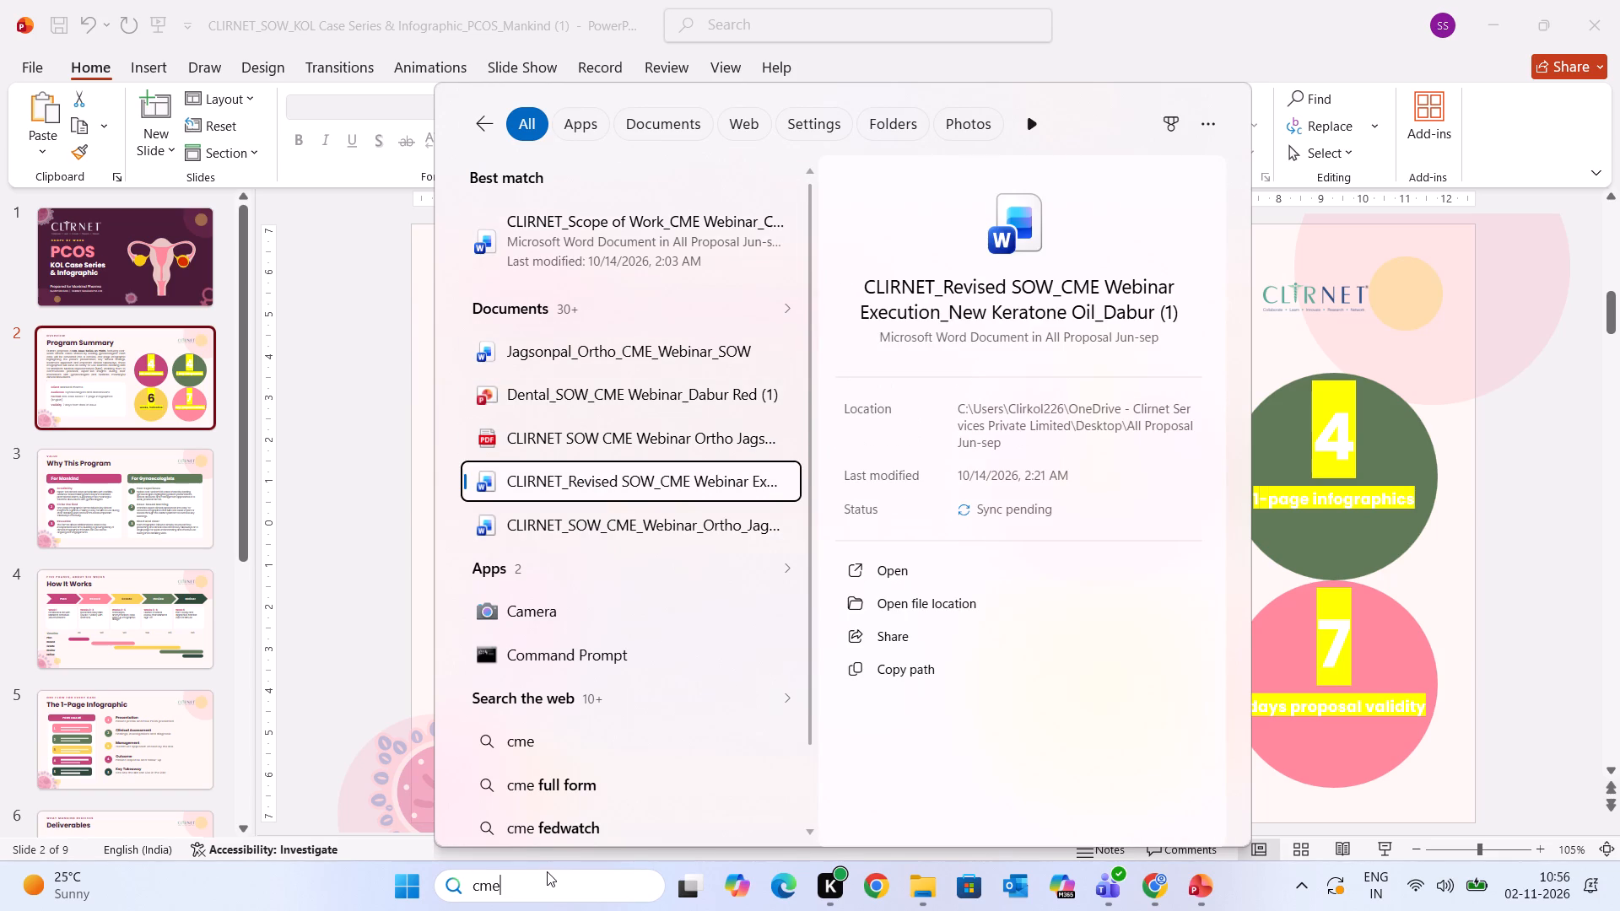
click(880, 572)
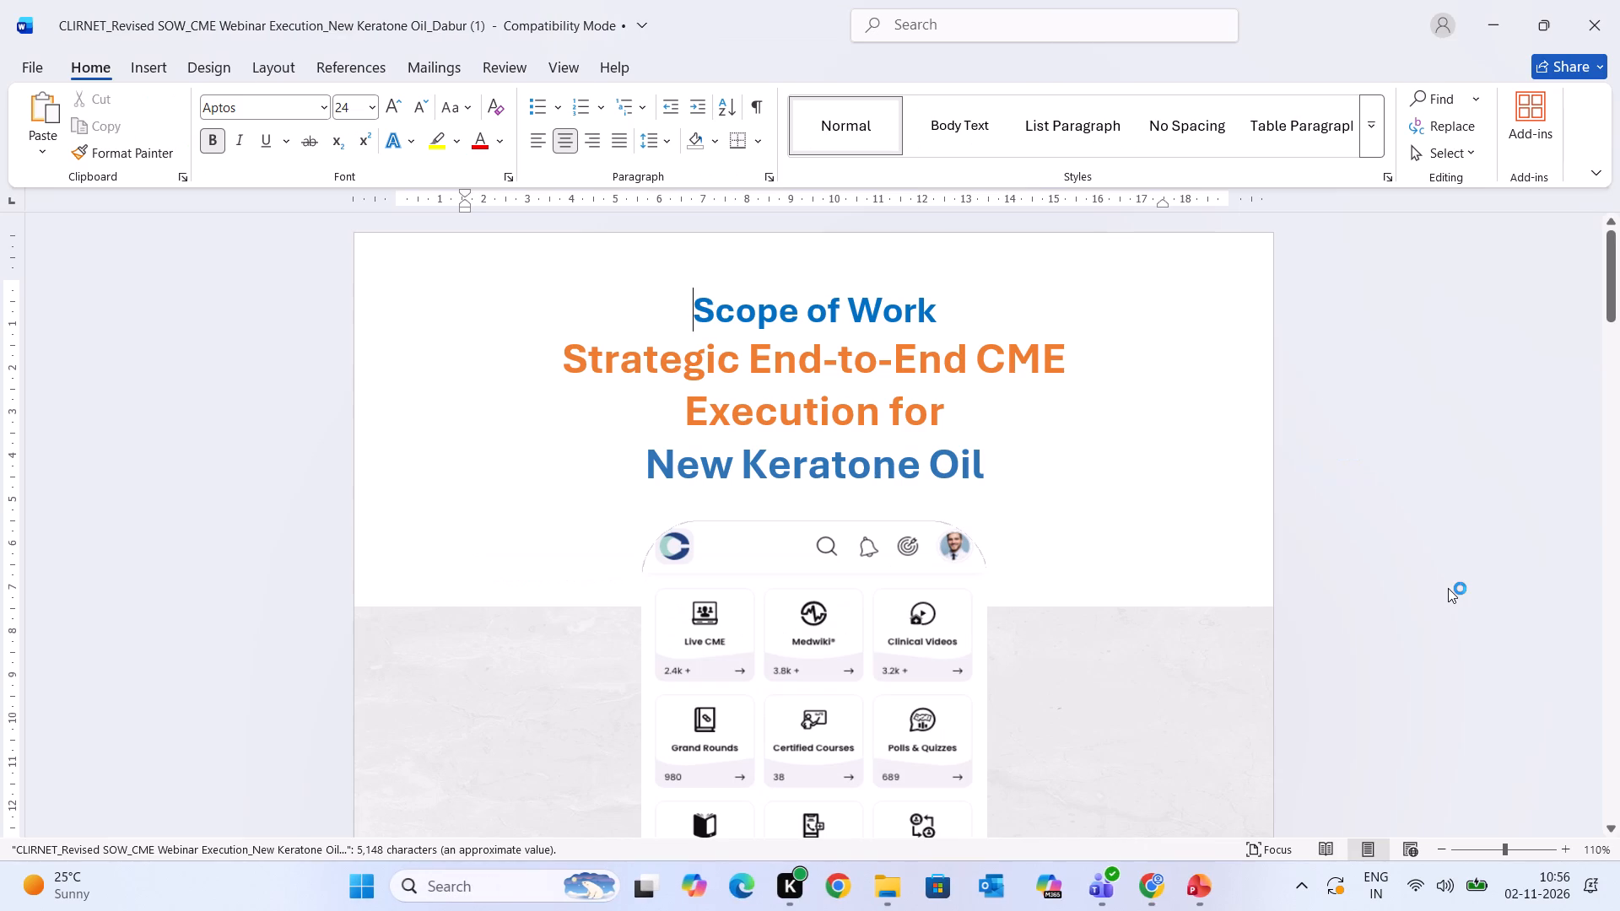
Look through the New Keratone Oil CME scope of work as far as the Post-Webinar Analytics & Reporting section.
click(1452, 563)
scroll(1452, 563, down, 11)
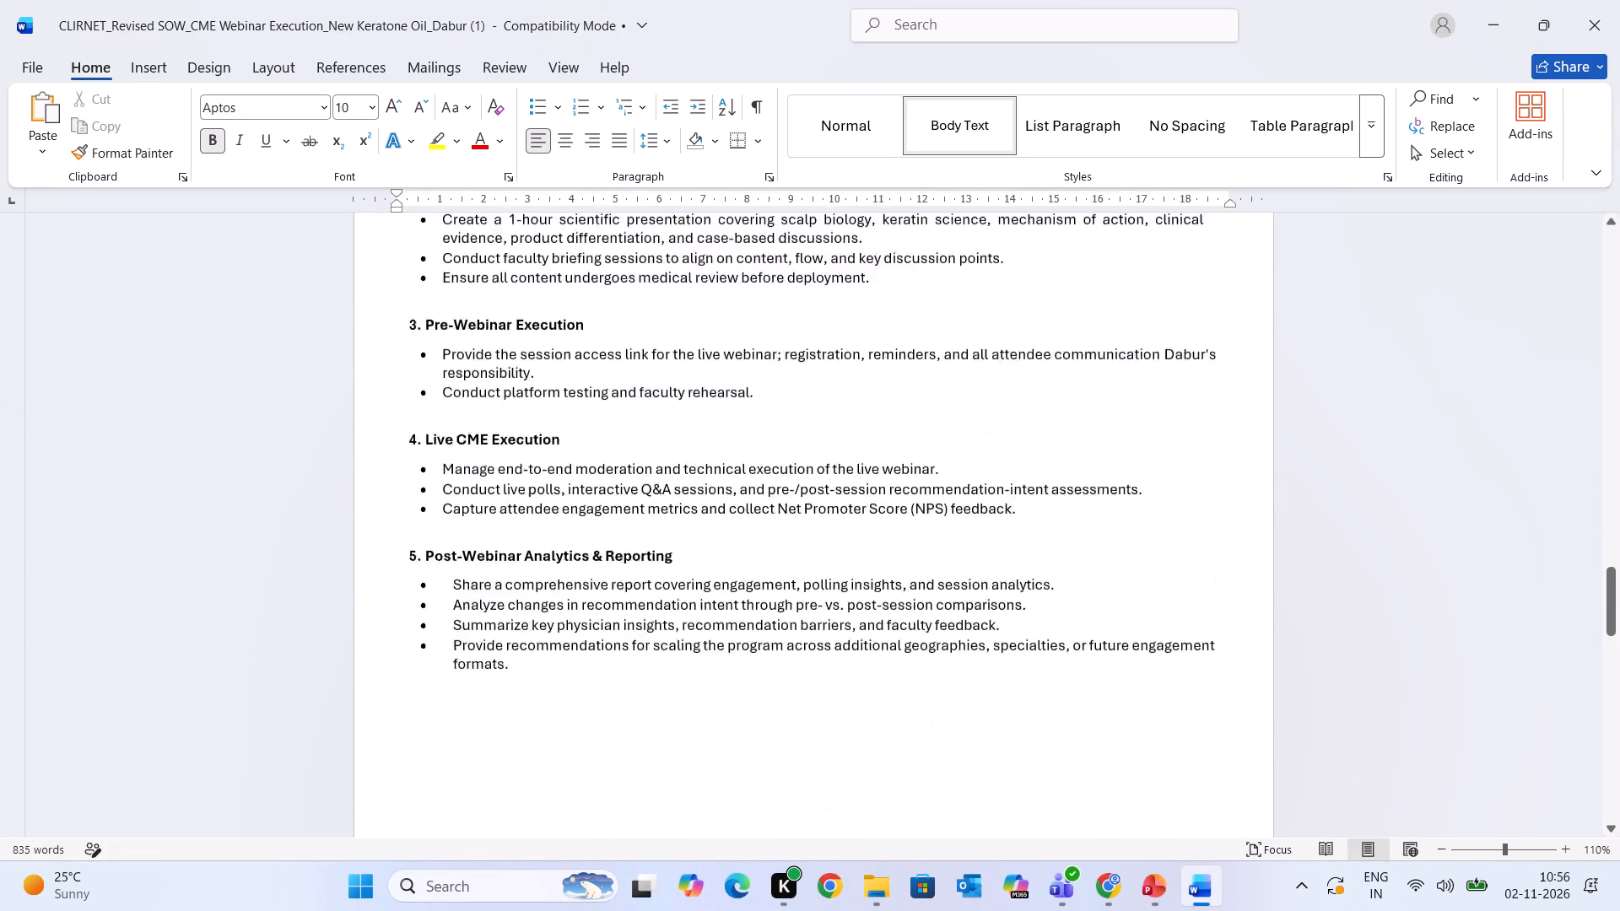
scroll(1452, 563, down, 2)
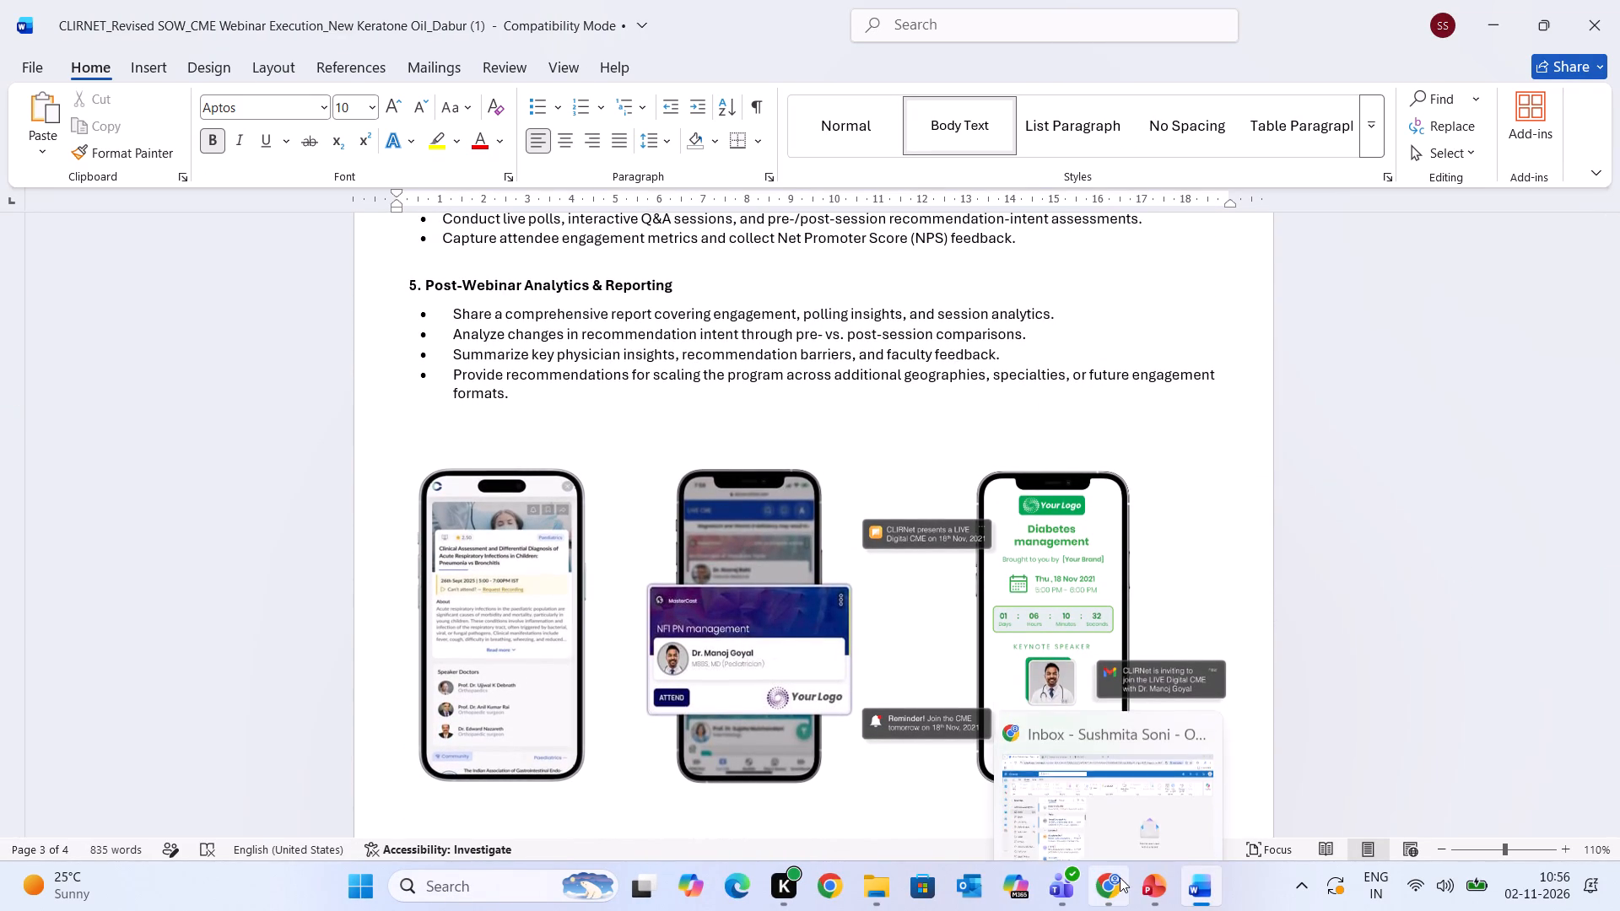
Switch to the PCOS KOL Case Series & Infographic deck in PowerPoint and view the title slide, then the Program Summary slide.
click(1208, 768)
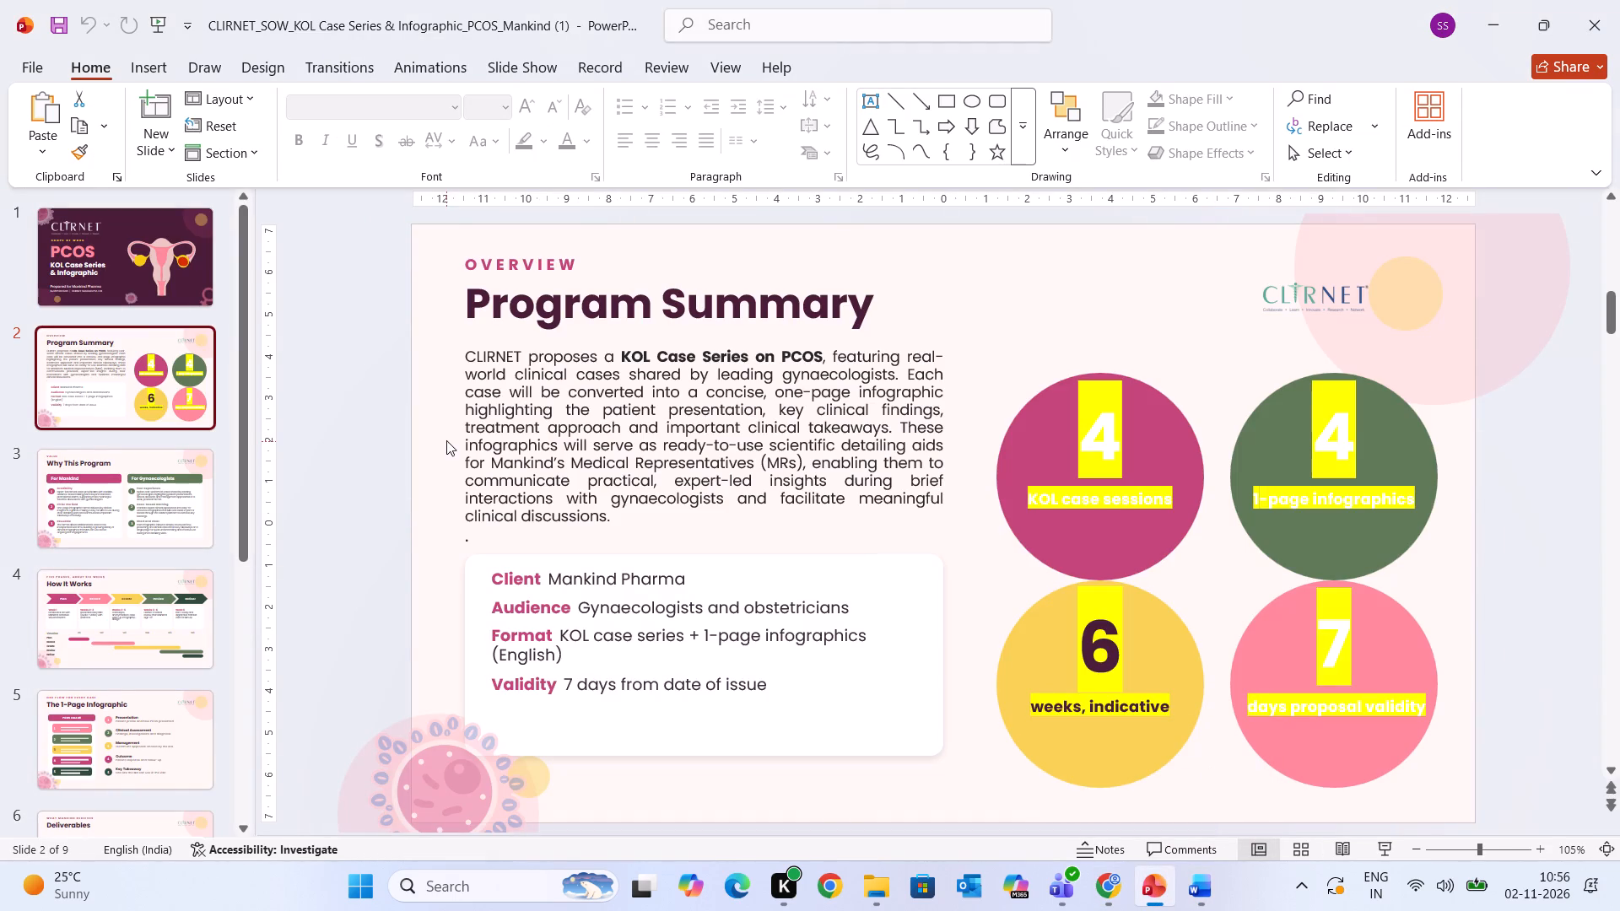
click(113, 274)
click(110, 349)
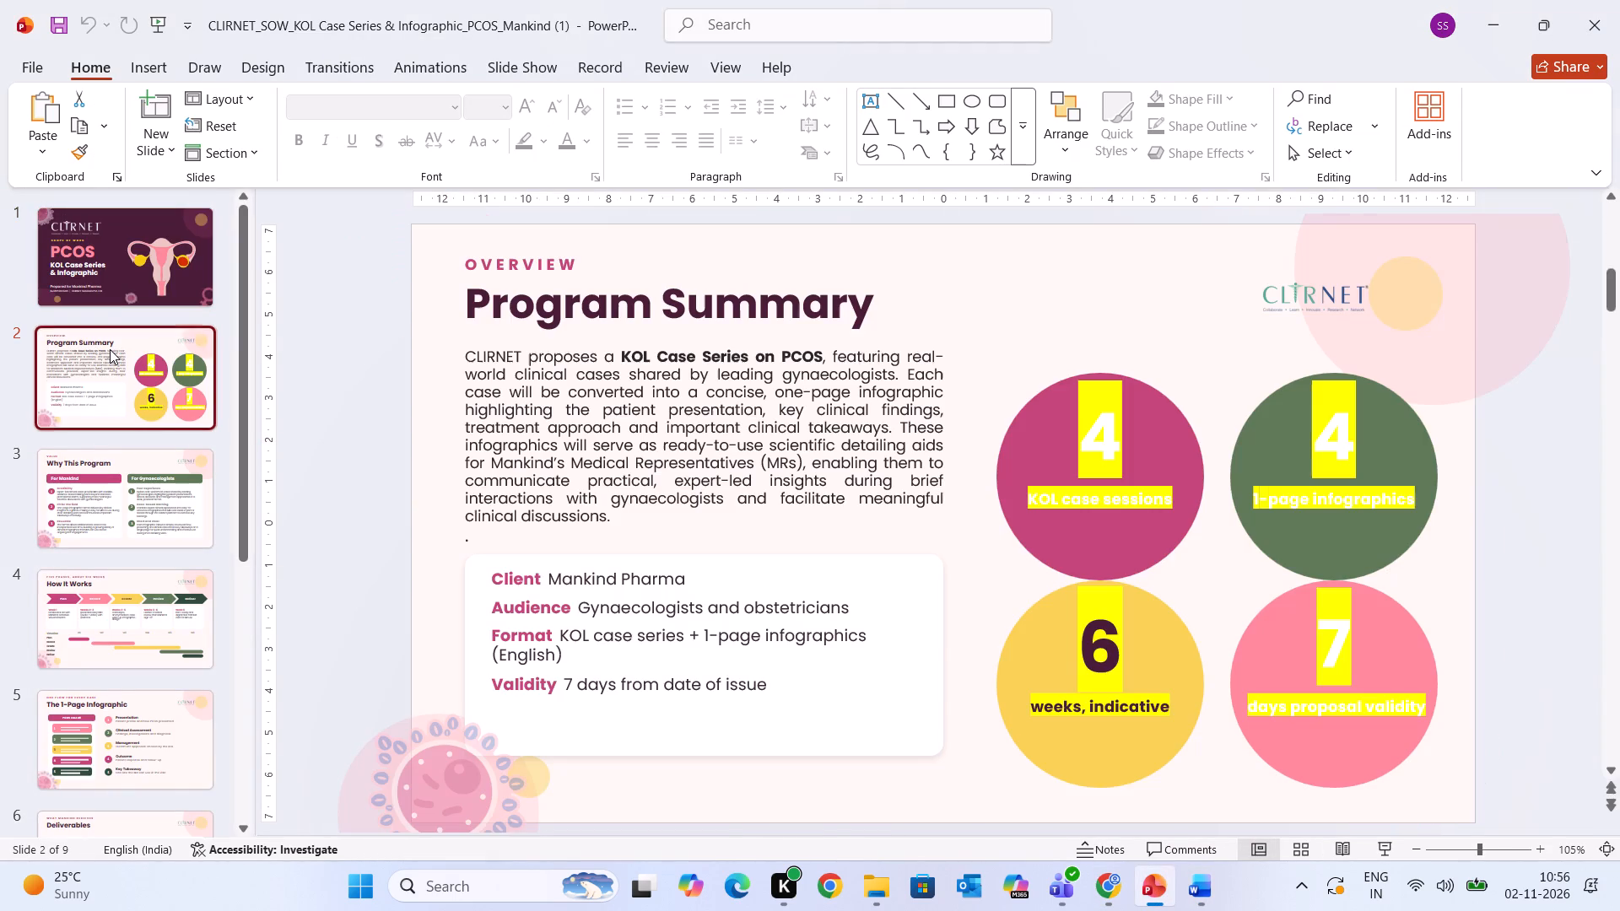
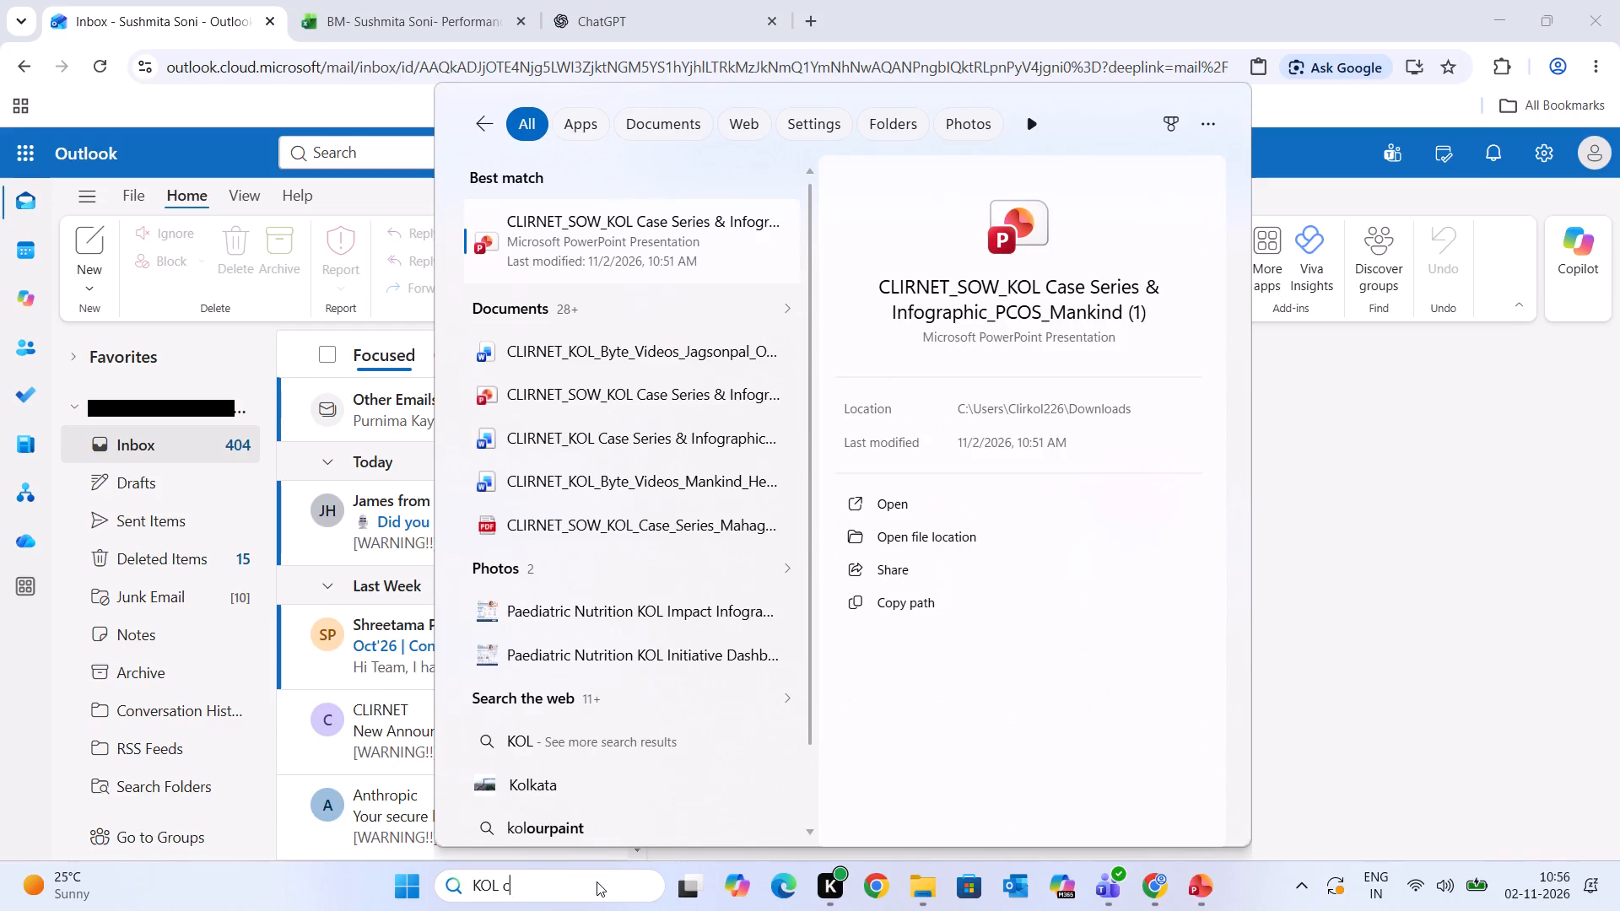
Search the computer for "KOL case" and open the Word document CLIRNET_Scope of Work_Cilnidipine_KOL_Case Series & 1 Pager Infographic.
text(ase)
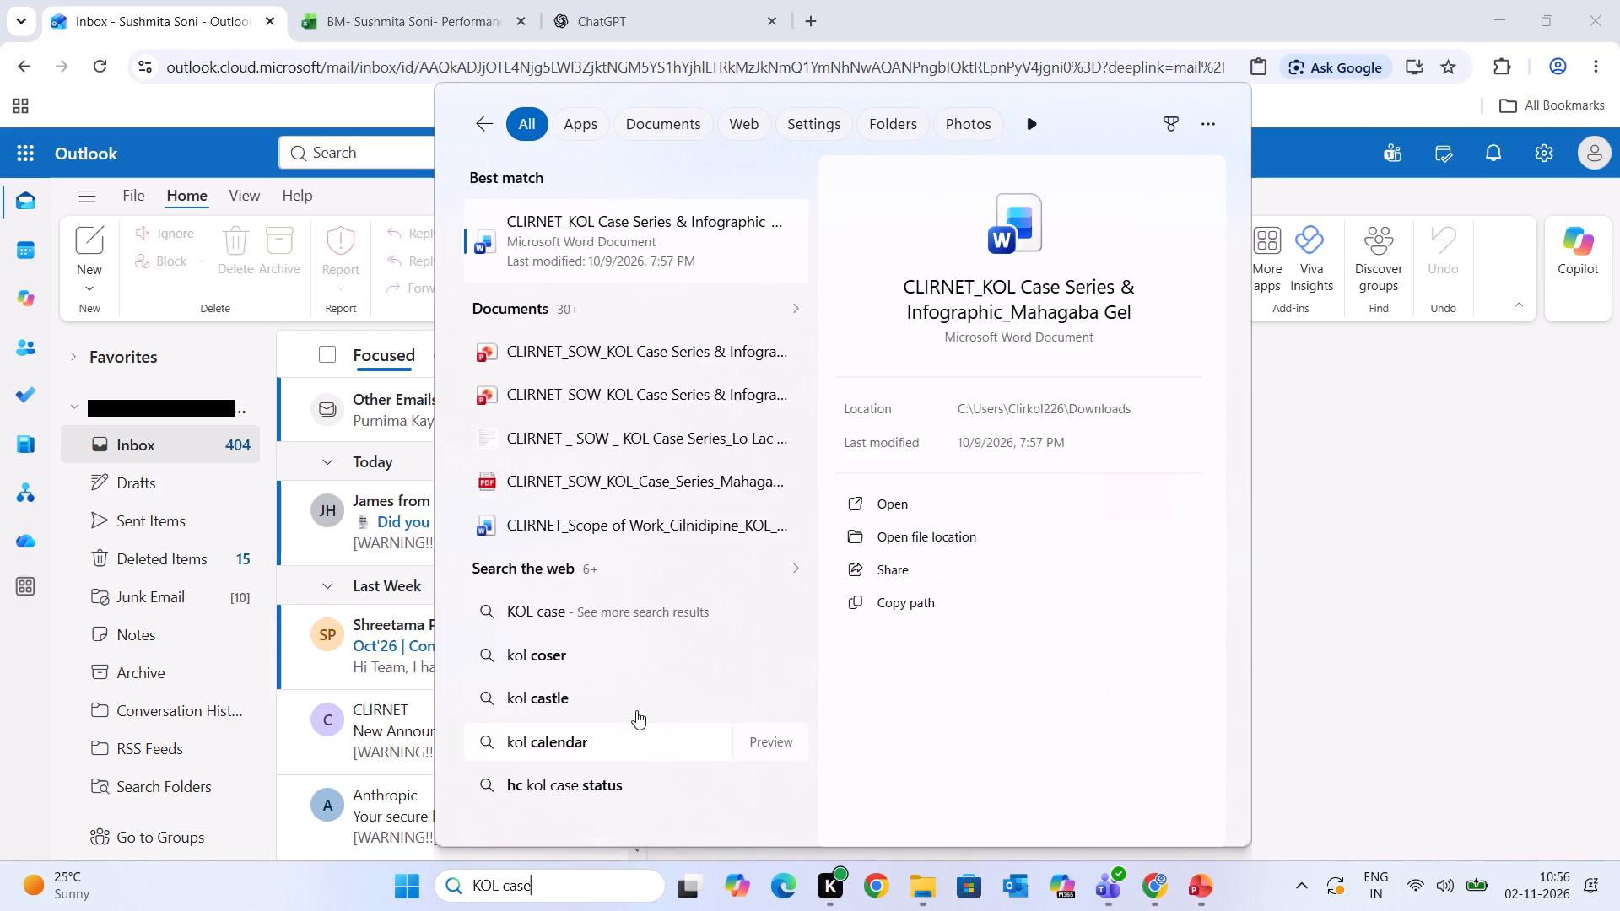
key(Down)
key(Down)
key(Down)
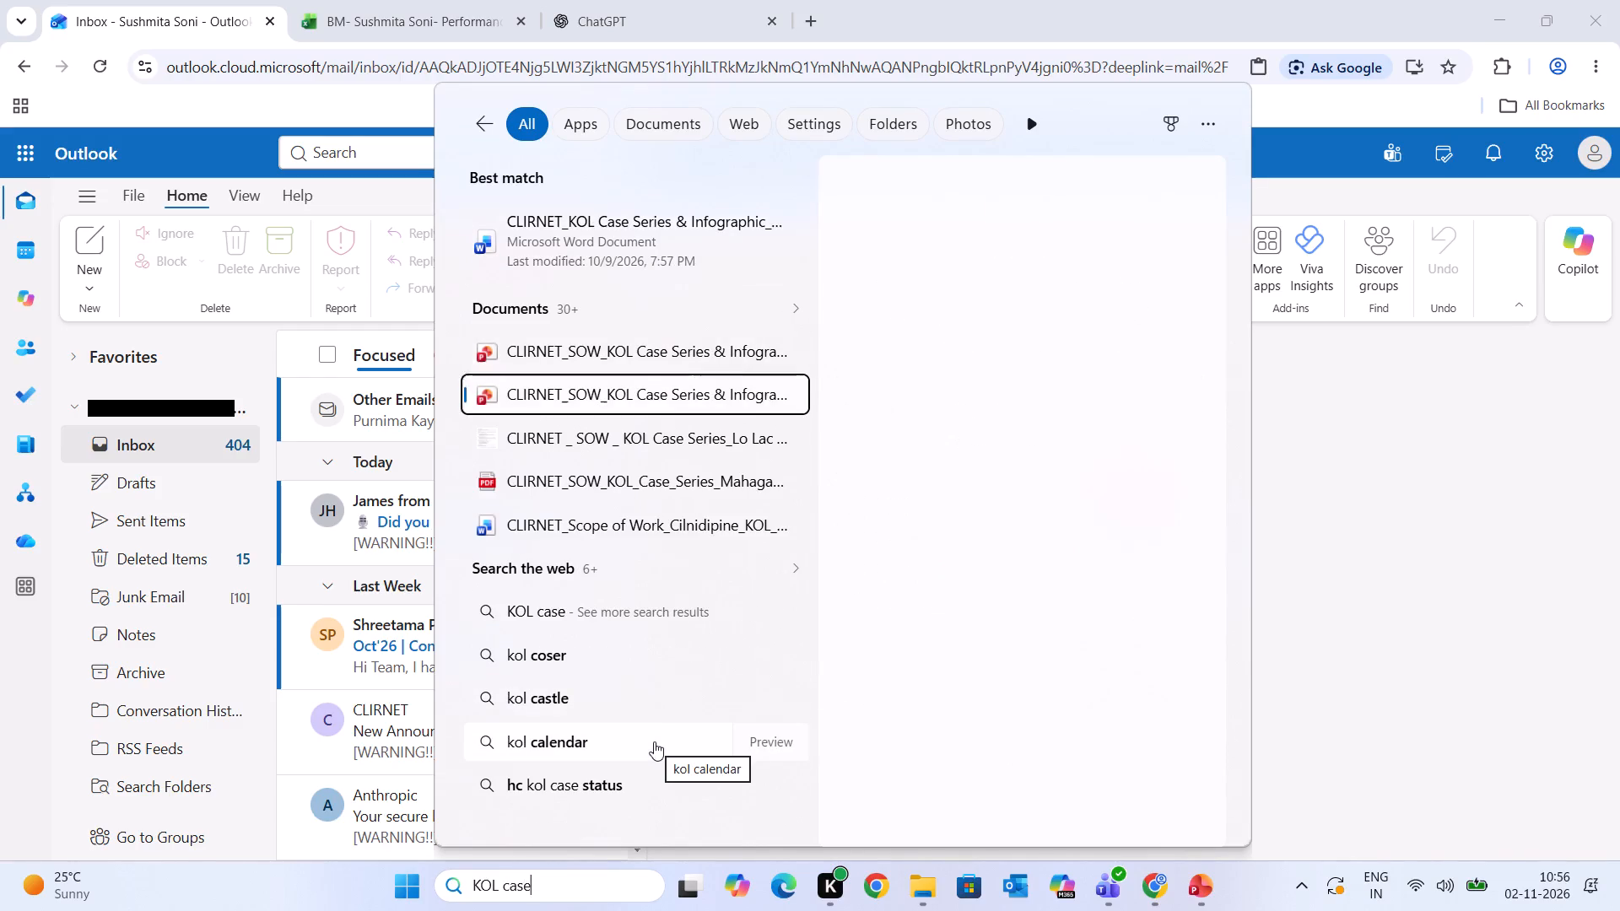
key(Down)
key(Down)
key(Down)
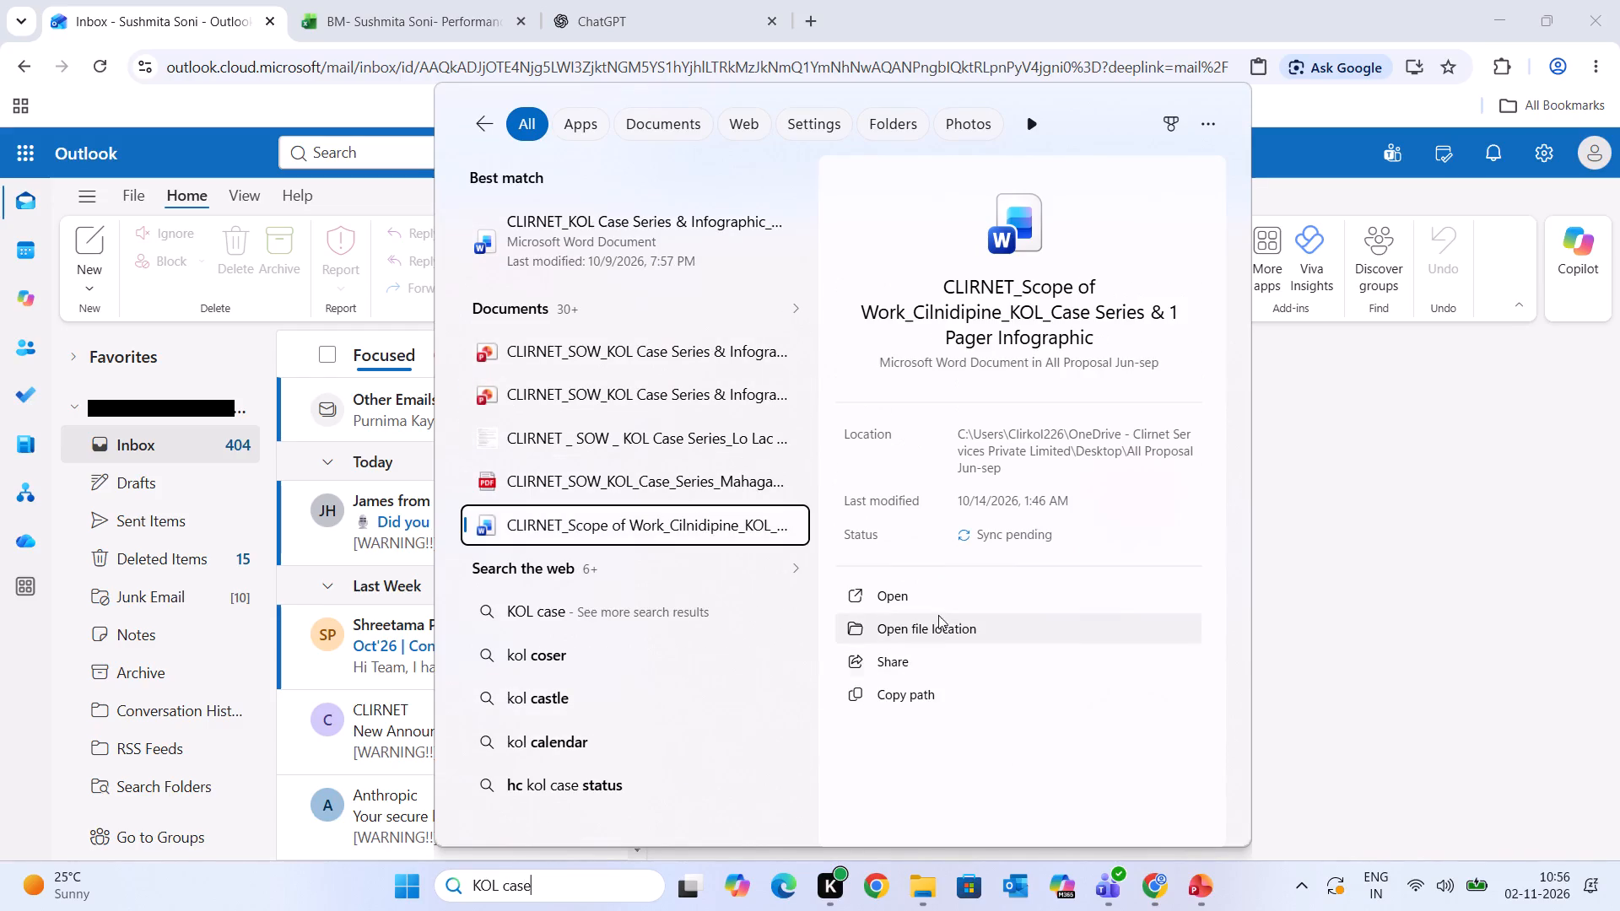
click(904, 598)
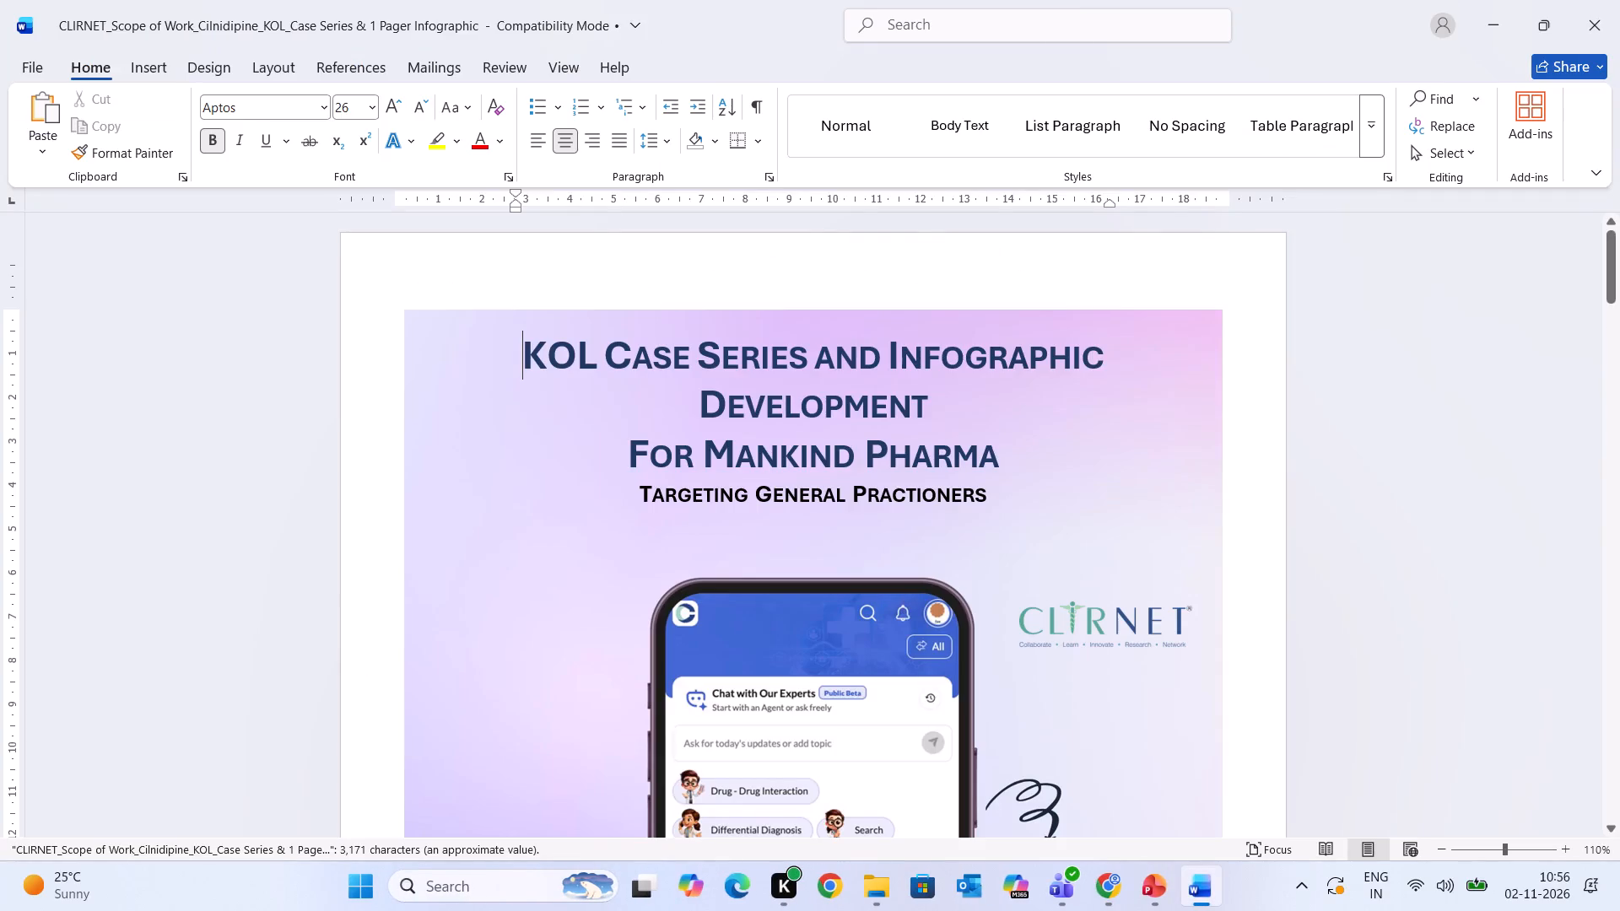
Look through the Cilnidipine KOL Case Series & 1 Pager Infographic scope of work as far as the Campaign Impact section.
scroll(1404, 677, down, 2)
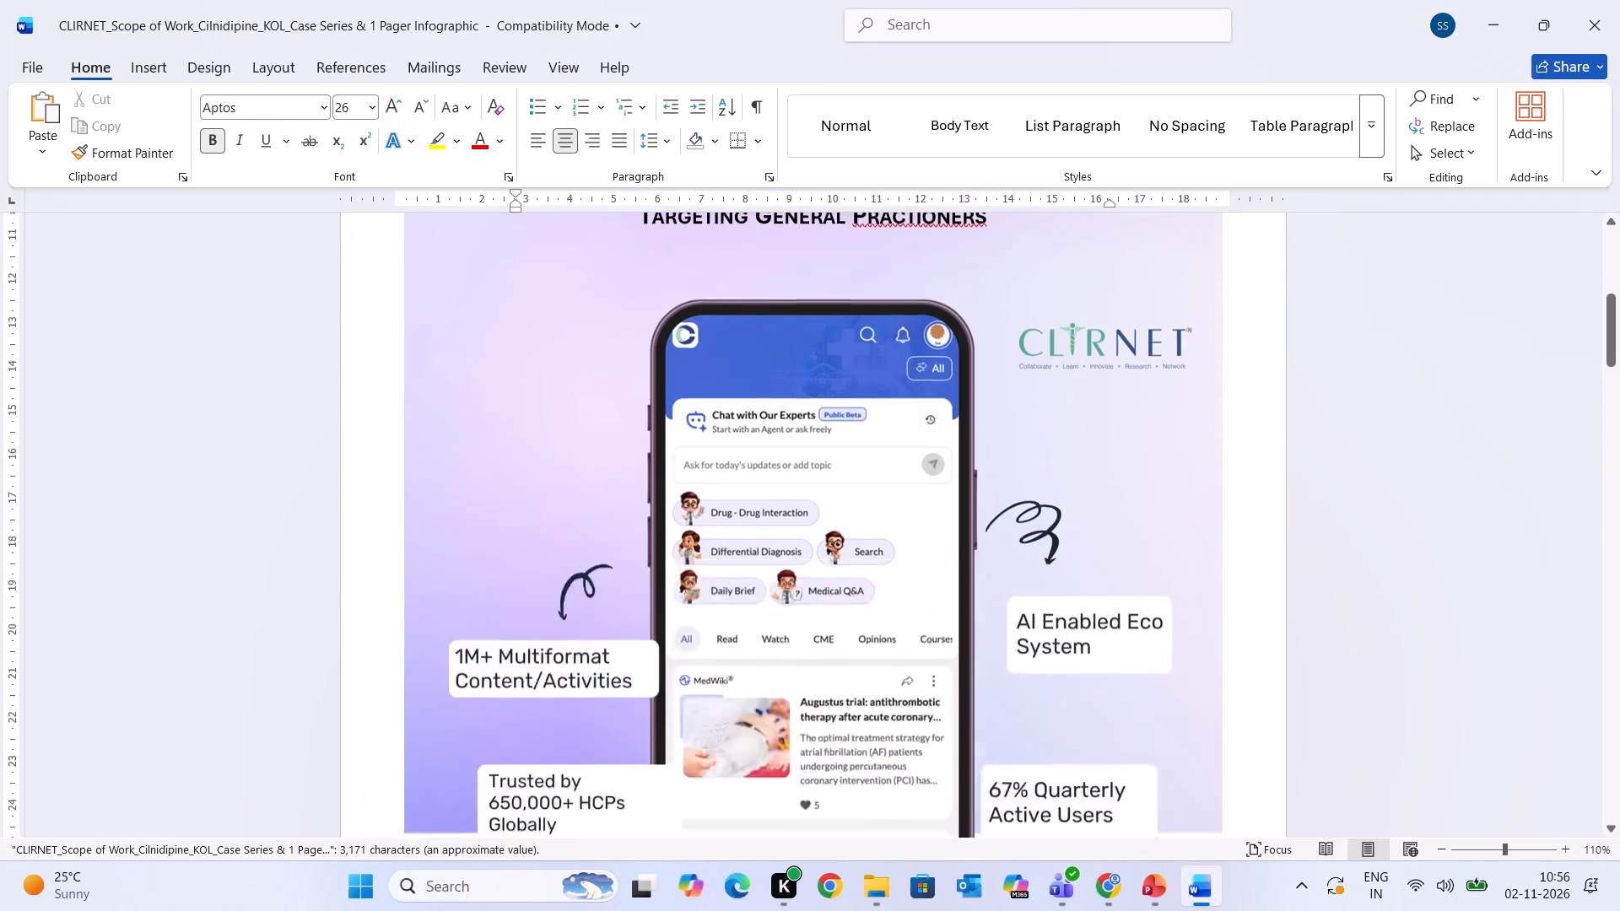
scroll(1404, 677, down, 10)
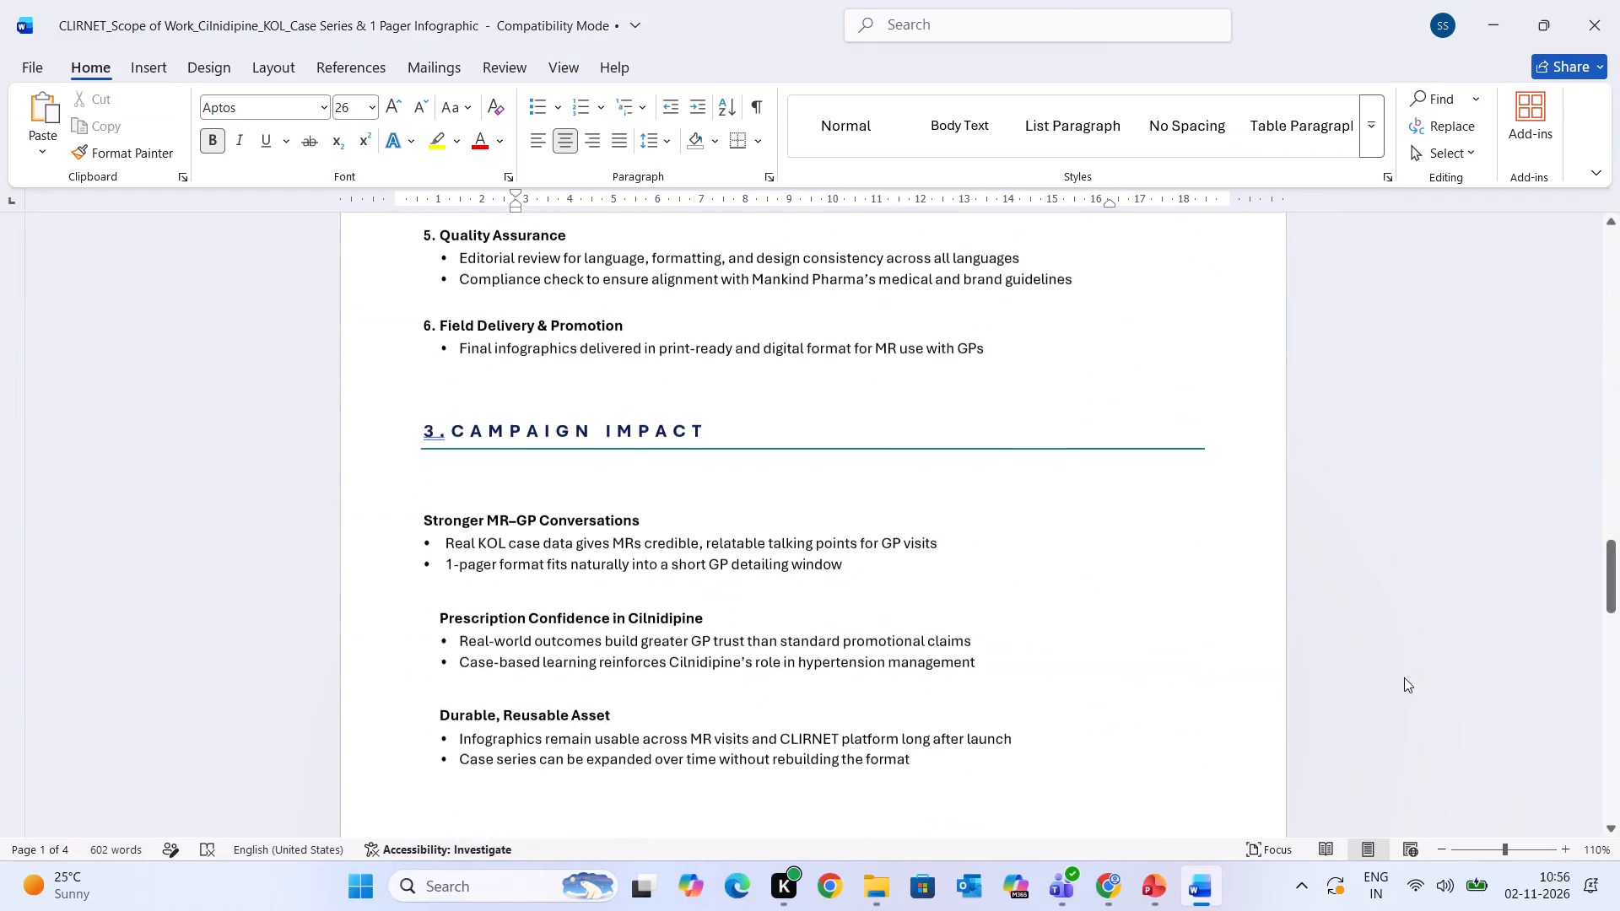
Look through the remainder of the Cilnidipine scope of work, from the Campaign Impact section to the end of the document.
scroll(1404, 677, down, 8)
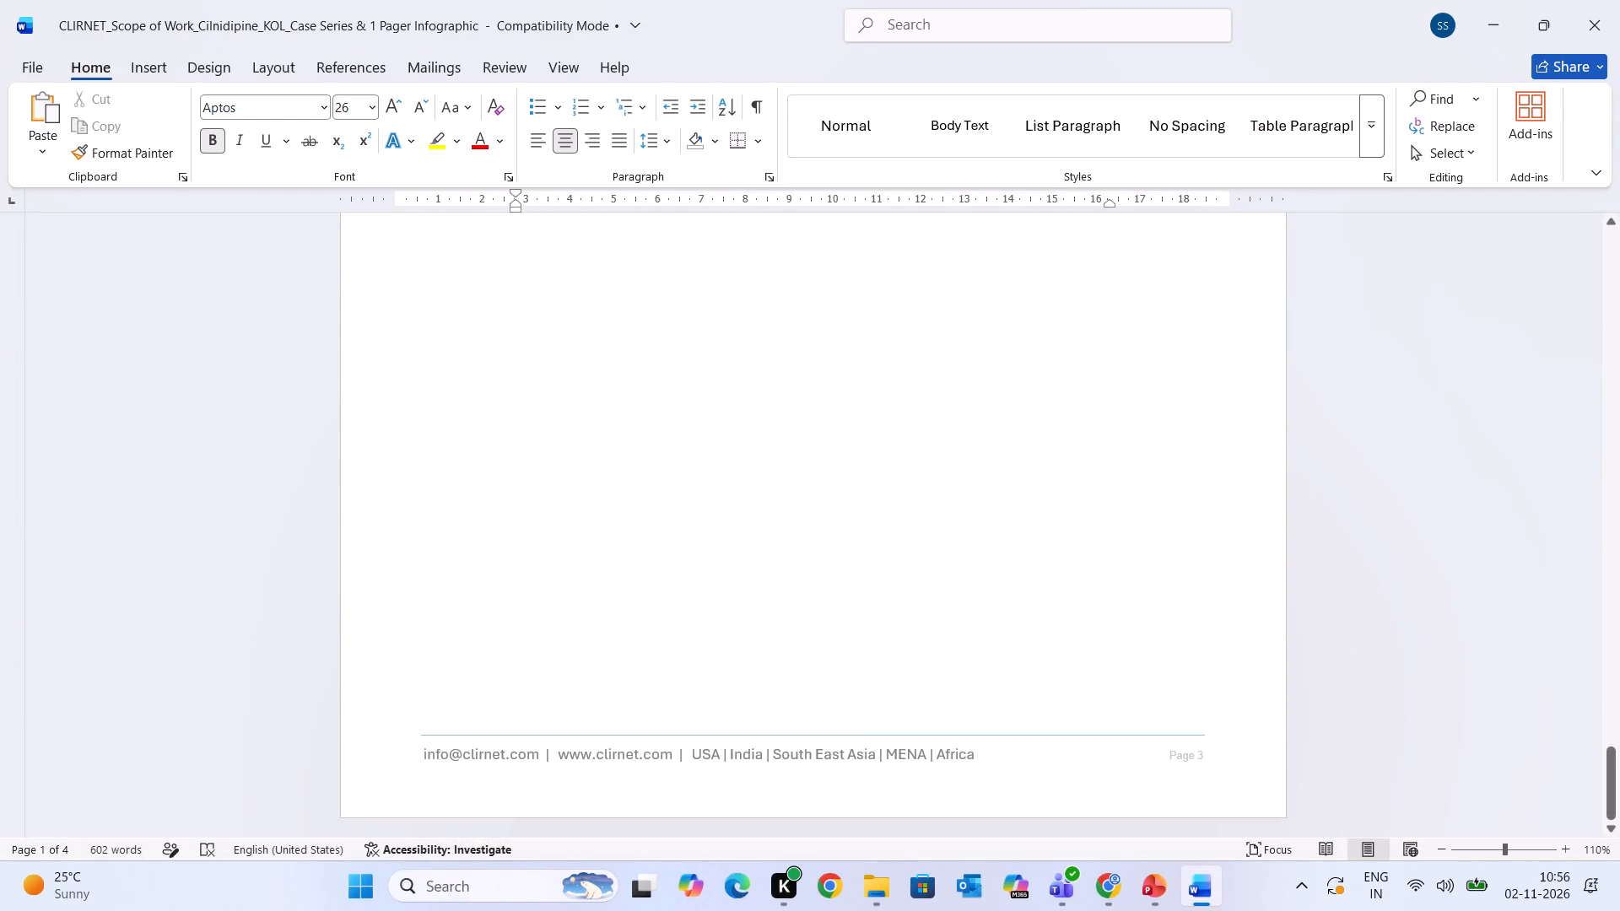
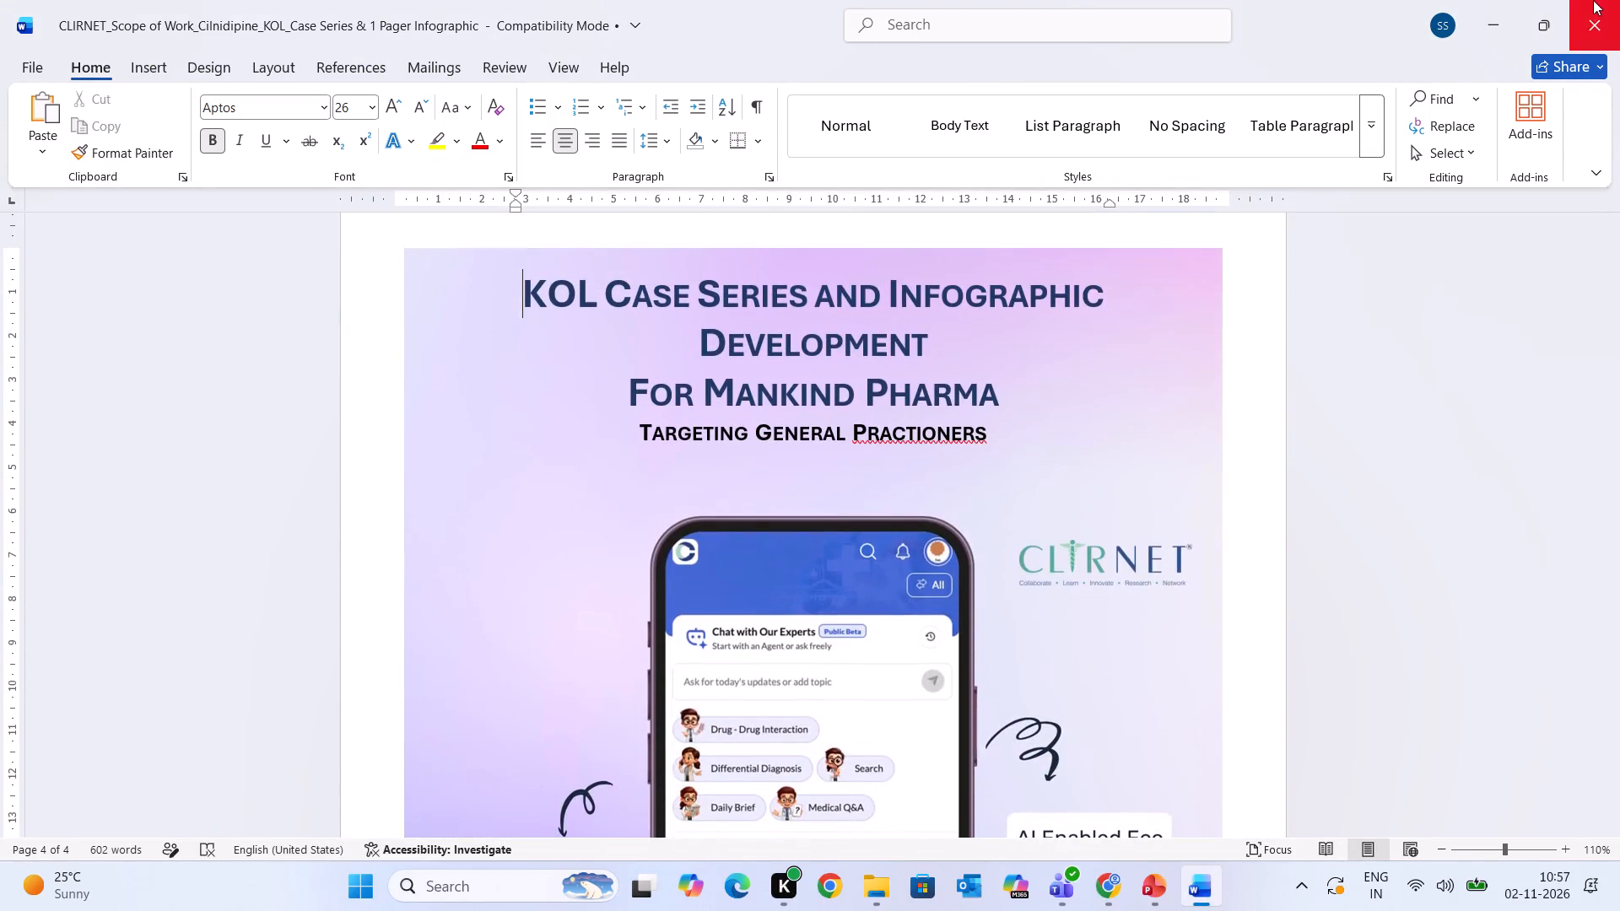
Close the Cilnidipine KOL Case Series & 1 Pager Infographic scope of work document.
click(1597, 0)
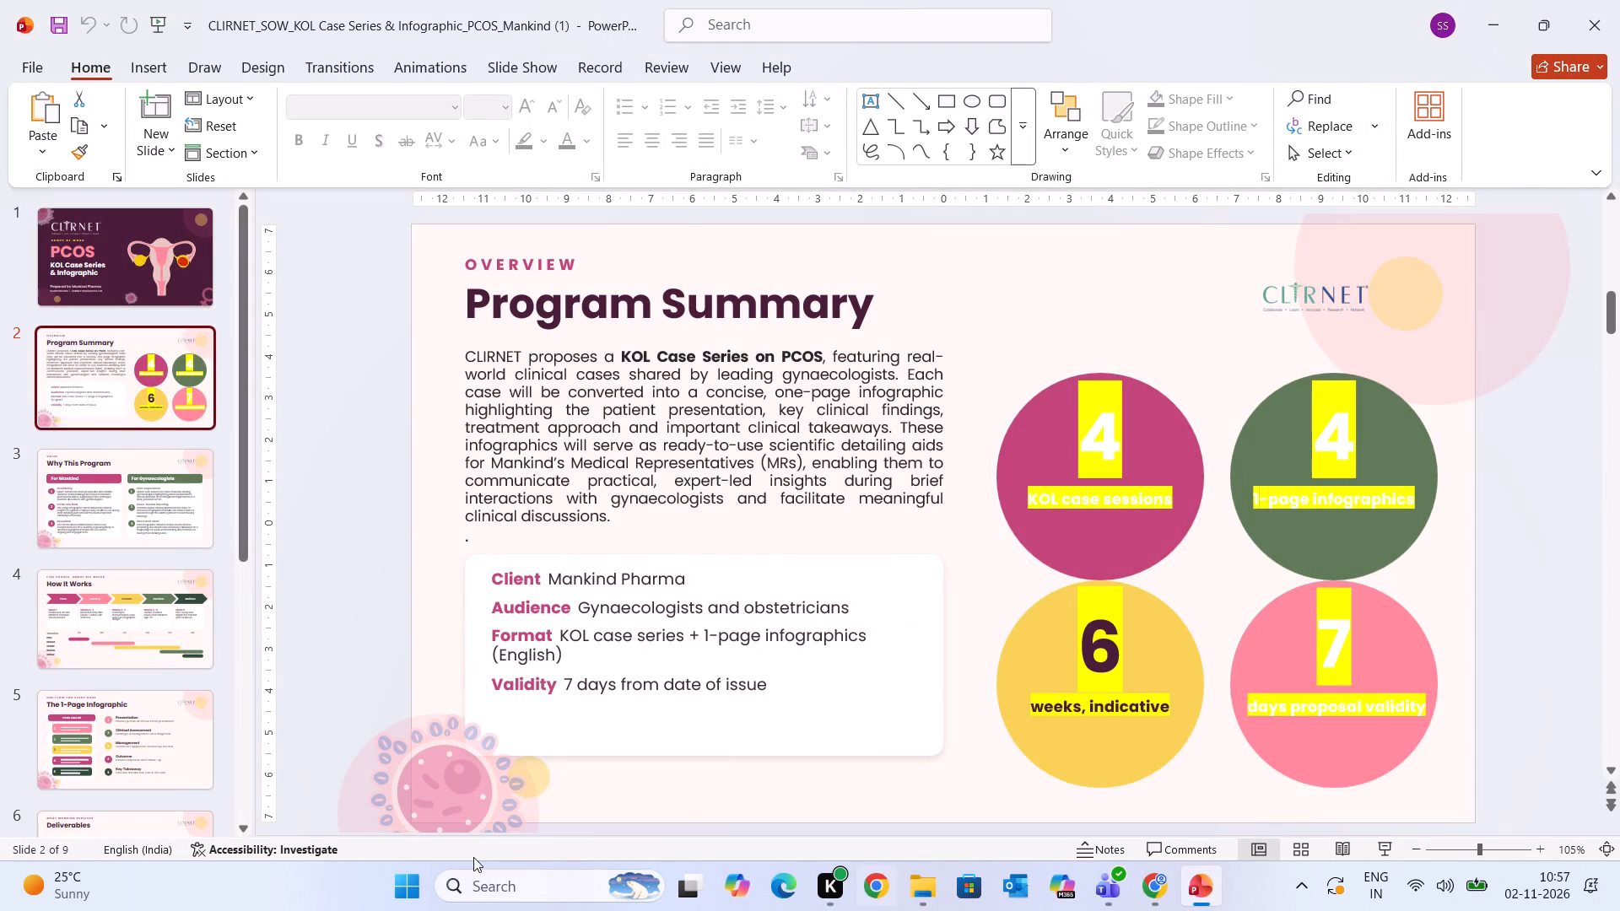
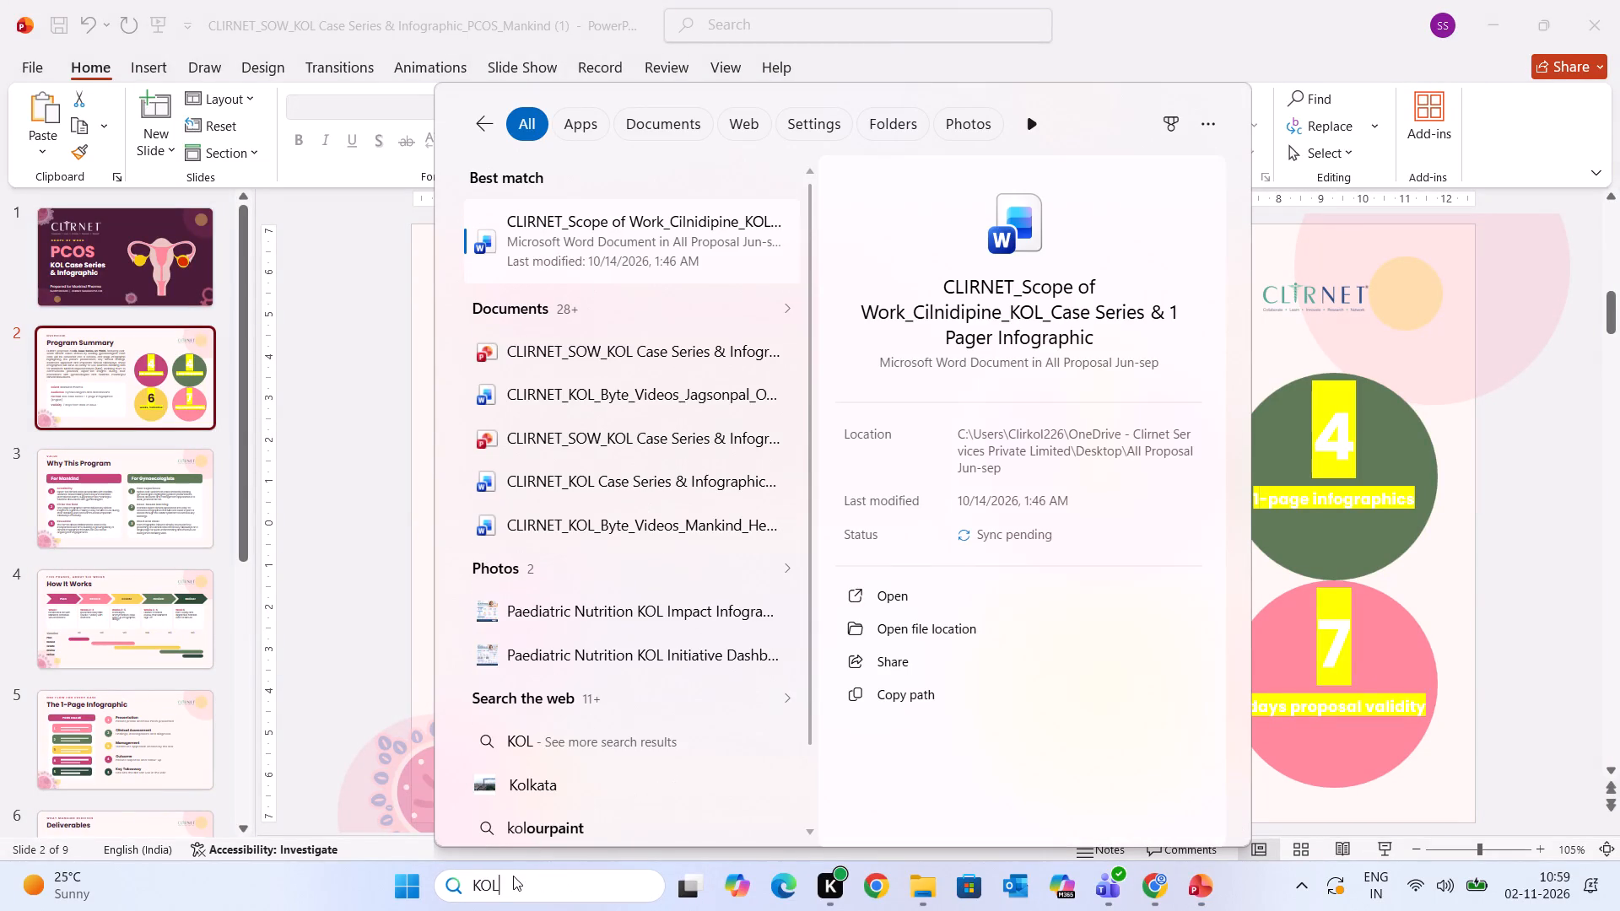
Clear the KOL search term from the Windows search box.
key(BackSpace)
key(BackSpace)
key(BackSpace)
key(BackSpace)
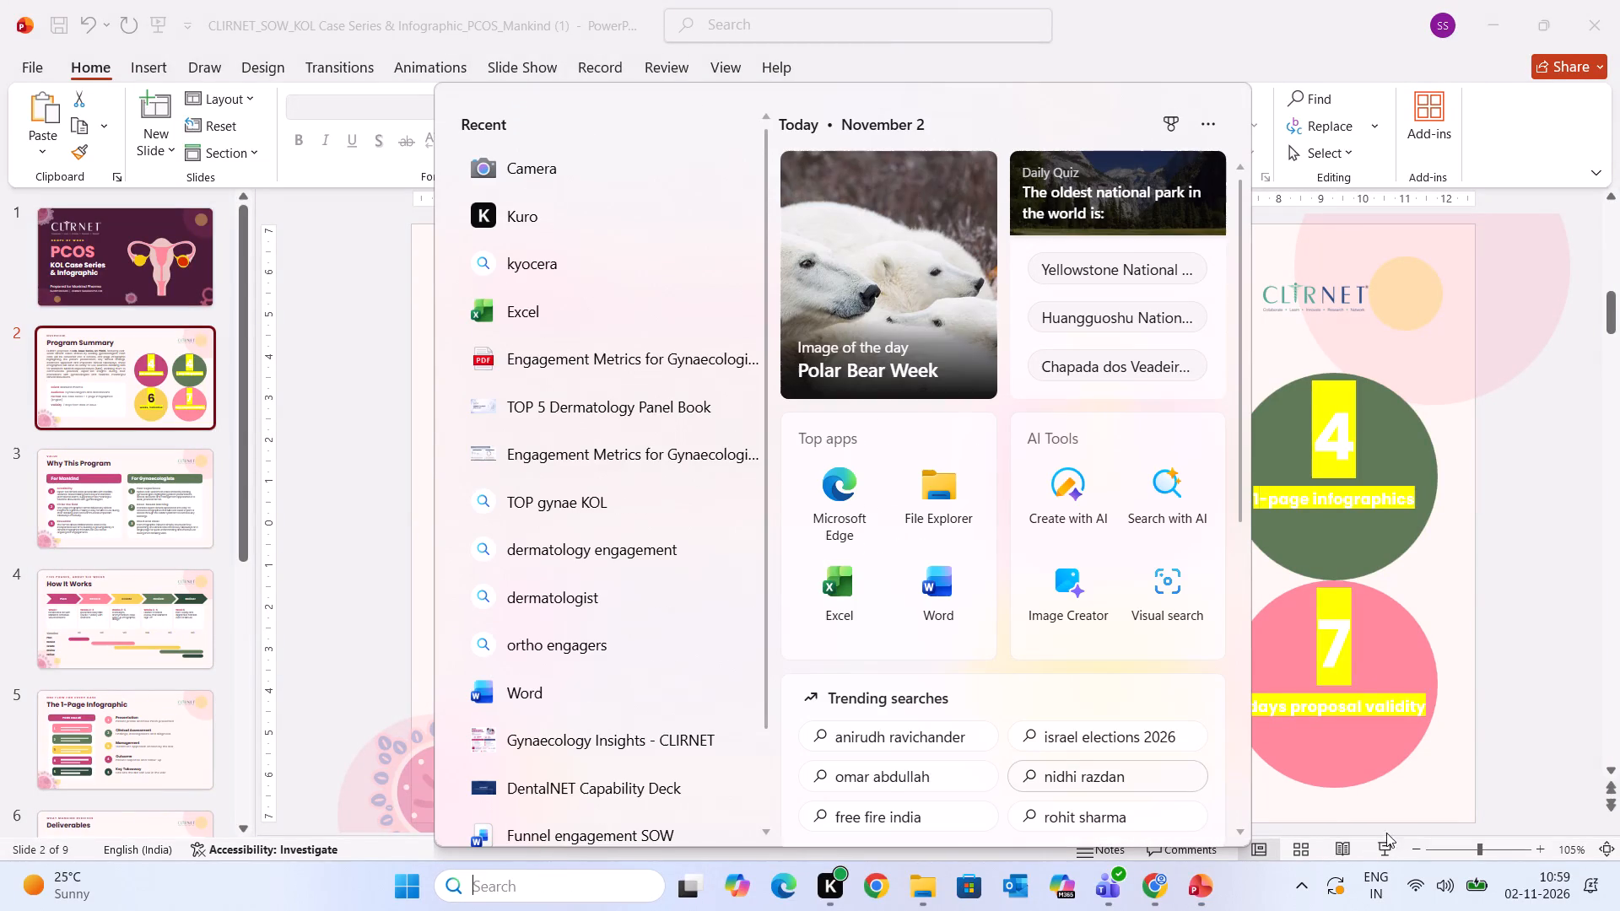
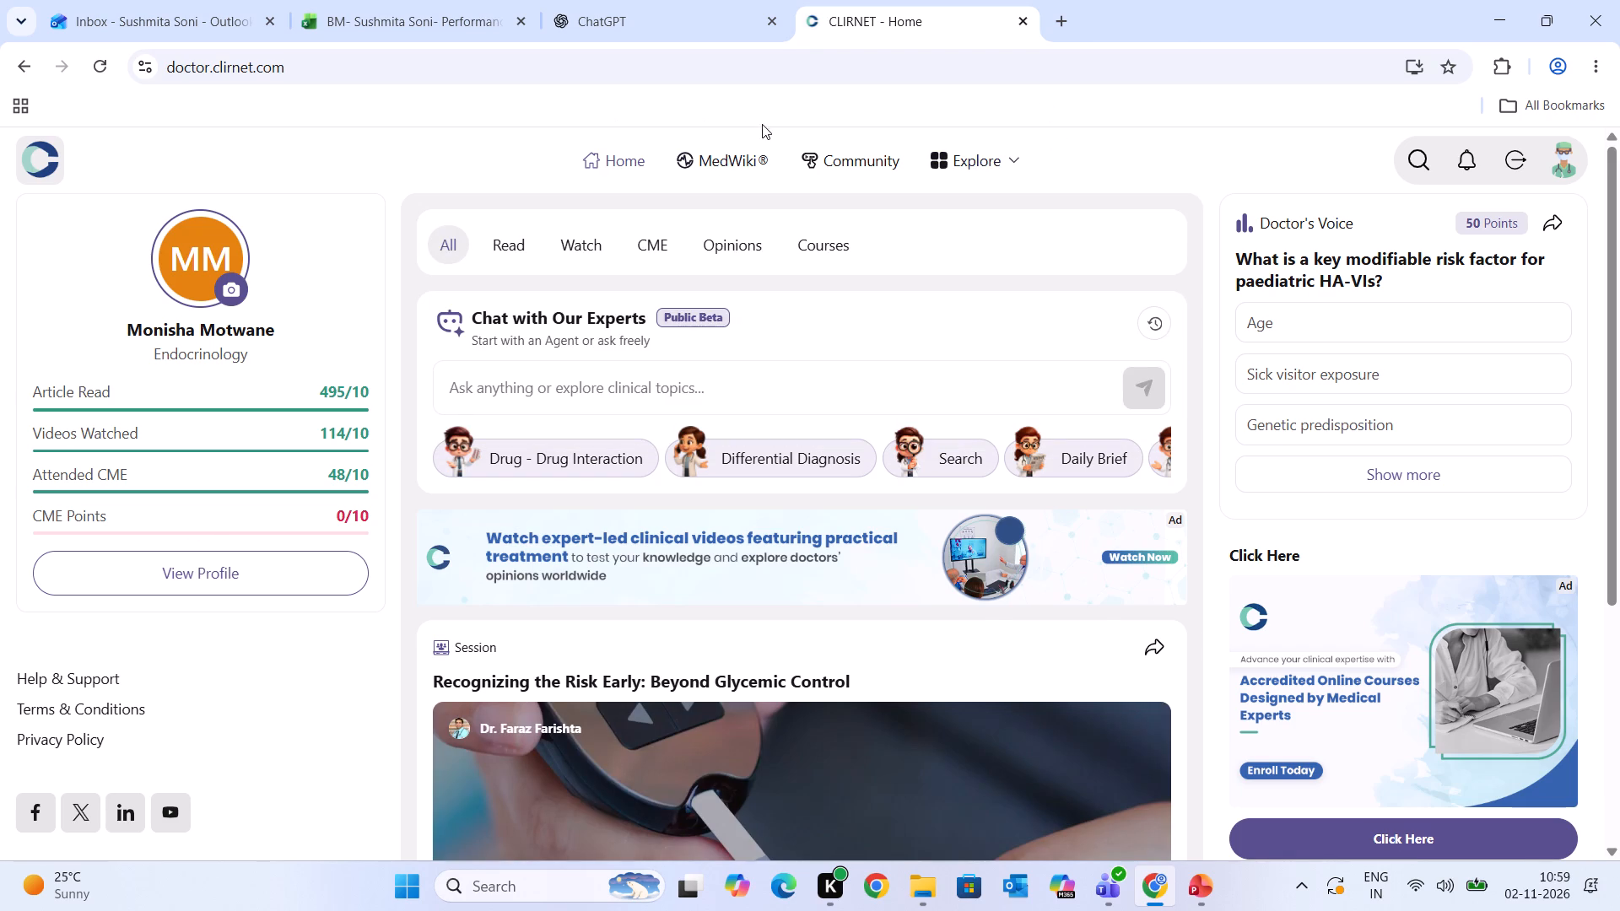
Open the CLIRNET search page and look through its Clinical Videos, Live CME and MedWiki sections.
click(1410, 156)
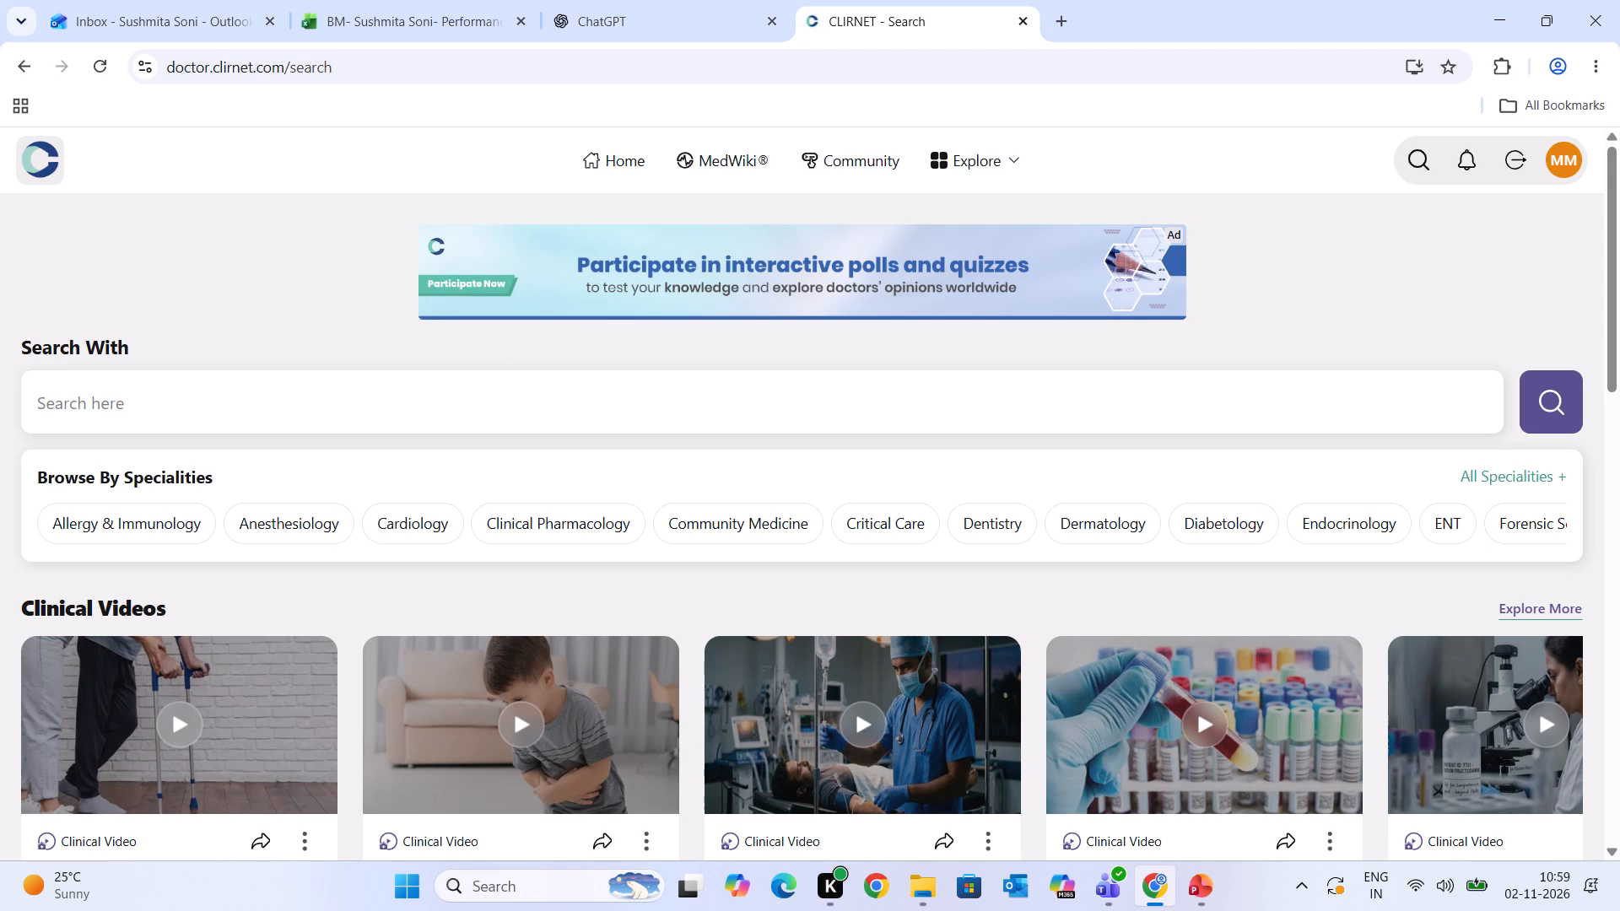
scroll(463, 404, down, 3)
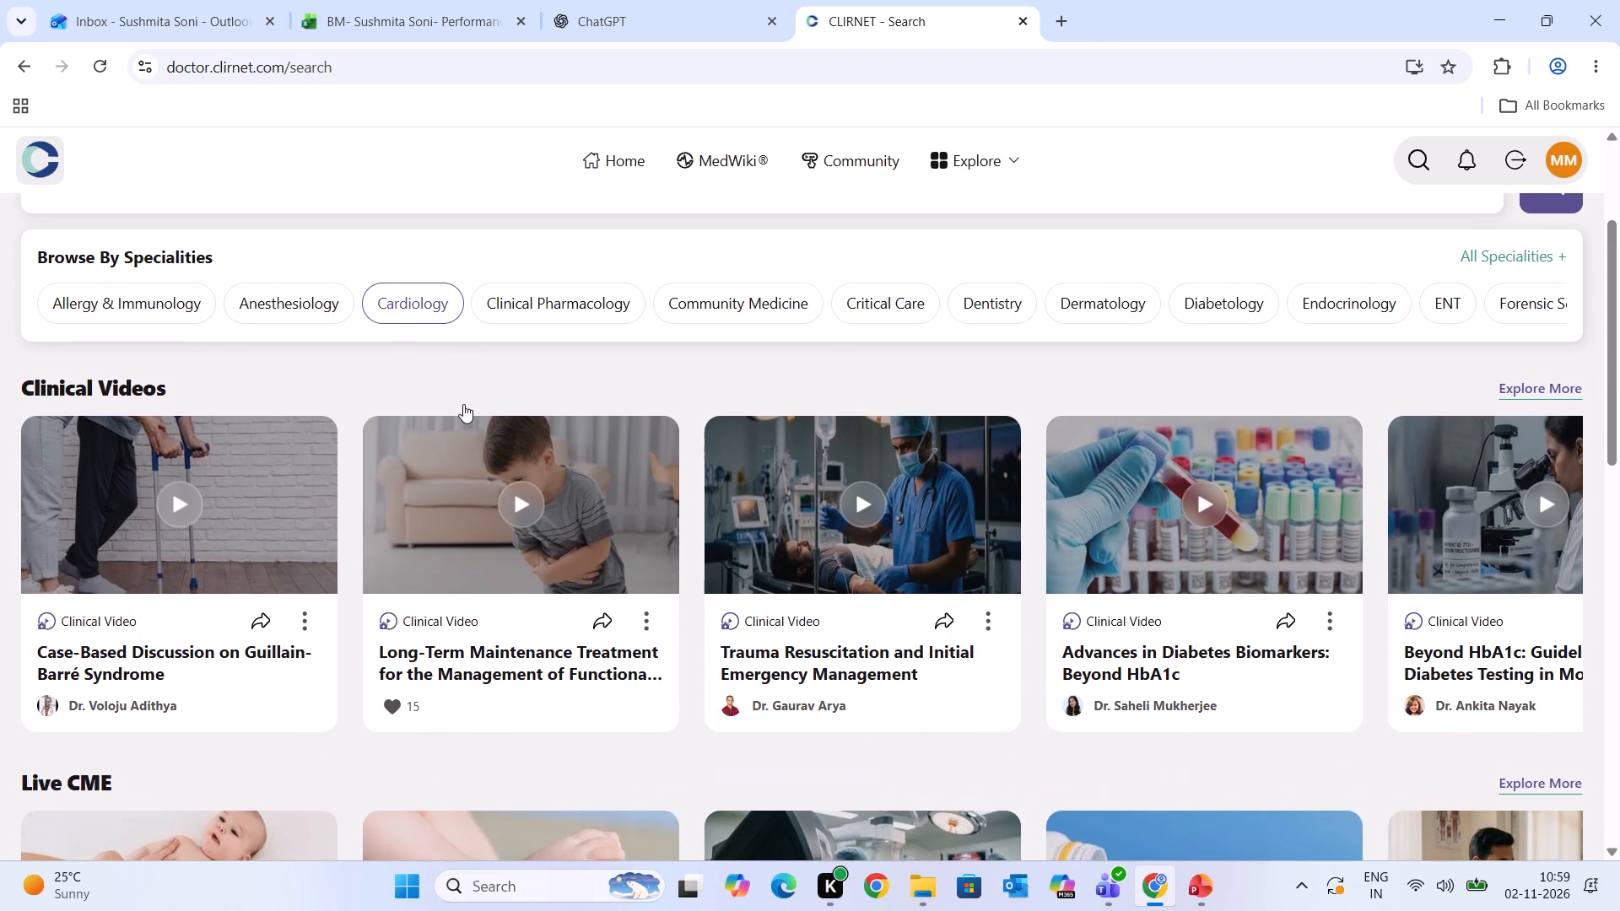
scroll(463, 404, down, 5)
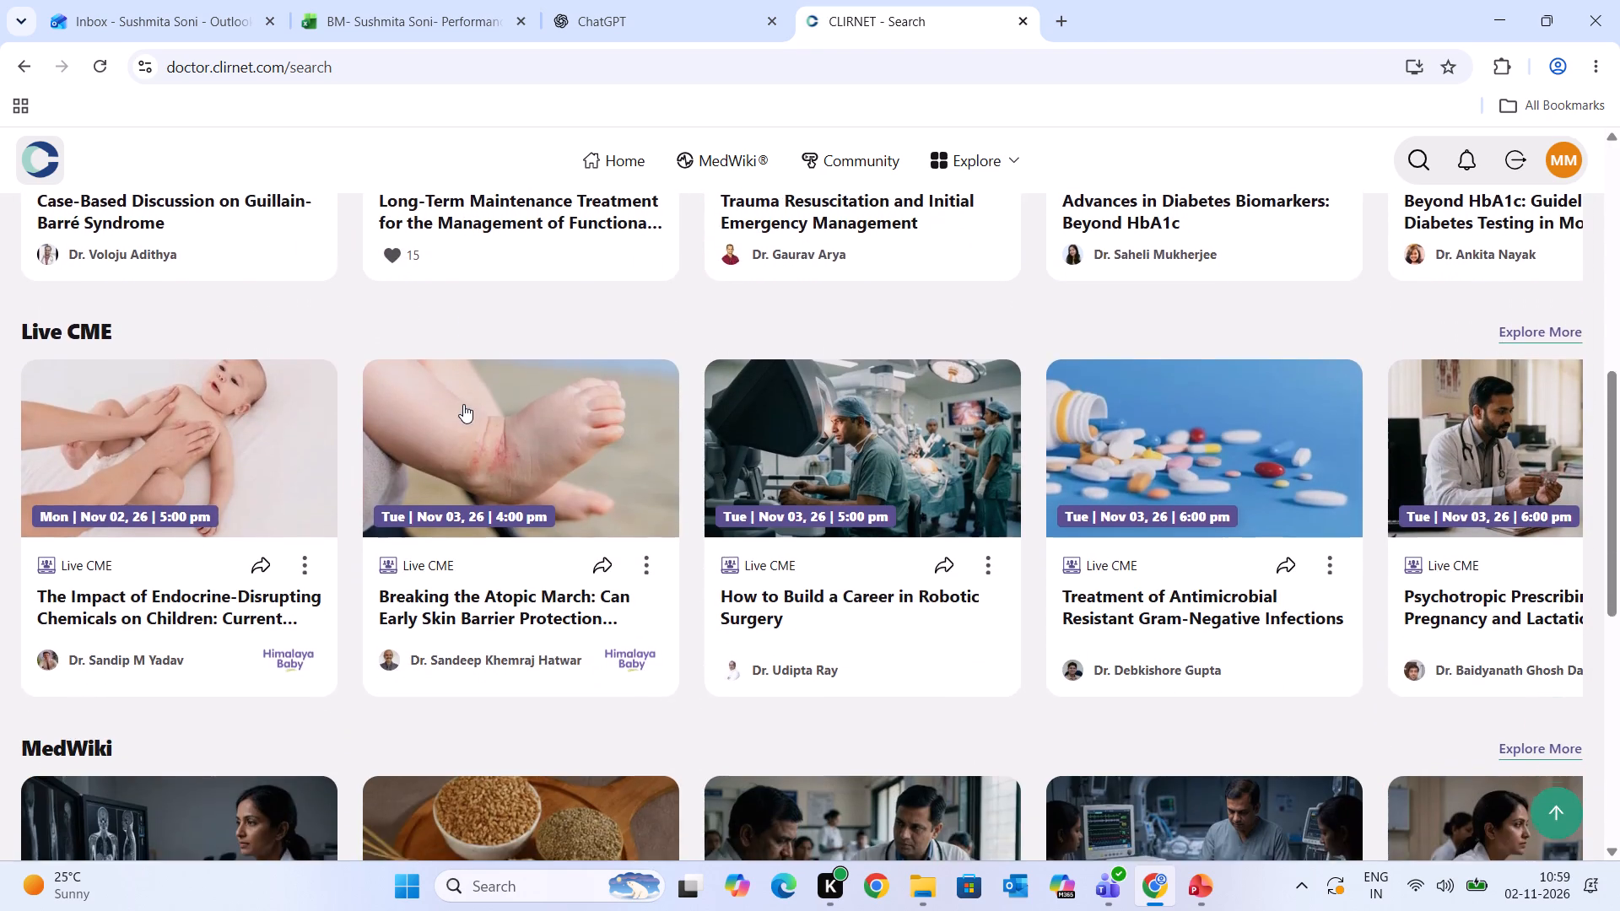
scroll(463, 404, down, 2)
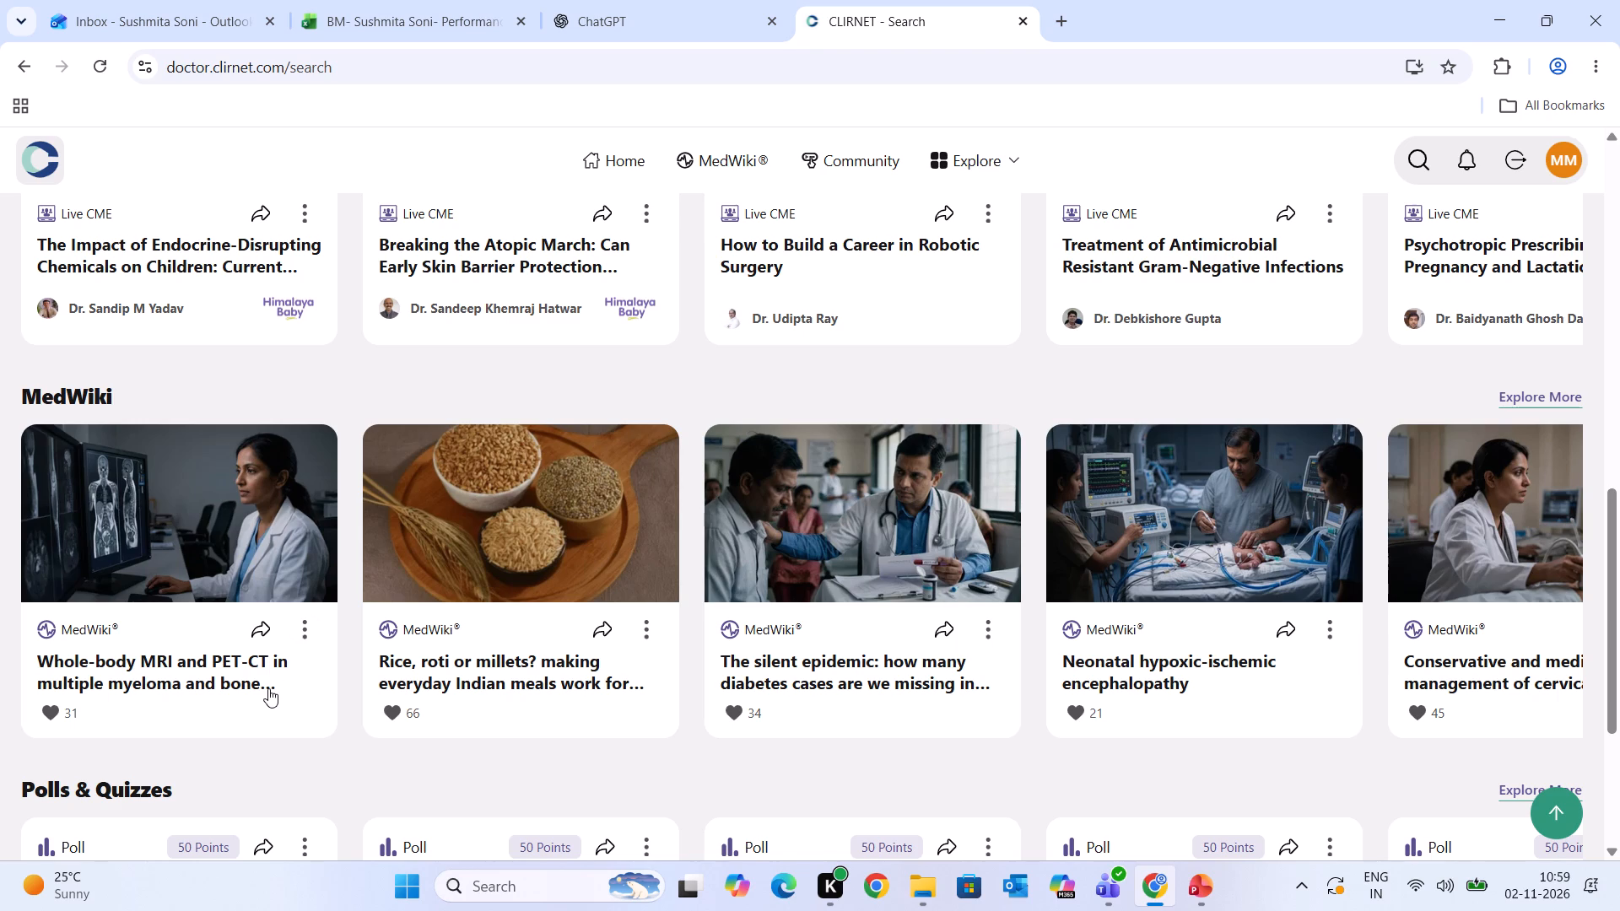
scroll(310, 339, up, 4)
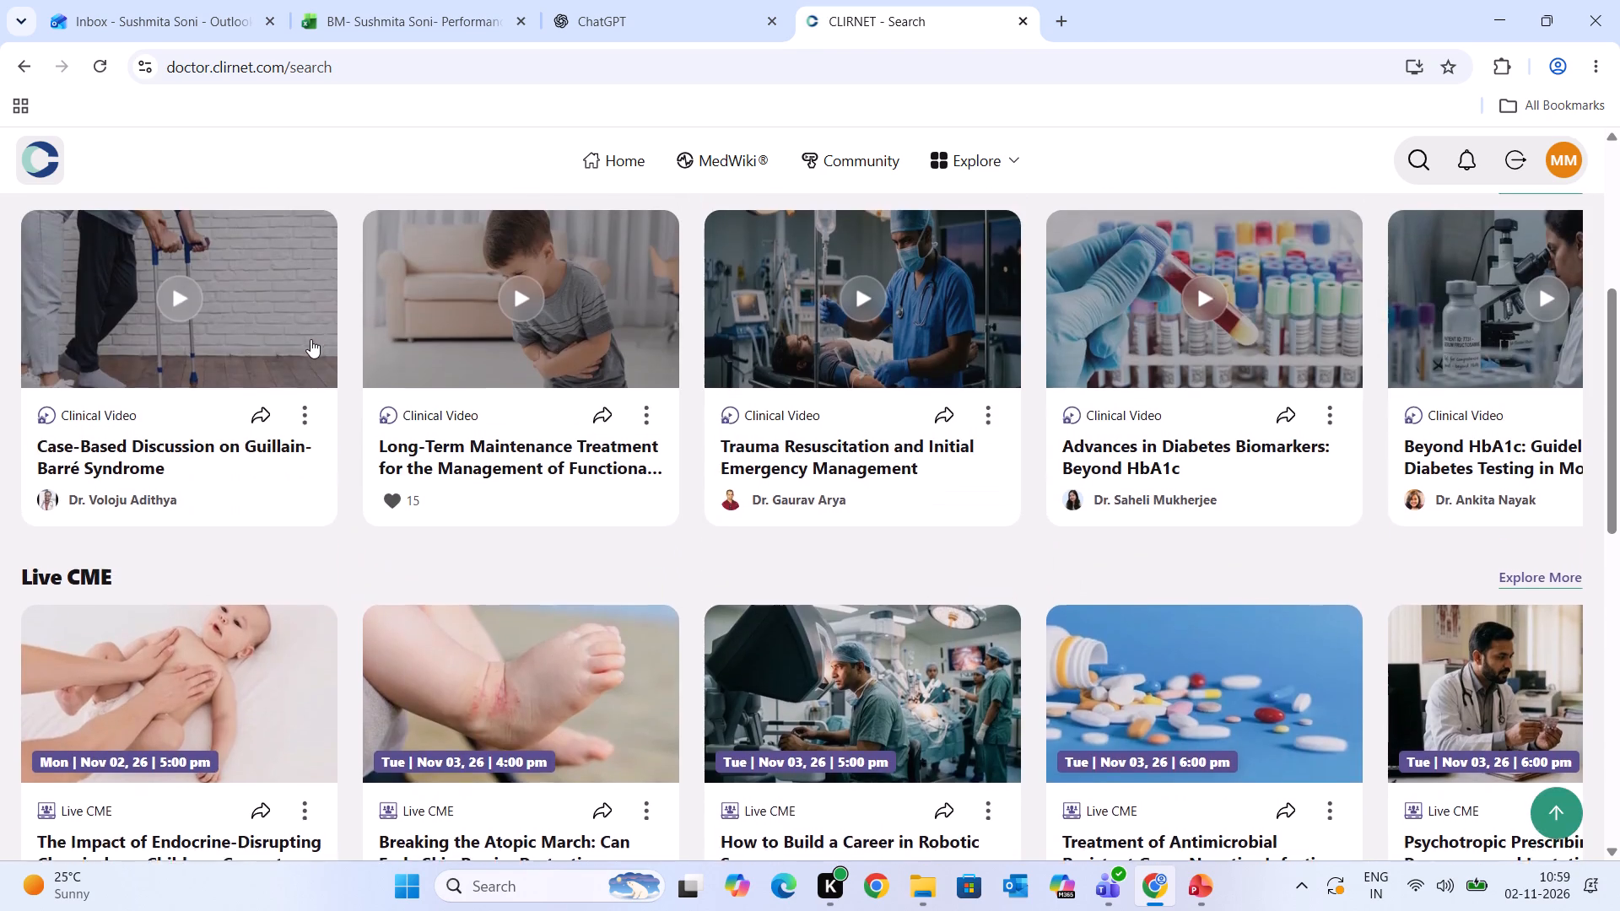
scroll(310, 339, up, 2)
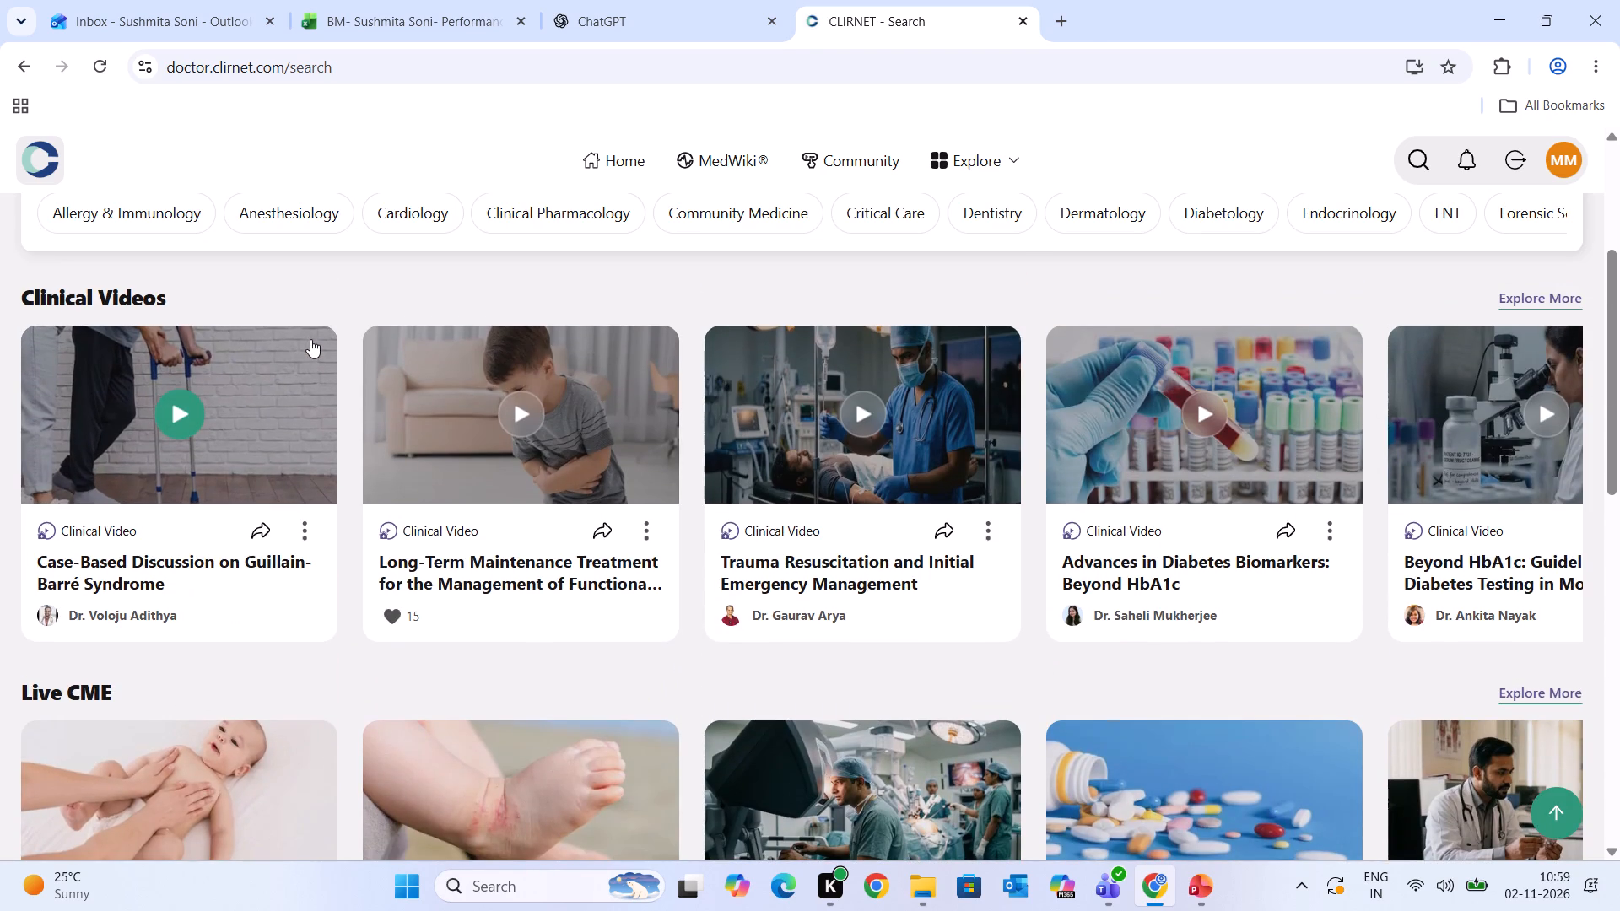
scroll(310, 339, up, 3)
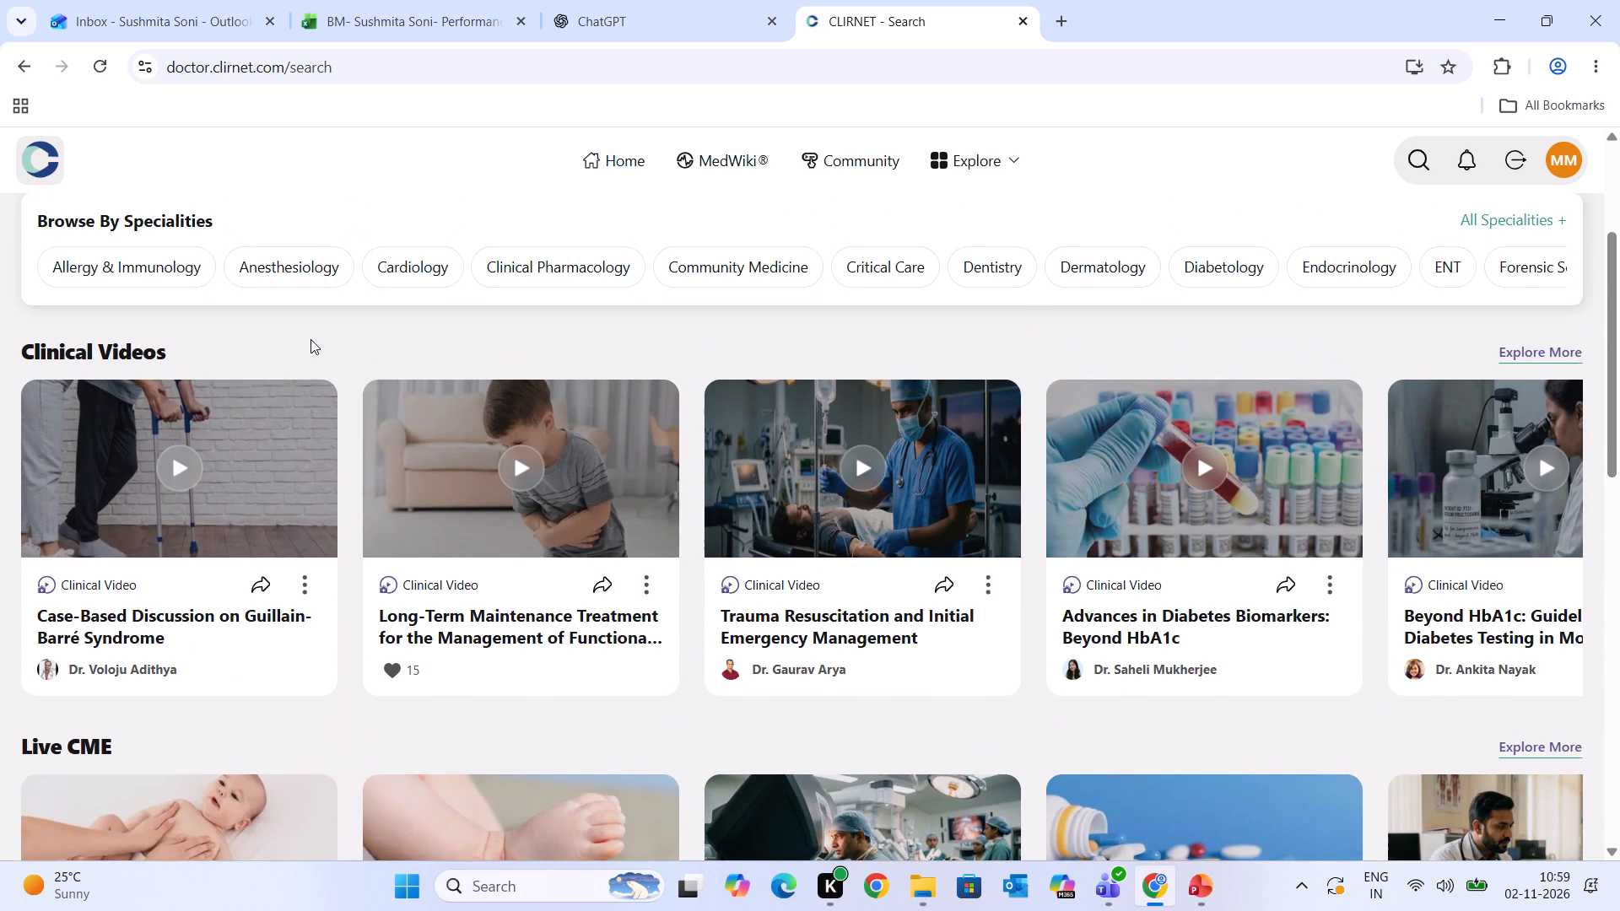
scroll(310, 339, up, 2)
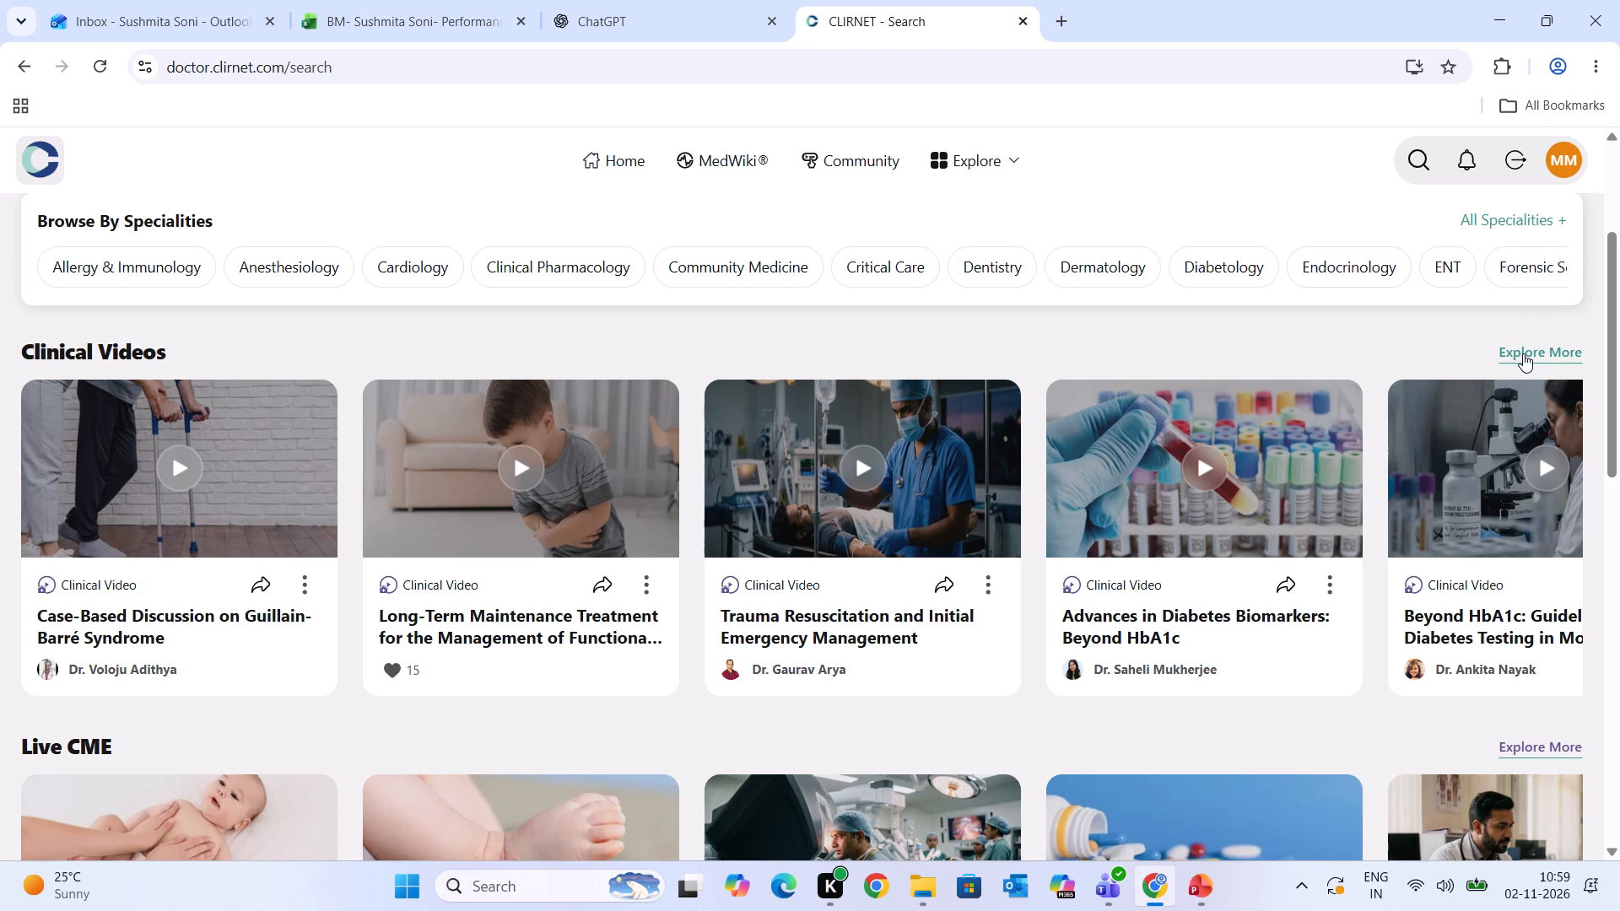
Filter the CLIRNET content by the Obstetrics & Gynaecology speciality, dismiss the notification and check the results.
scroll(1523, 342, up, 1)
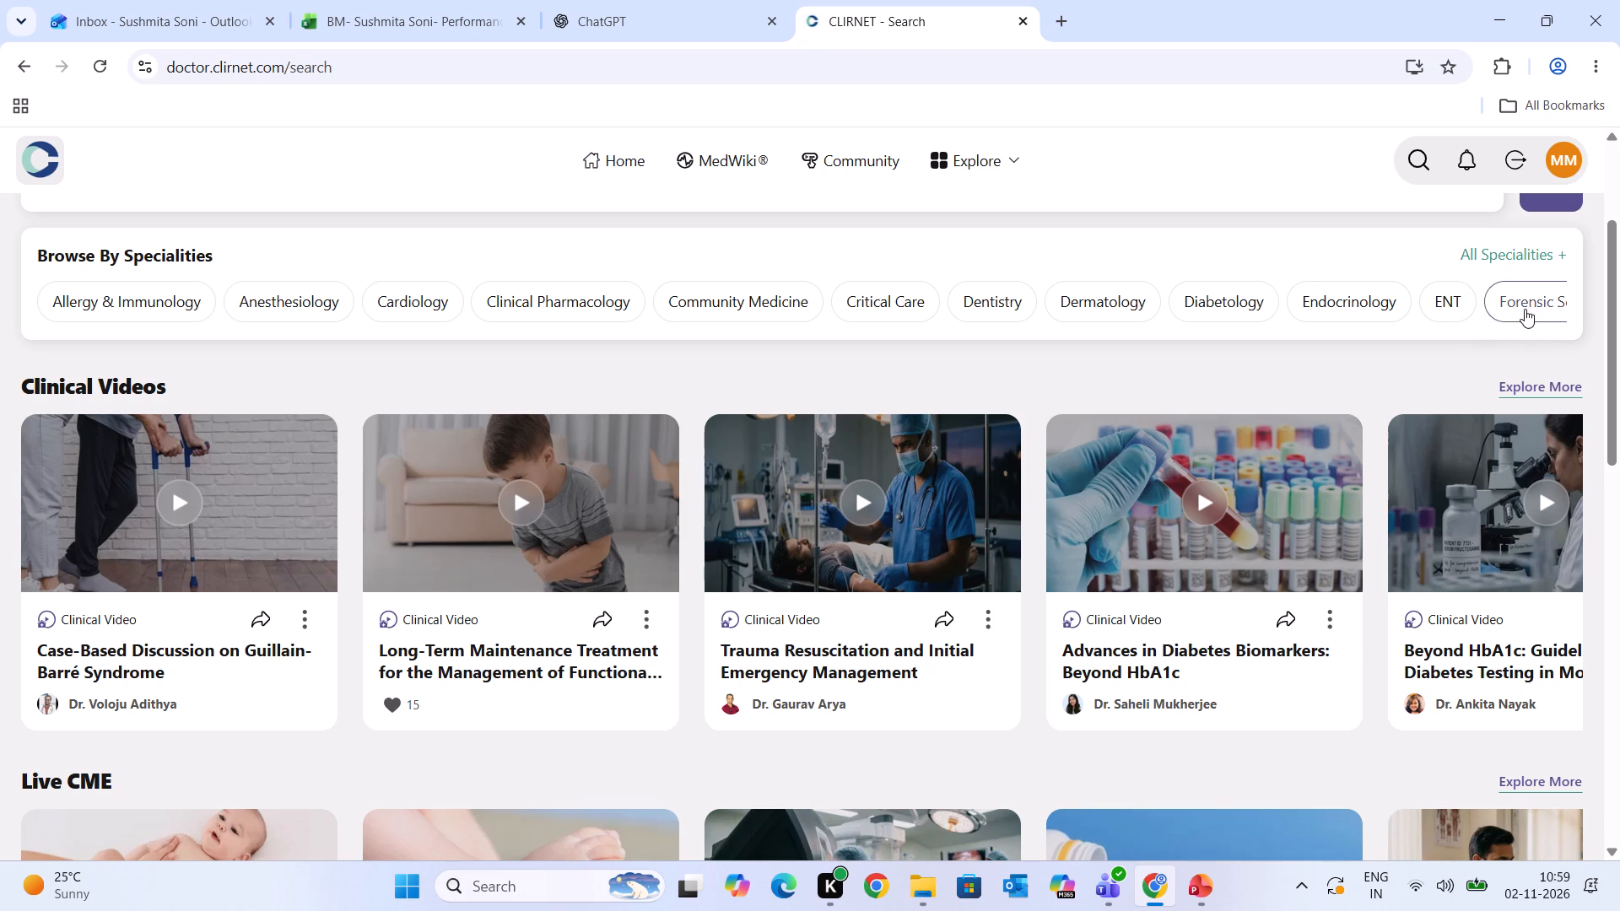
scroll(1525, 309, left, 9)
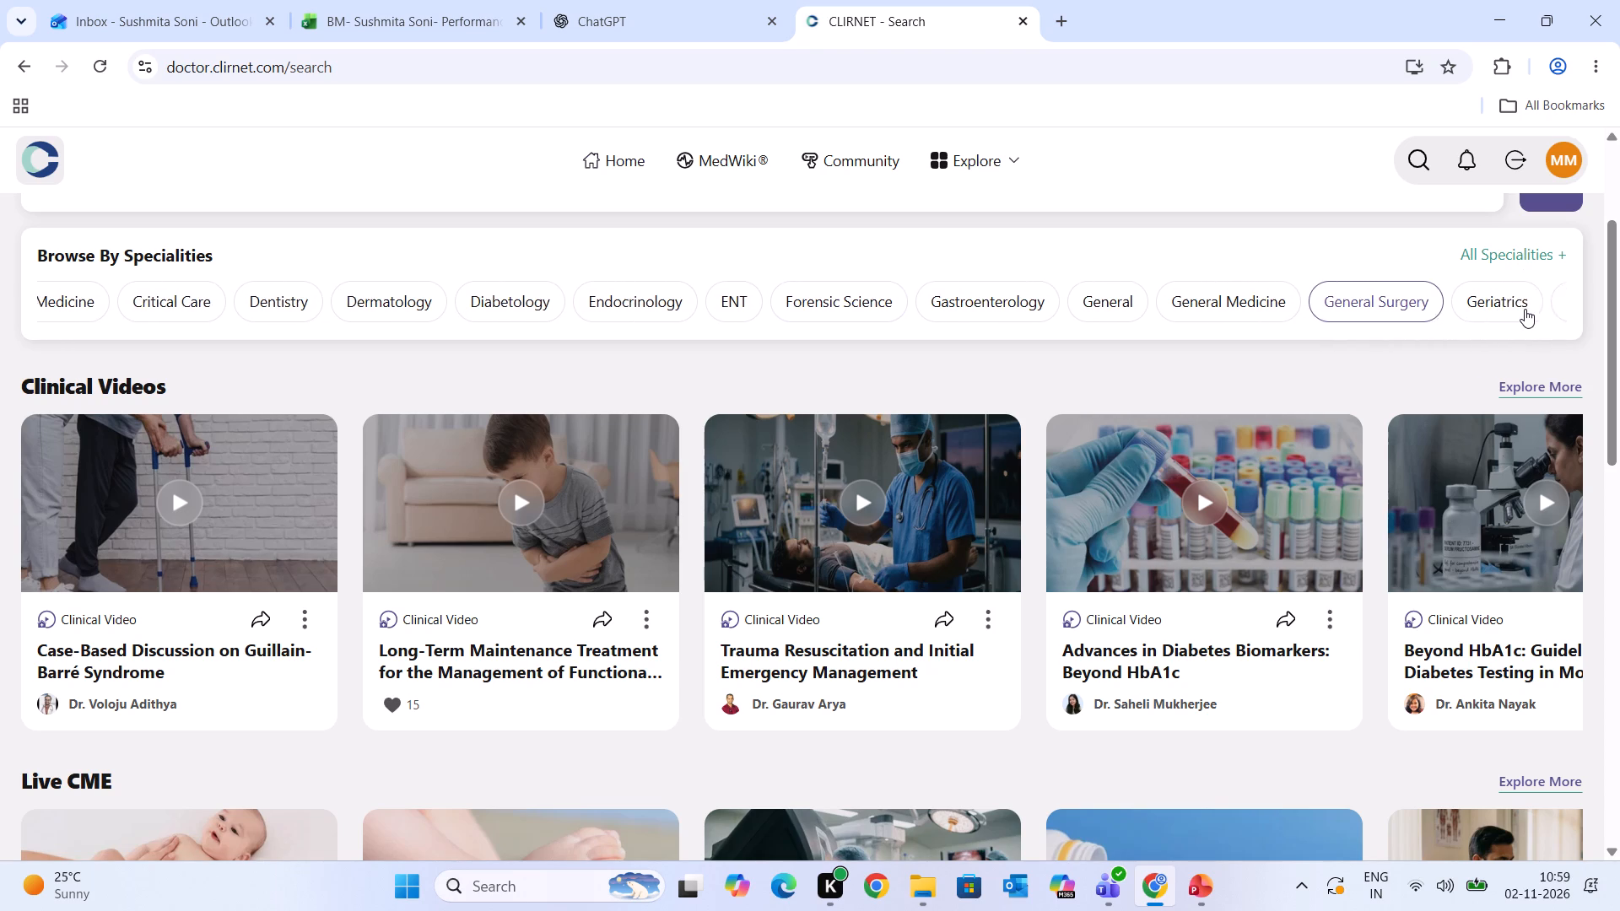
scroll(1525, 309, left, 2)
scroll(1388, 342, left, 2)
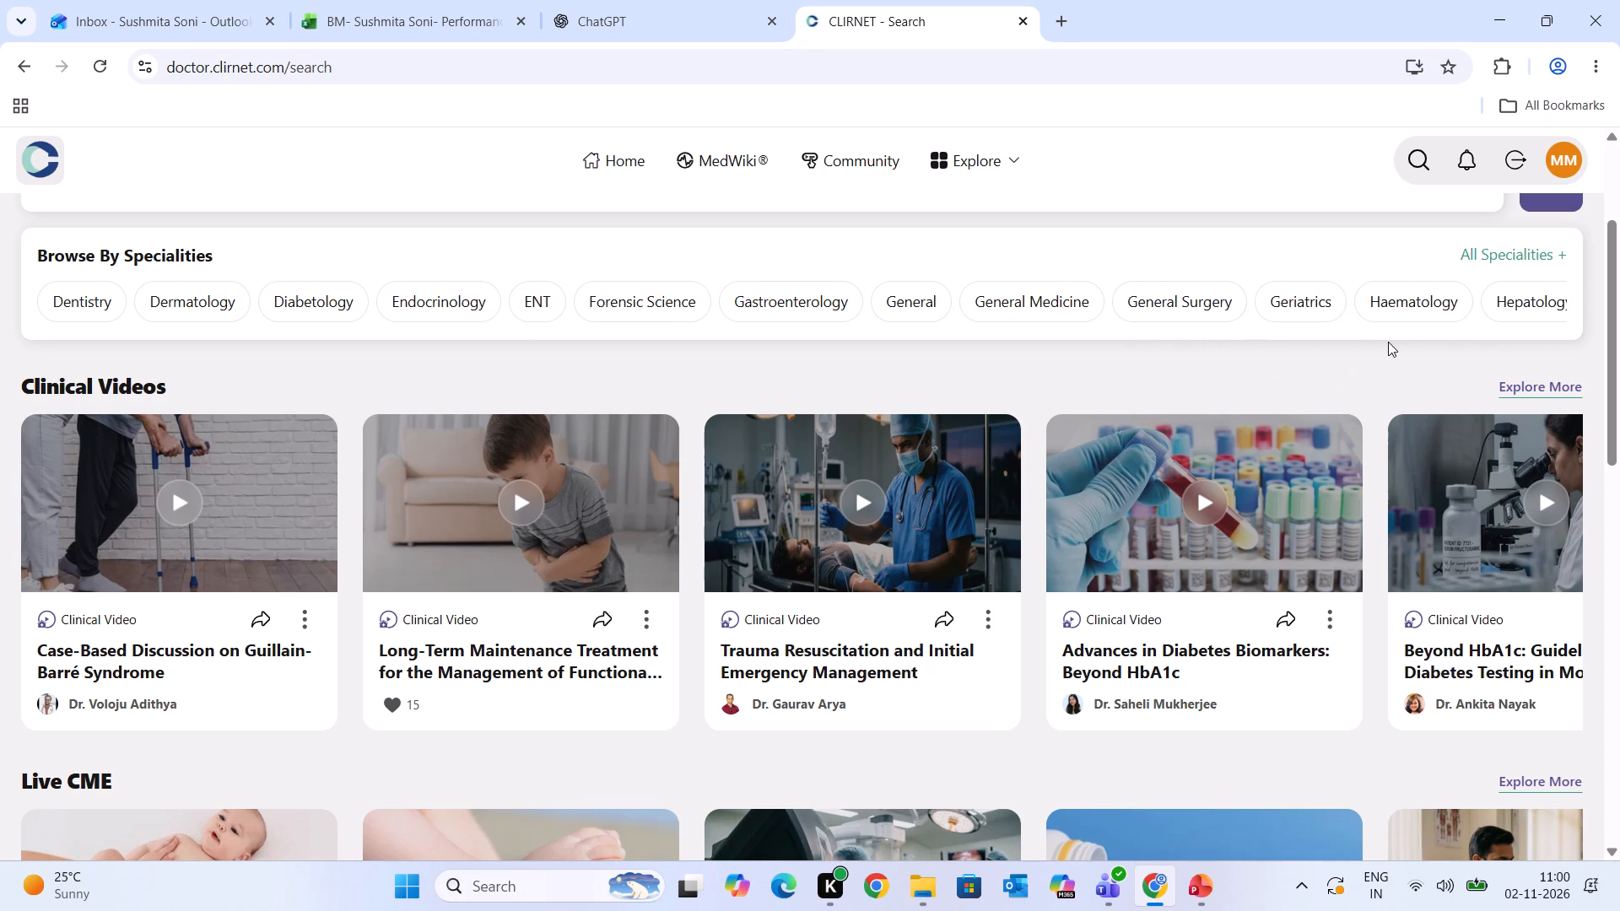
scroll(1388, 342, left, 2)
scroll(1455, 308, left, 9)
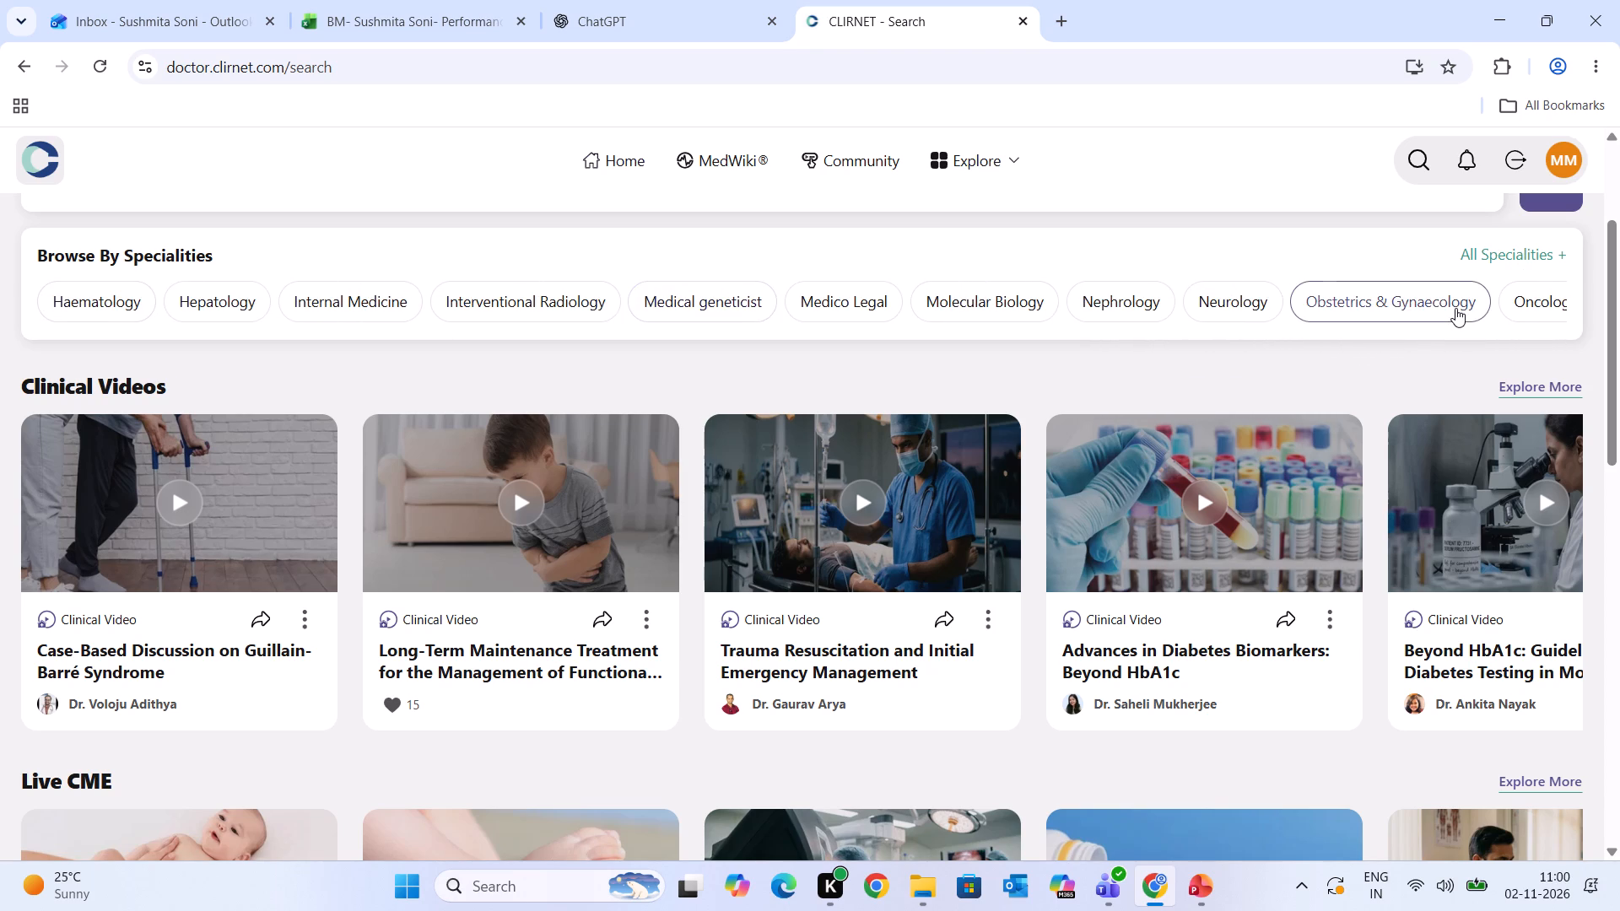
scroll(1455, 308, left, 1)
click(1224, 305)
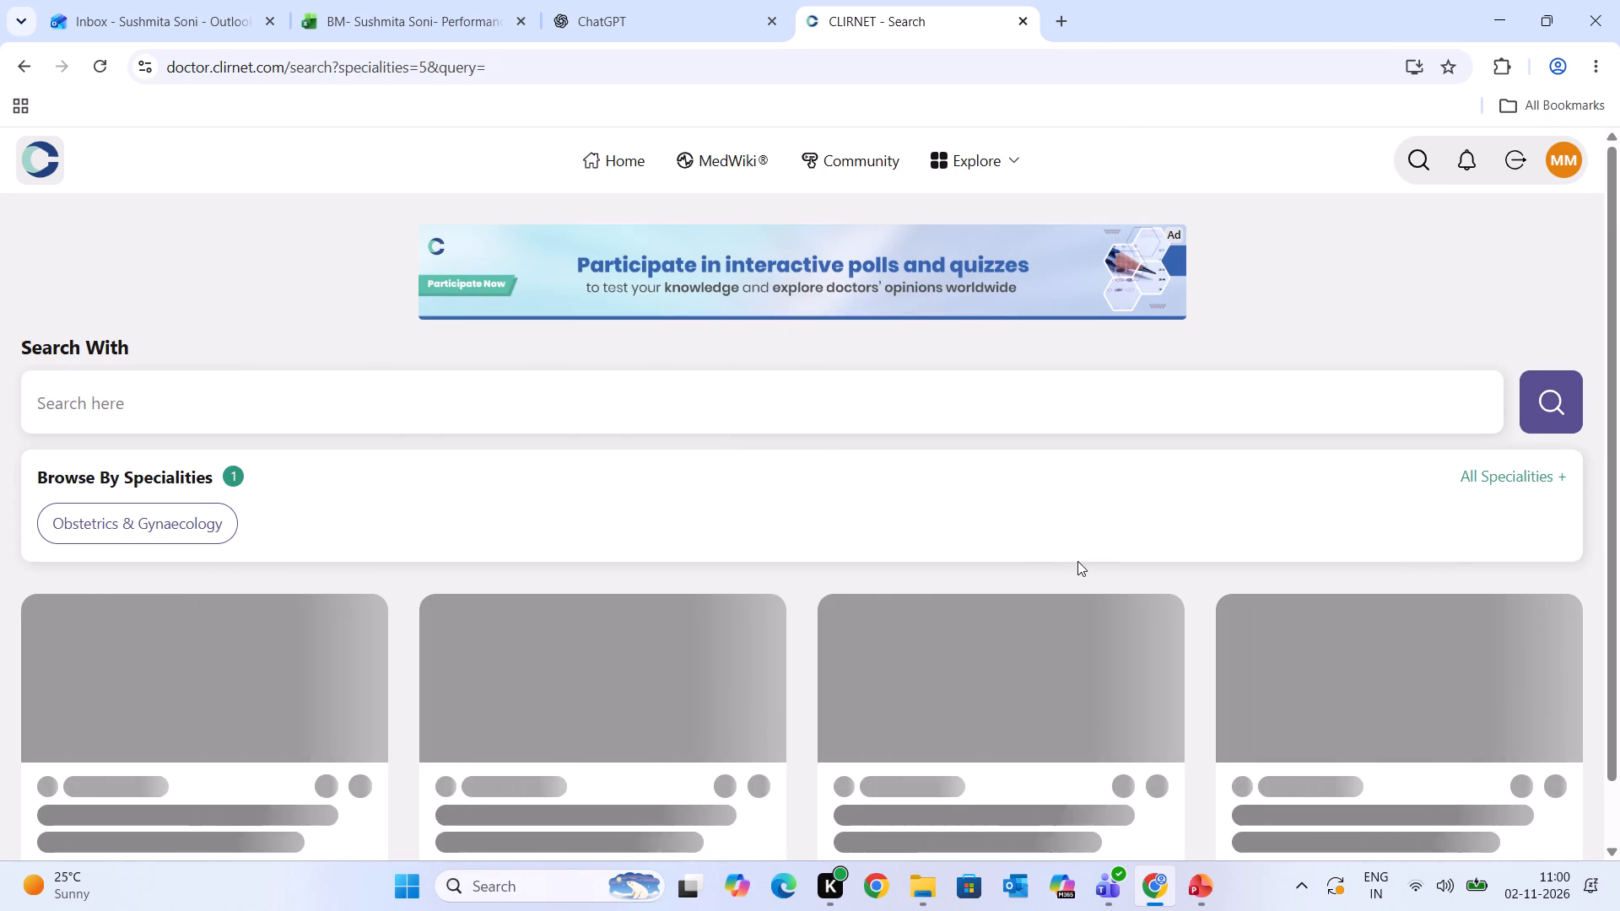
scroll(1077, 561, down, 1)
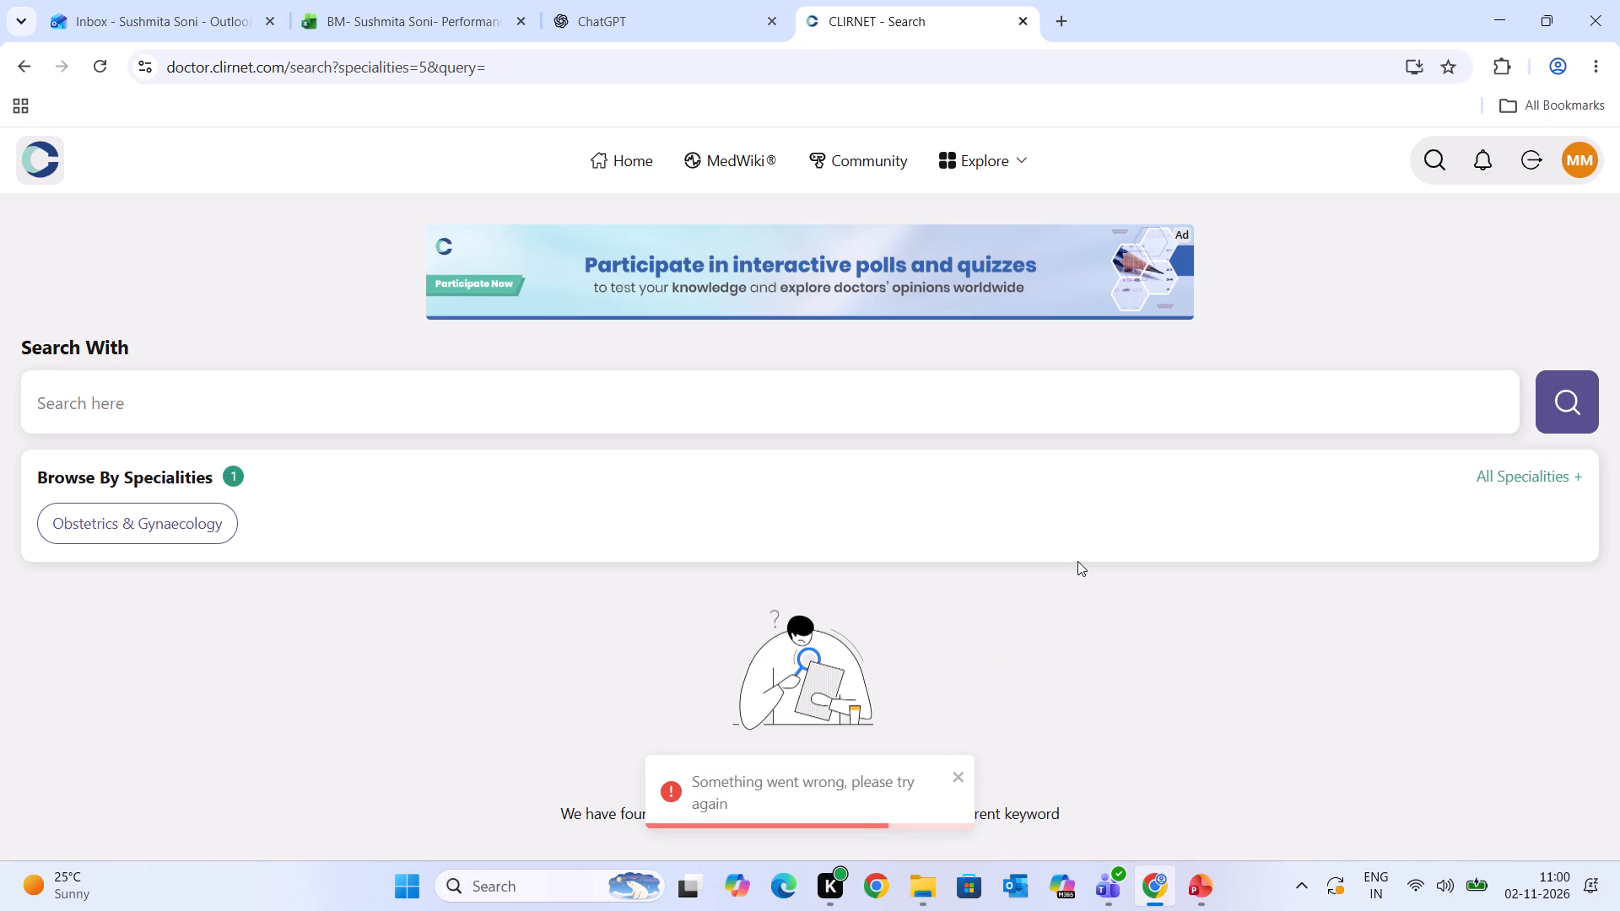
scroll(1077, 561, down, 1)
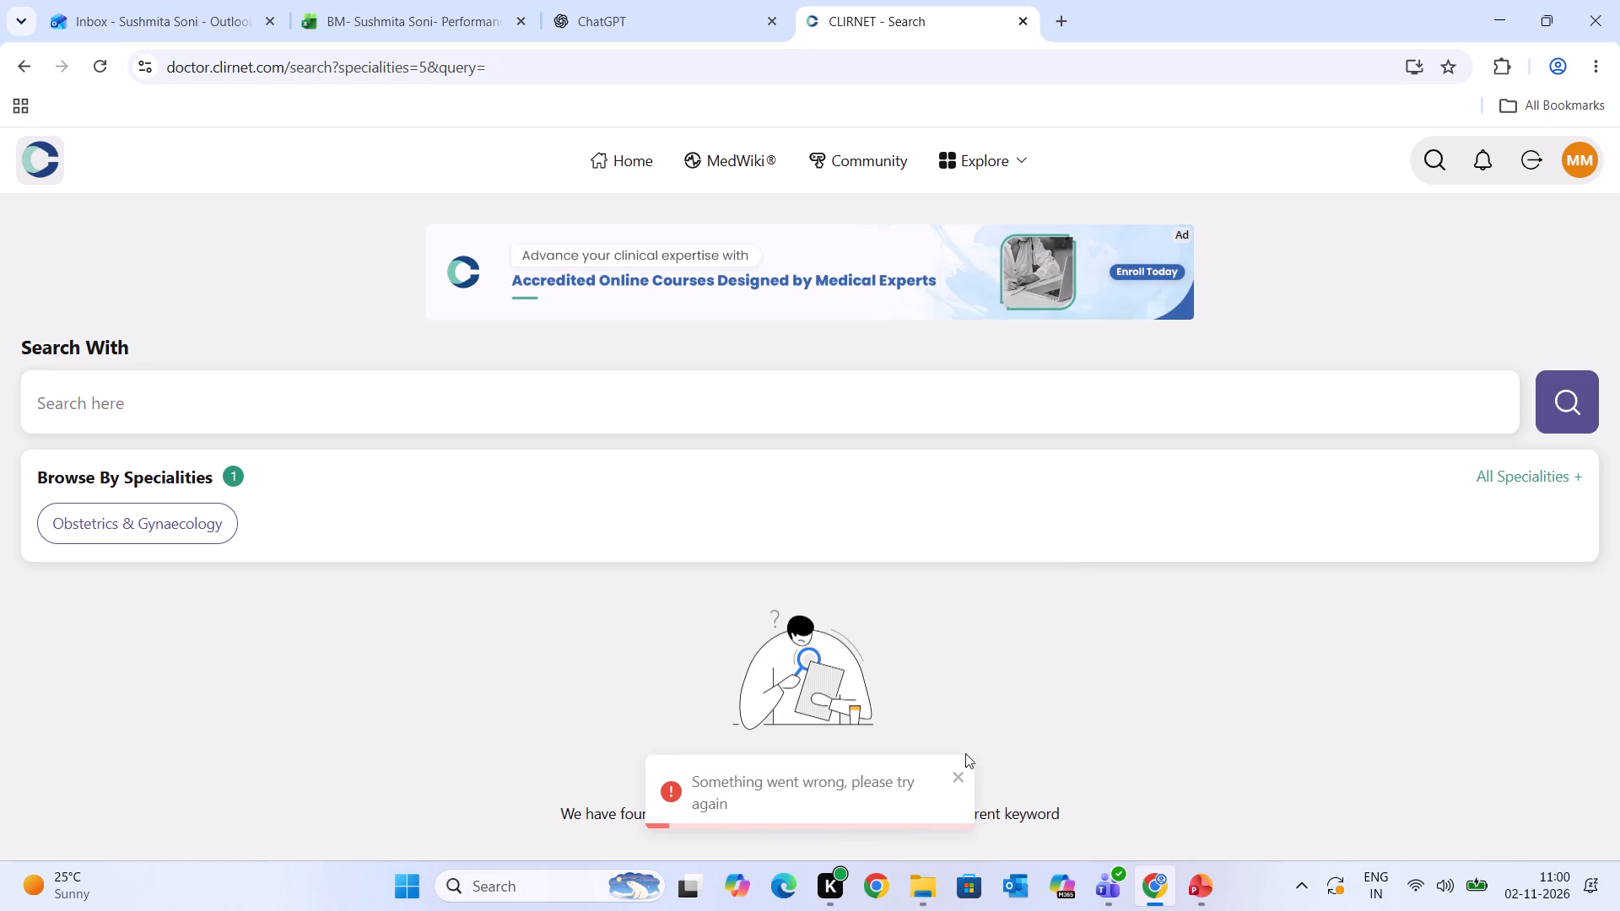
click(957, 772)
scroll(997, 698, down, 1)
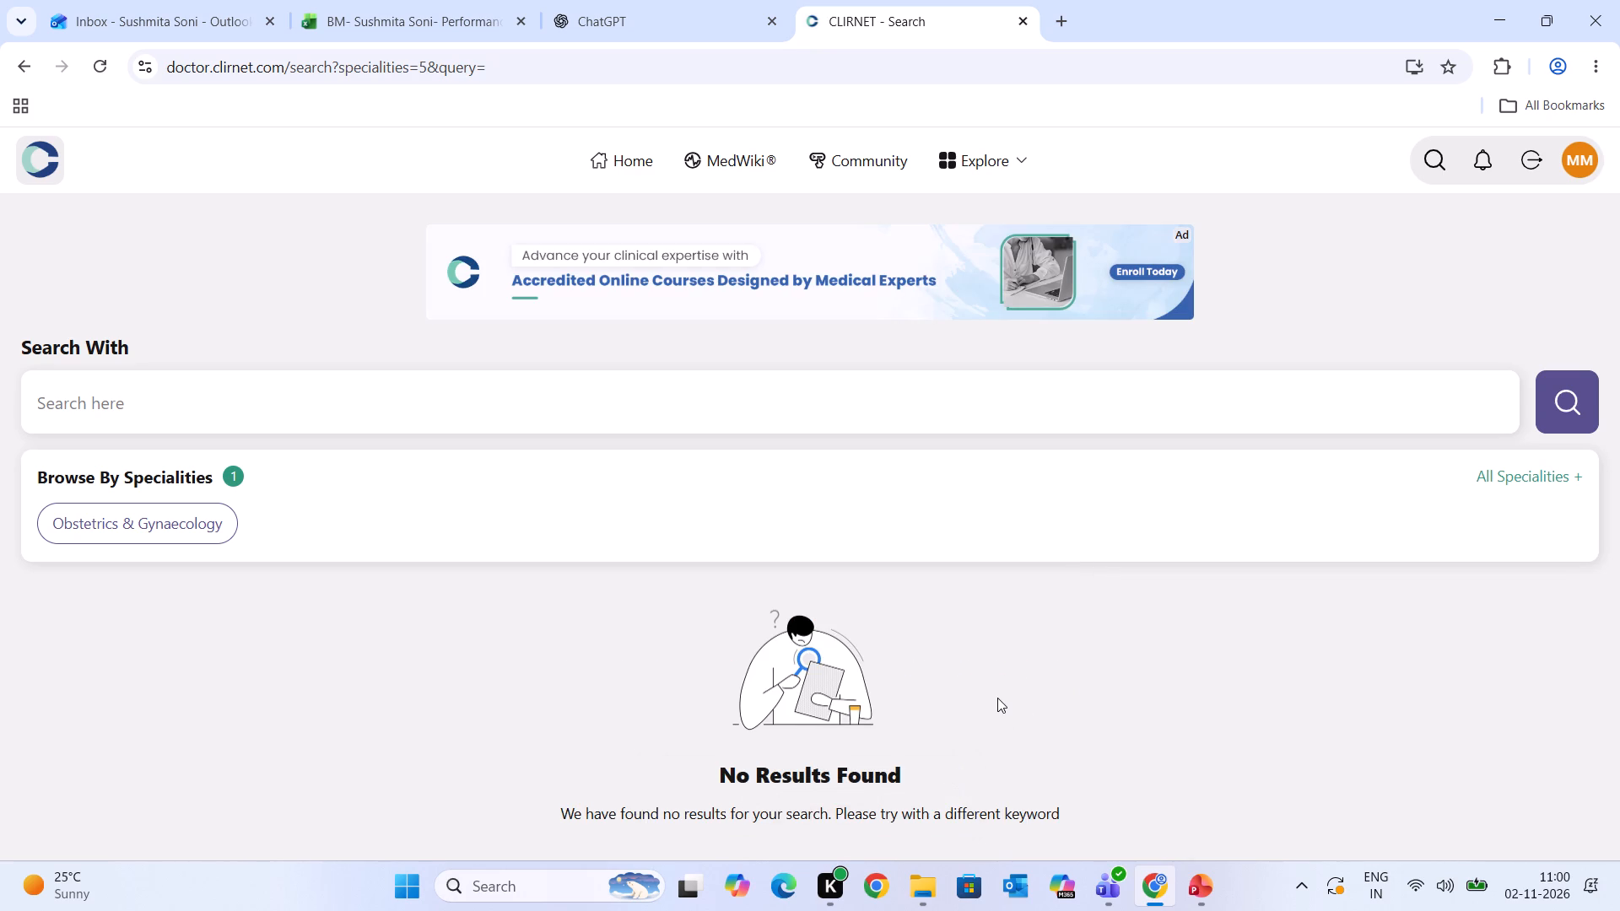
scroll(997, 698, down, 2)
scroll(997, 698, up, 2)
click(17, 118)
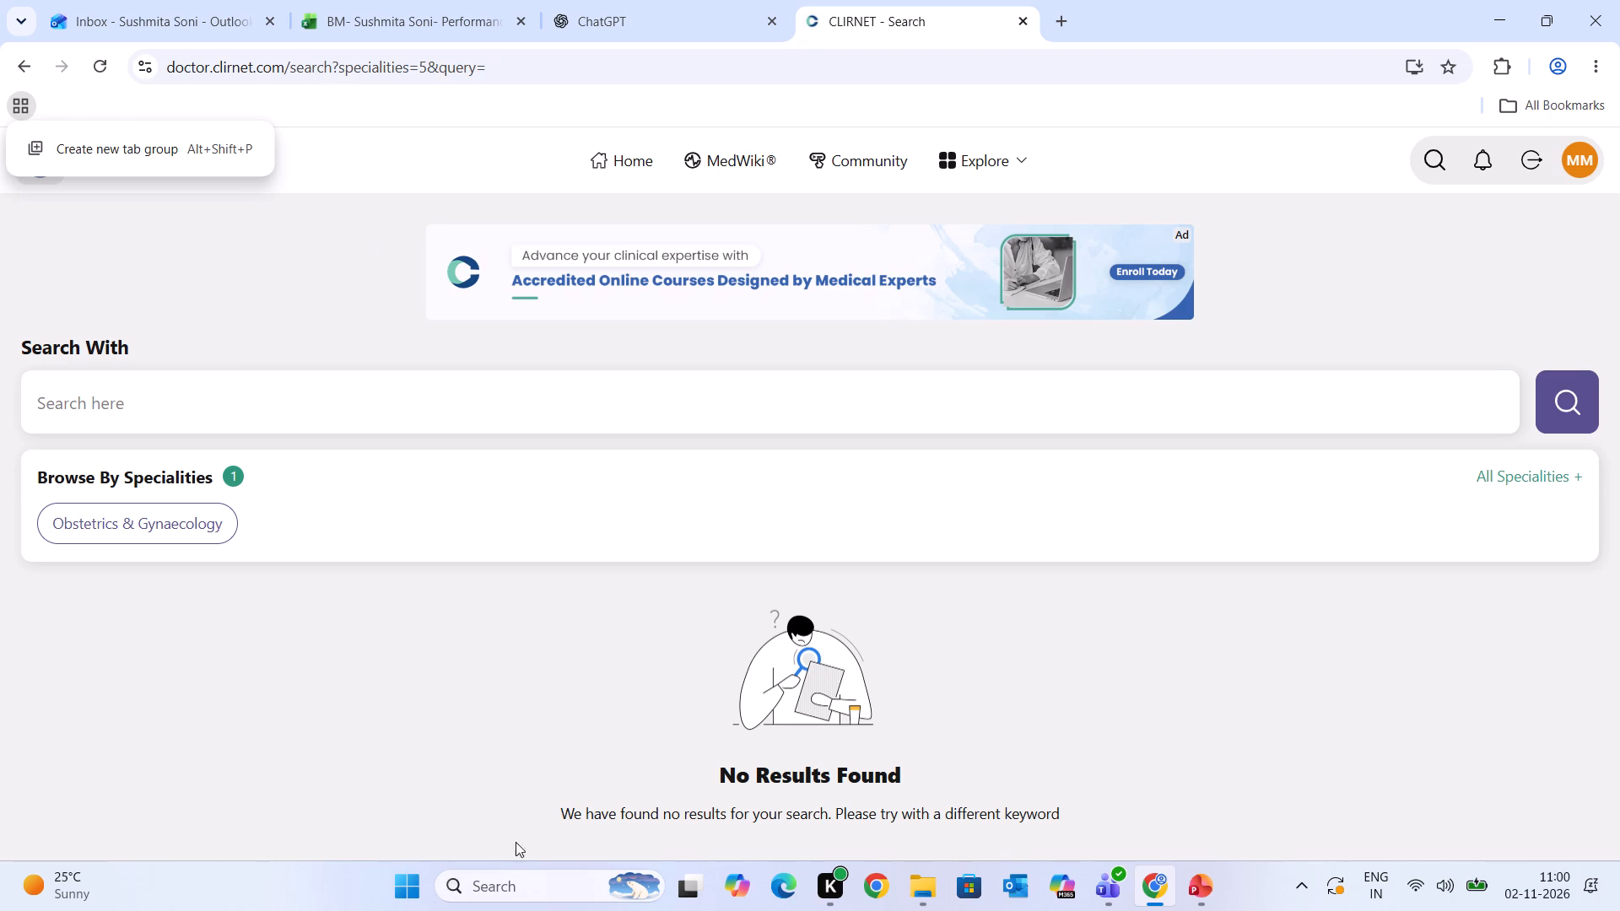
Switch to File Explorer.
click(520, 881)
click(929, 885)
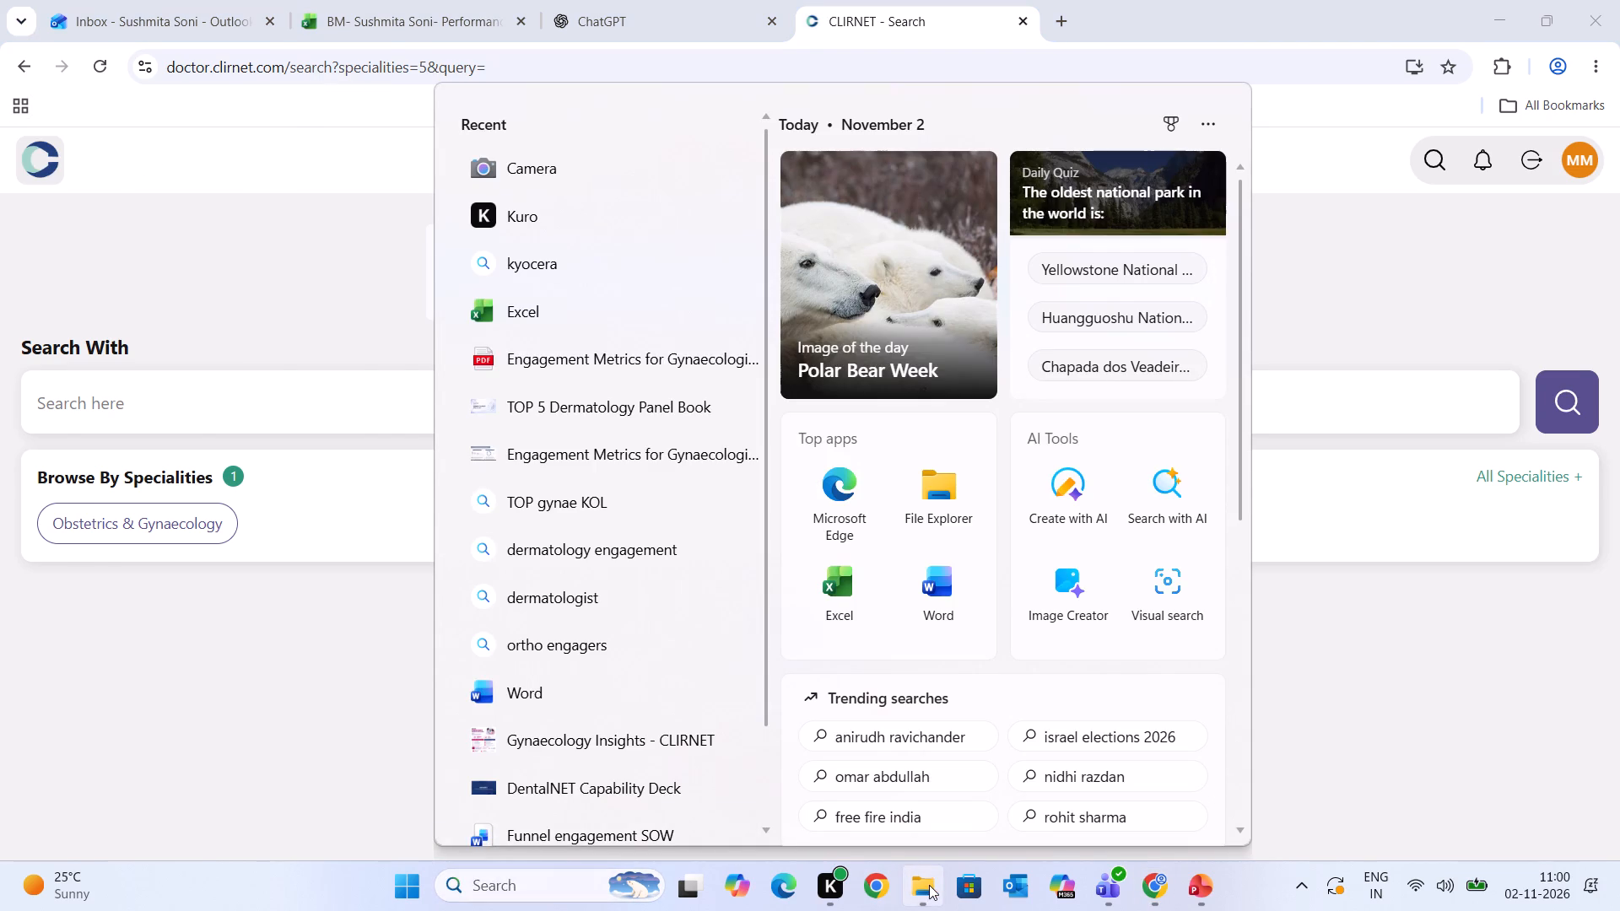
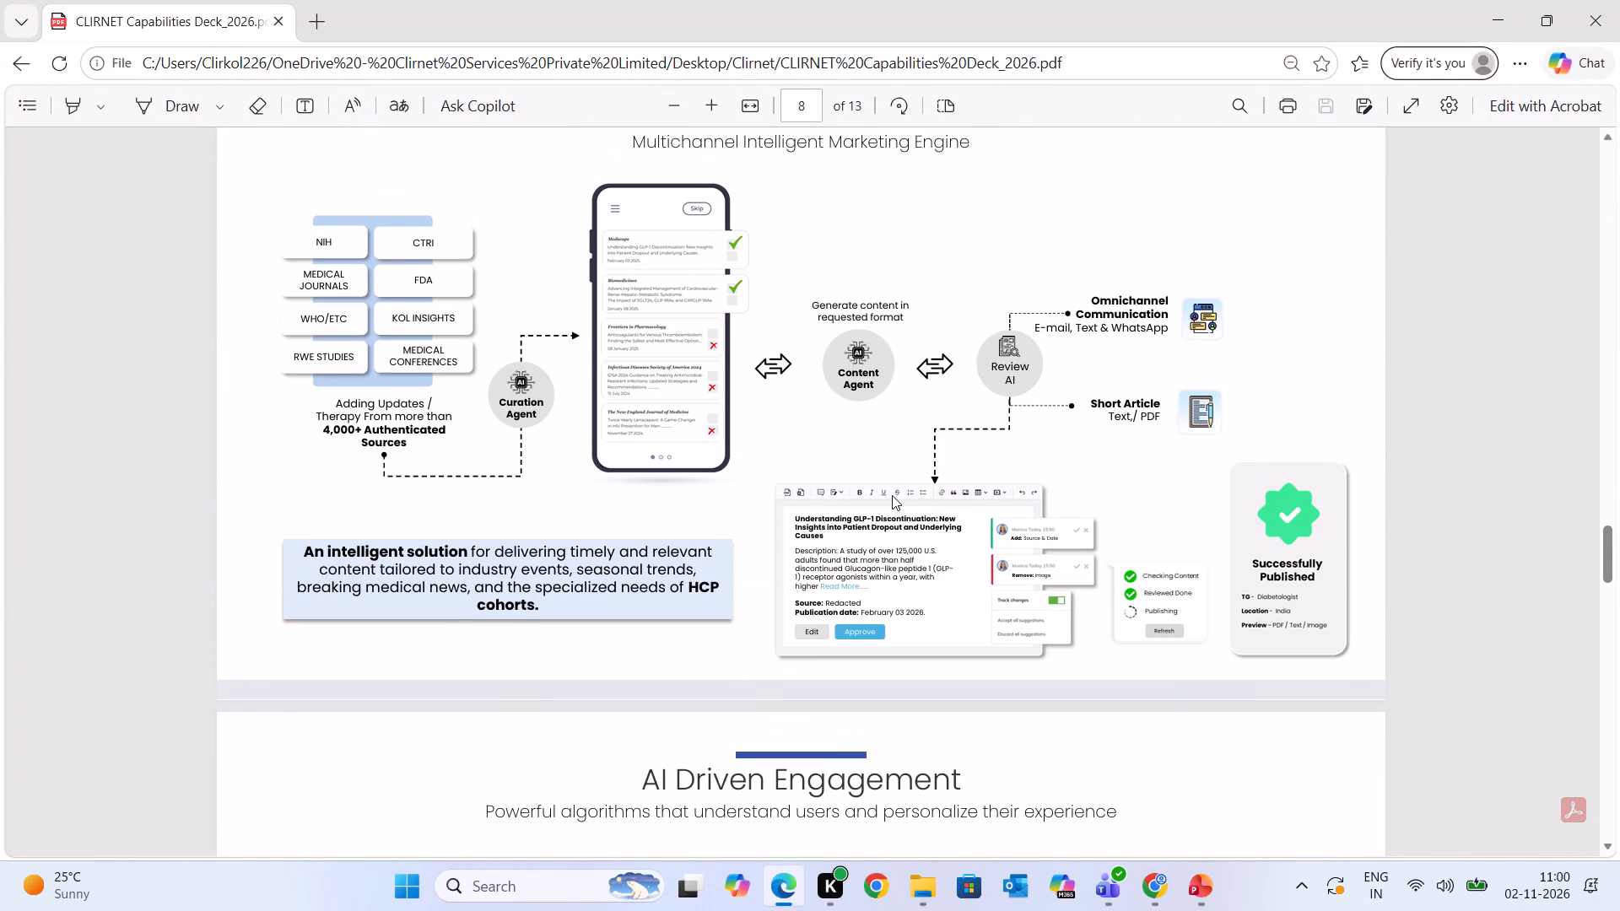
Study the MiCE Multichannel Intelligent Marketing Engine page in the CLIRNET Capabilities Deck PDF.
scroll(892, 495, up, 6)
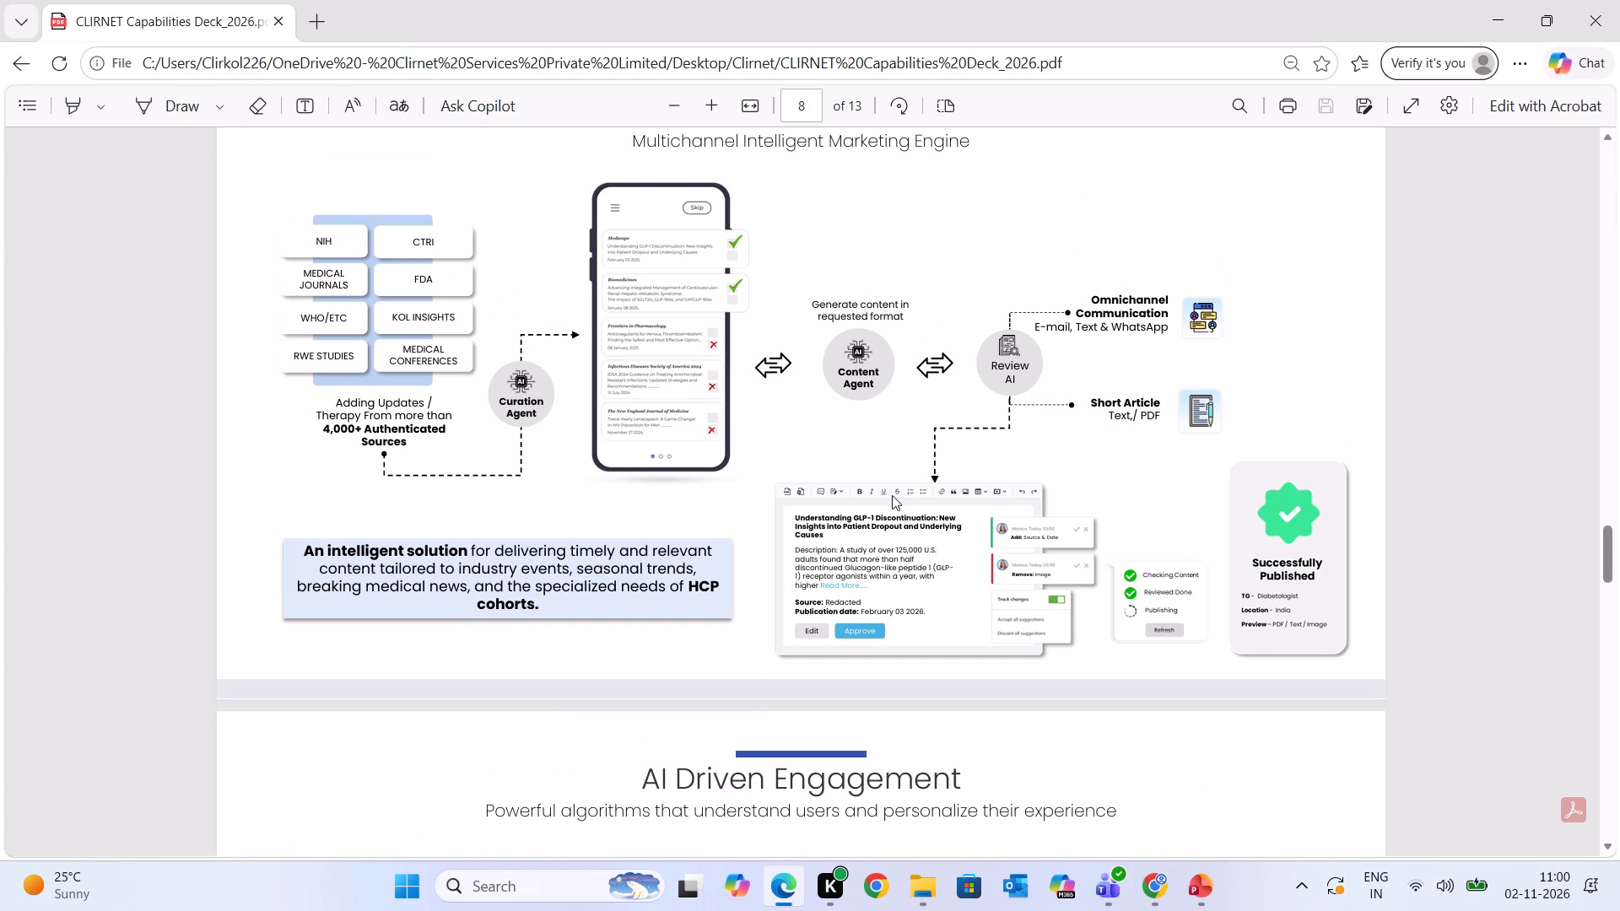
scroll(892, 495, up, 4)
Skim past the AI Driven Engagement page to the deck's closing page and return to the MiCE workflow page.
scroll(892, 495, down, 3)
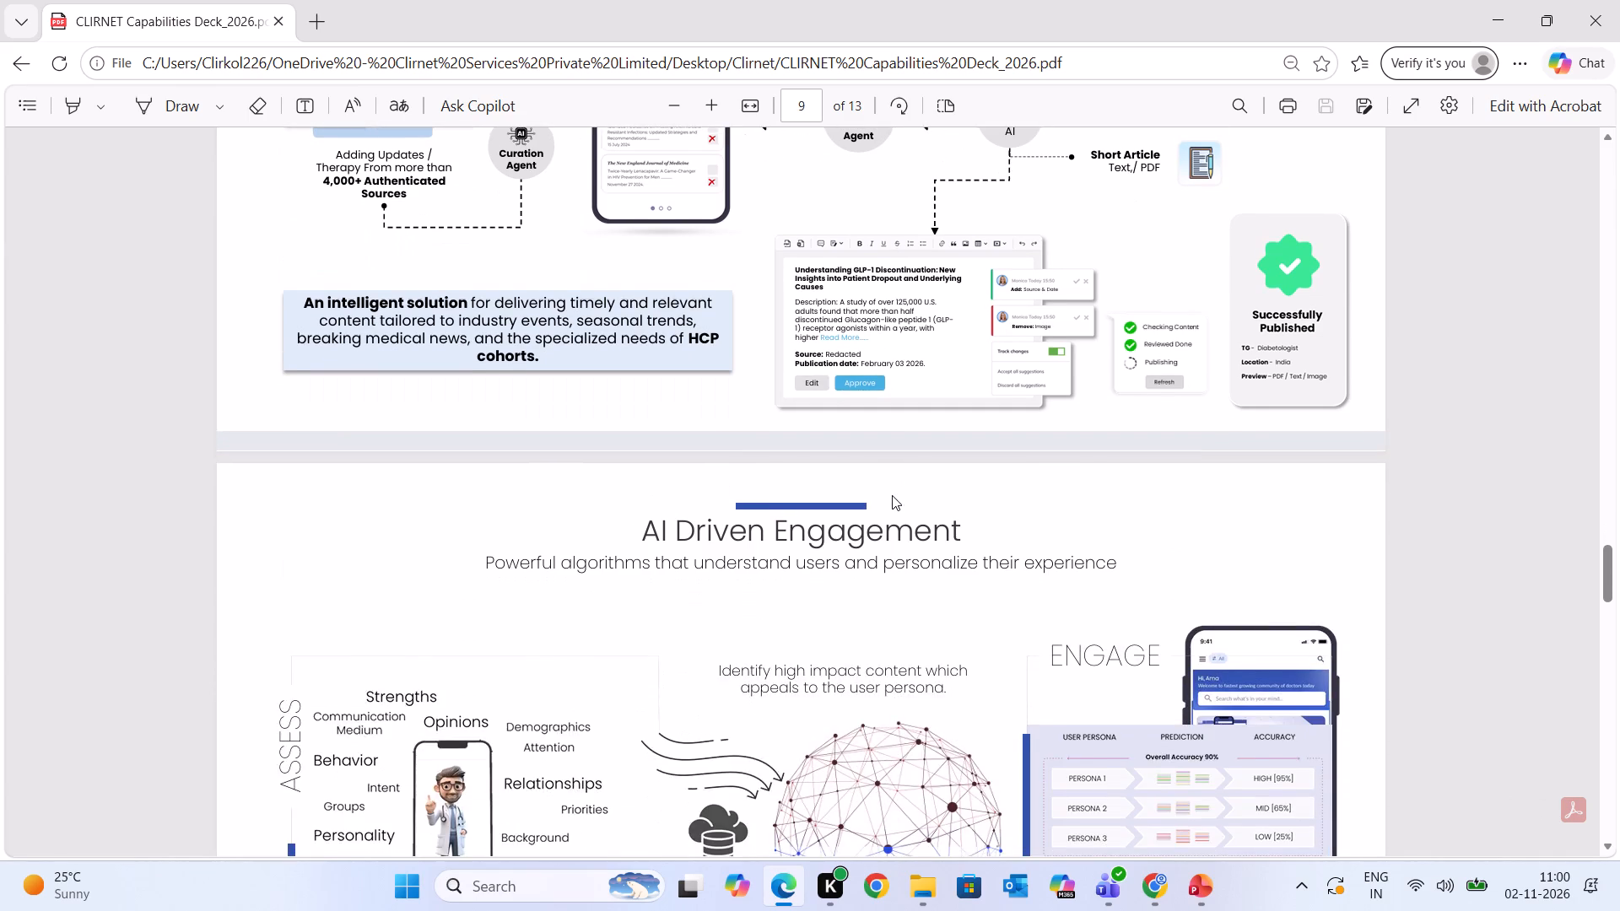
scroll(892, 495, down, 7)
scroll(892, 495, up, 2)
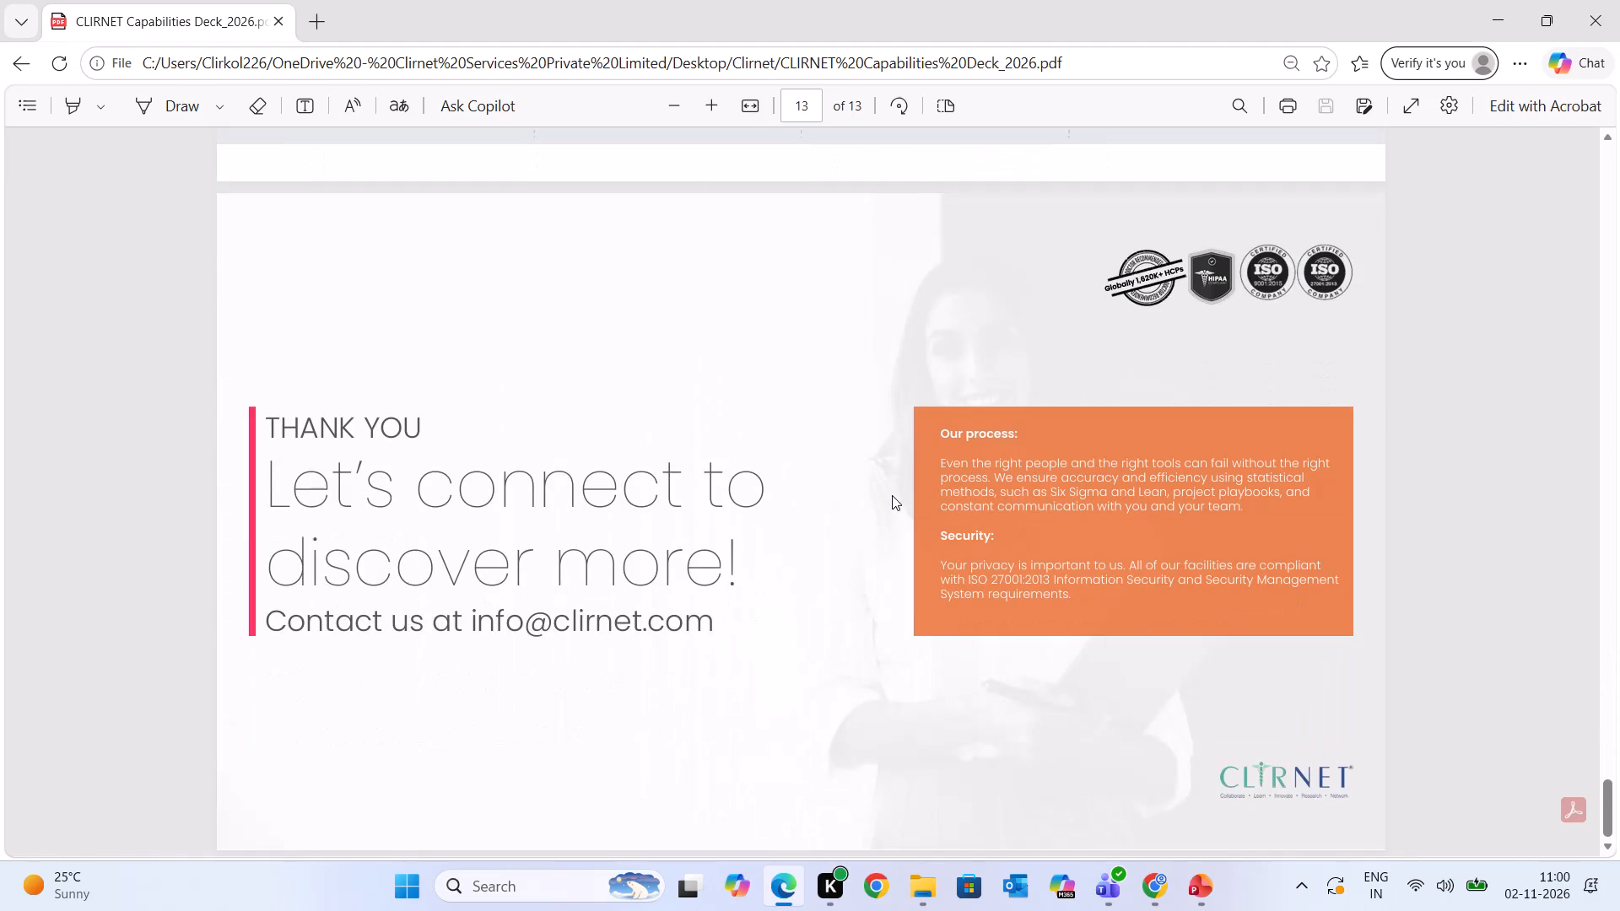
scroll(892, 495, up, 2)
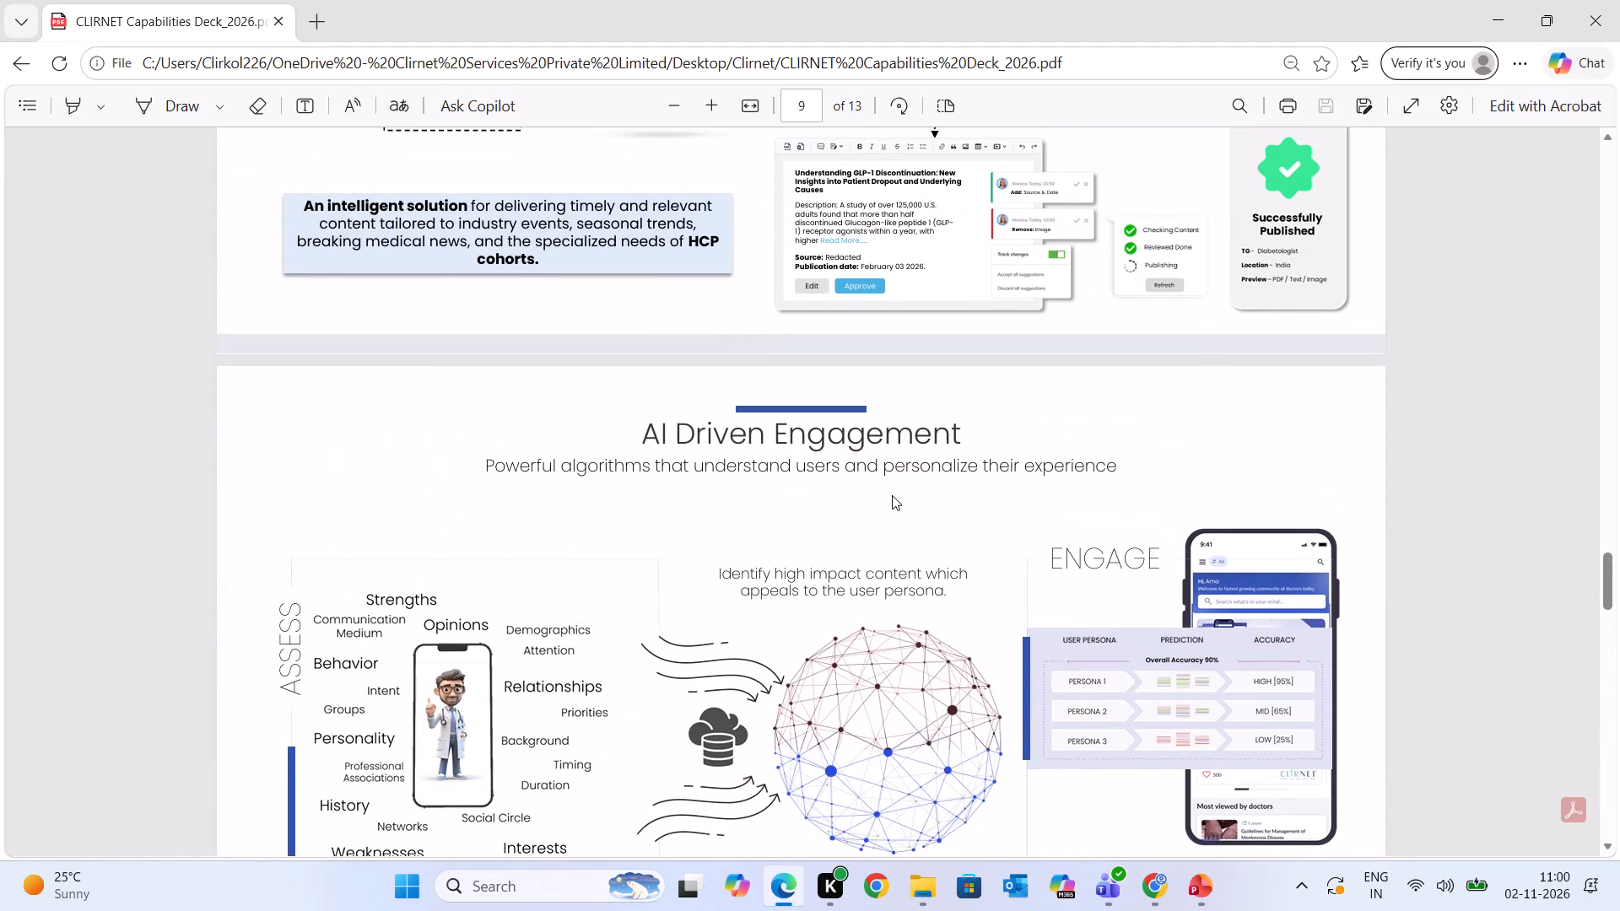
scroll(892, 495, up, 2)
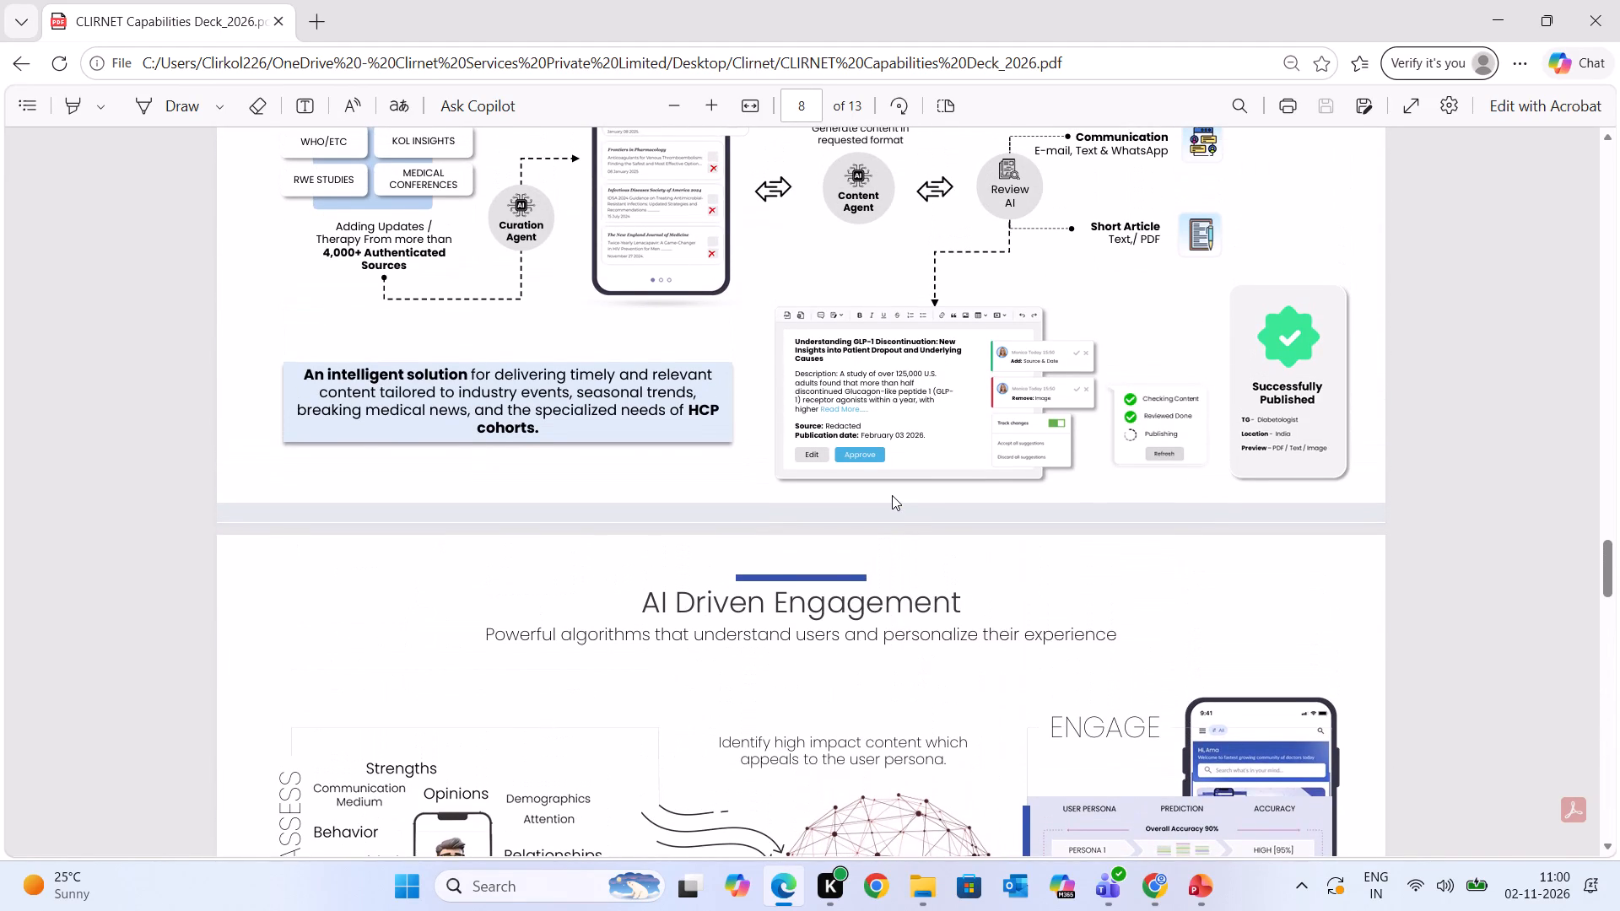
scroll(892, 495, up, 4)
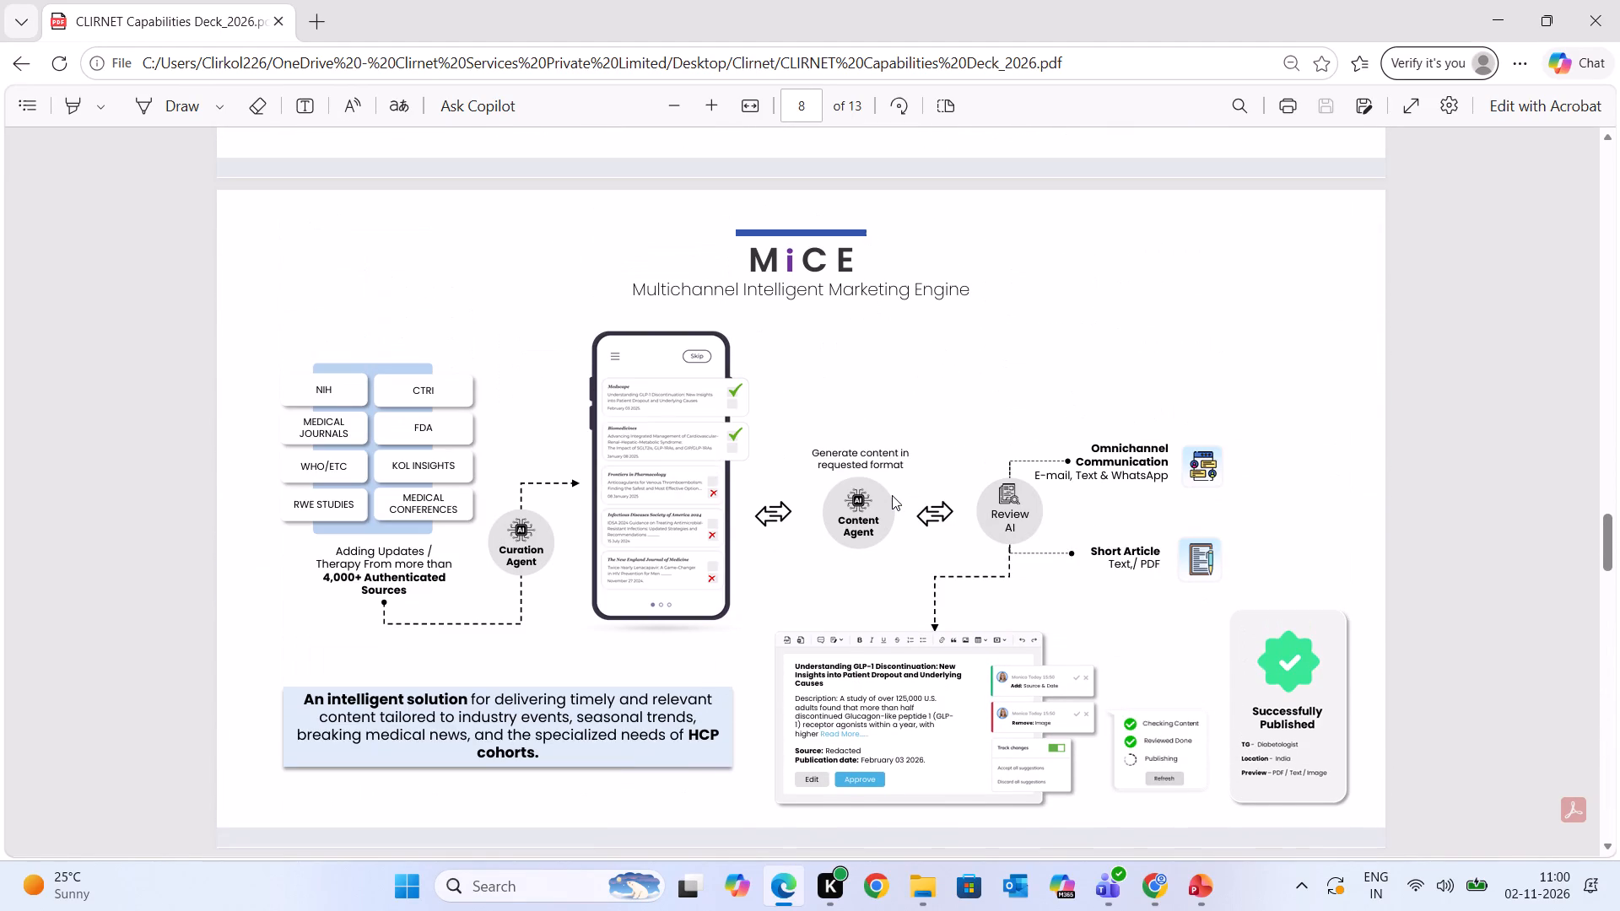
scroll(892, 495, up, 2)
Look back through the Personalization and Interactive Services and Key Services Accessed by Doctors pages to the deck's opening pages.
scroll(892, 495, up, 2)
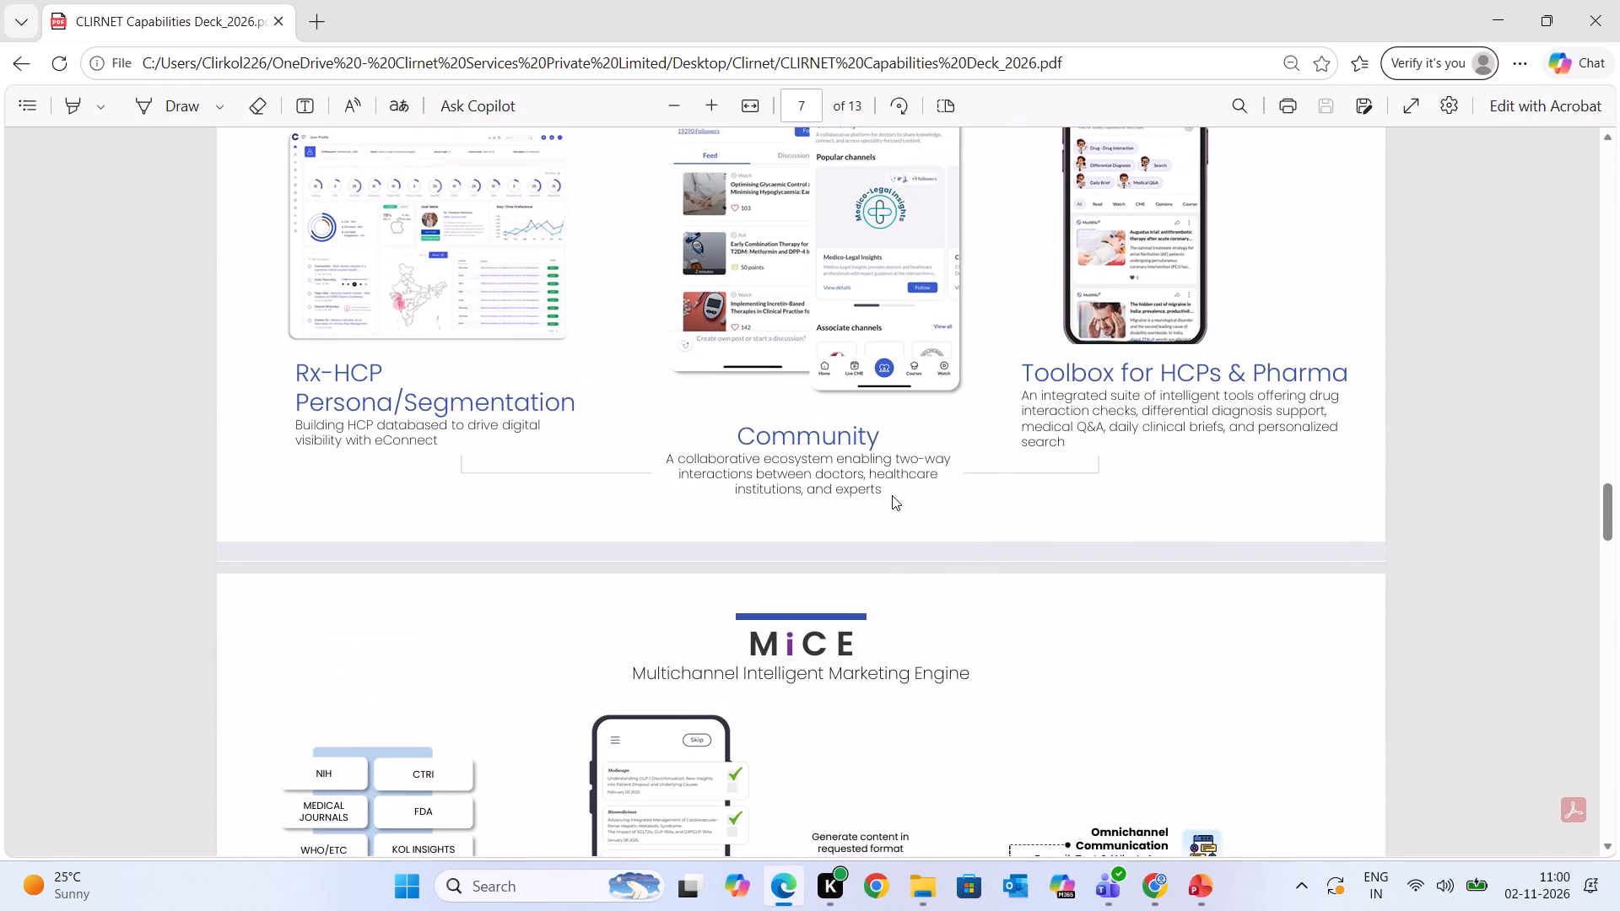
scroll(892, 495, up, 1)
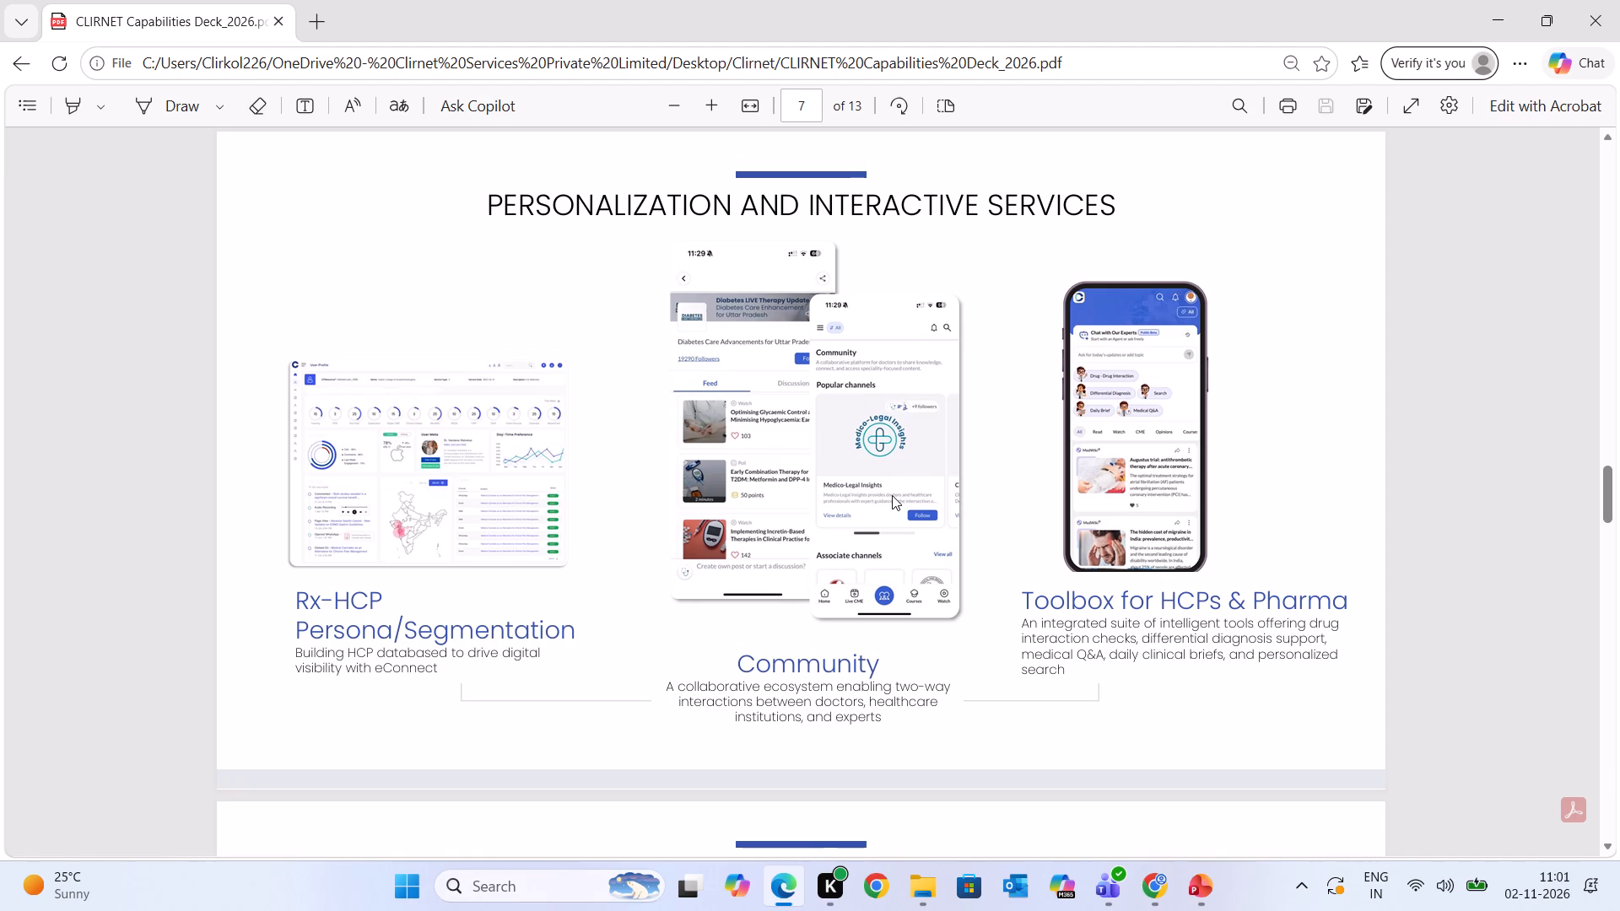
scroll(892, 495, up, 4)
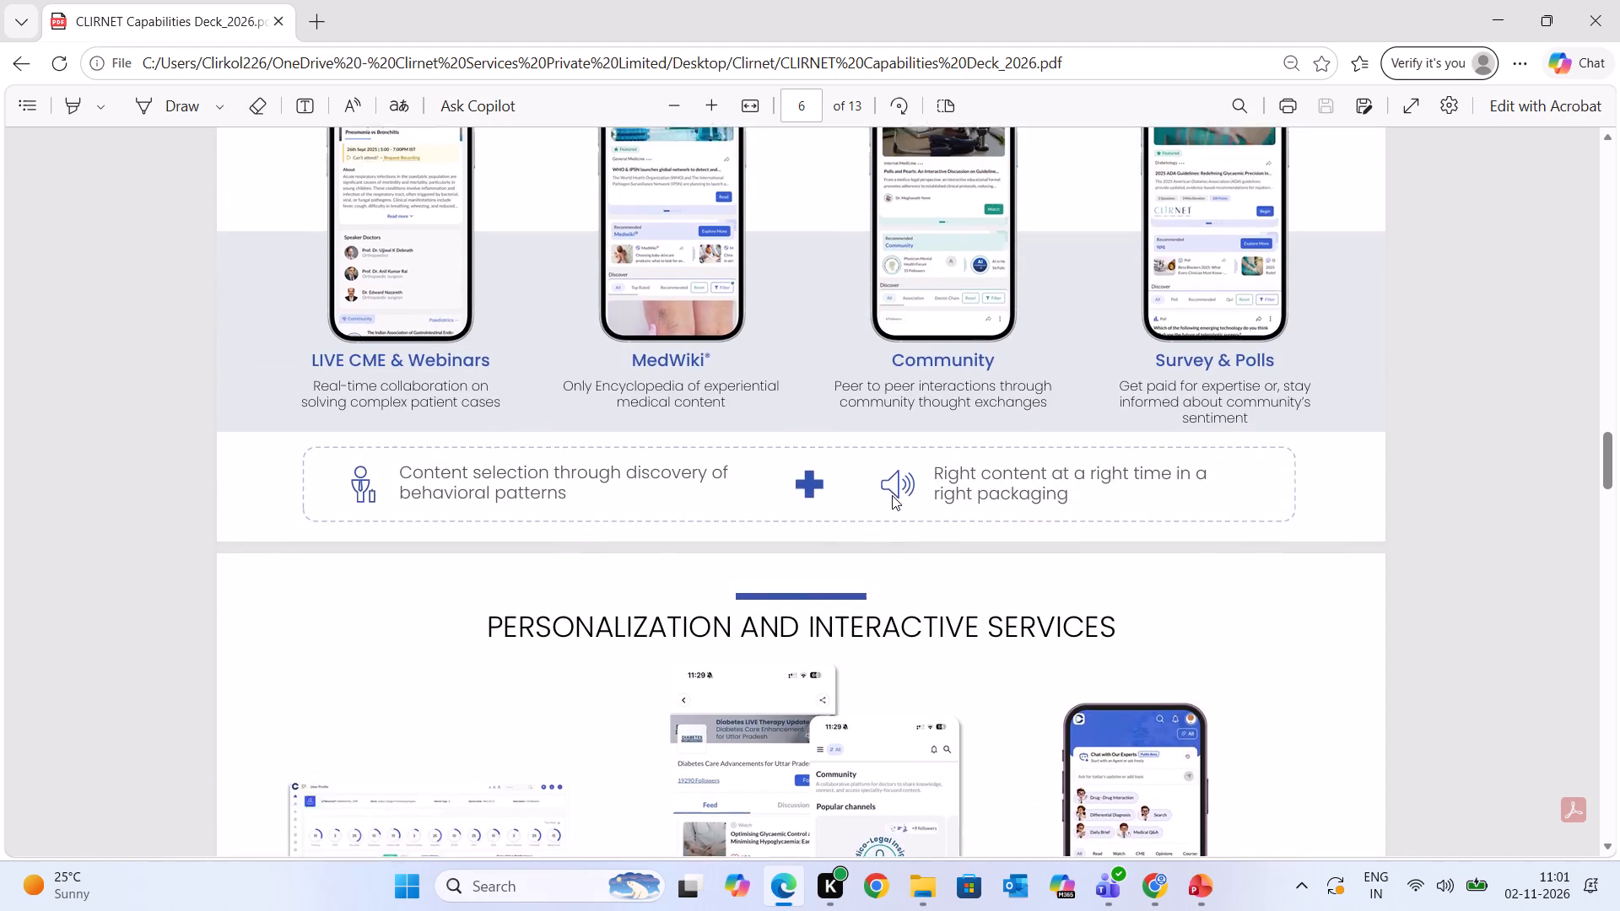
scroll(892, 495, up, 1)
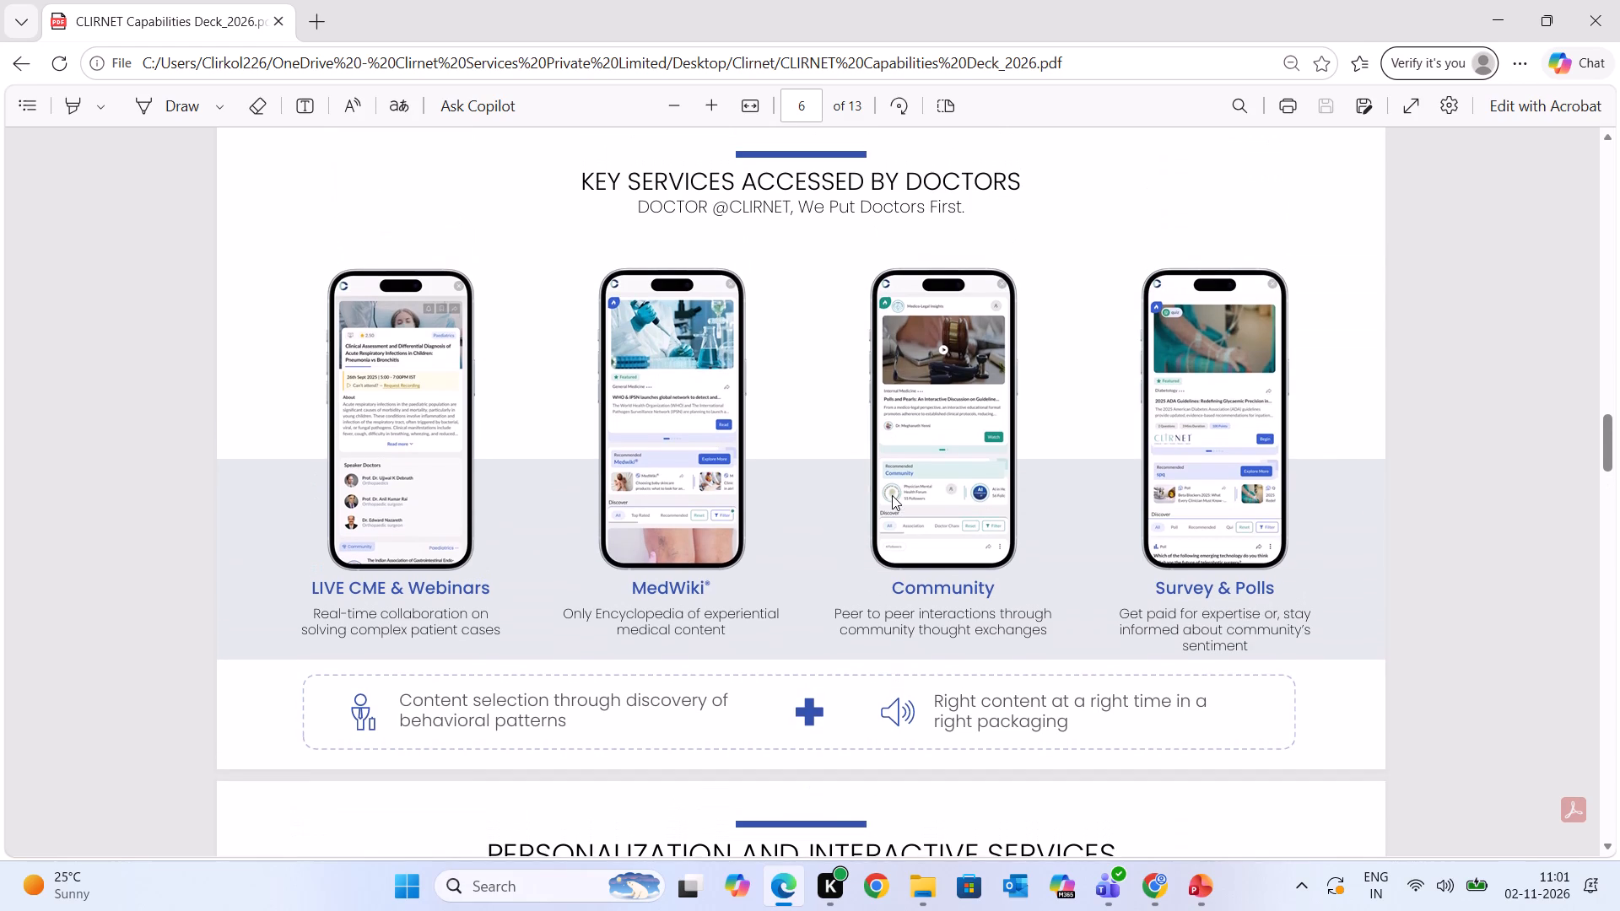
scroll(892, 495, up, 4)
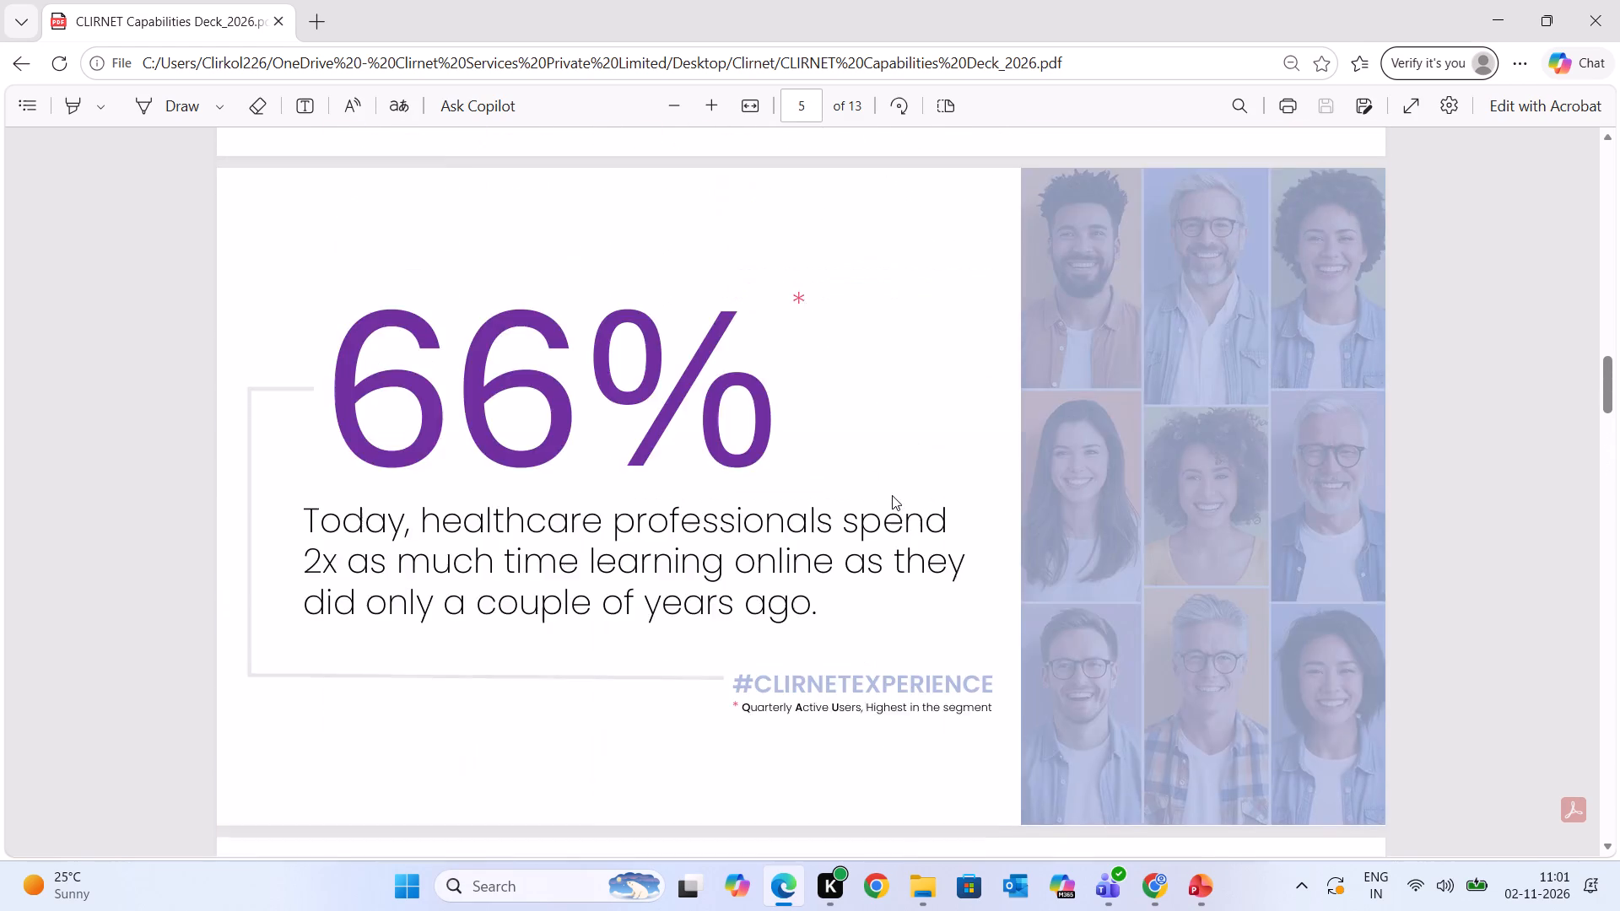
scroll(892, 495, up, 9)
Skim forward from the CLIRNET Overview page through the key services pages to the AI Driven Engagement page.
scroll(892, 495, down, 2)
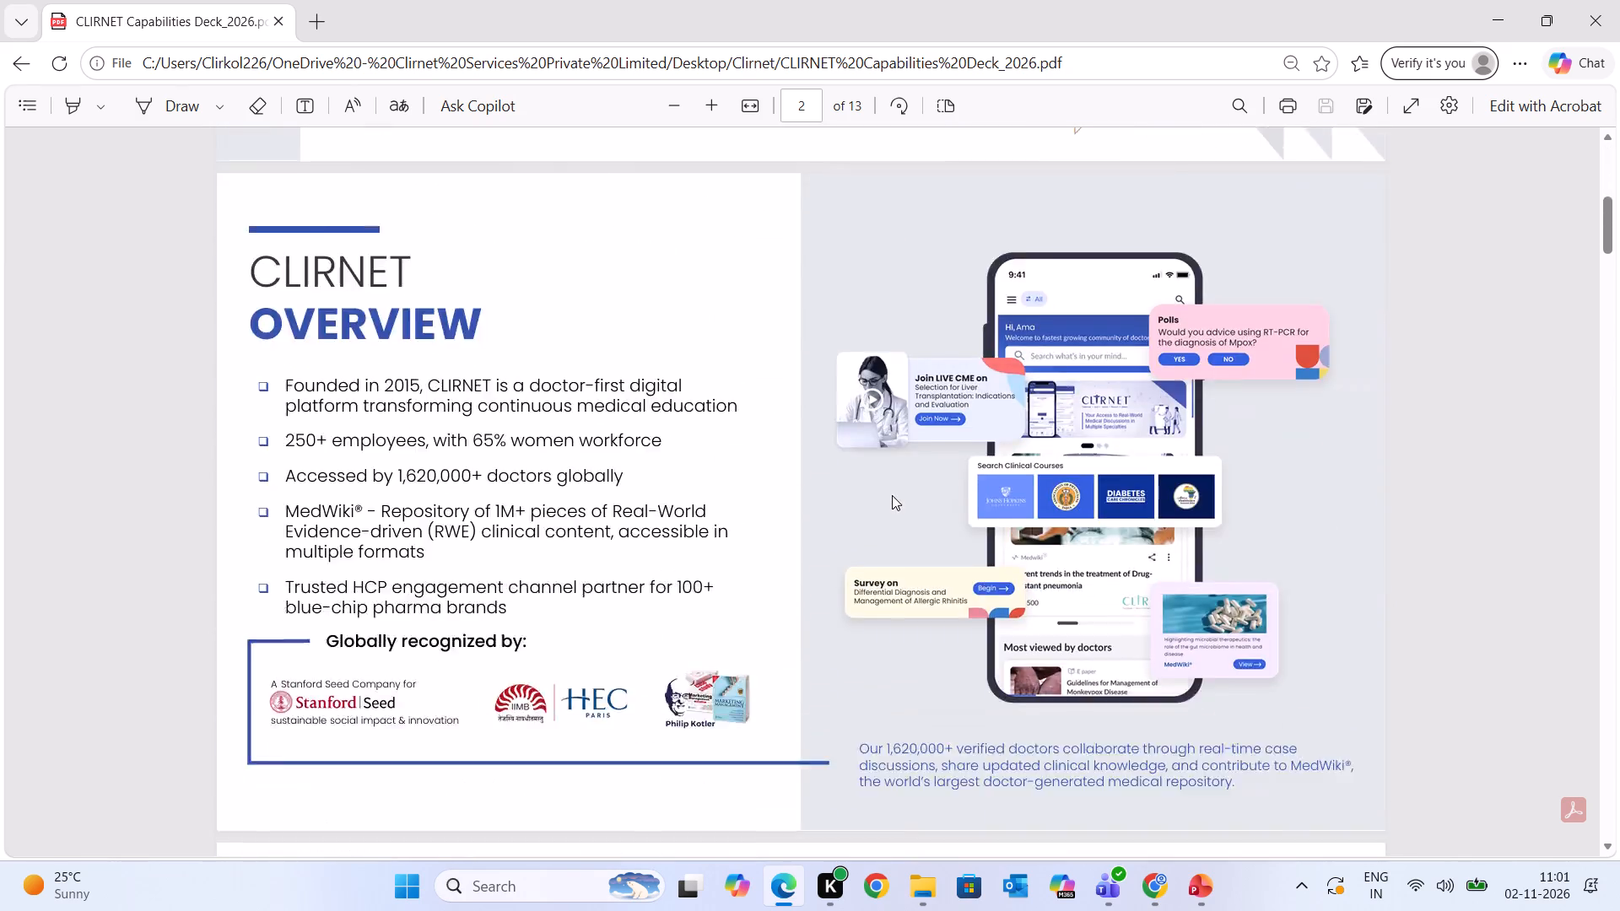
scroll(892, 495, down, 15)
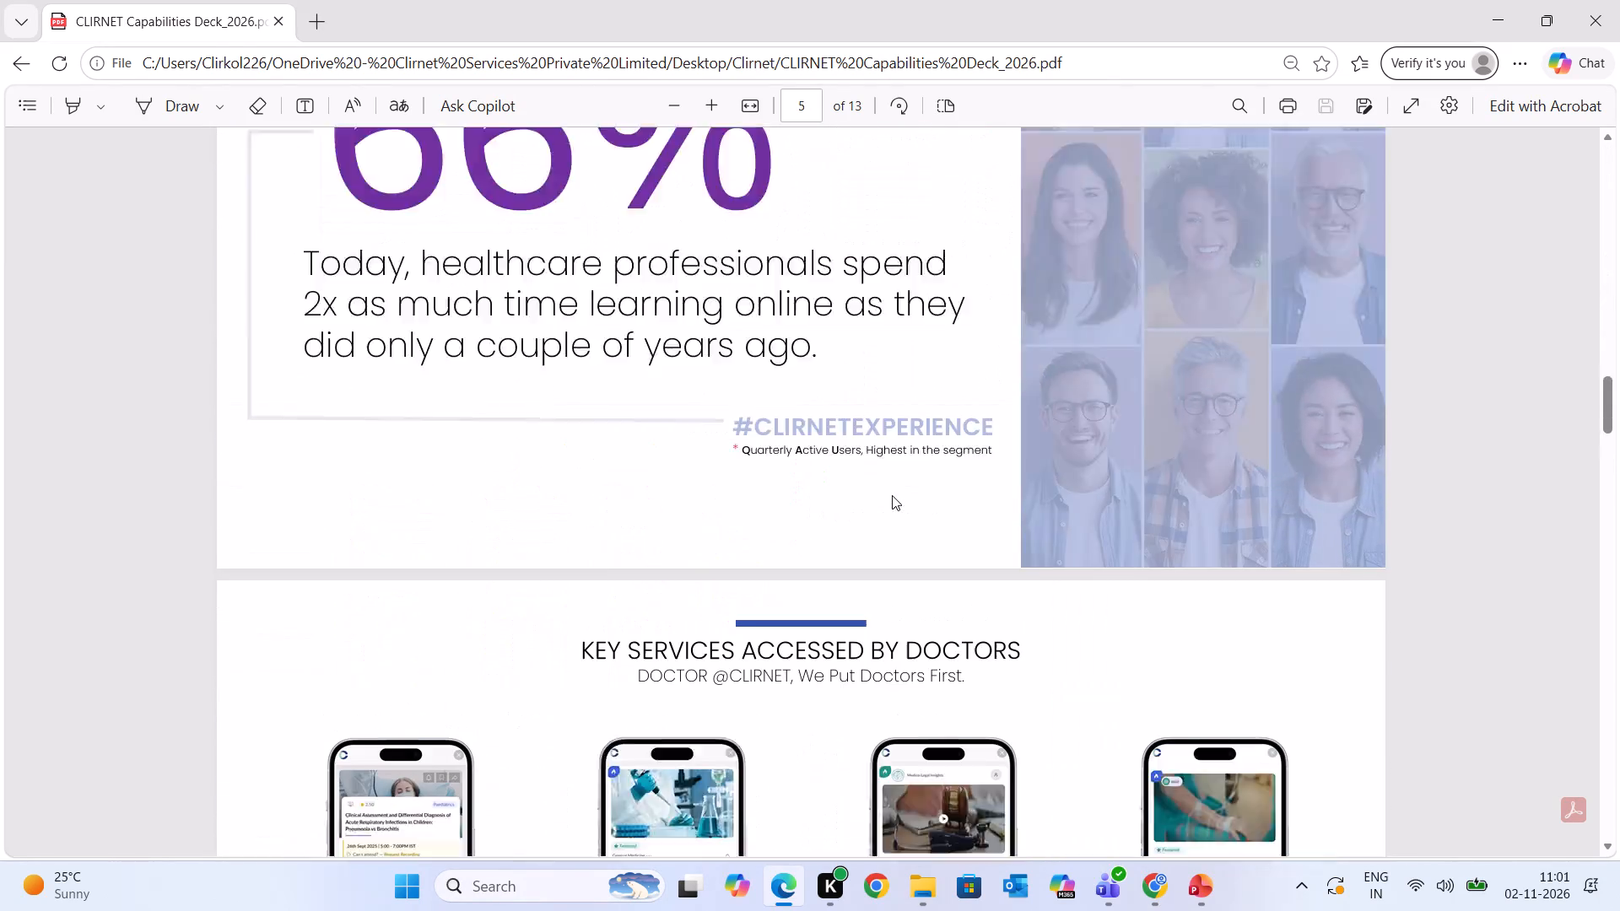
scroll(892, 495, down, 1)
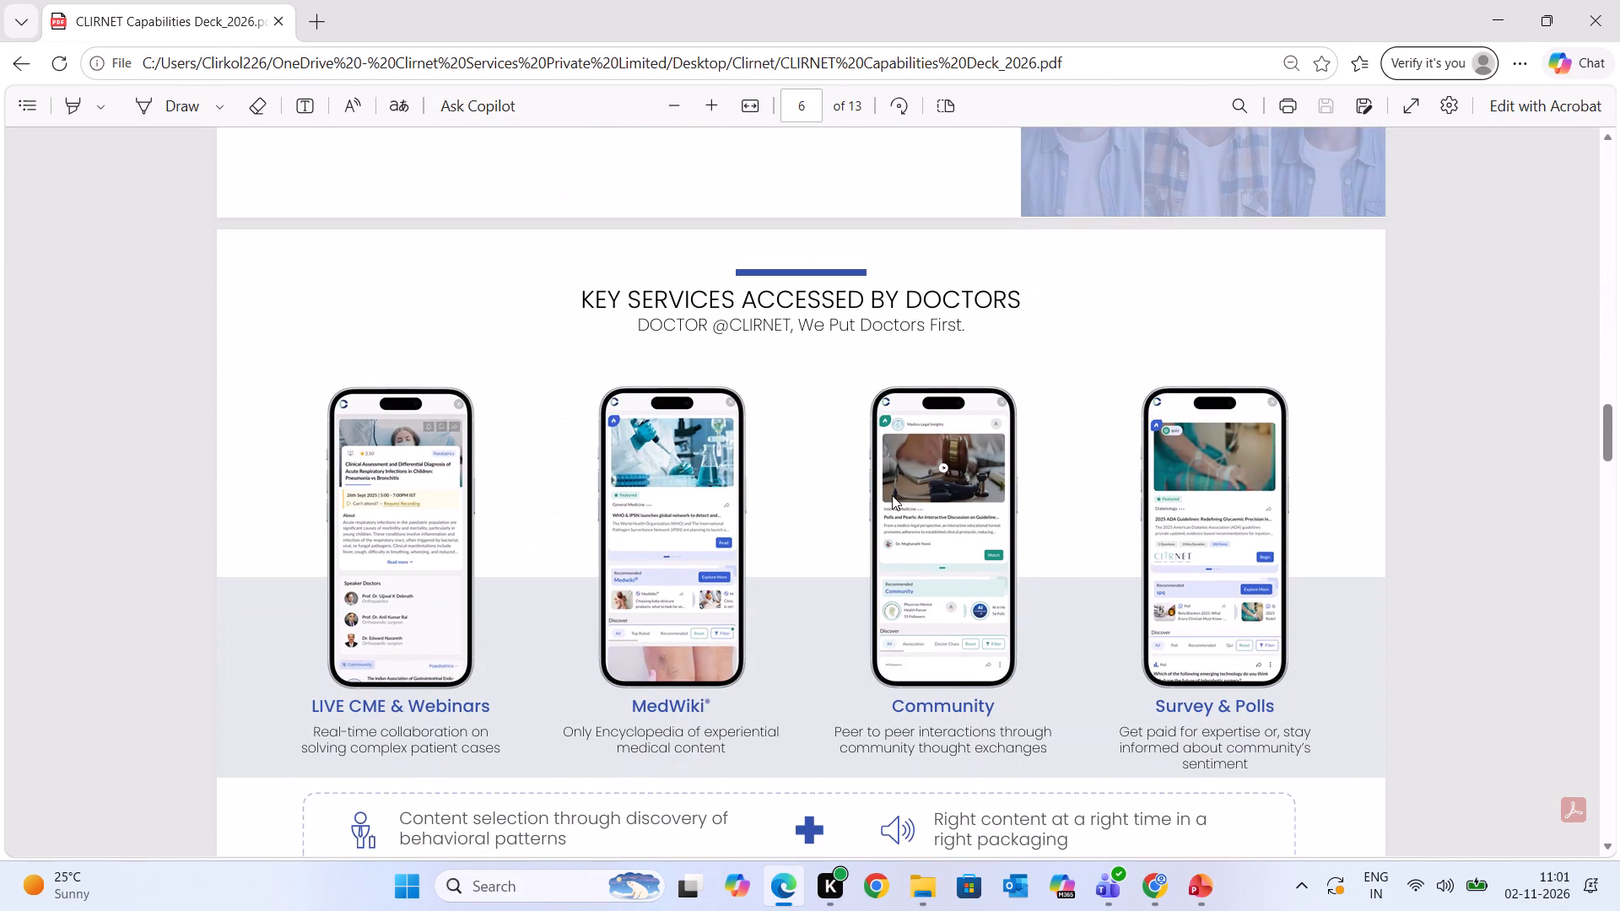
scroll(892, 495, down, 4)
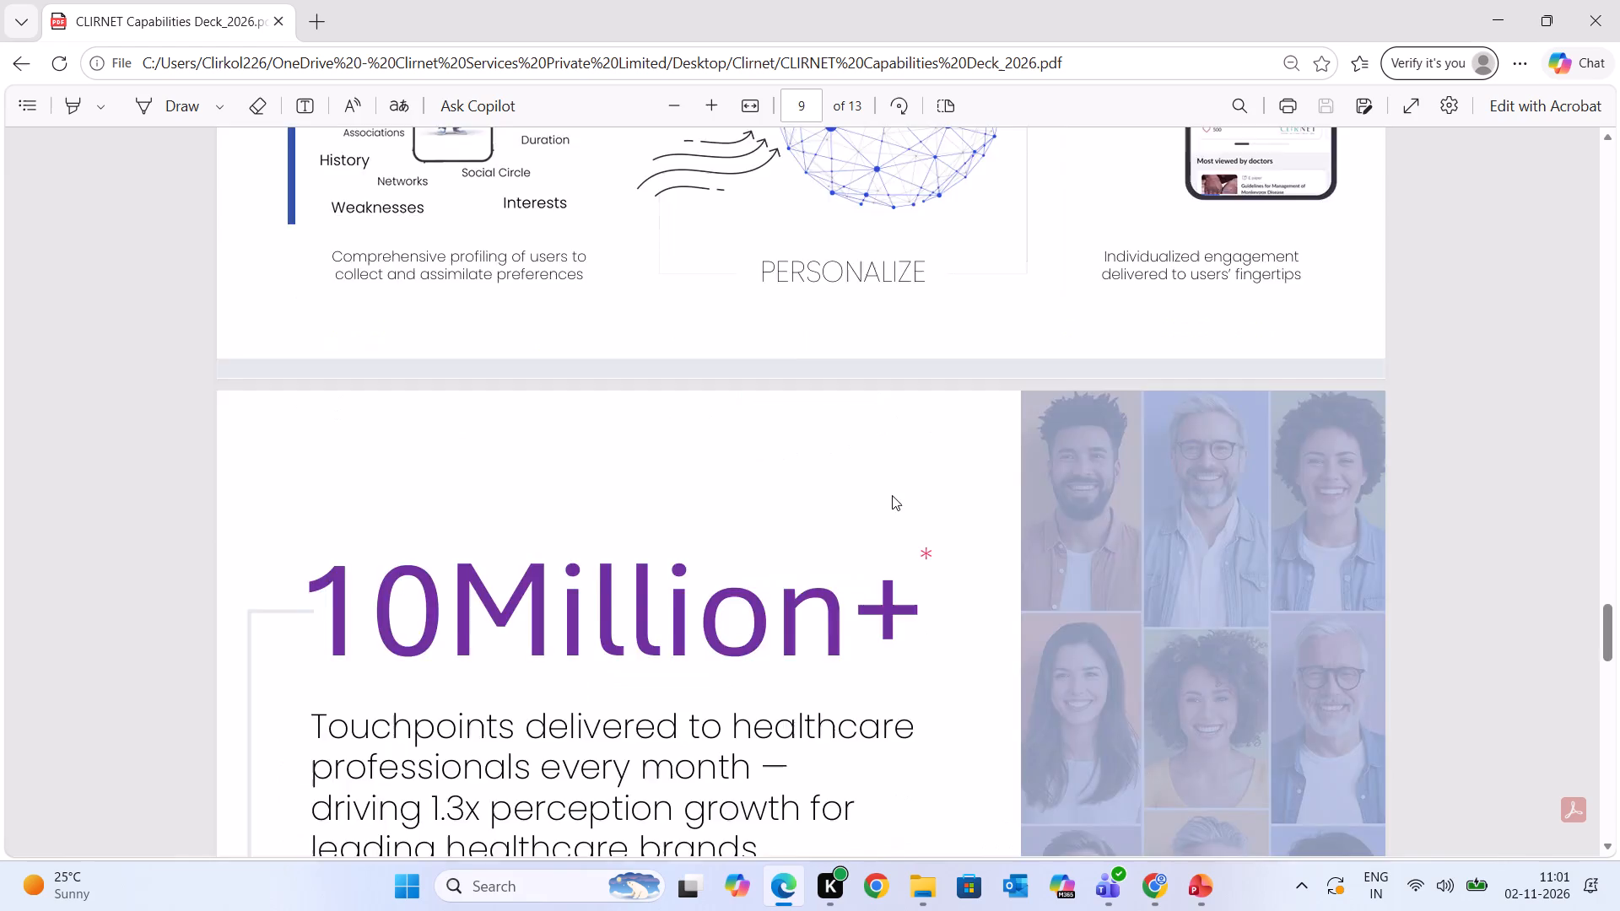
scroll(892, 495, down, 1)
scroll(892, 495, up, 4)
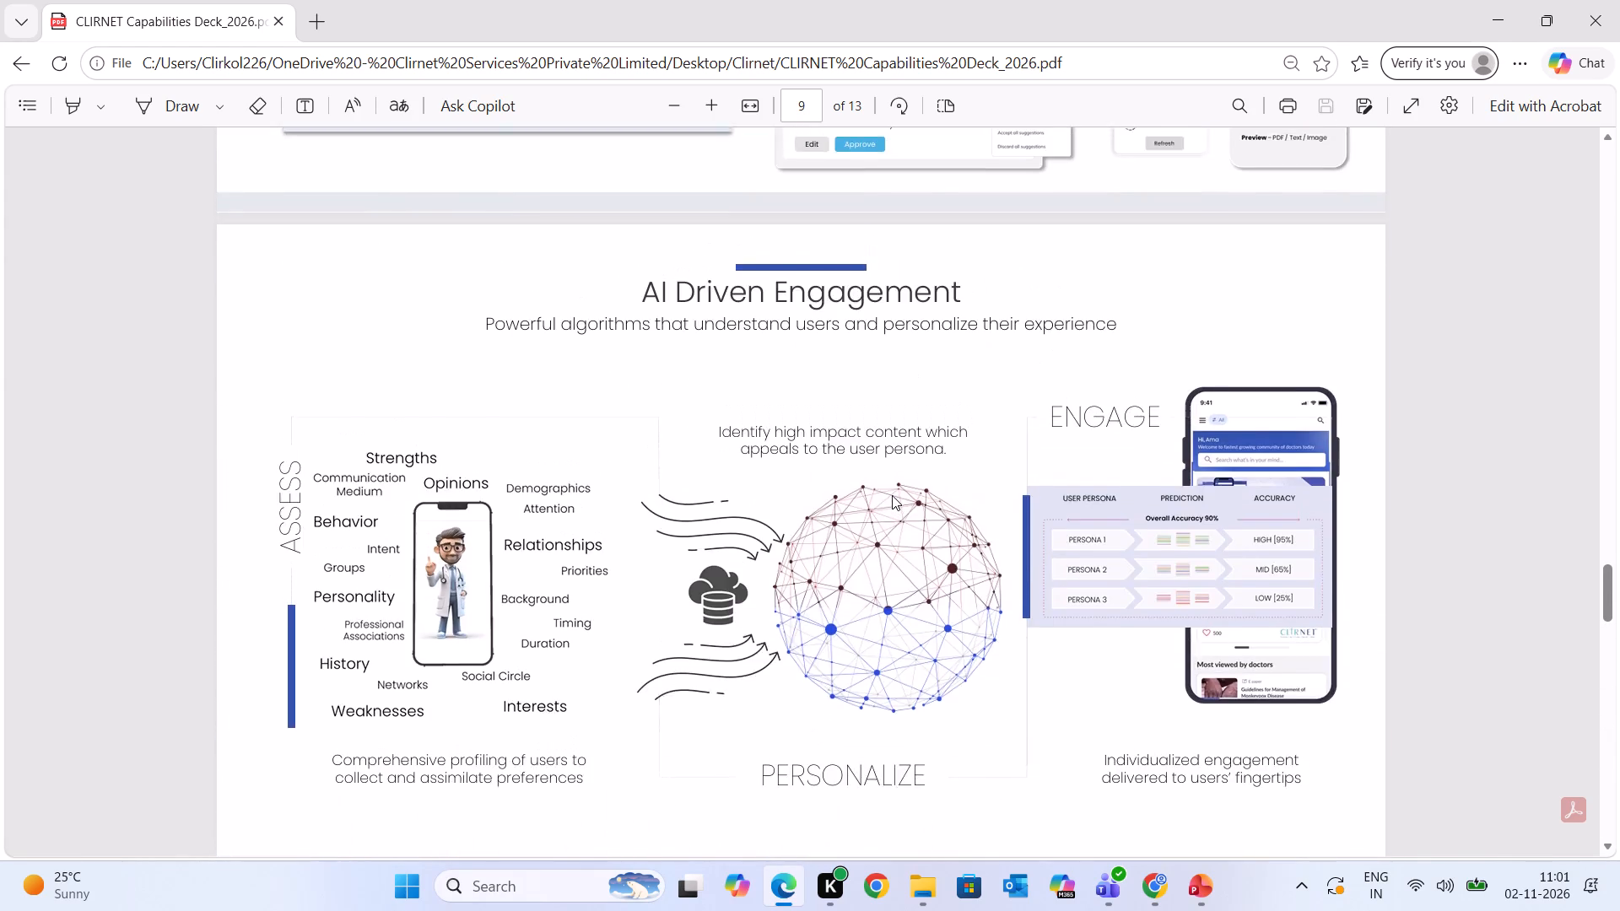
Go back past the MiCE page and examine the Rx-HCP Persona, Community and Toolbox services on page 7.
scroll(892, 495, up, 2)
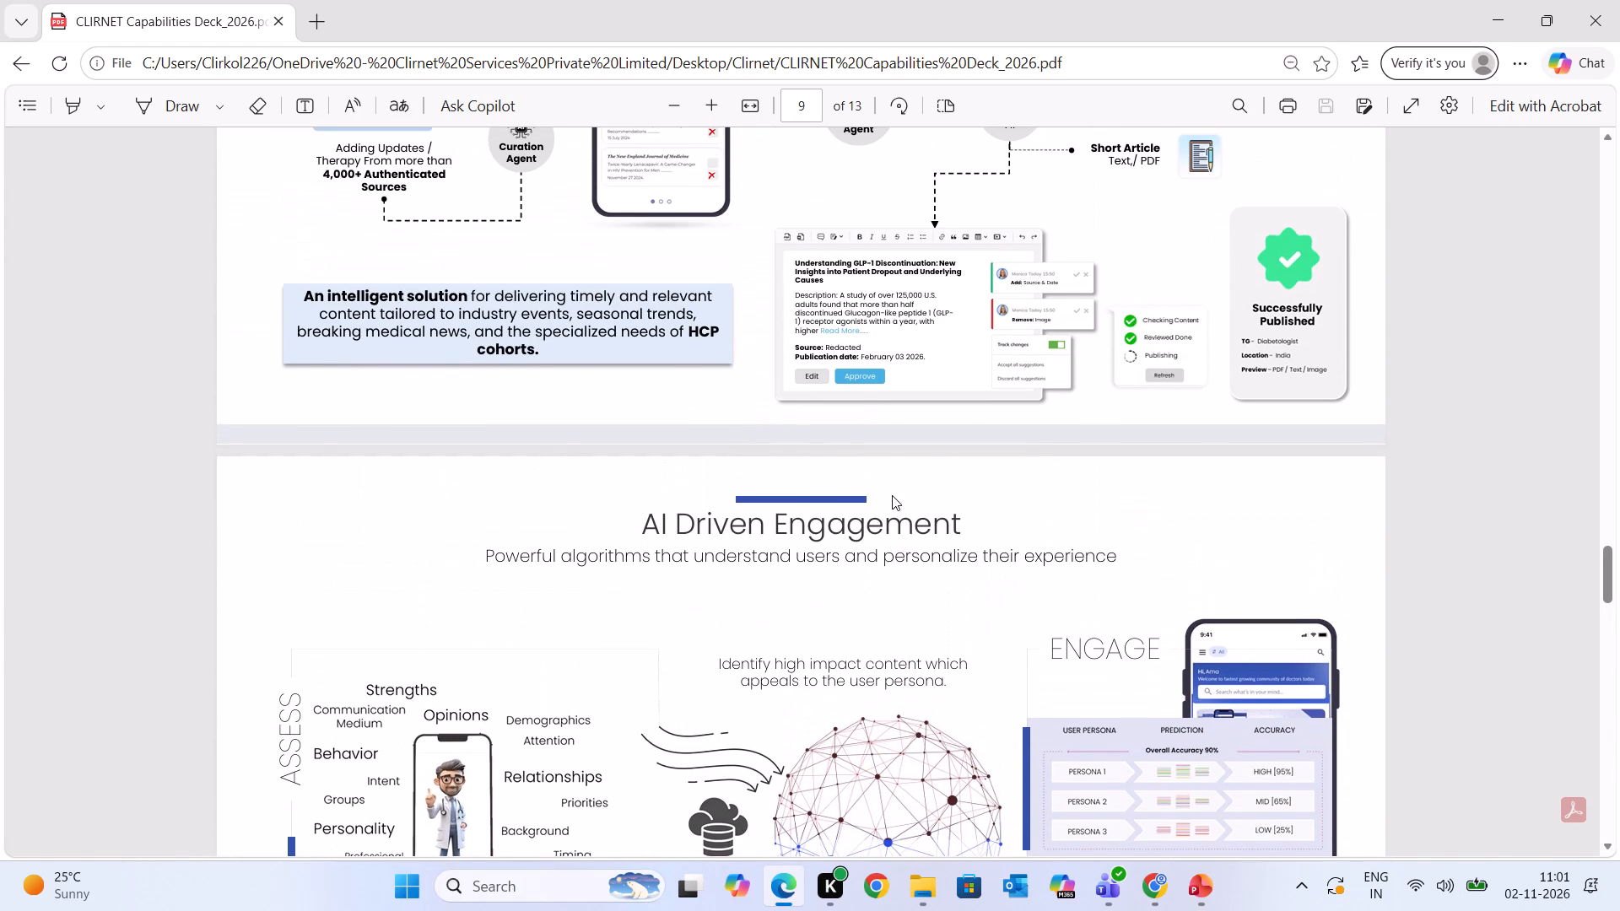
scroll(892, 495, up, 3)
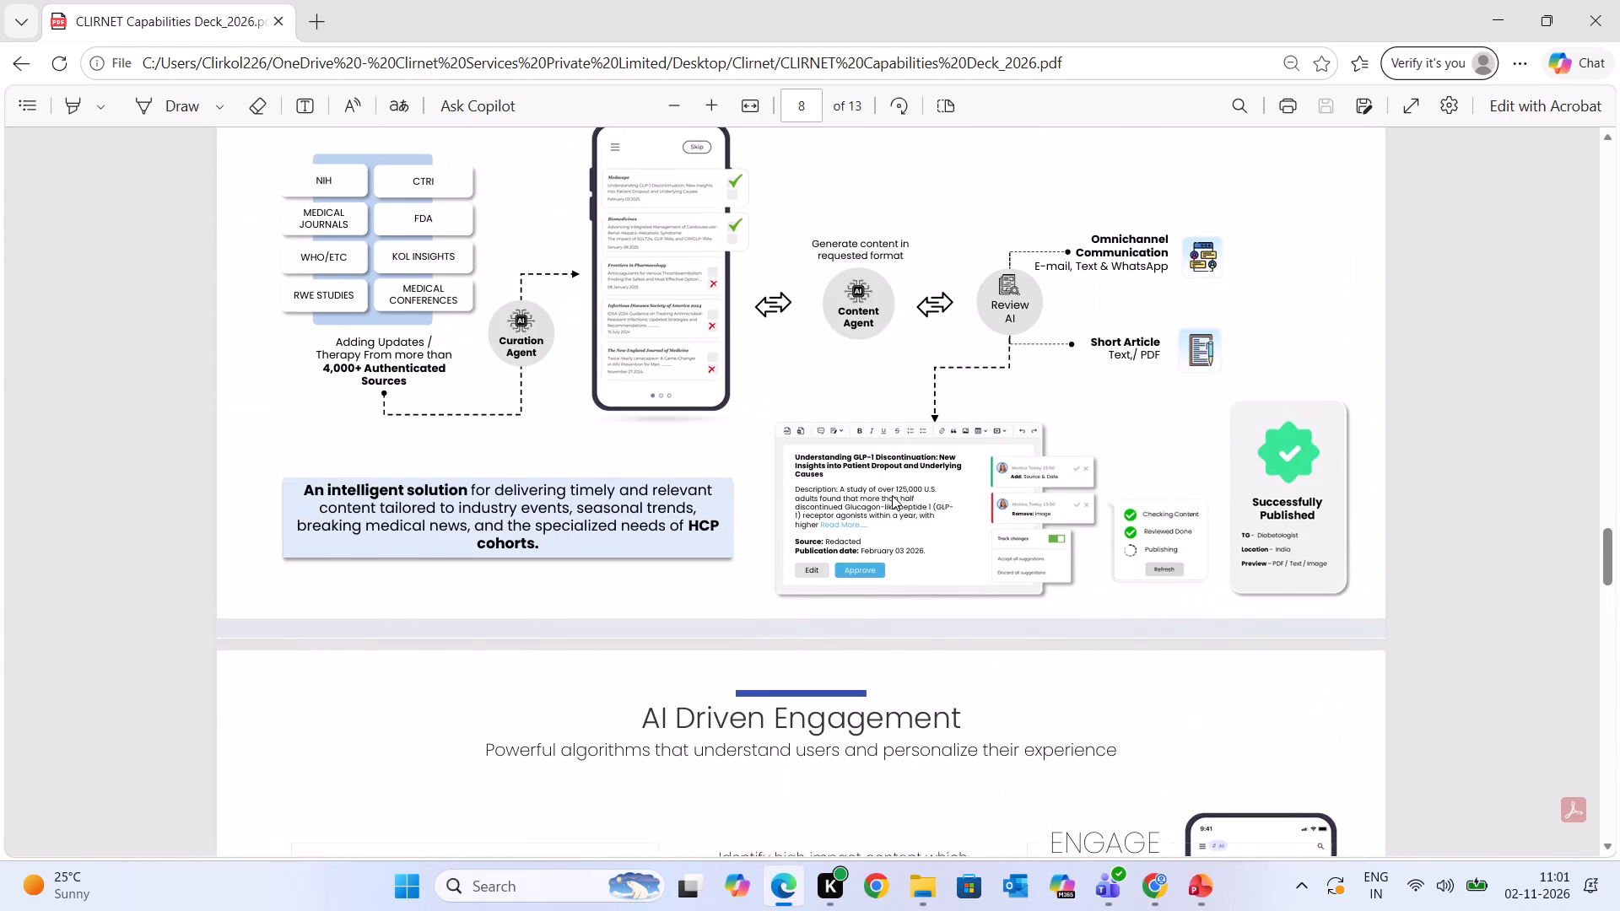
scroll(892, 495, up, 3)
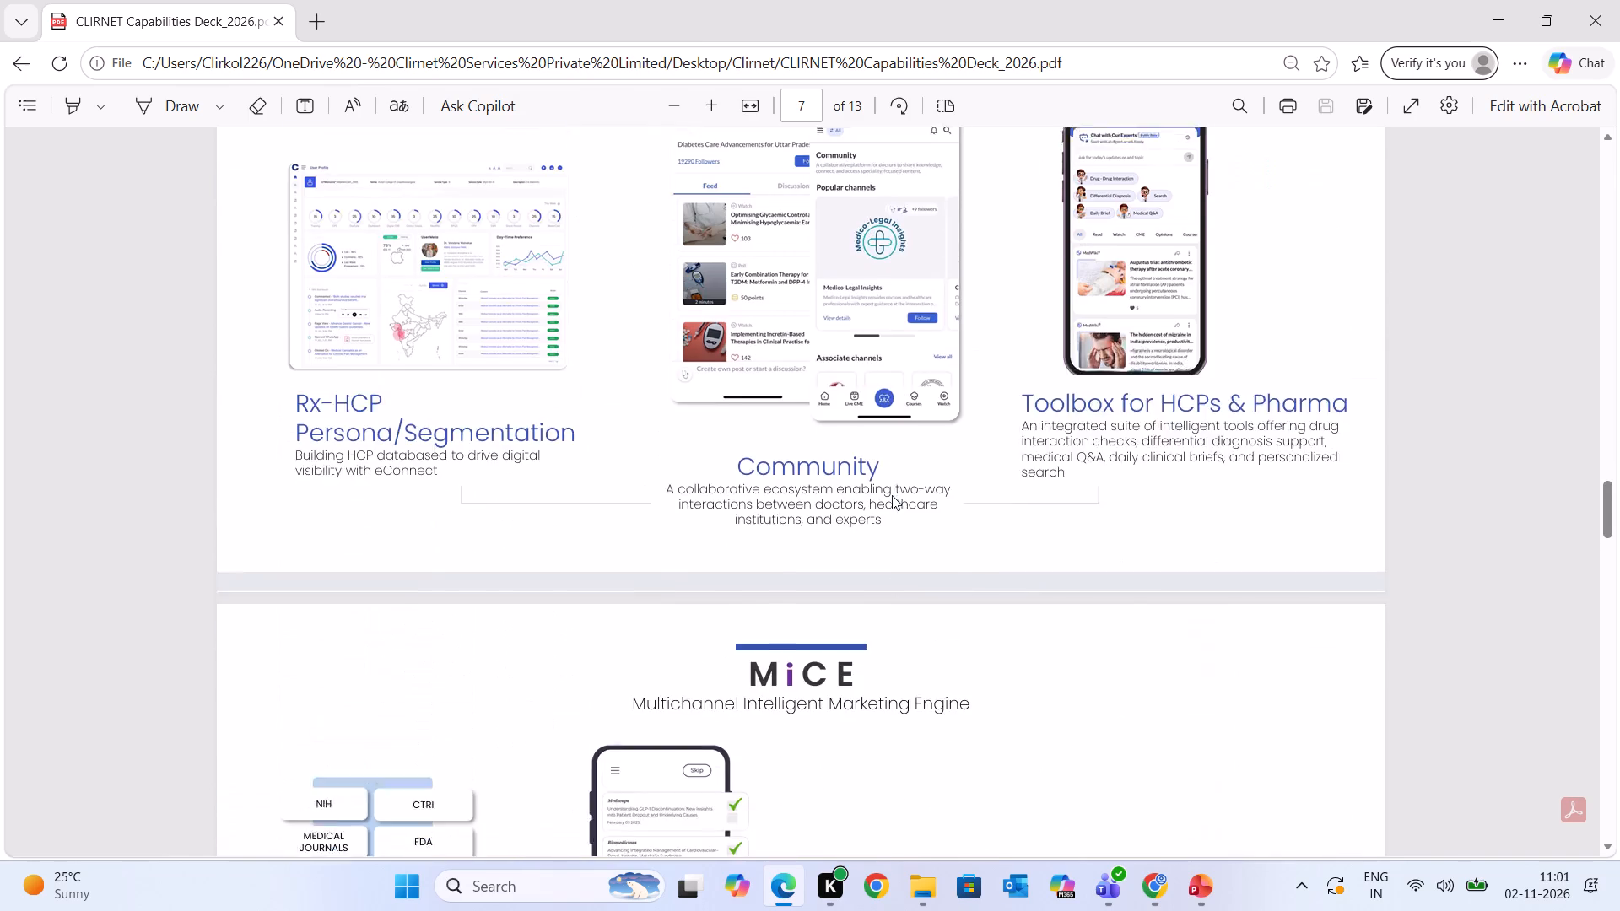
scroll(892, 495, up, 4)
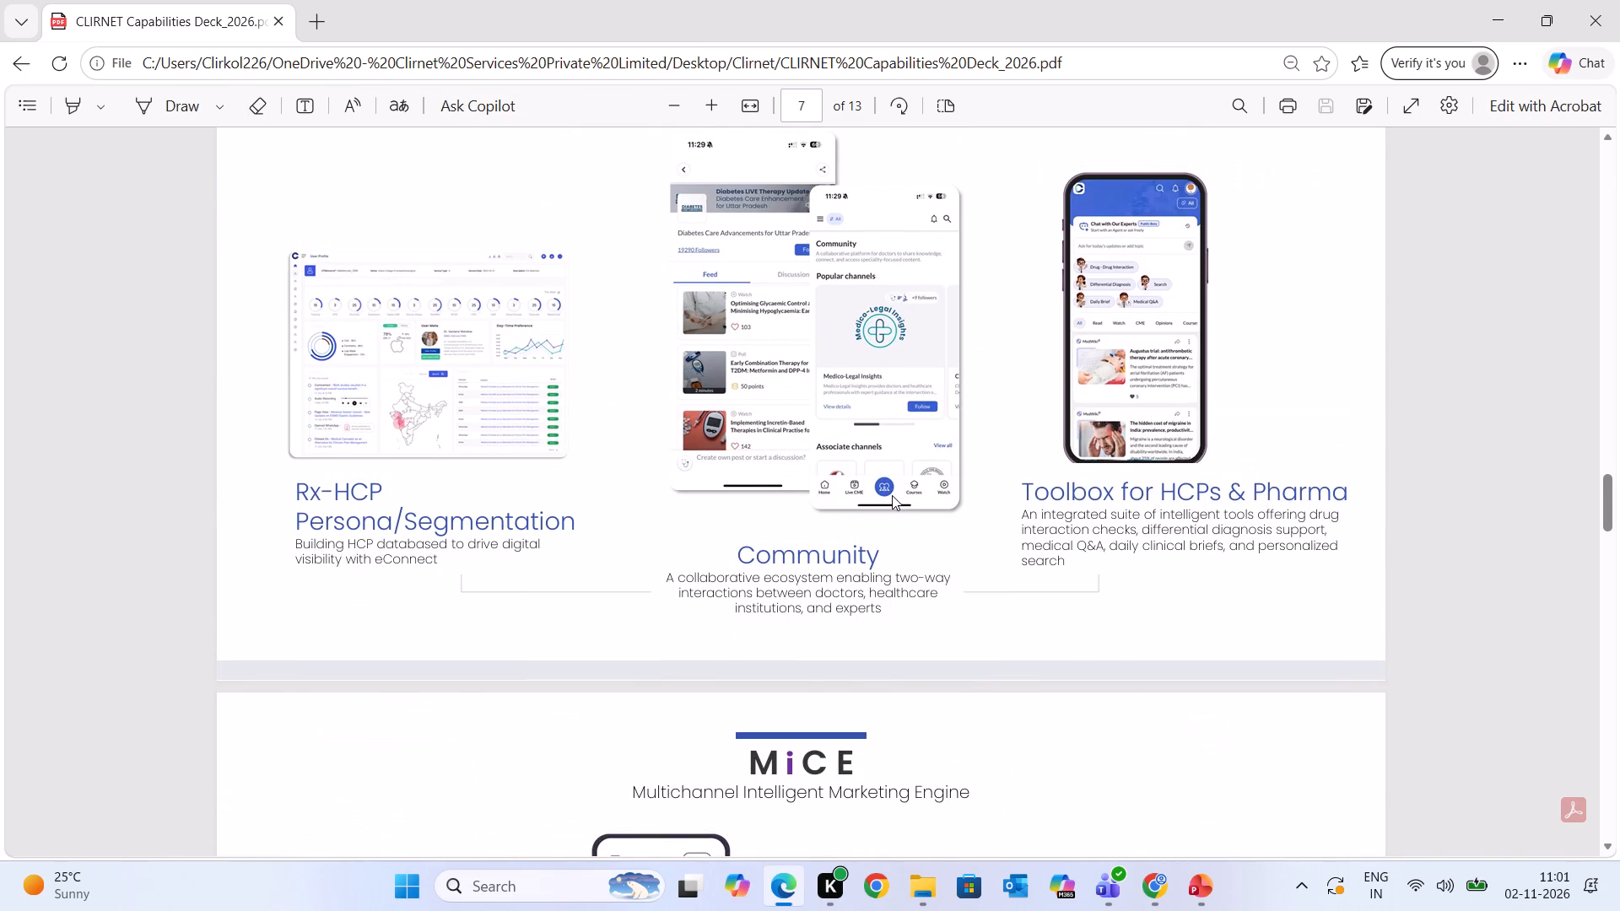
scroll(892, 495, up, 2)
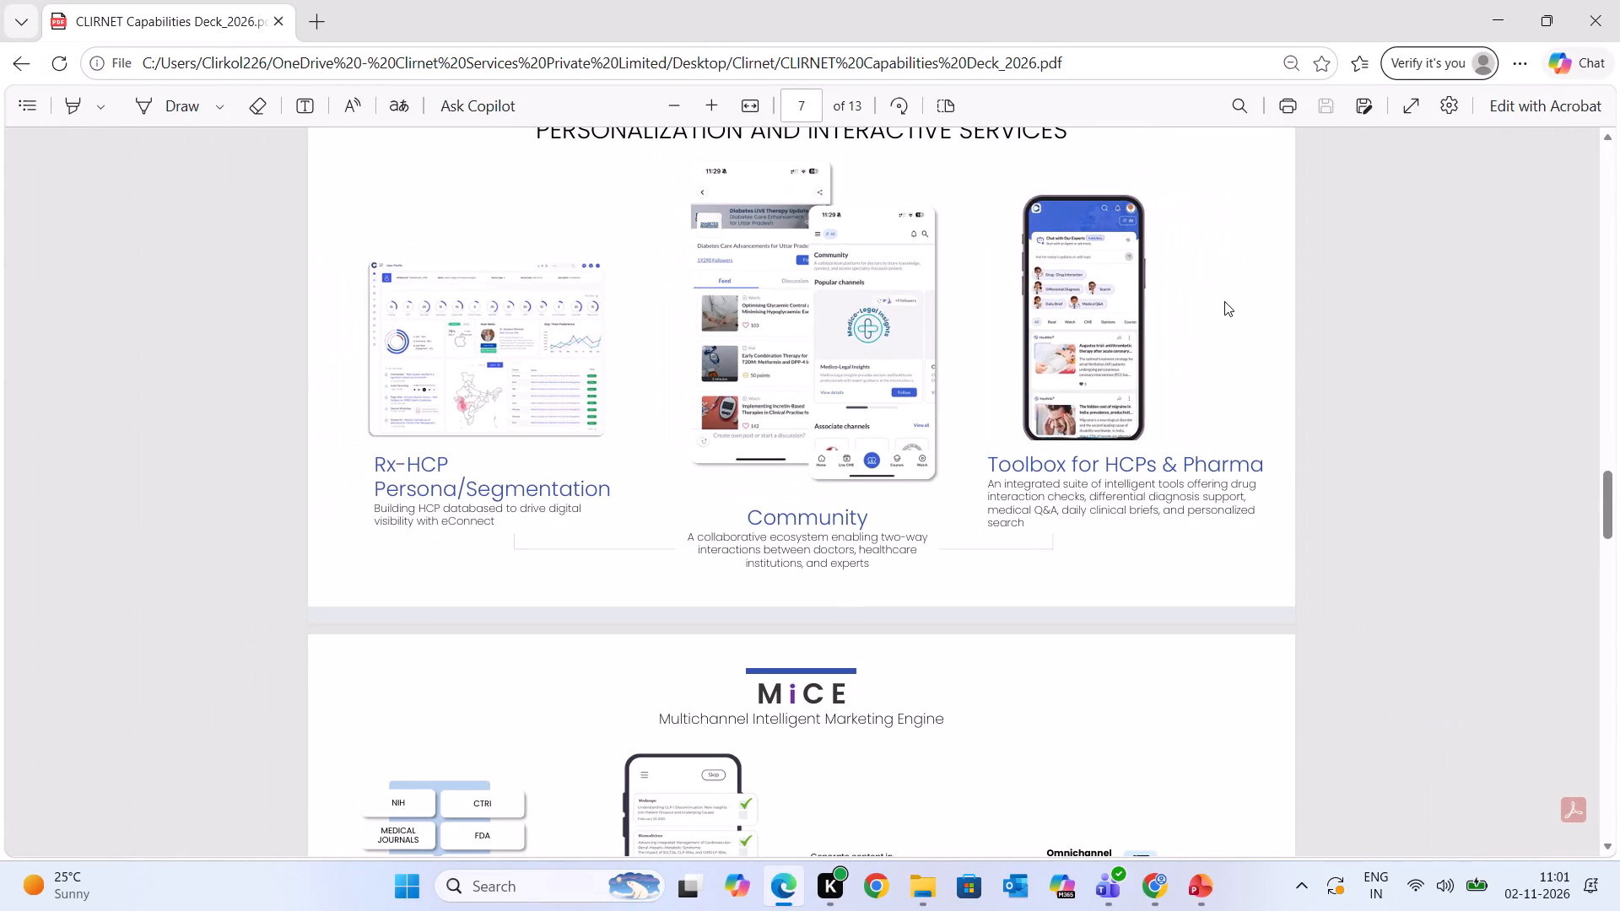
Examine the MedWiki and Community phone screens up close on the Key Services Accessed by Doctors page.
scroll(1060, 387, up, 5)
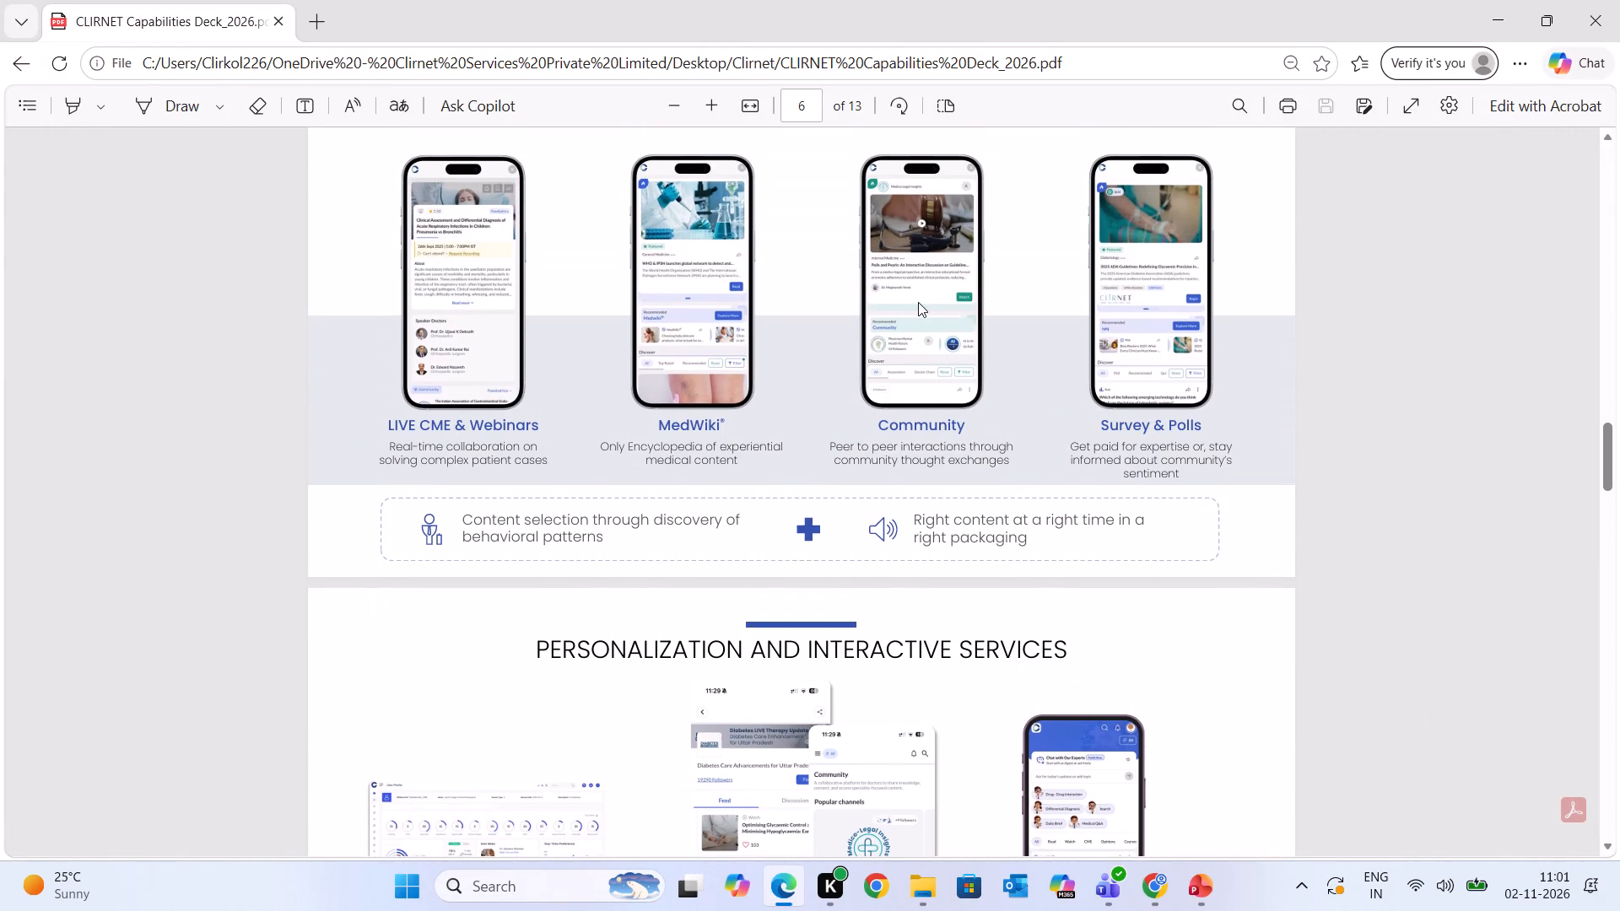
scroll(918, 302, up, 1)
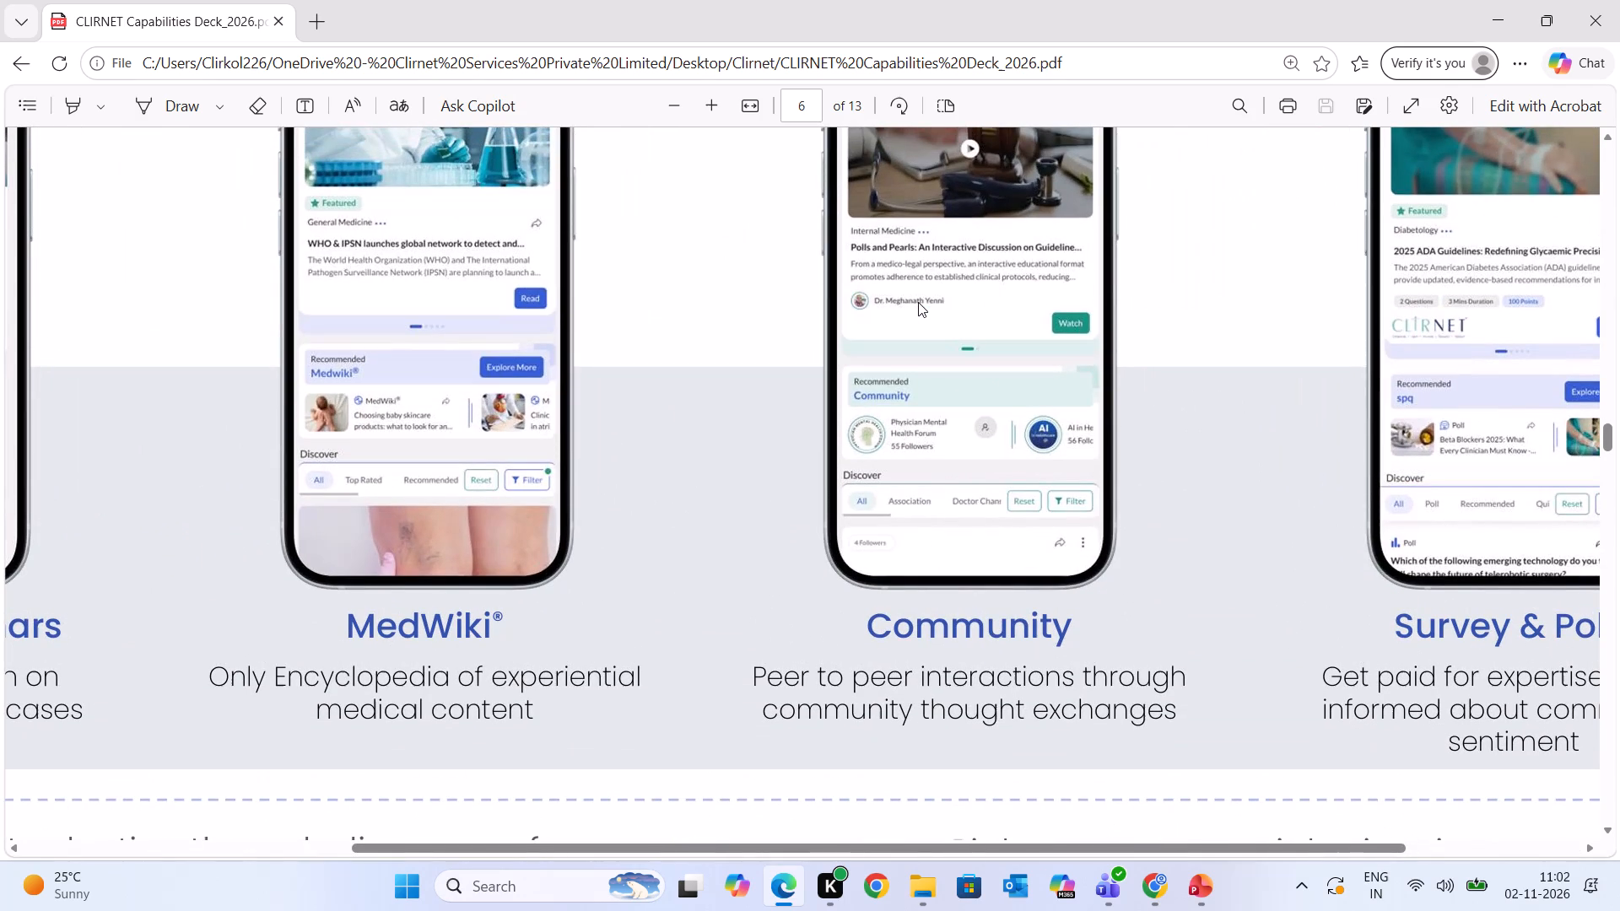
scroll(918, 302, up, 1)
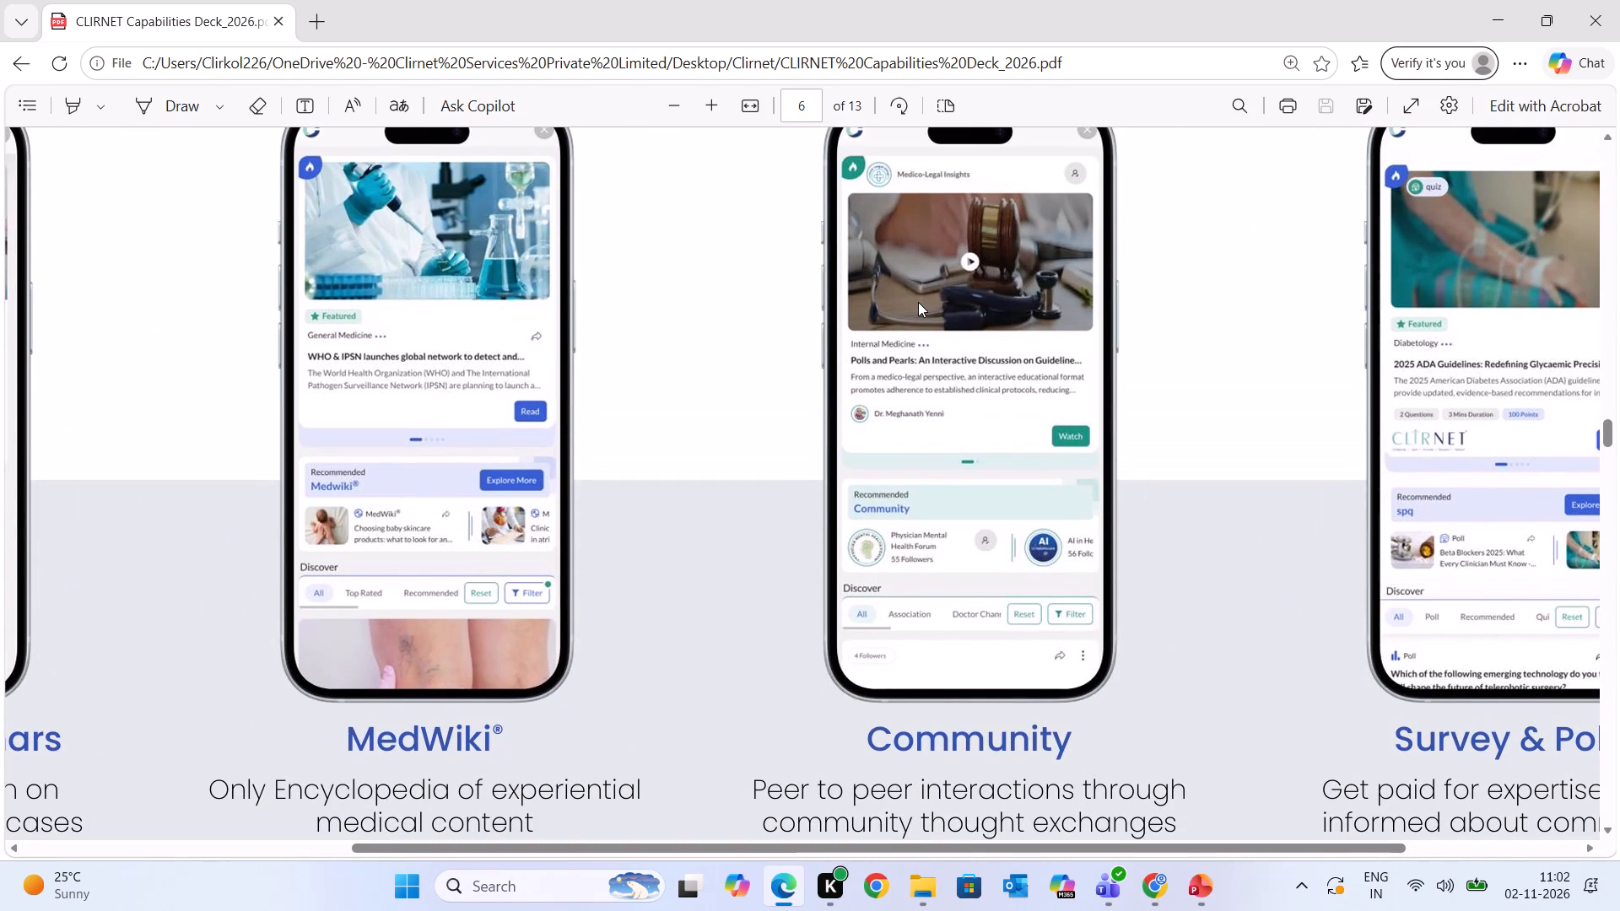
scroll(915, 339, up, 1)
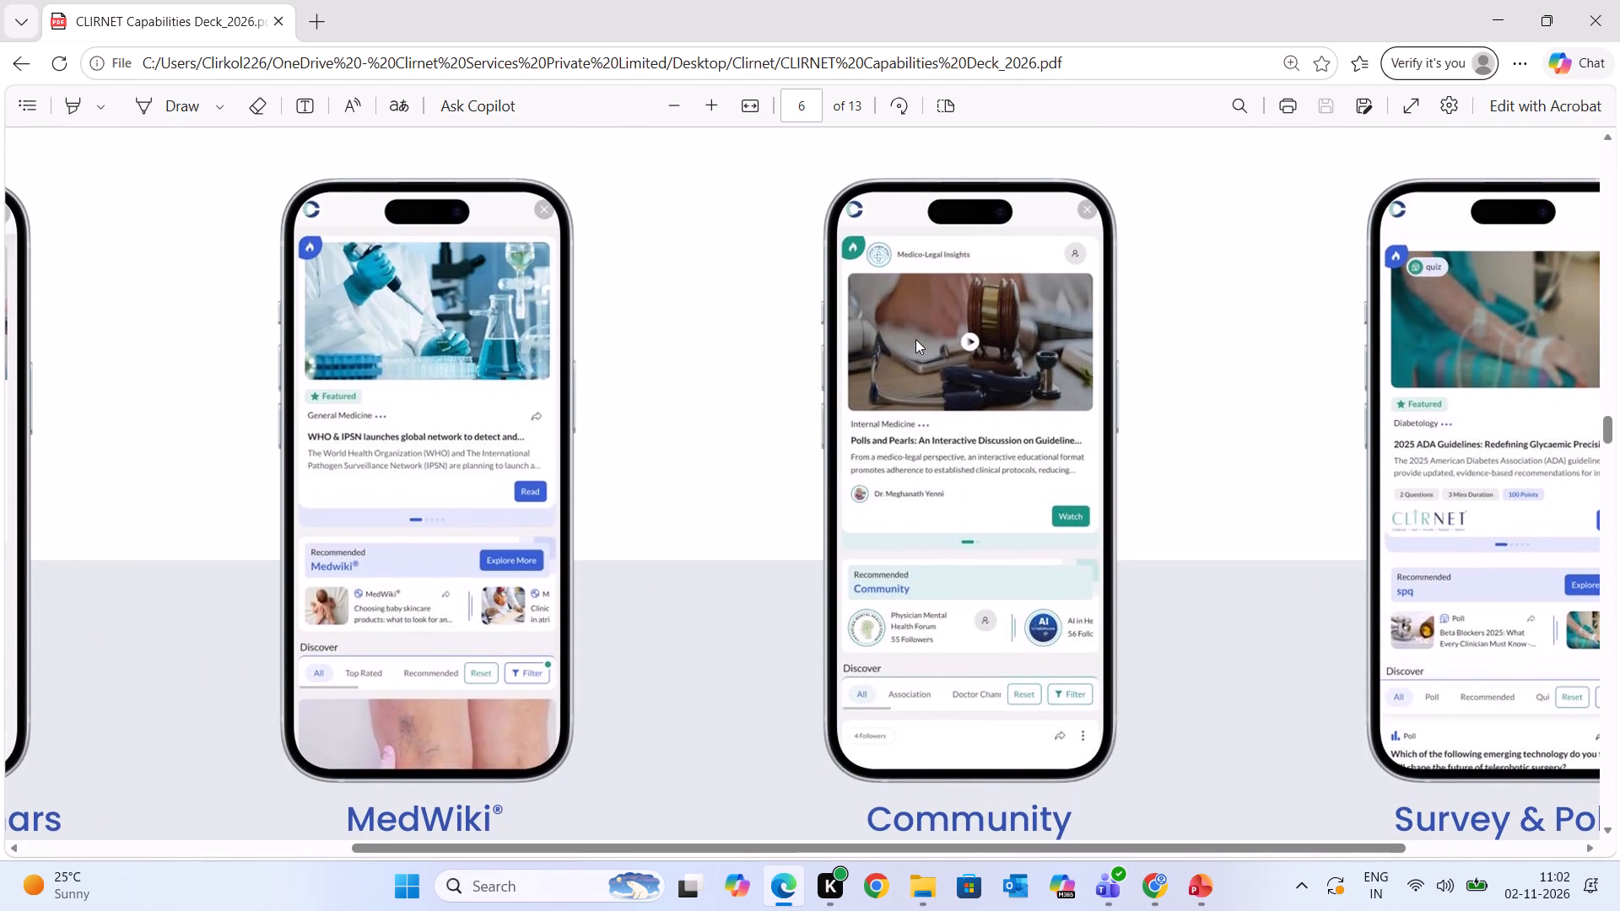
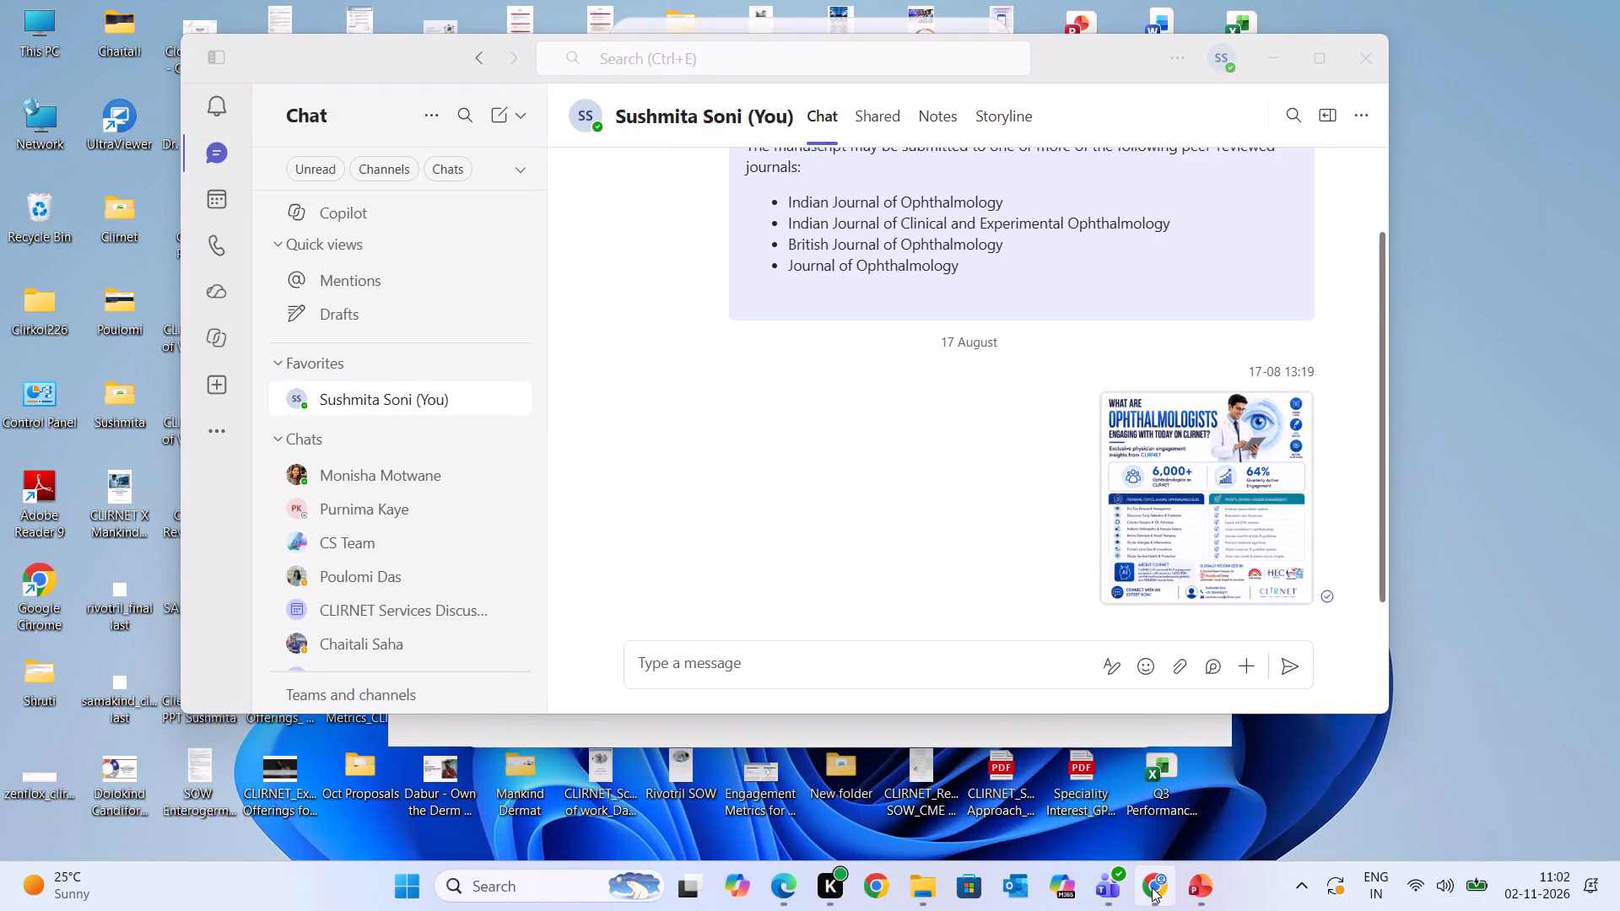
Search the web for "pdf to ppt" in Chrome and open the iLovePDF PDF to PowerPoint converter.
click(1061, 17)
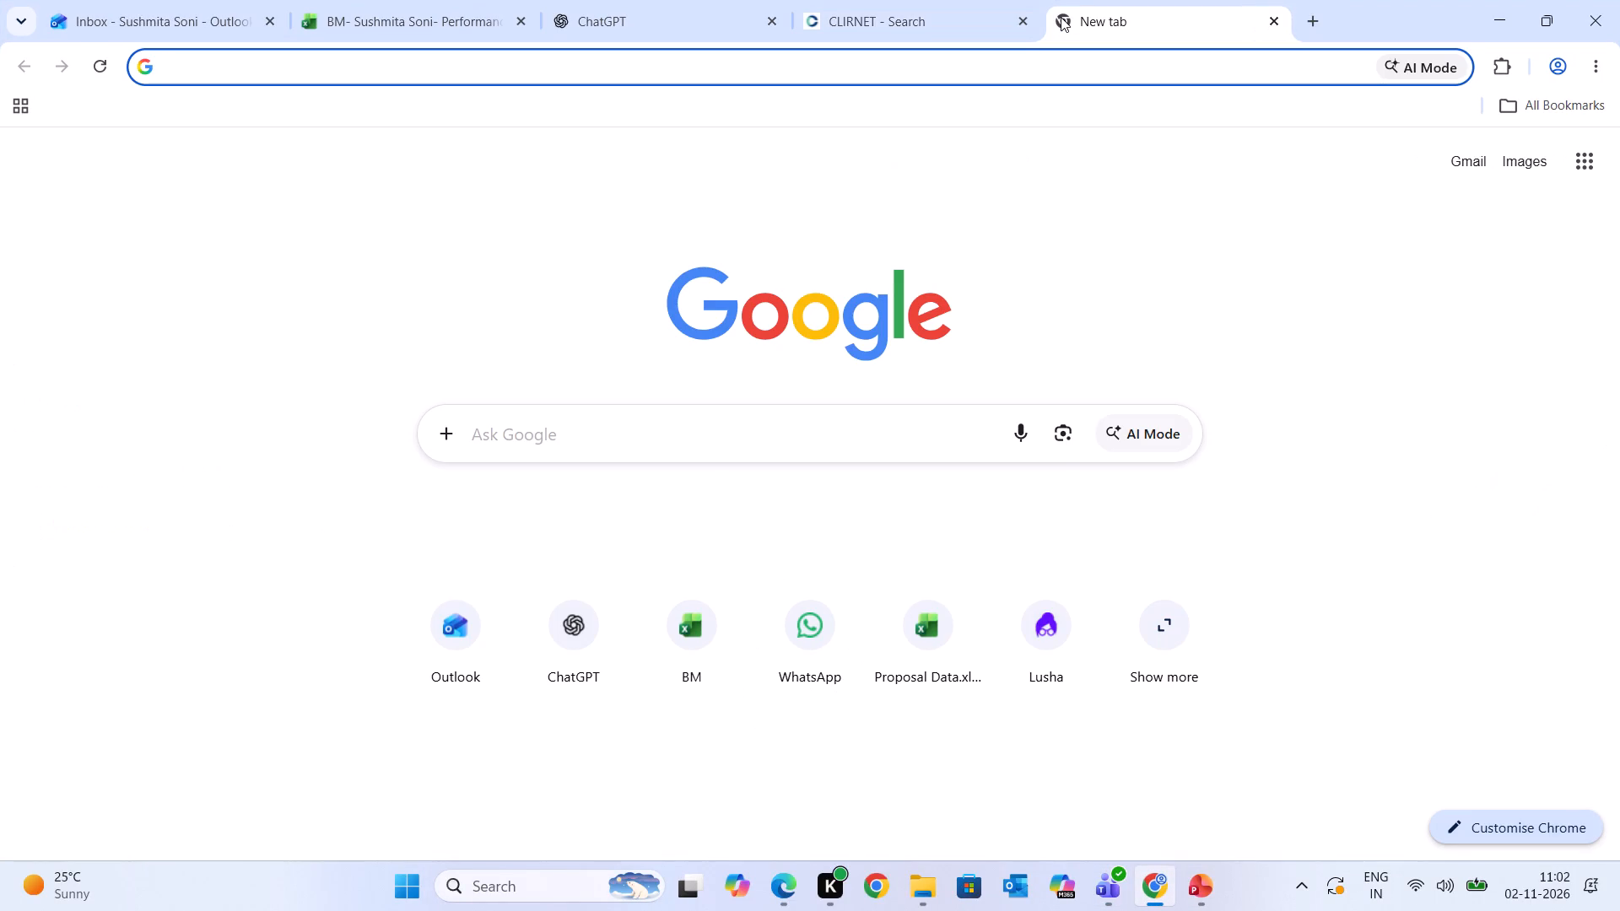
text(pdf to ppt)
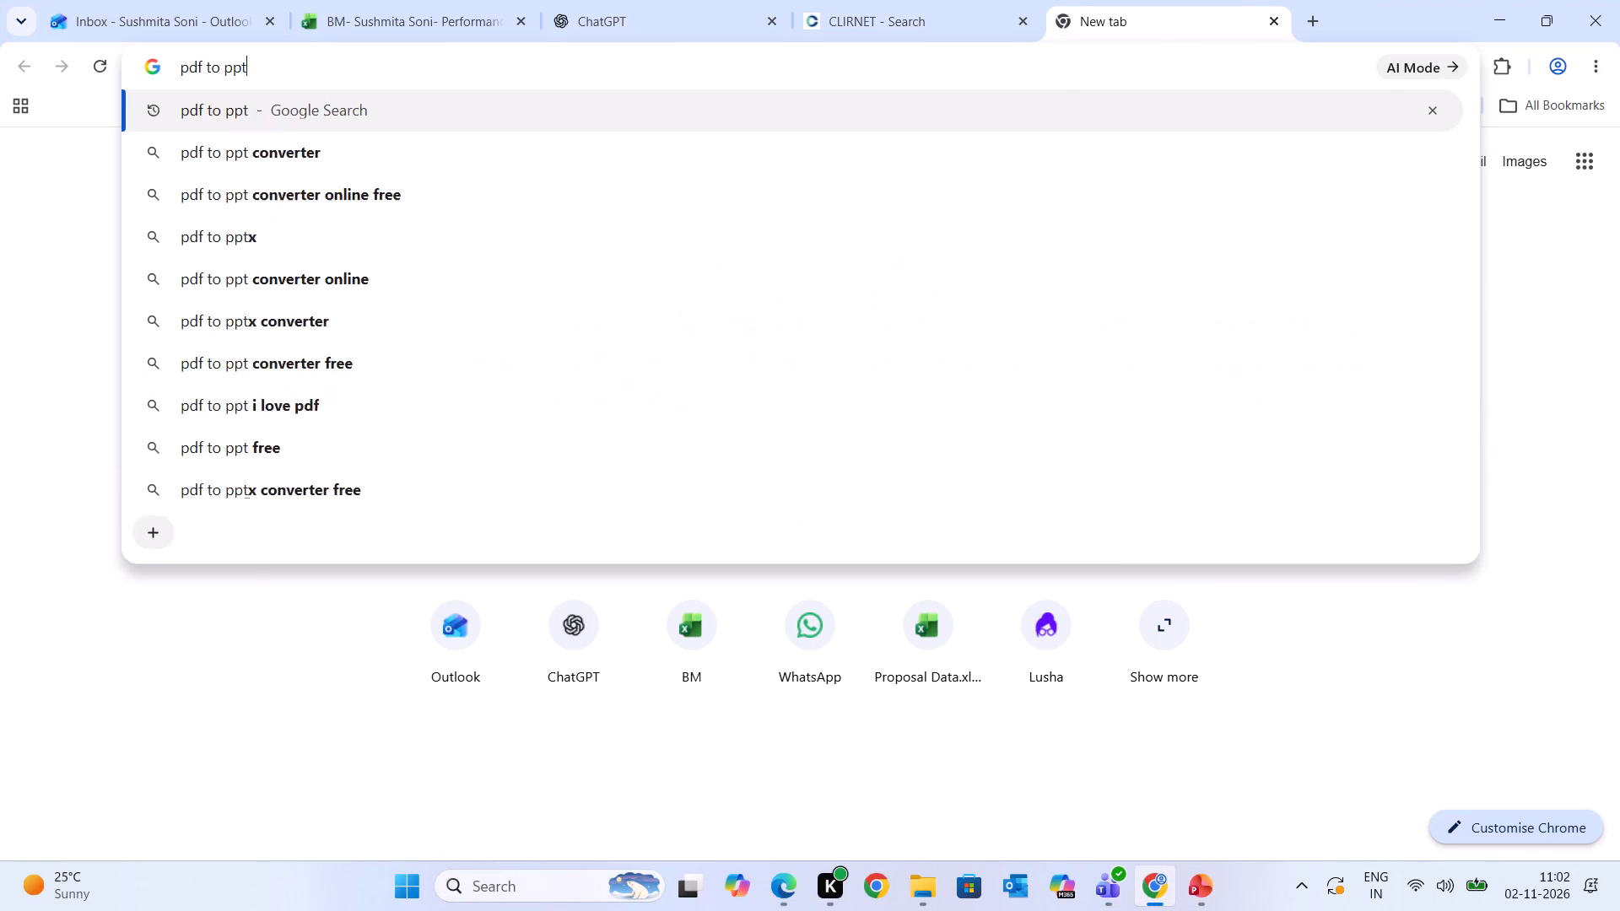
key(Return)
click(285, 358)
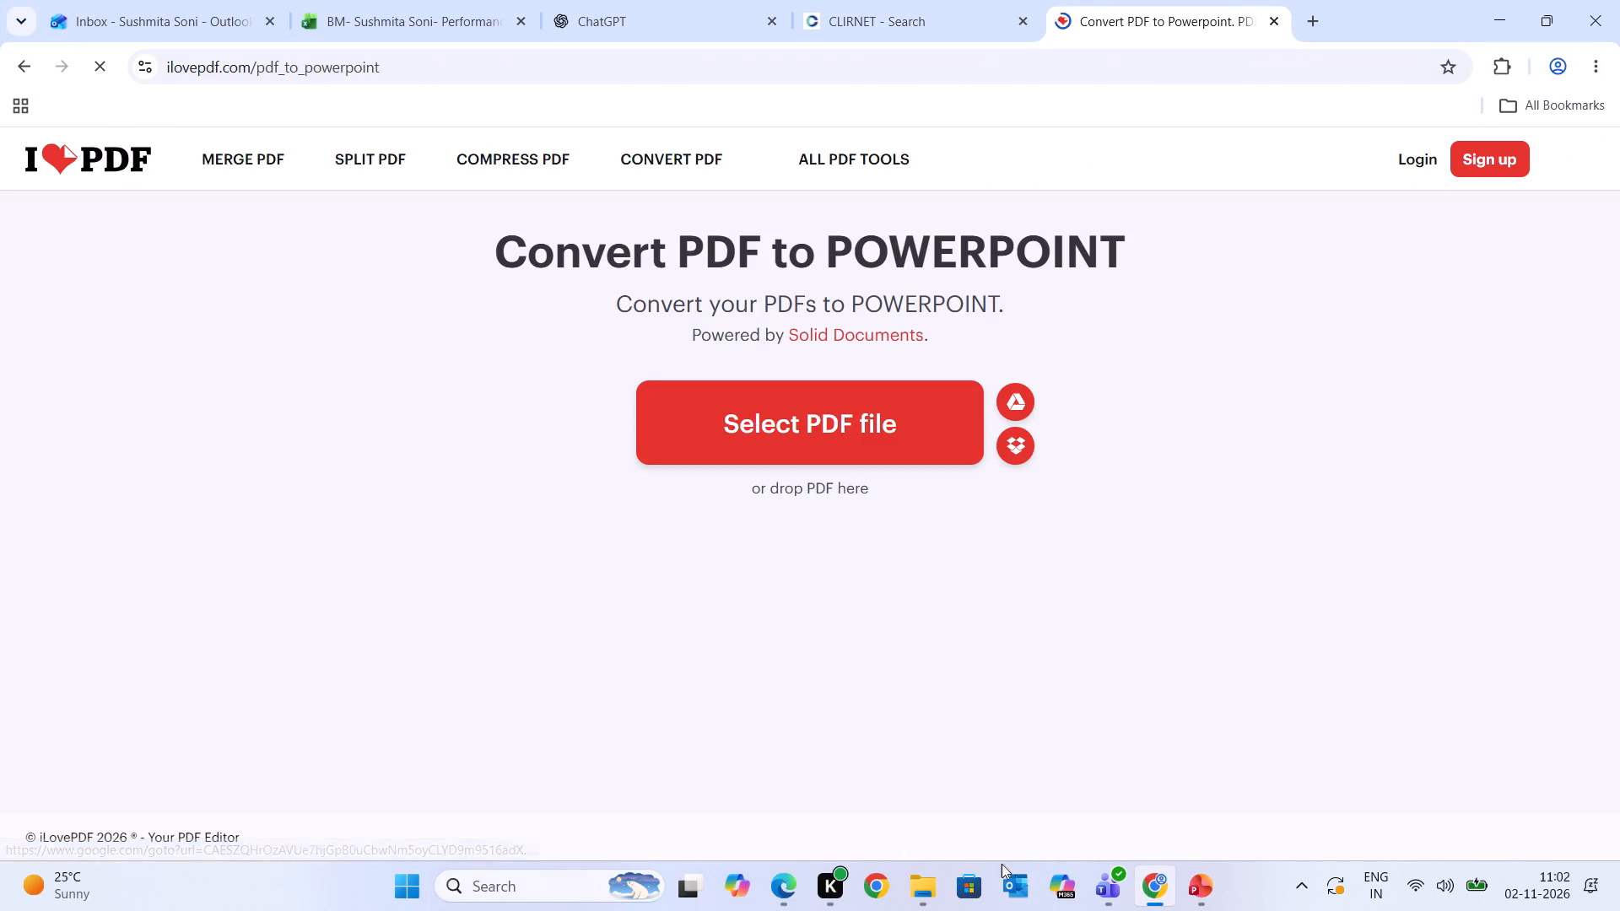
Add the CLIRNET Capabilities Deck_2026 PDF from the Clirnet folder to the iLovePDF converter.
click(933, 884)
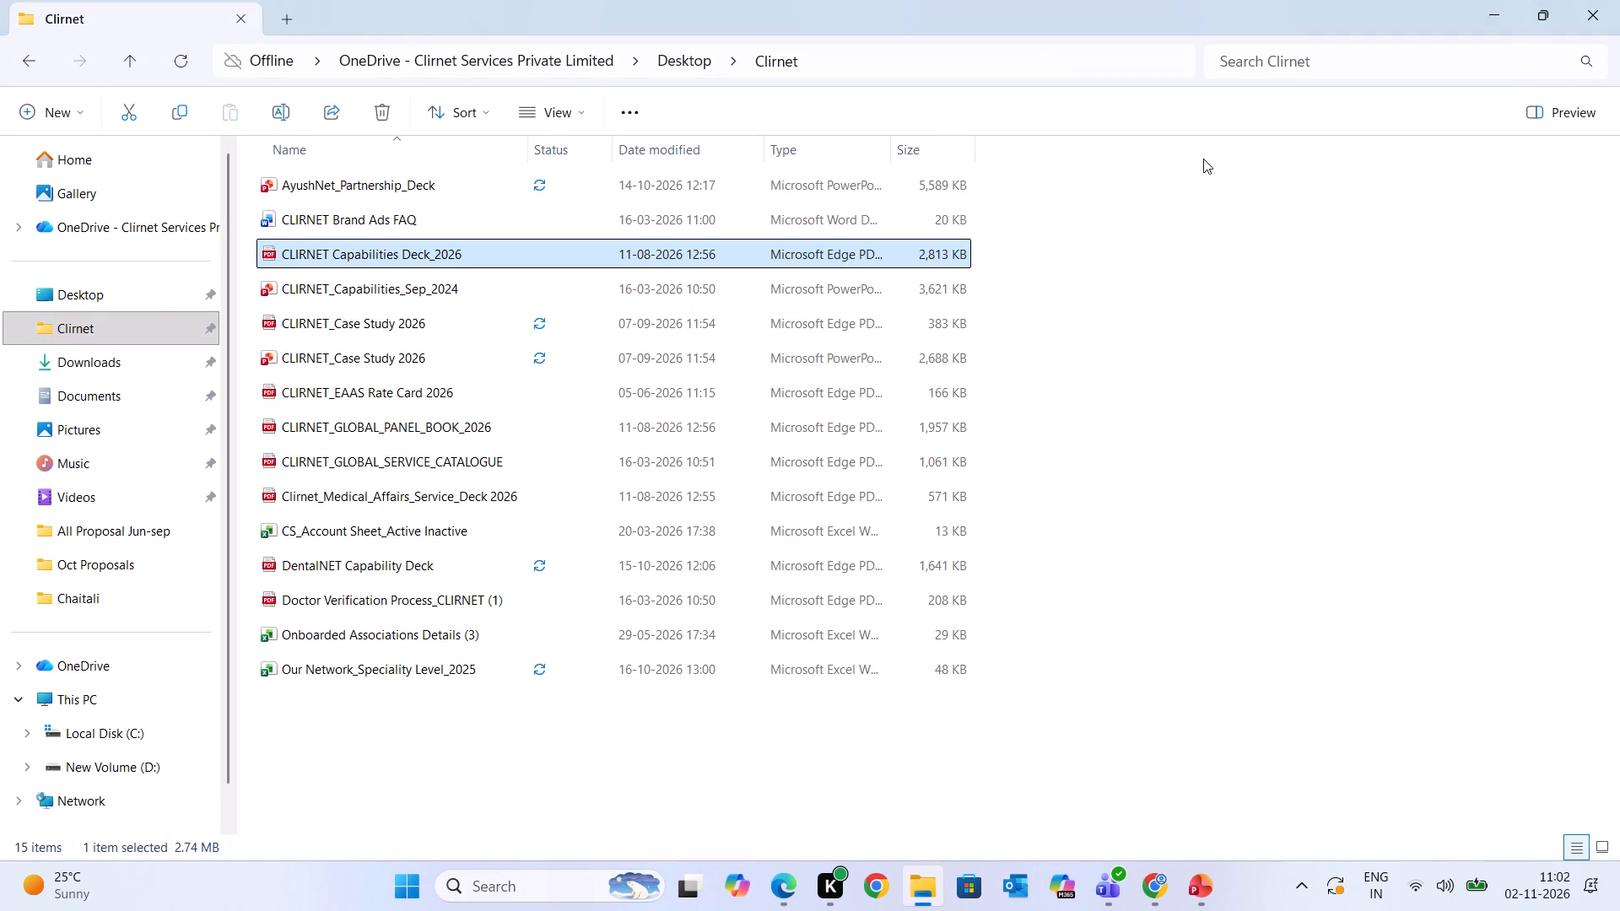
click(1564, 0)
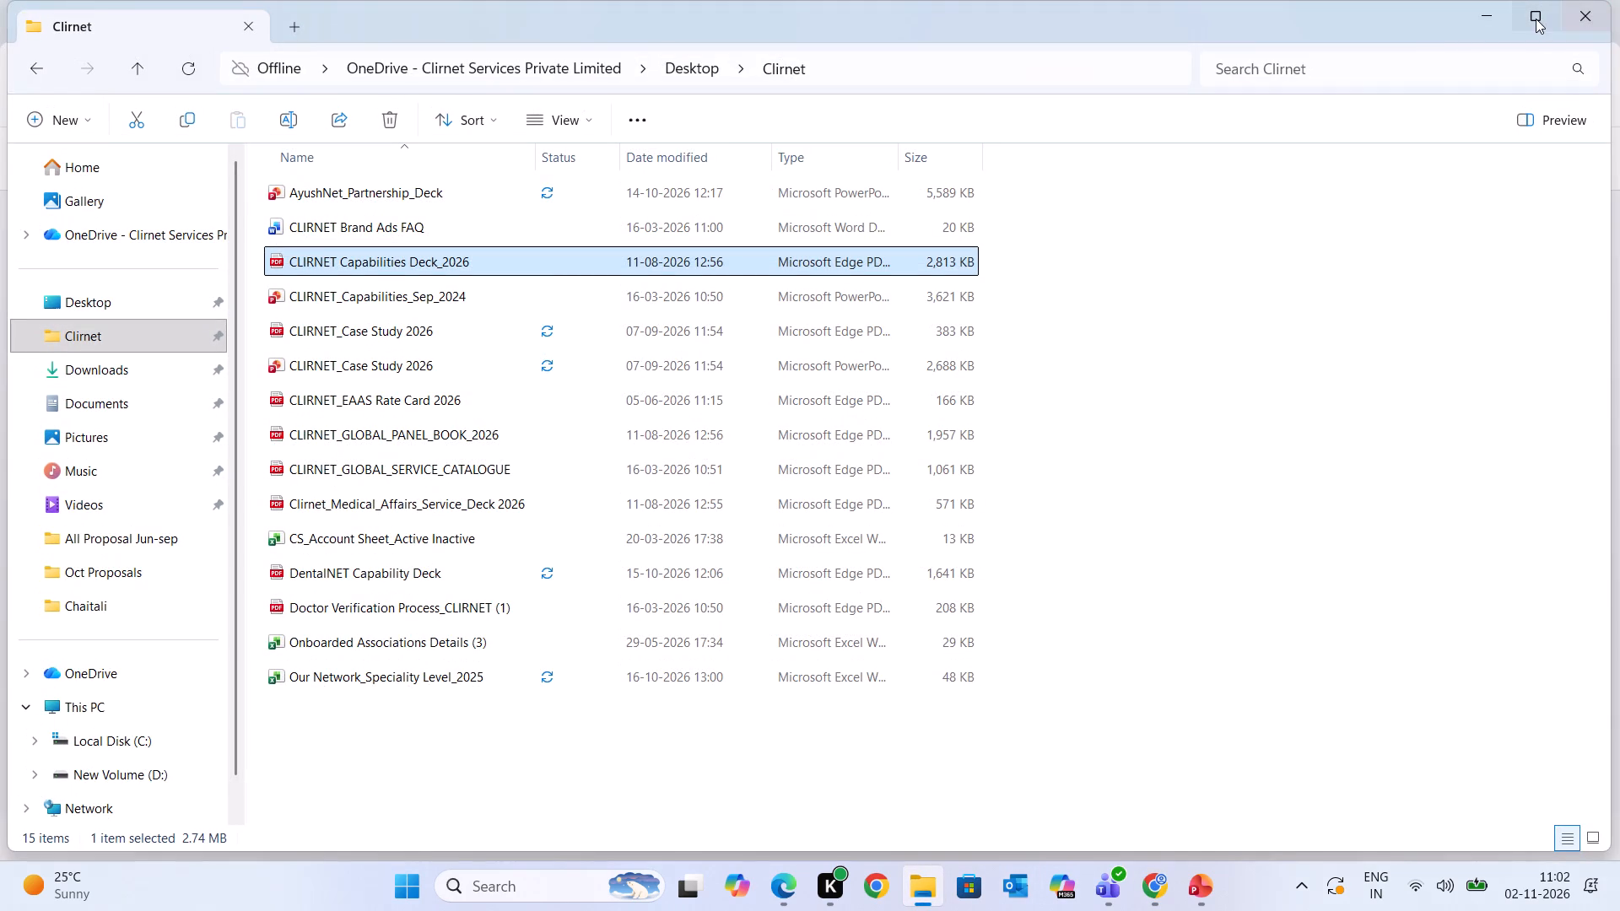
click(1538, 13)
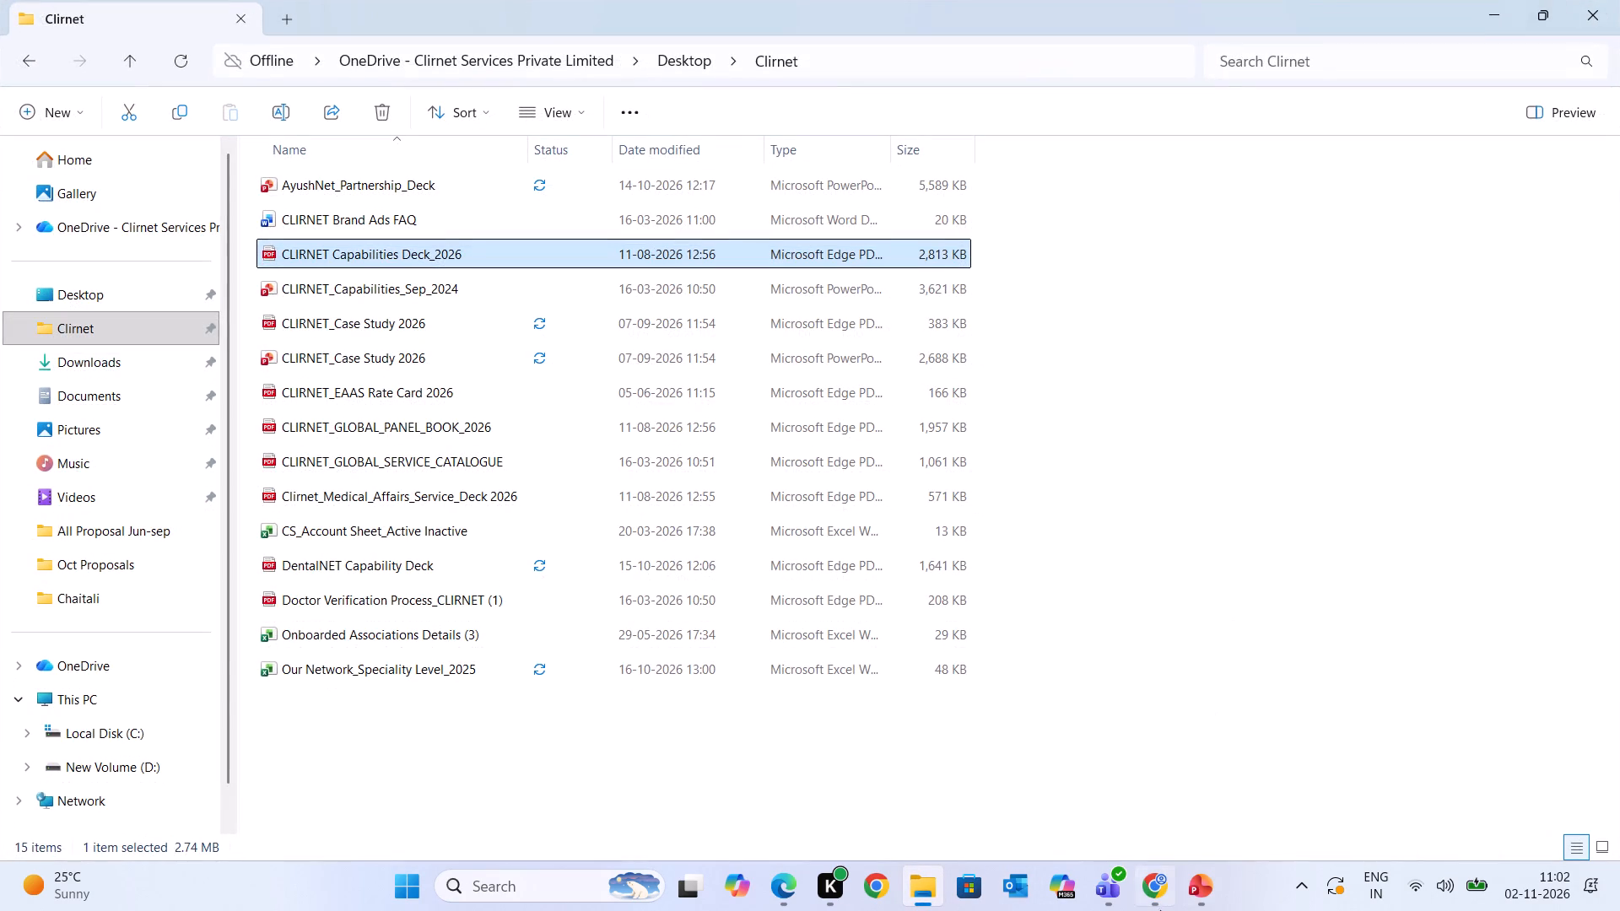
click(1142, 885)
click(1531, 31)
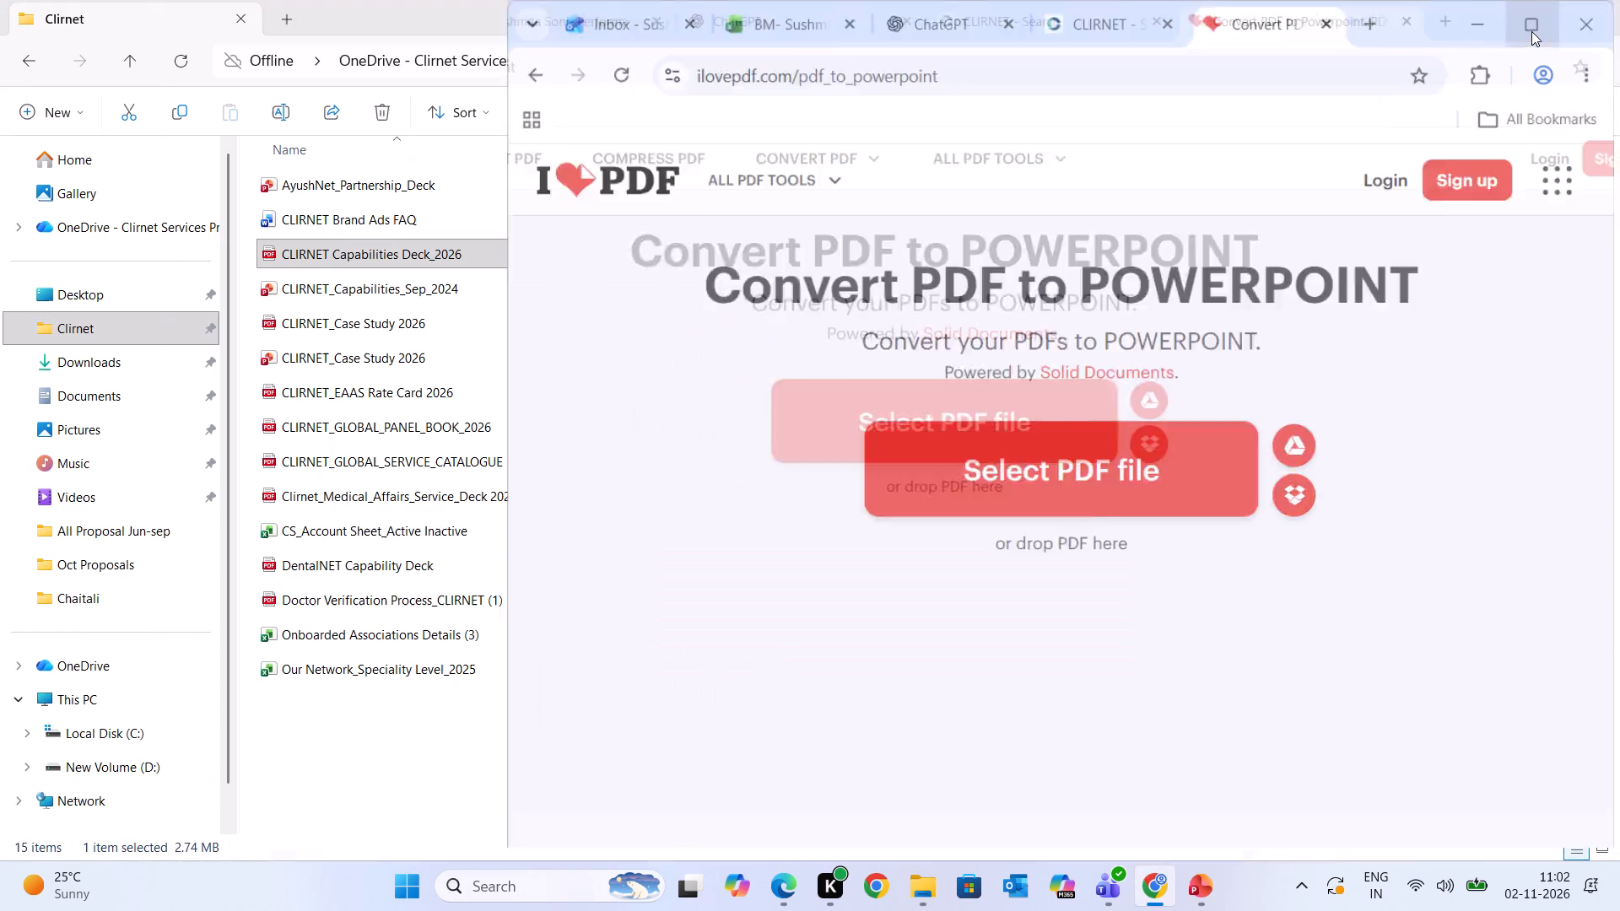
drag(427, 255, 1064, 412)
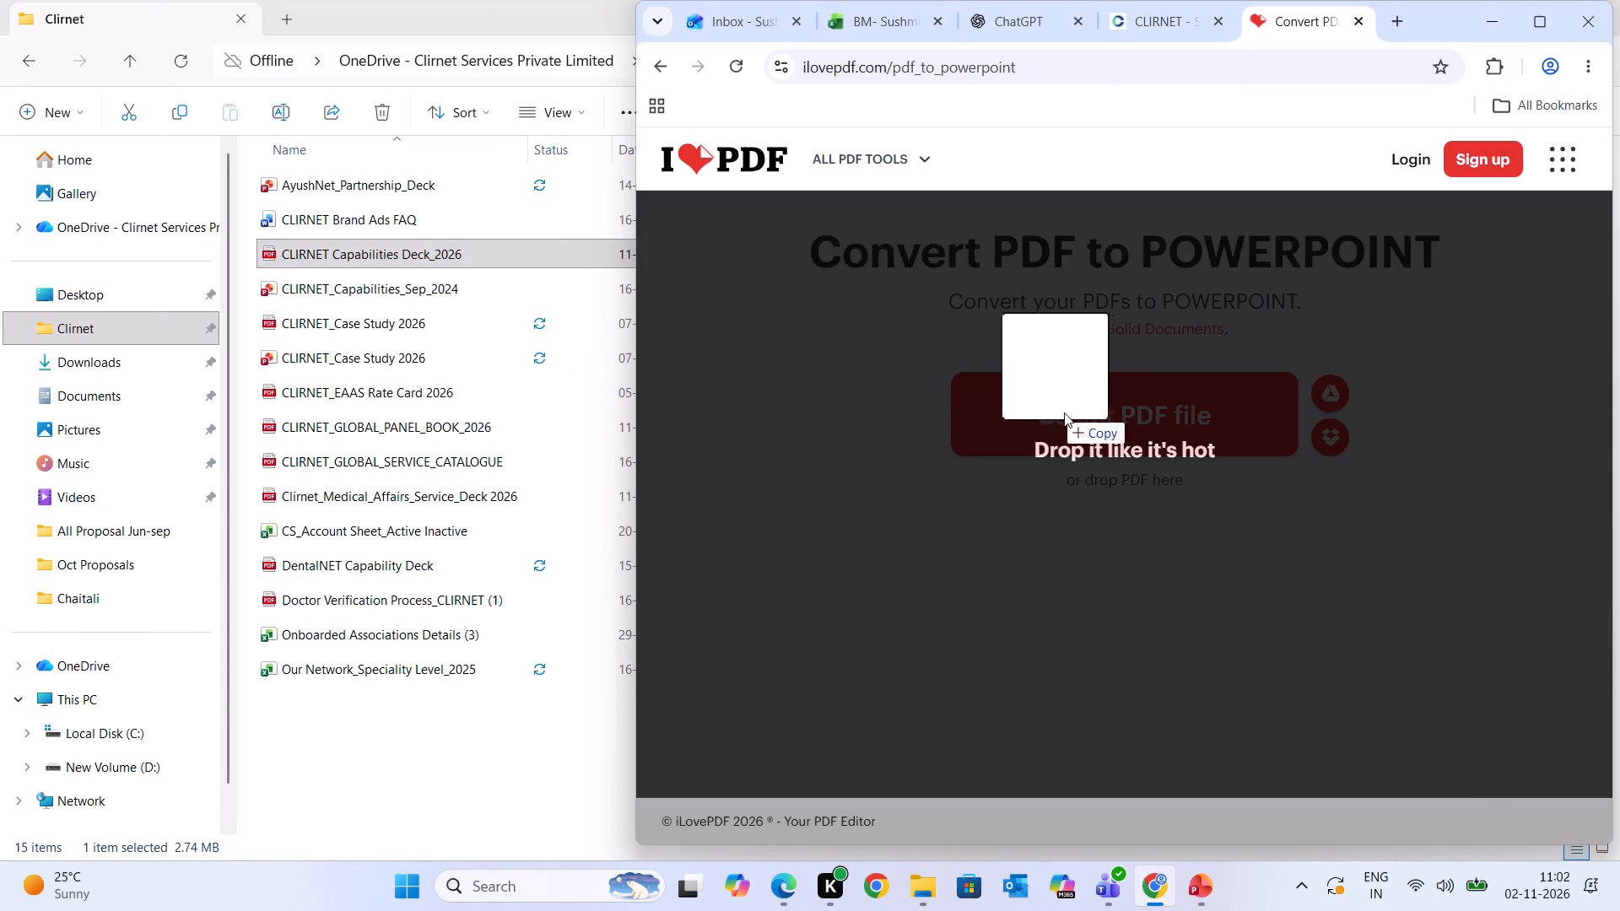
drag(1064, 412, 1082, 420)
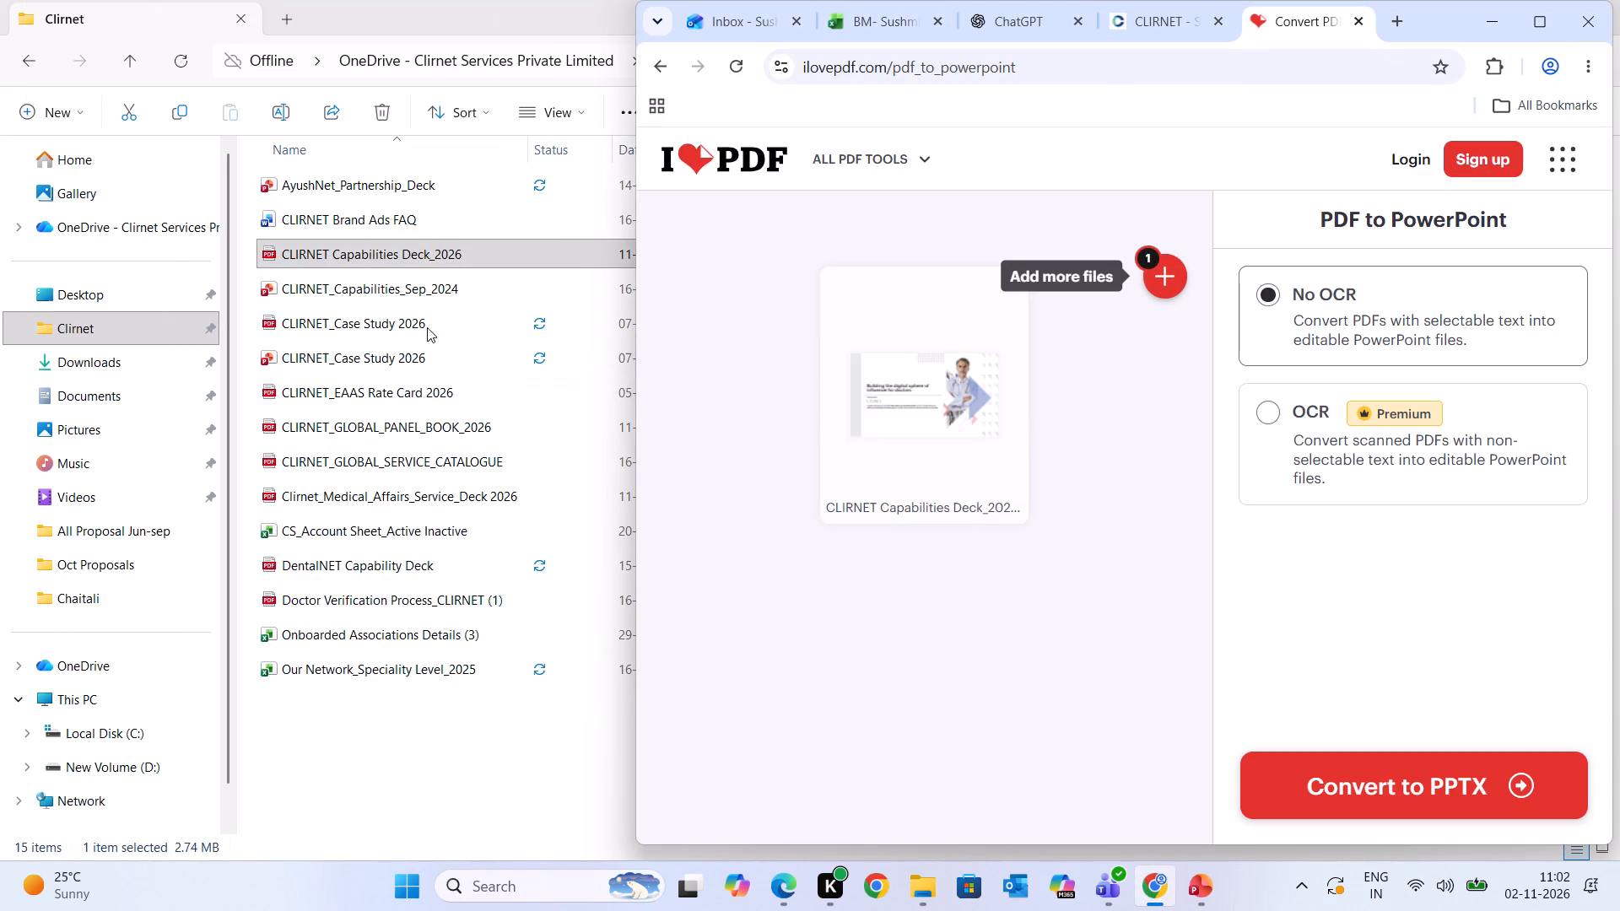
Open the CLIRNET_Capabilities_Sep_2024 presentation from the Clirnet folder and skim its slides through to Key Clients.
double_click(414, 296)
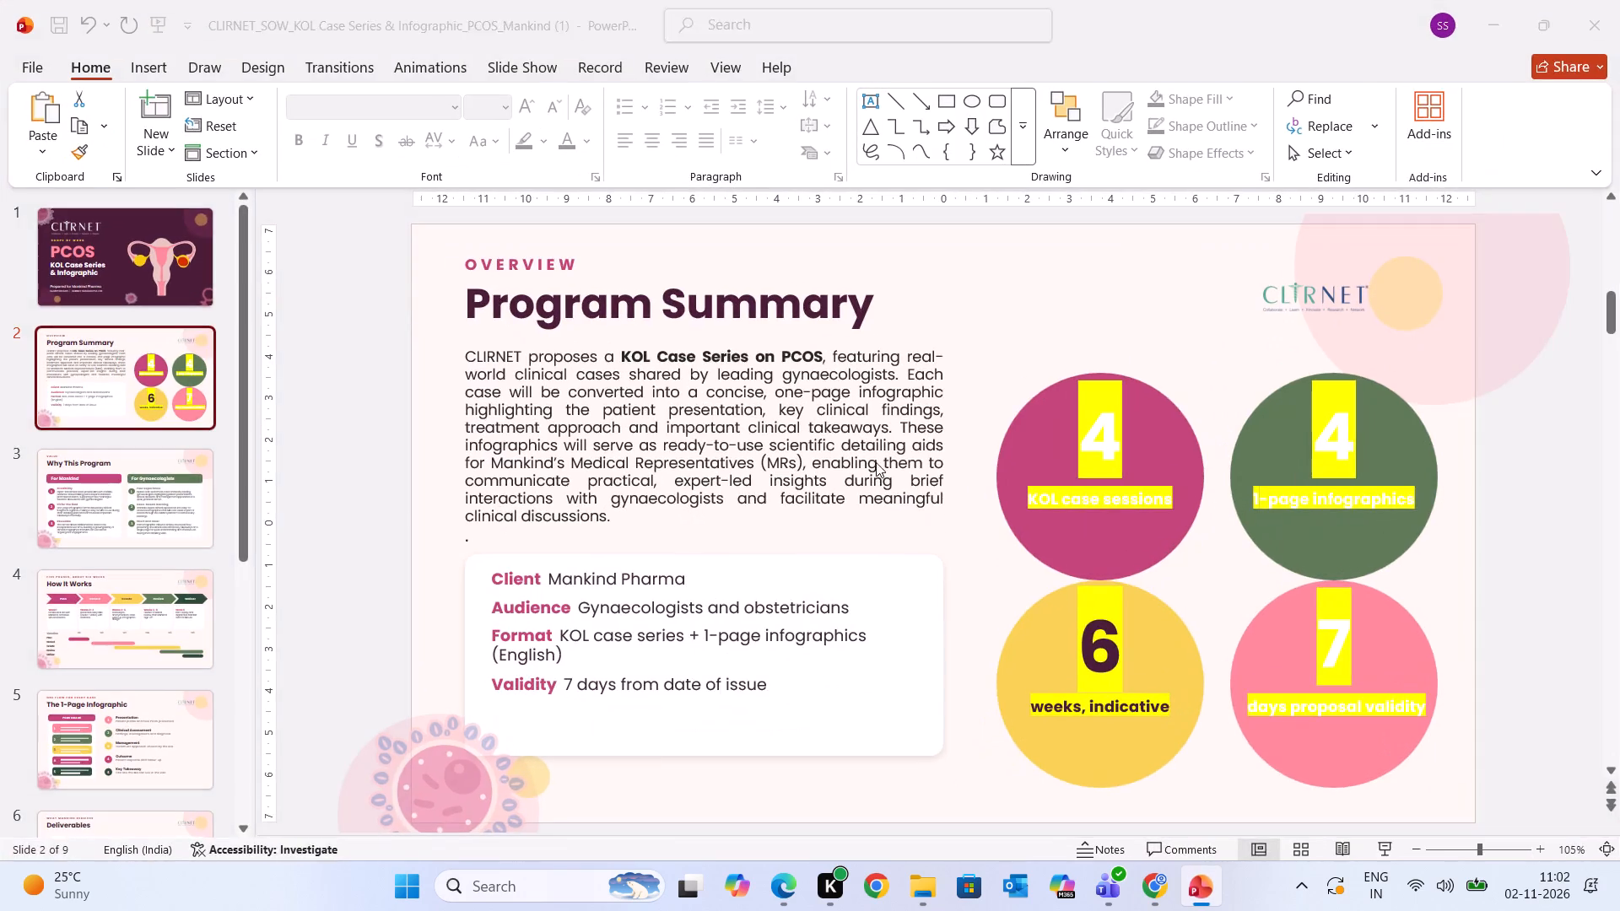
click(1431, 560)
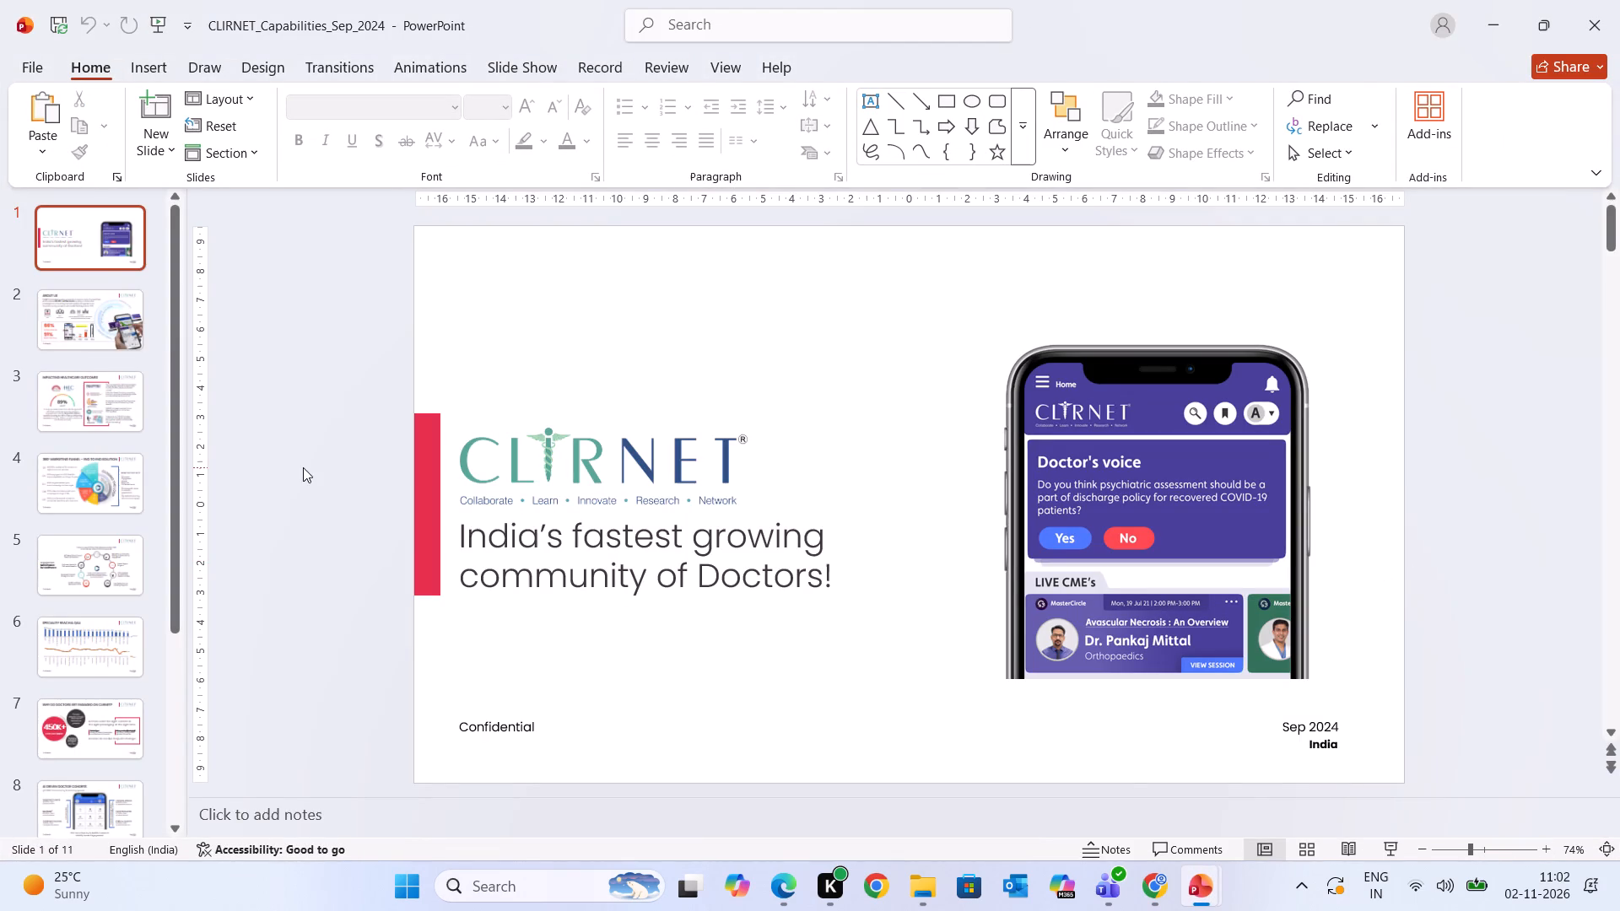
click(97, 258)
key(Down)
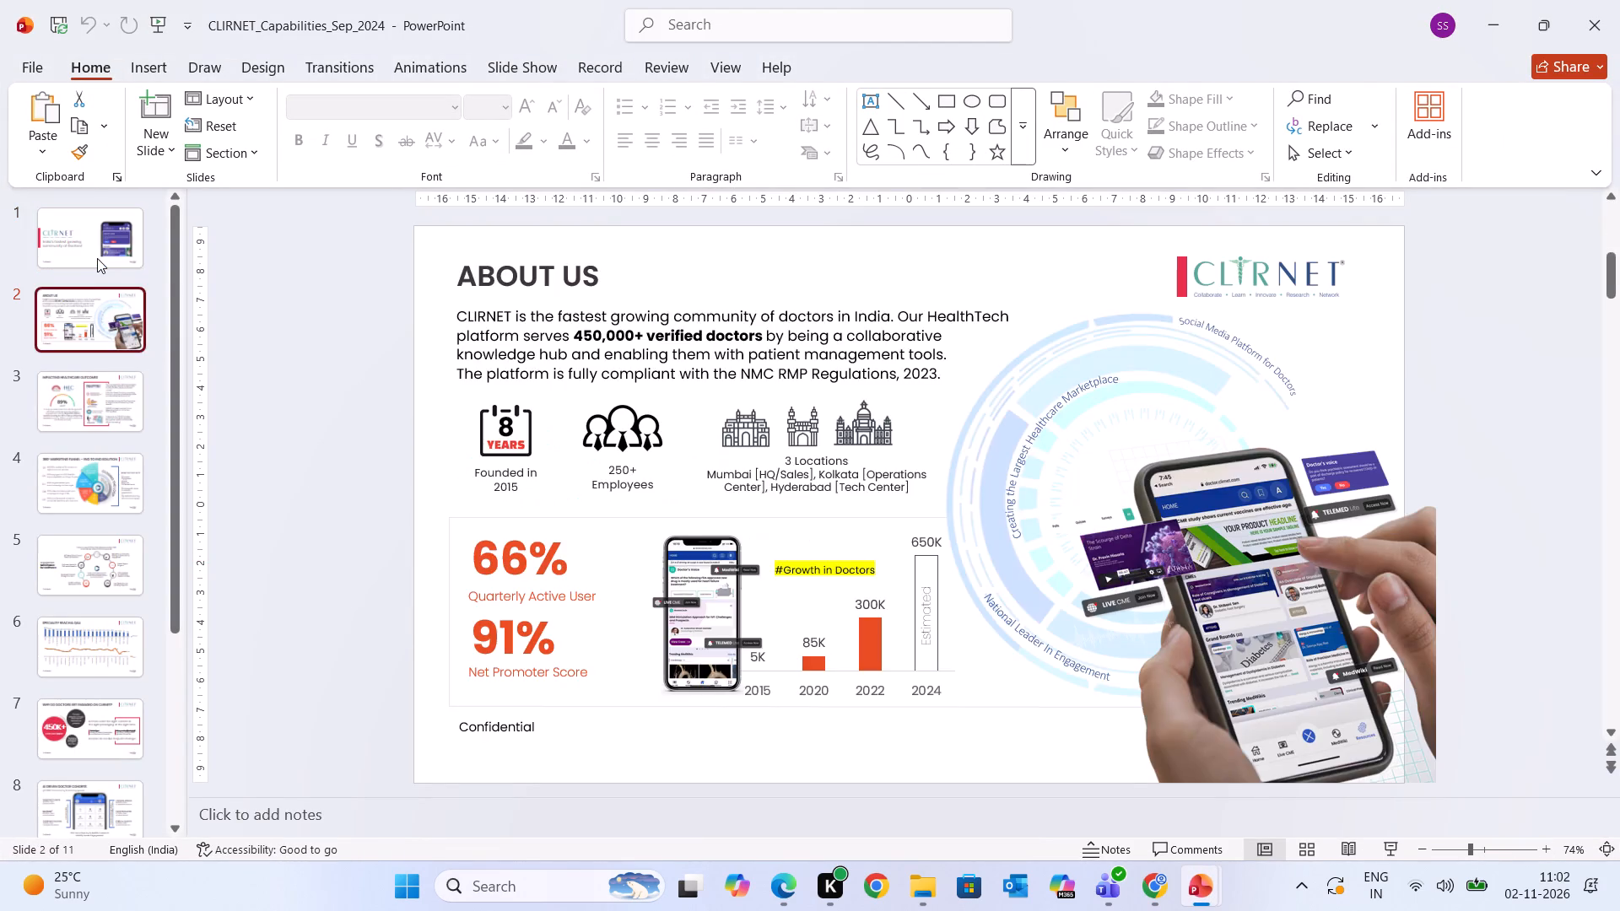
key(Down)
key(Down)
key(Down)
key(Down)
key(Down)
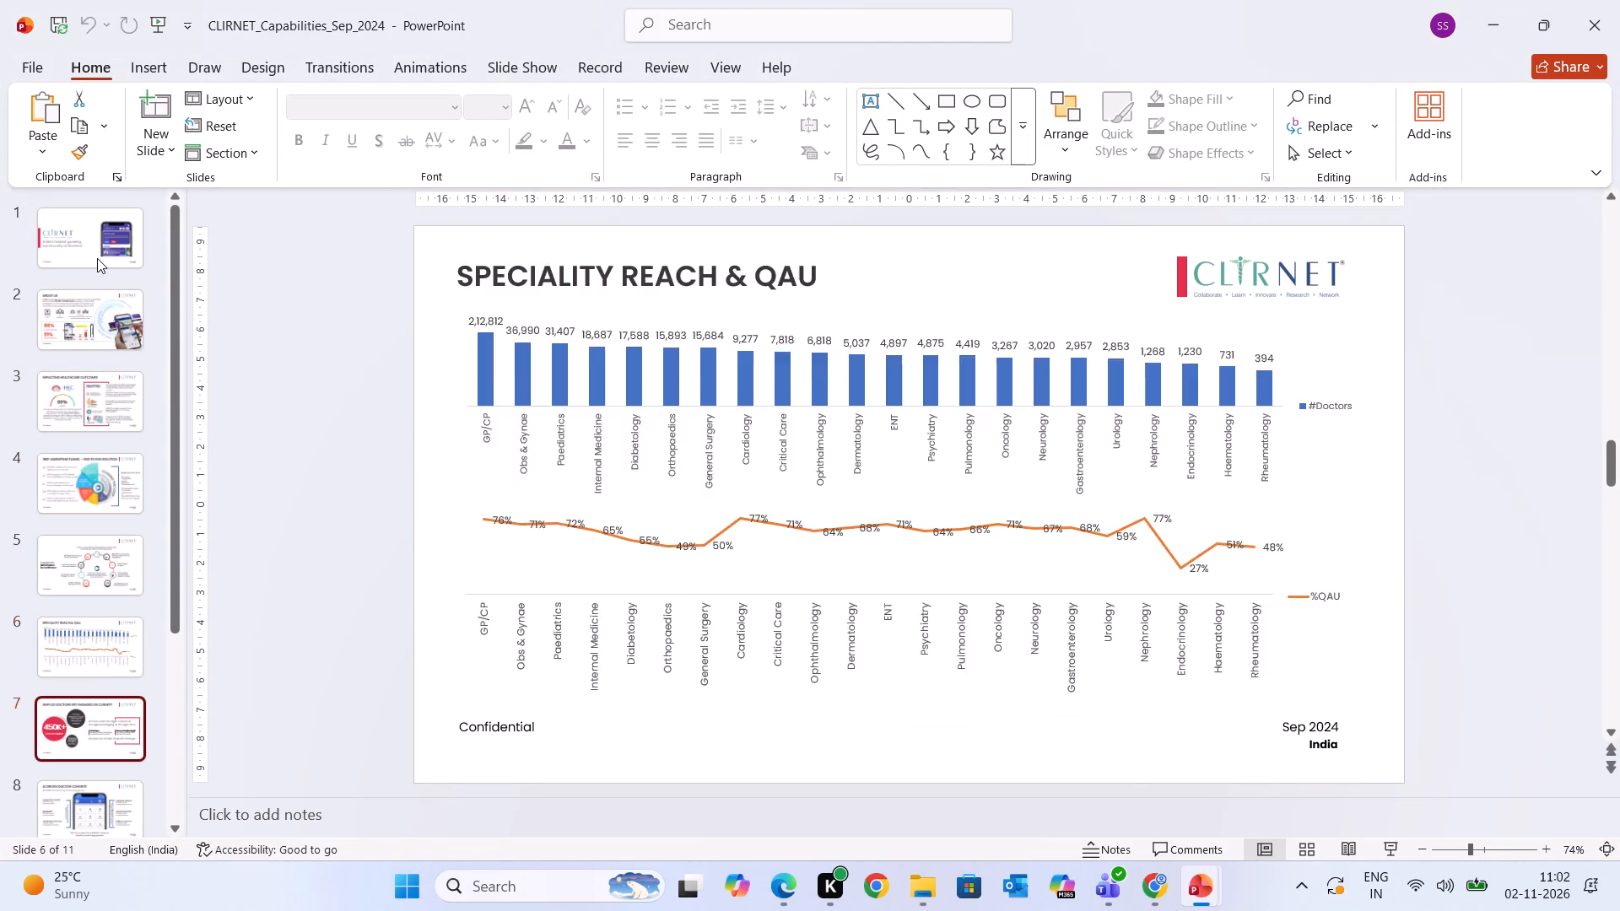
key(Down)
key(Down)
key(Down)
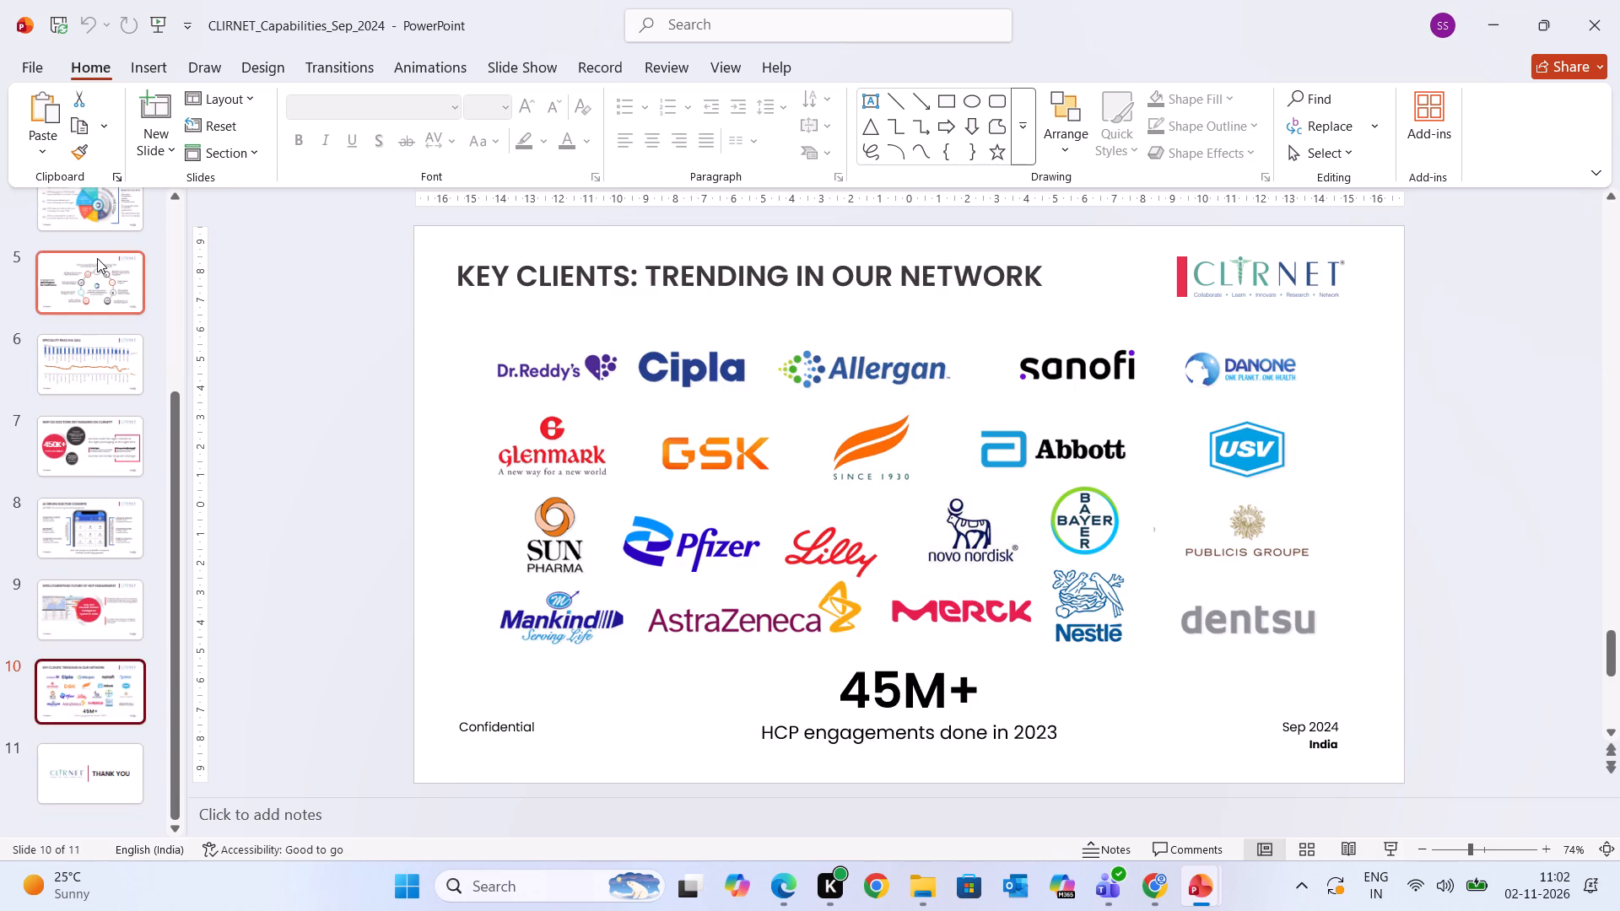
Go back to the AI Driven Doctor Cohorts slide, dismissing the IndiGoStretch notification that covers its engagement figures.
key(Up)
key(Up)
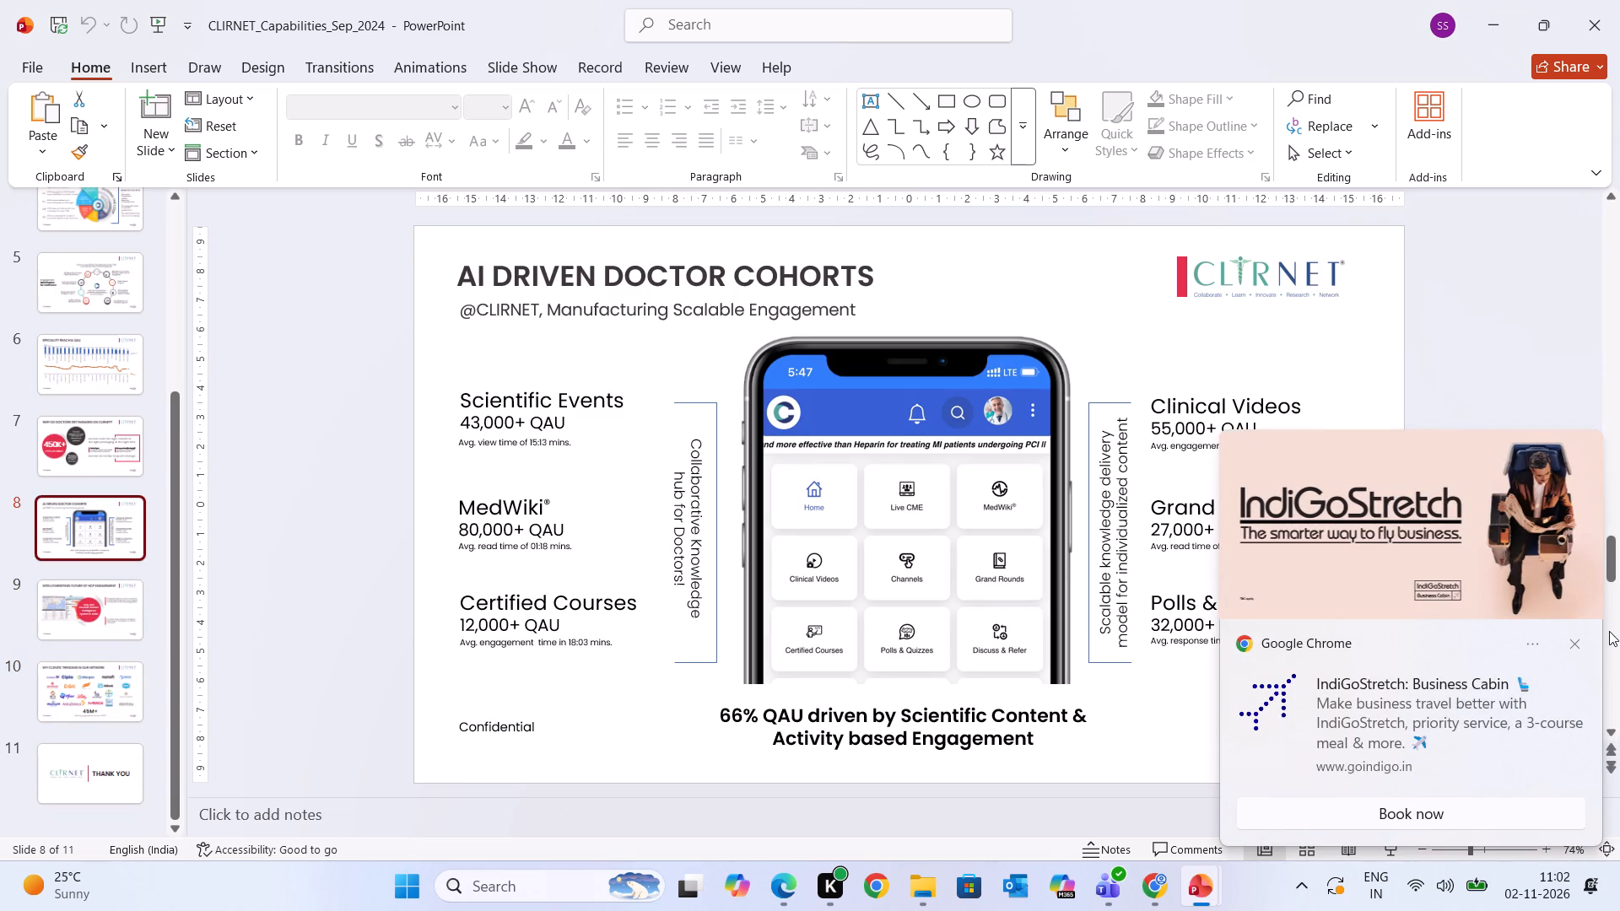
scroll(1574, 643, up, 1)
scroll(1574, 643, down, 1)
click(1568, 644)
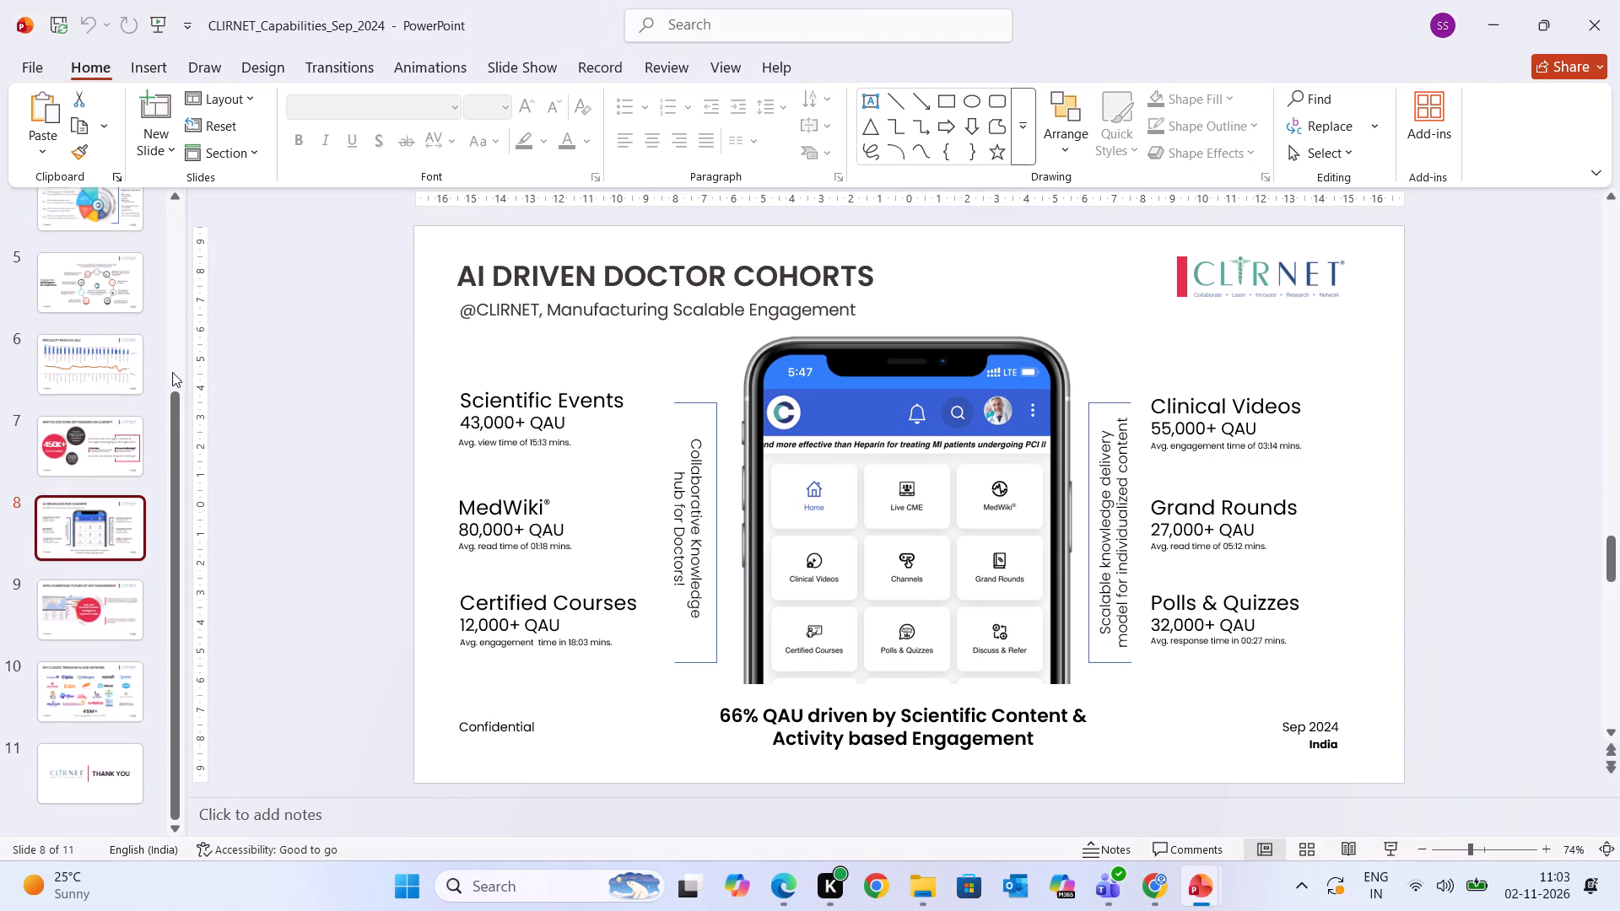
Skim ahead to the closing Thank You slide, and back to examine the Engagement Marketplace for Healthcare diagram.
key(Down)
key(Down)
key(Down)
key(Down)
key(Down)
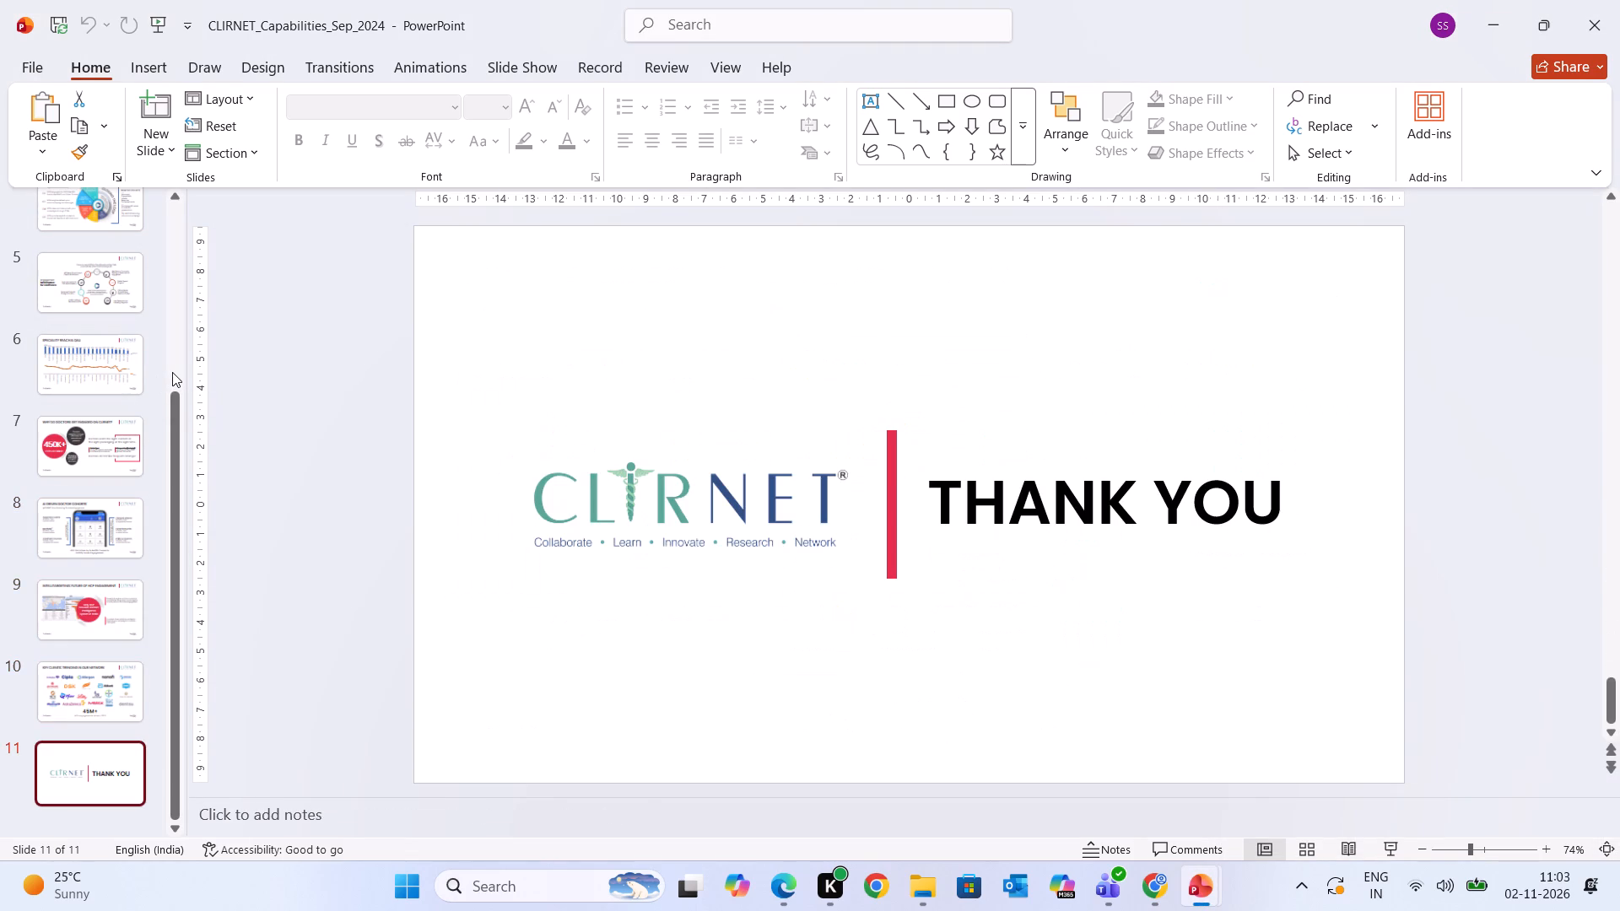
key(Up)
key(Up)
key(Up)
key(Up)
key(Up)
key(Up)
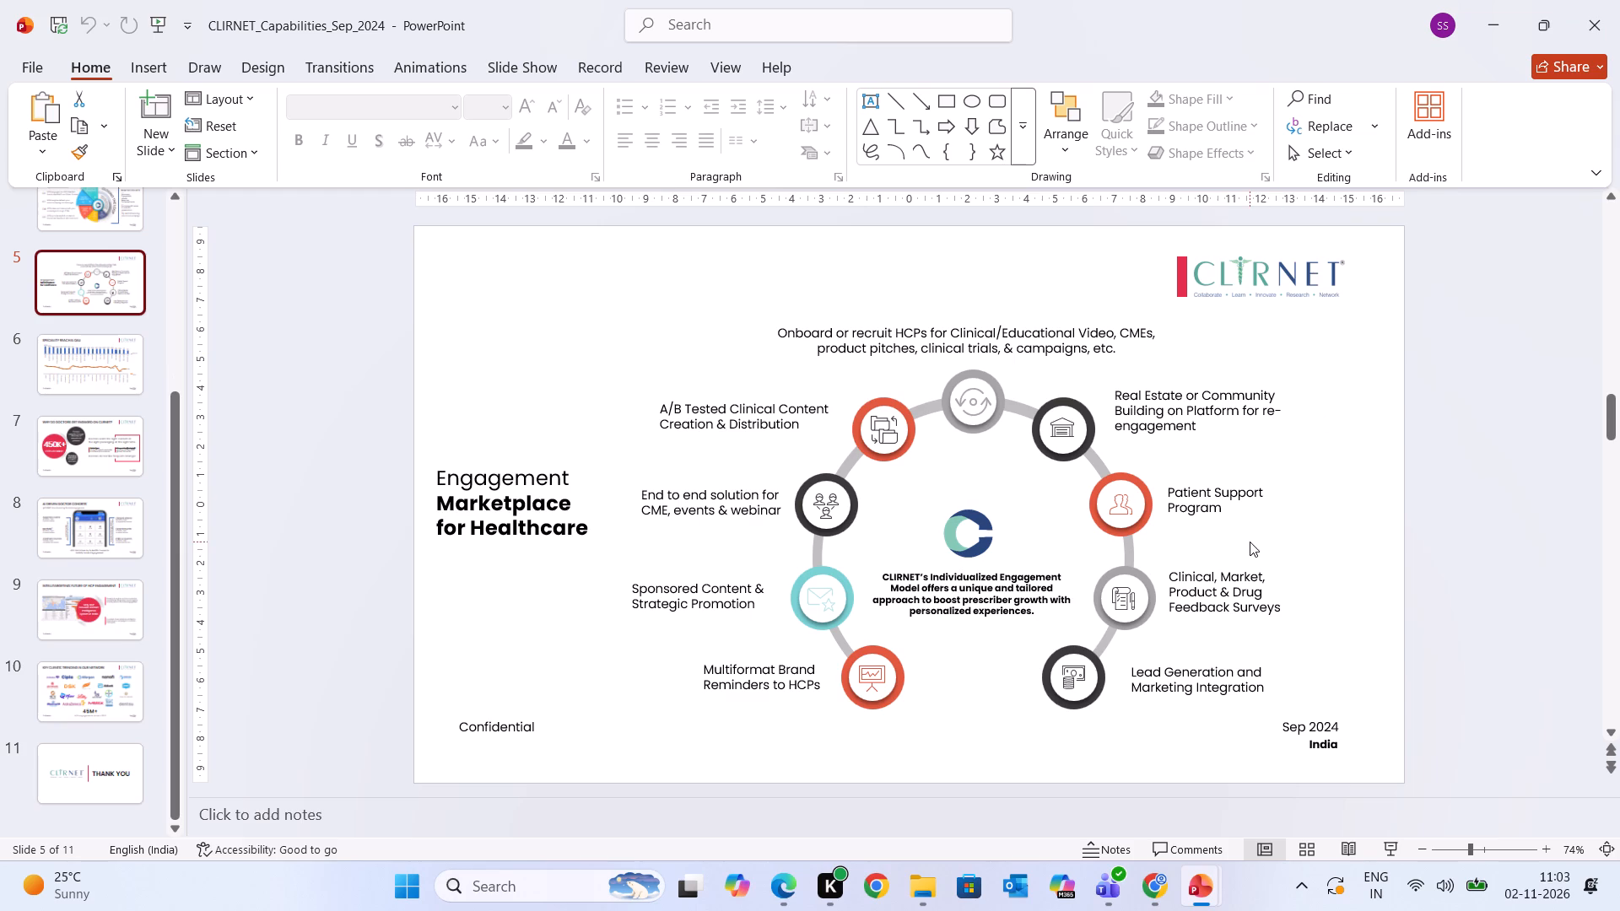
click(821, 505)
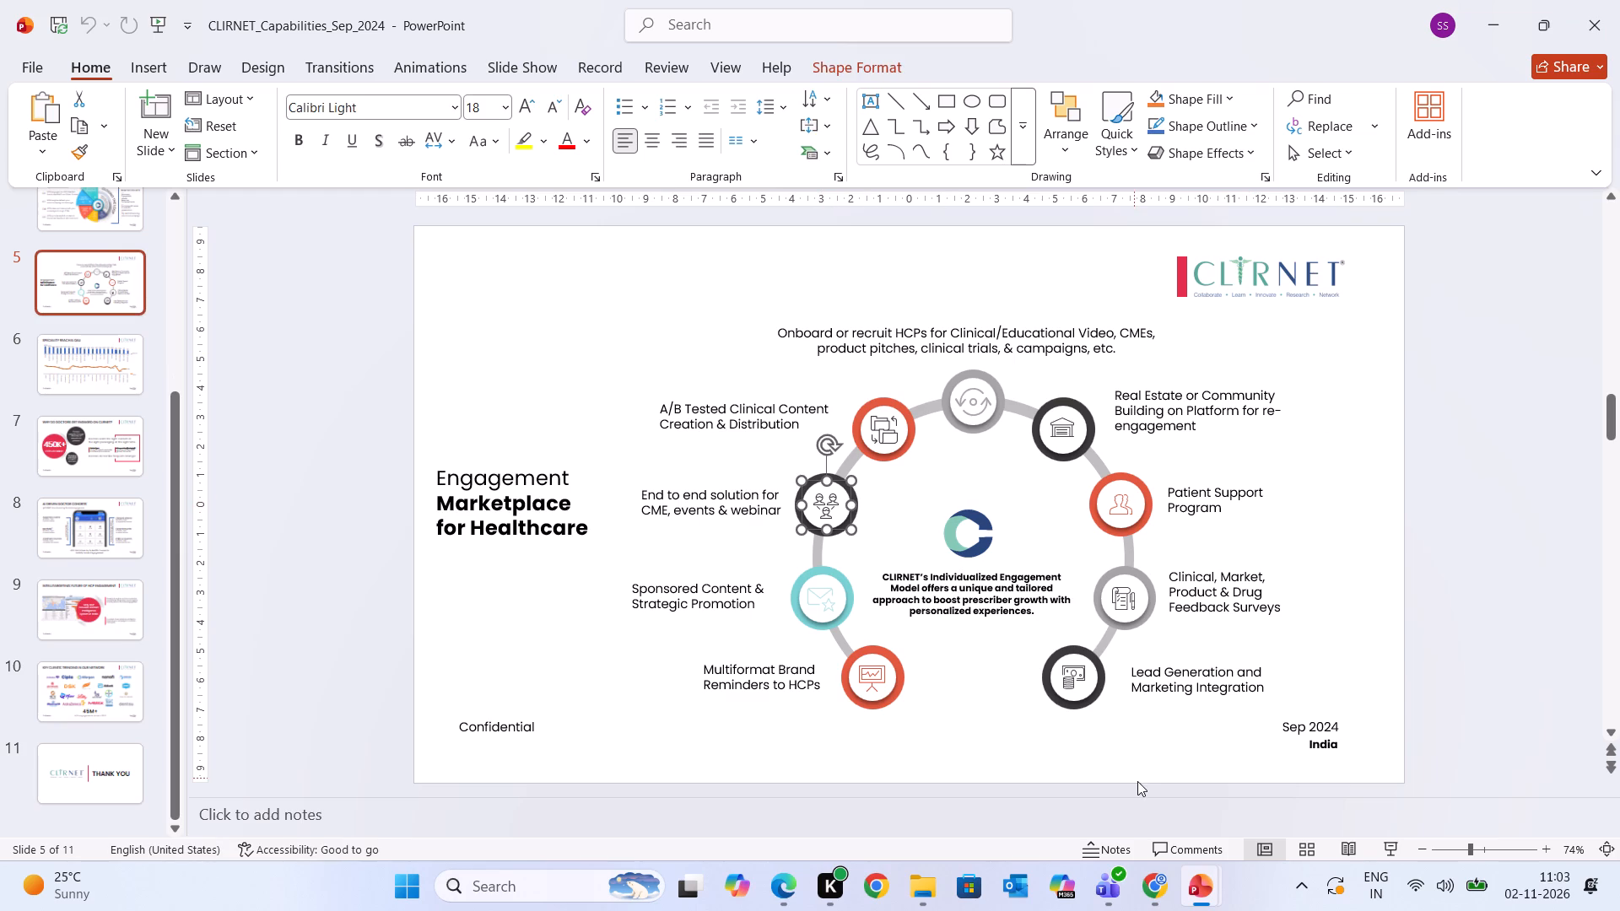
Convert the added Capabilities Deck PDF to PPTX in iLovePDF without OCR.
click(1153, 892)
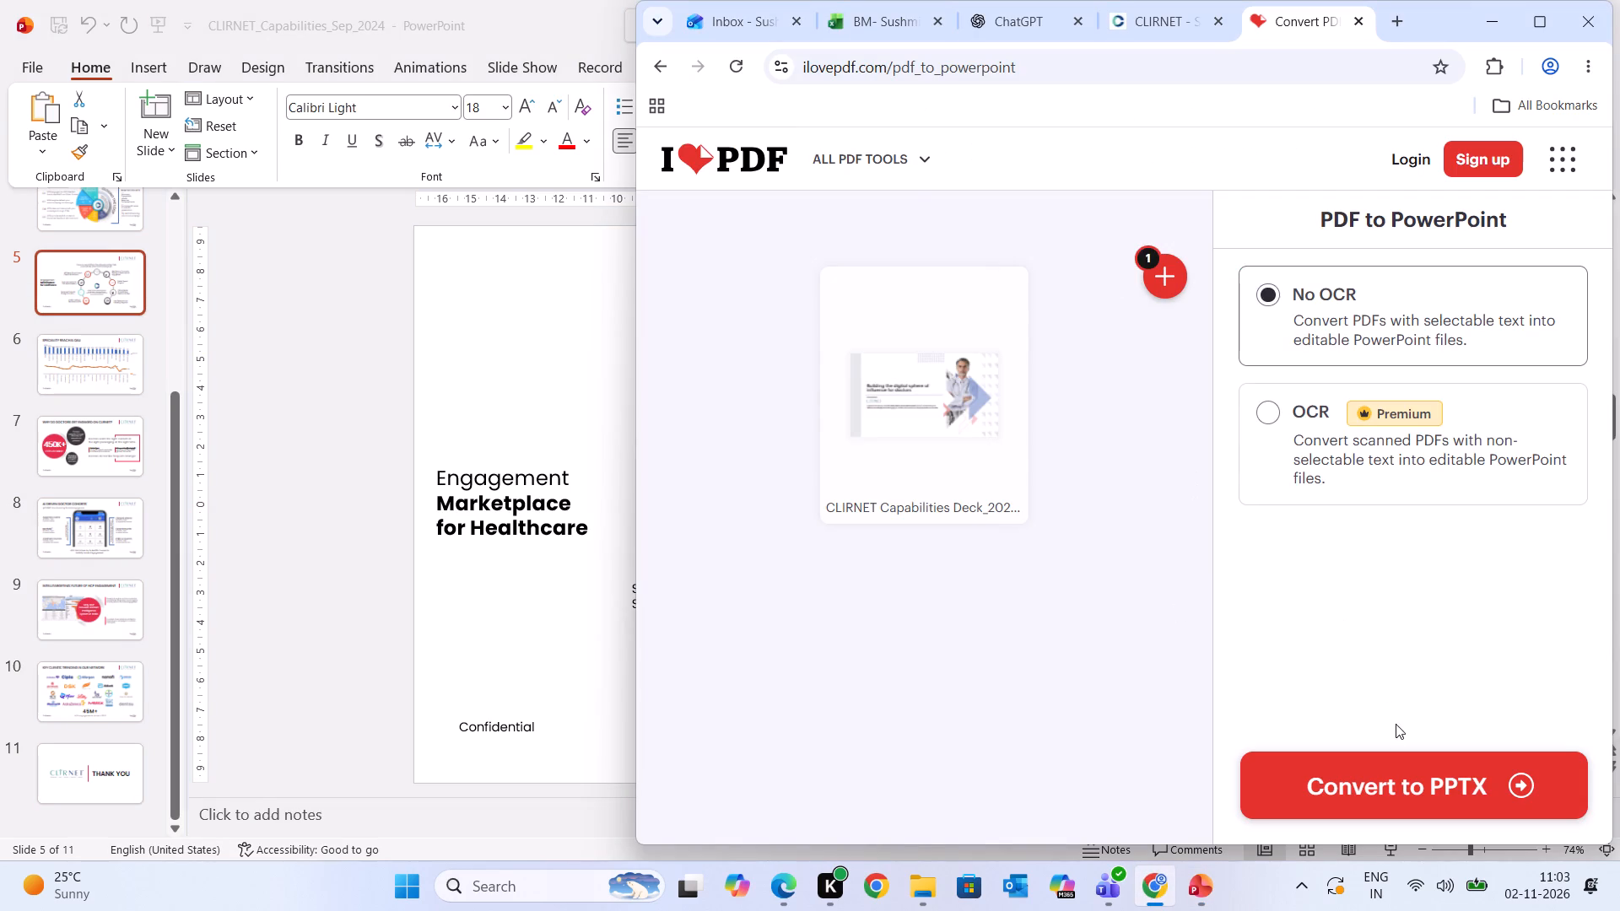
click(1412, 783)
click(1536, 22)
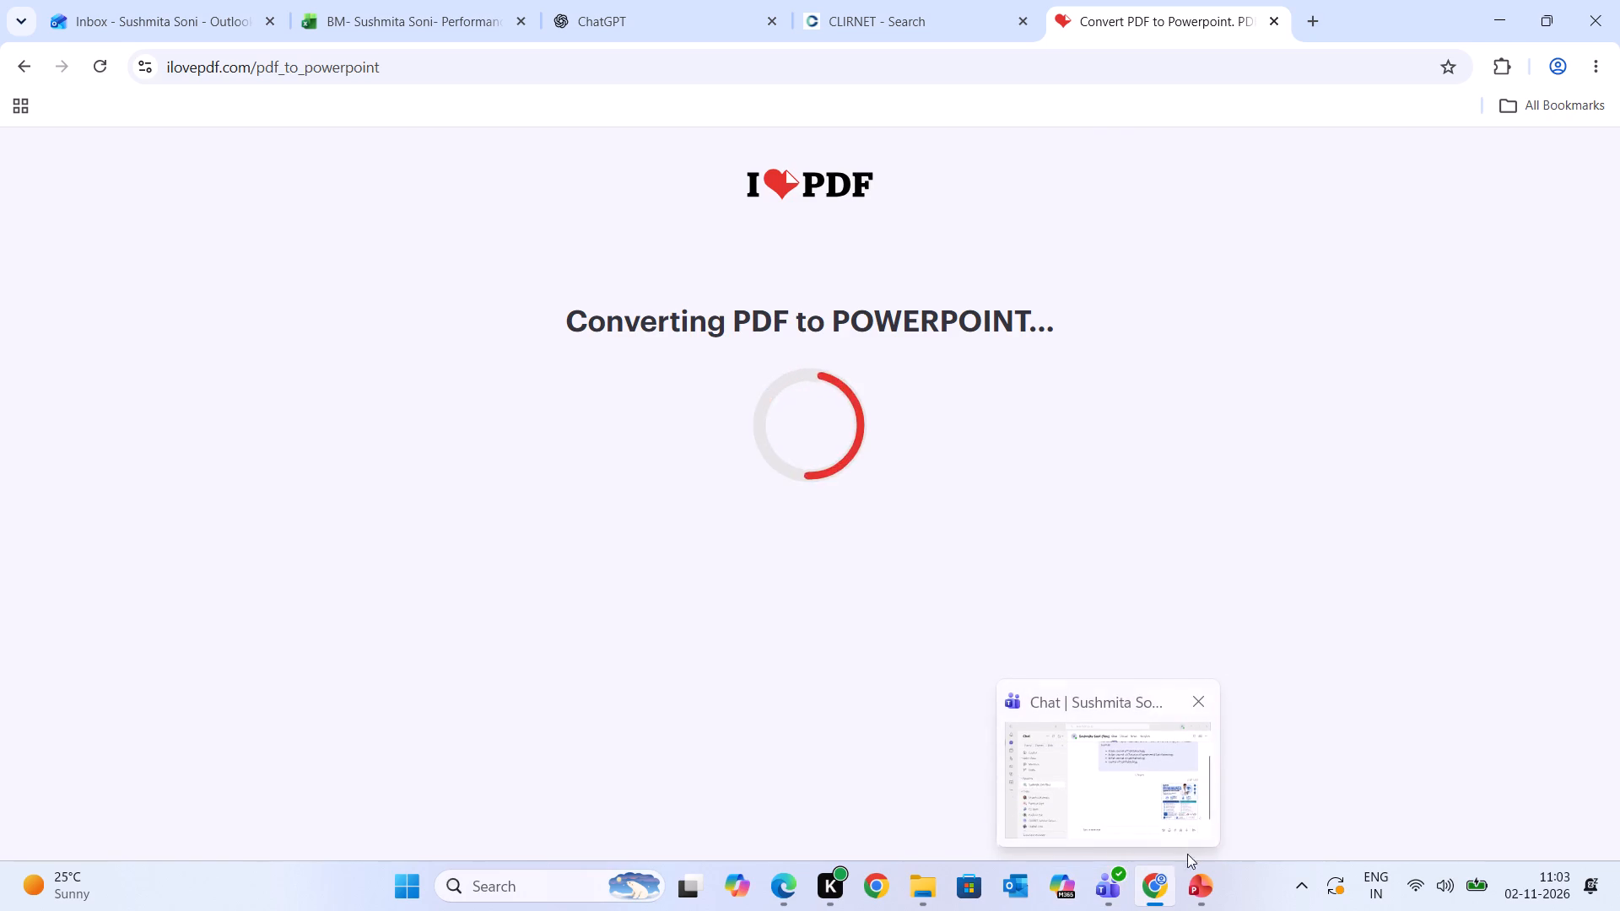
Switch to the PCOS KOL Case Series presentation and review its slides from How It Works to Deliverables.
click(1194, 887)
click(1145, 816)
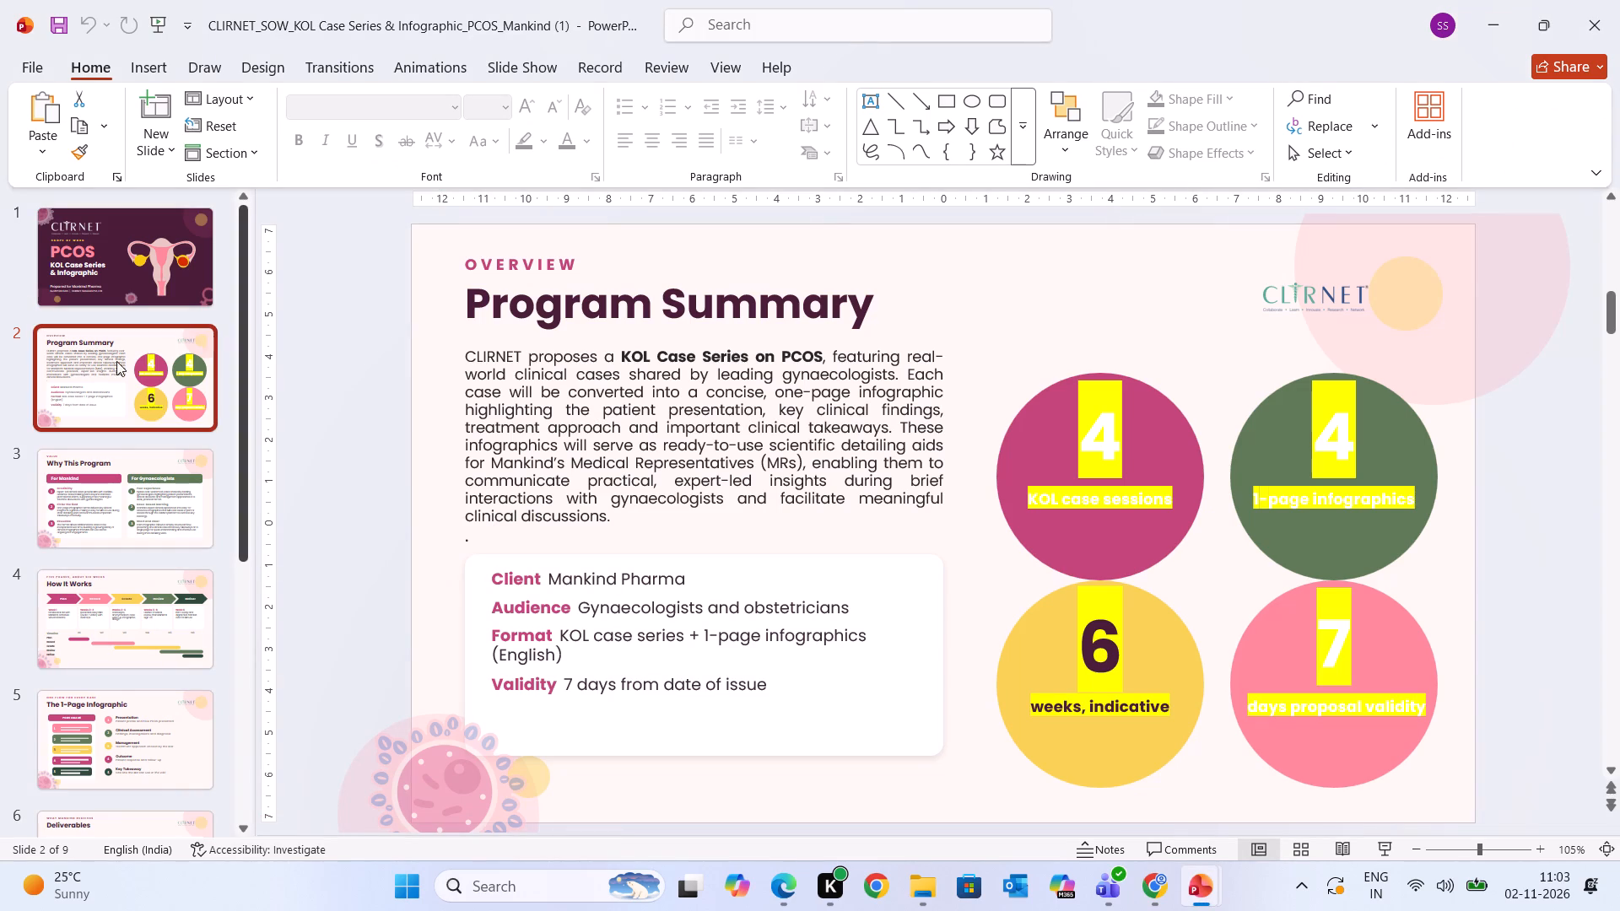
click(106, 358)
click(129, 585)
key(Down)
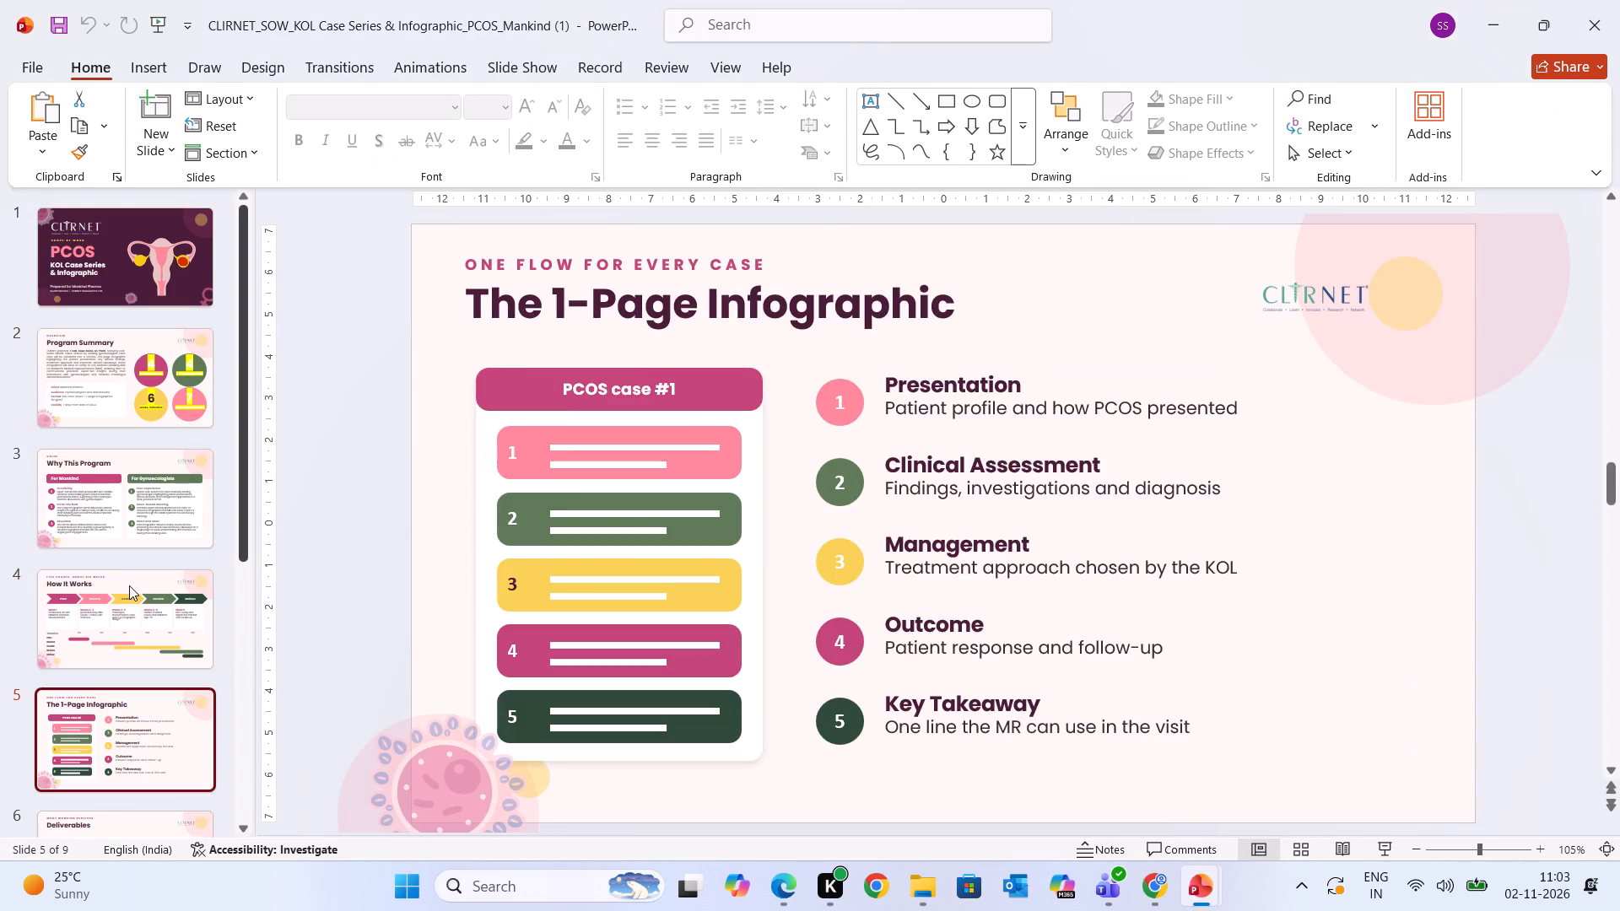
key(Down)
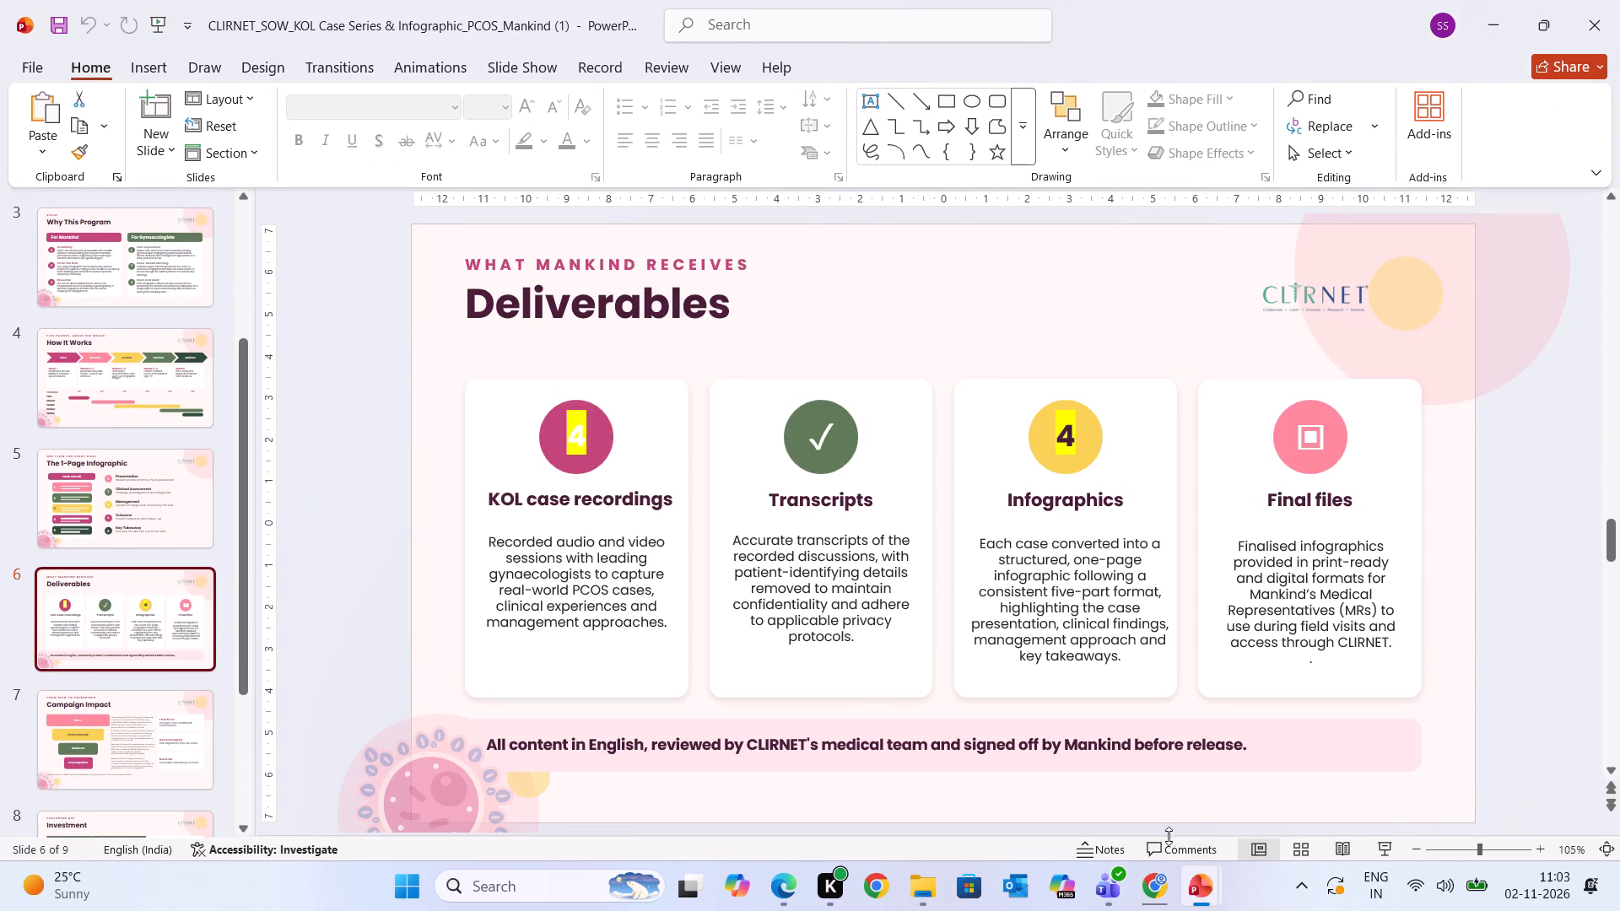
Download the converted PowerPoint file of the Capabilities Deck from iLovePDF in Chrome.
click(1161, 877)
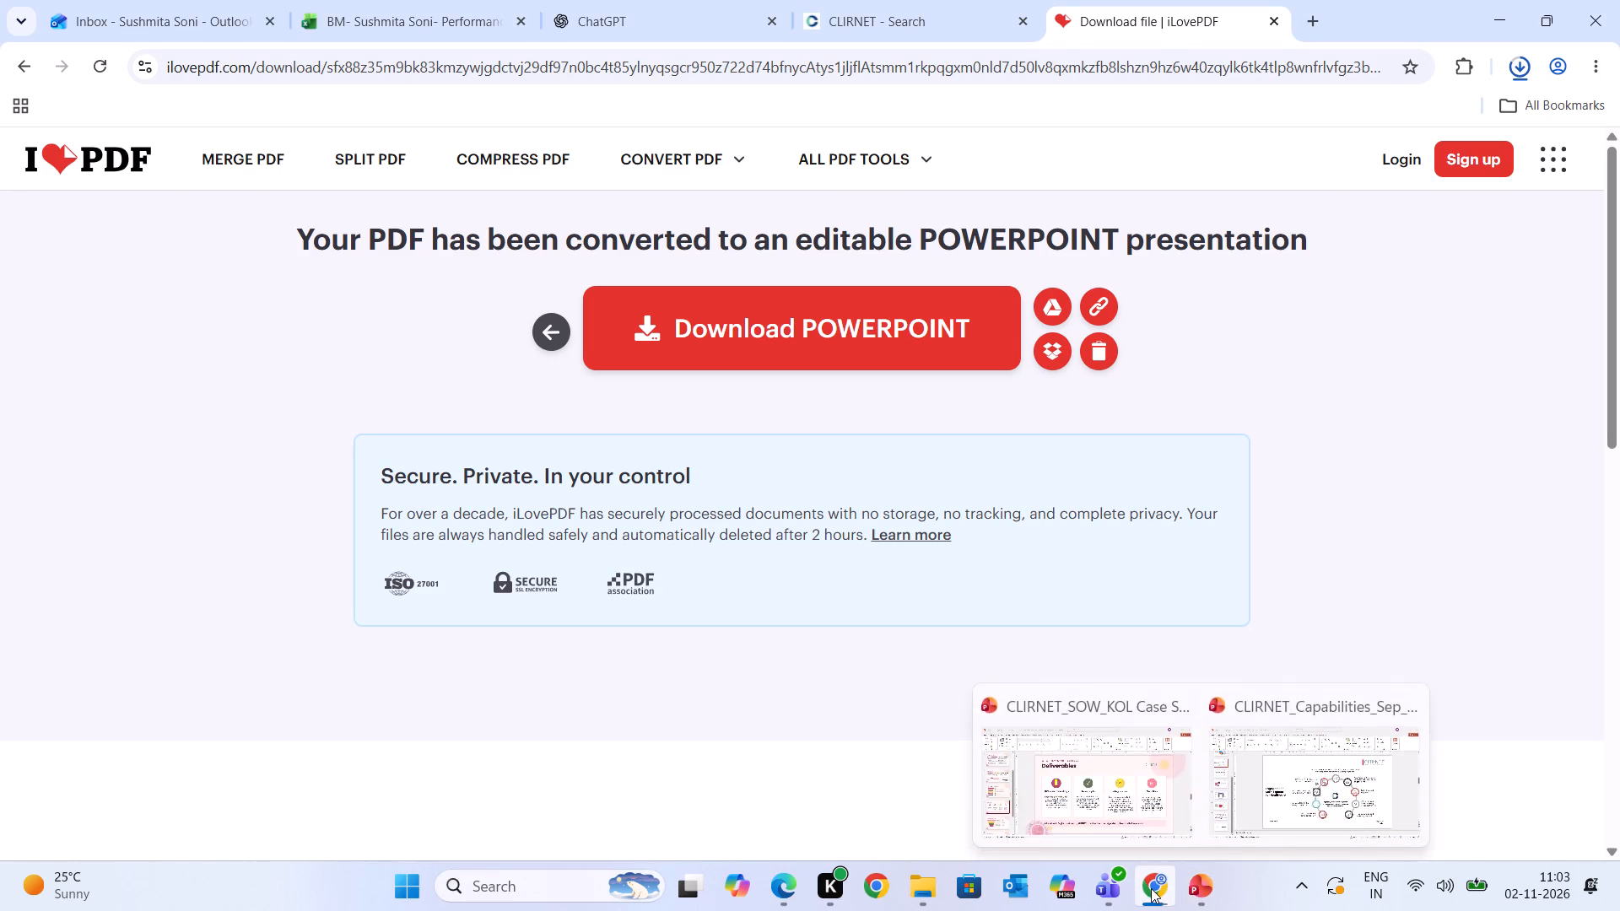
click(626, 326)
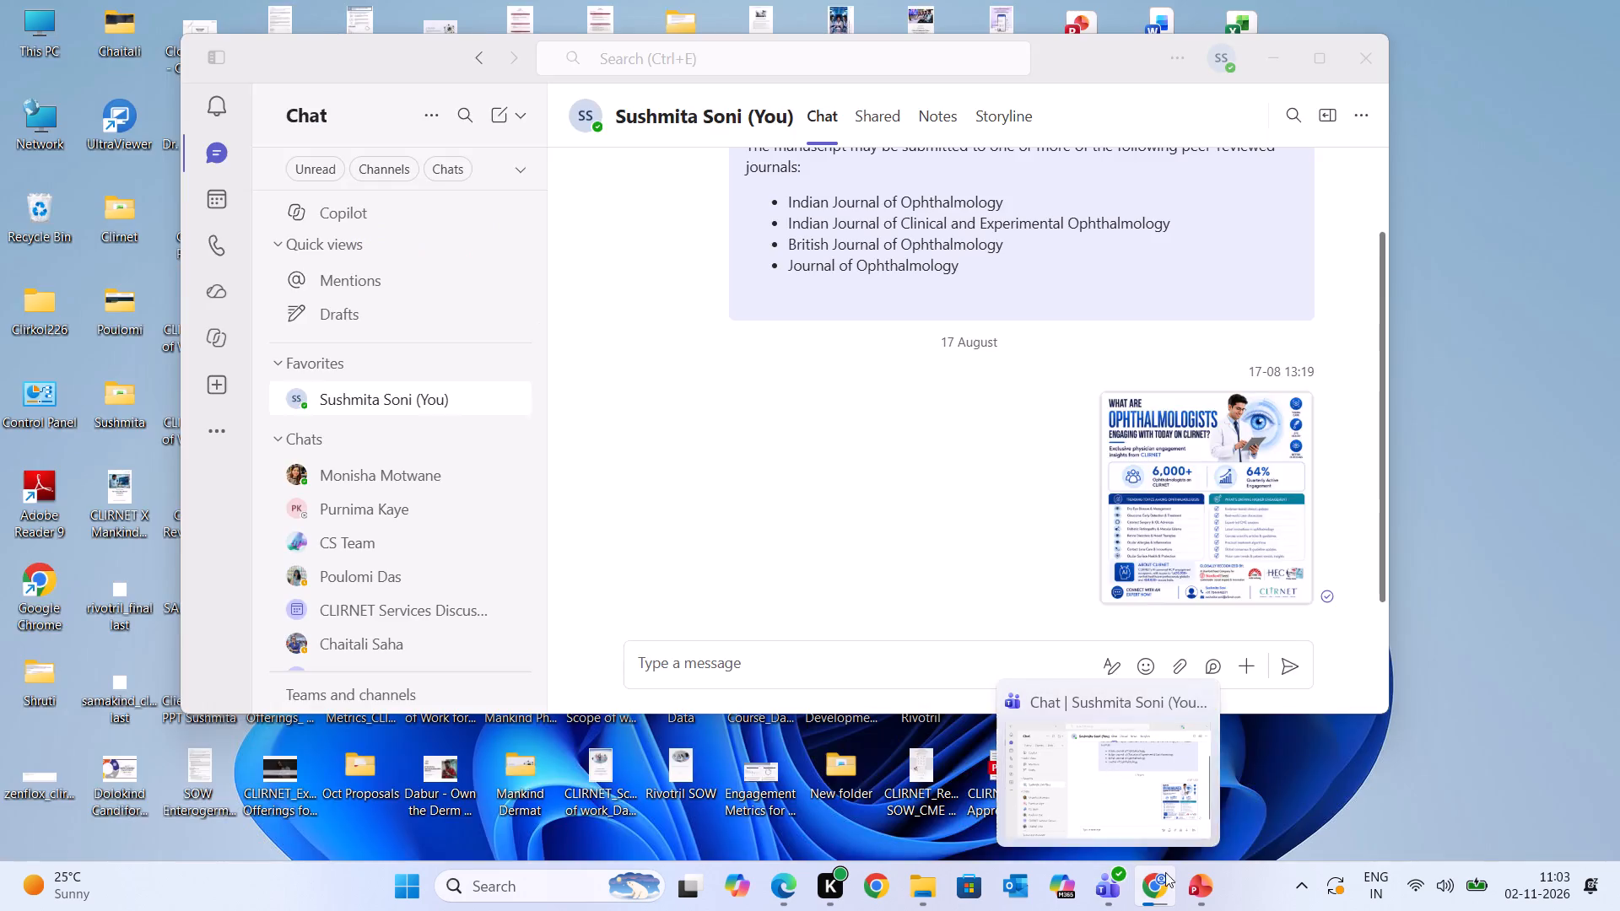
Revisit the Engagement Marketplace slide in CLIRNET_Capabilities_Sep_2024 and close that presentation.
click(1162, 888)
click(1196, 888)
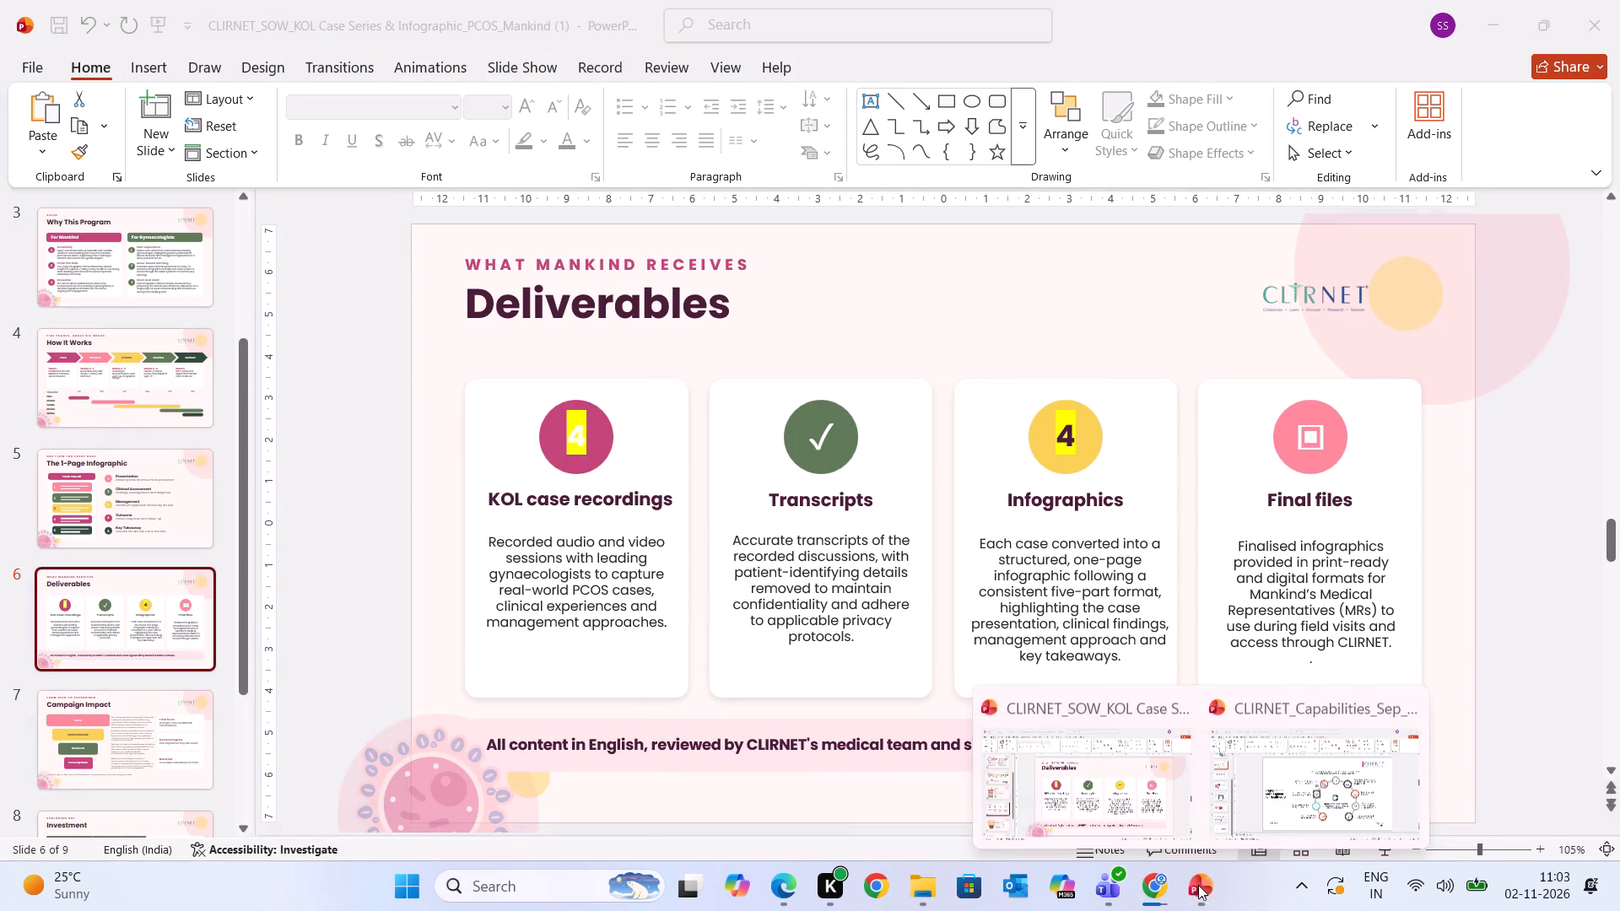
click(1348, 761)
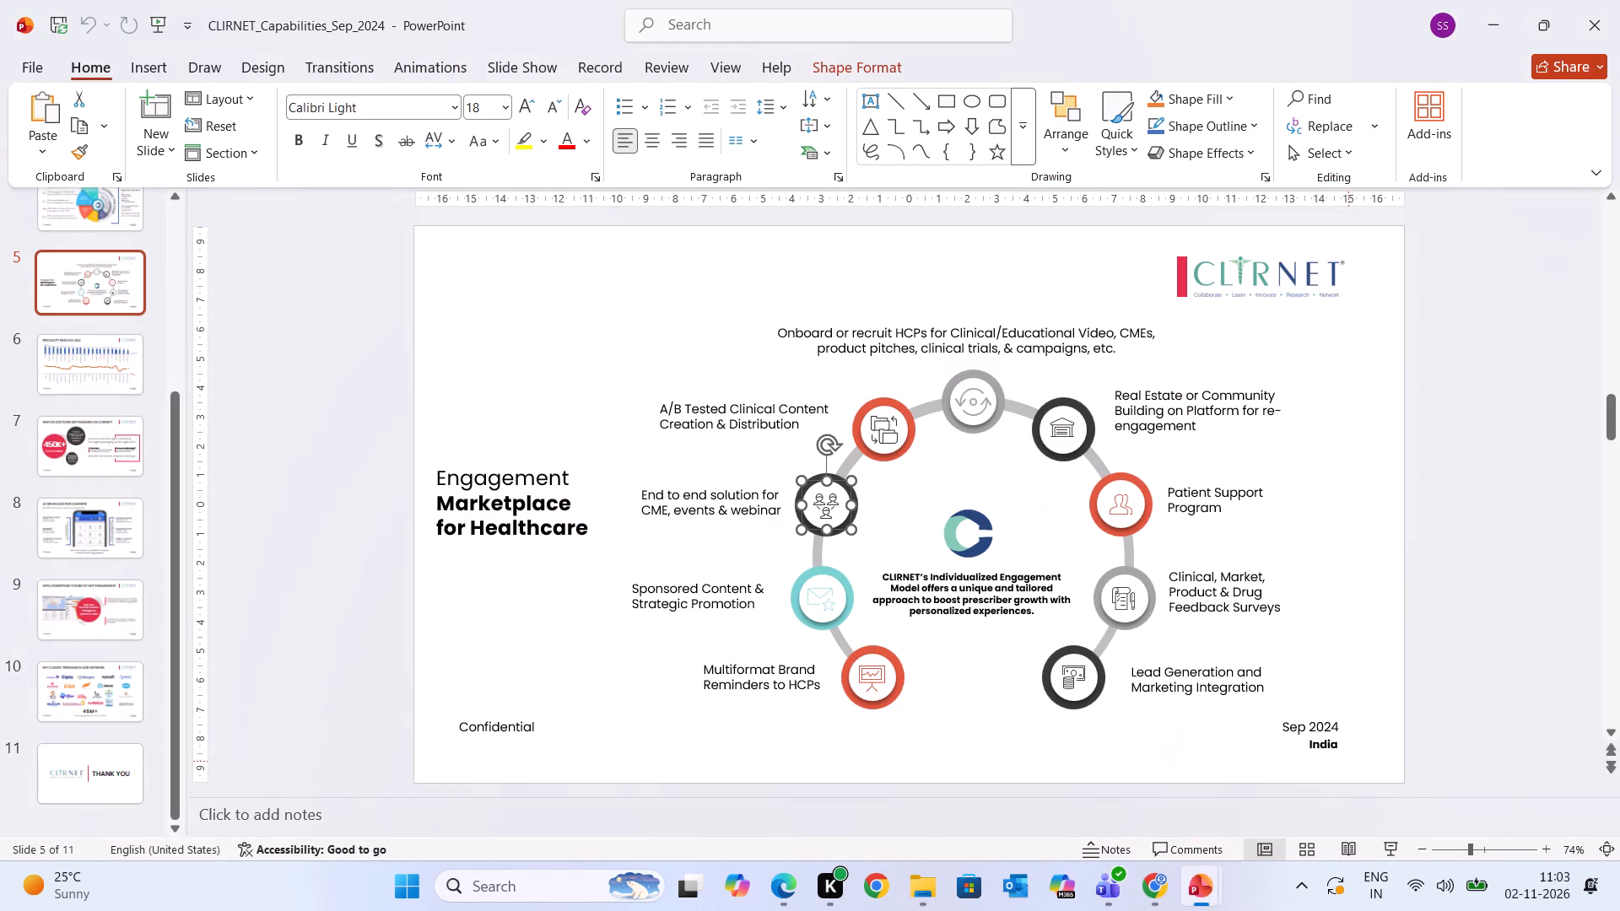
click(1004, 742)
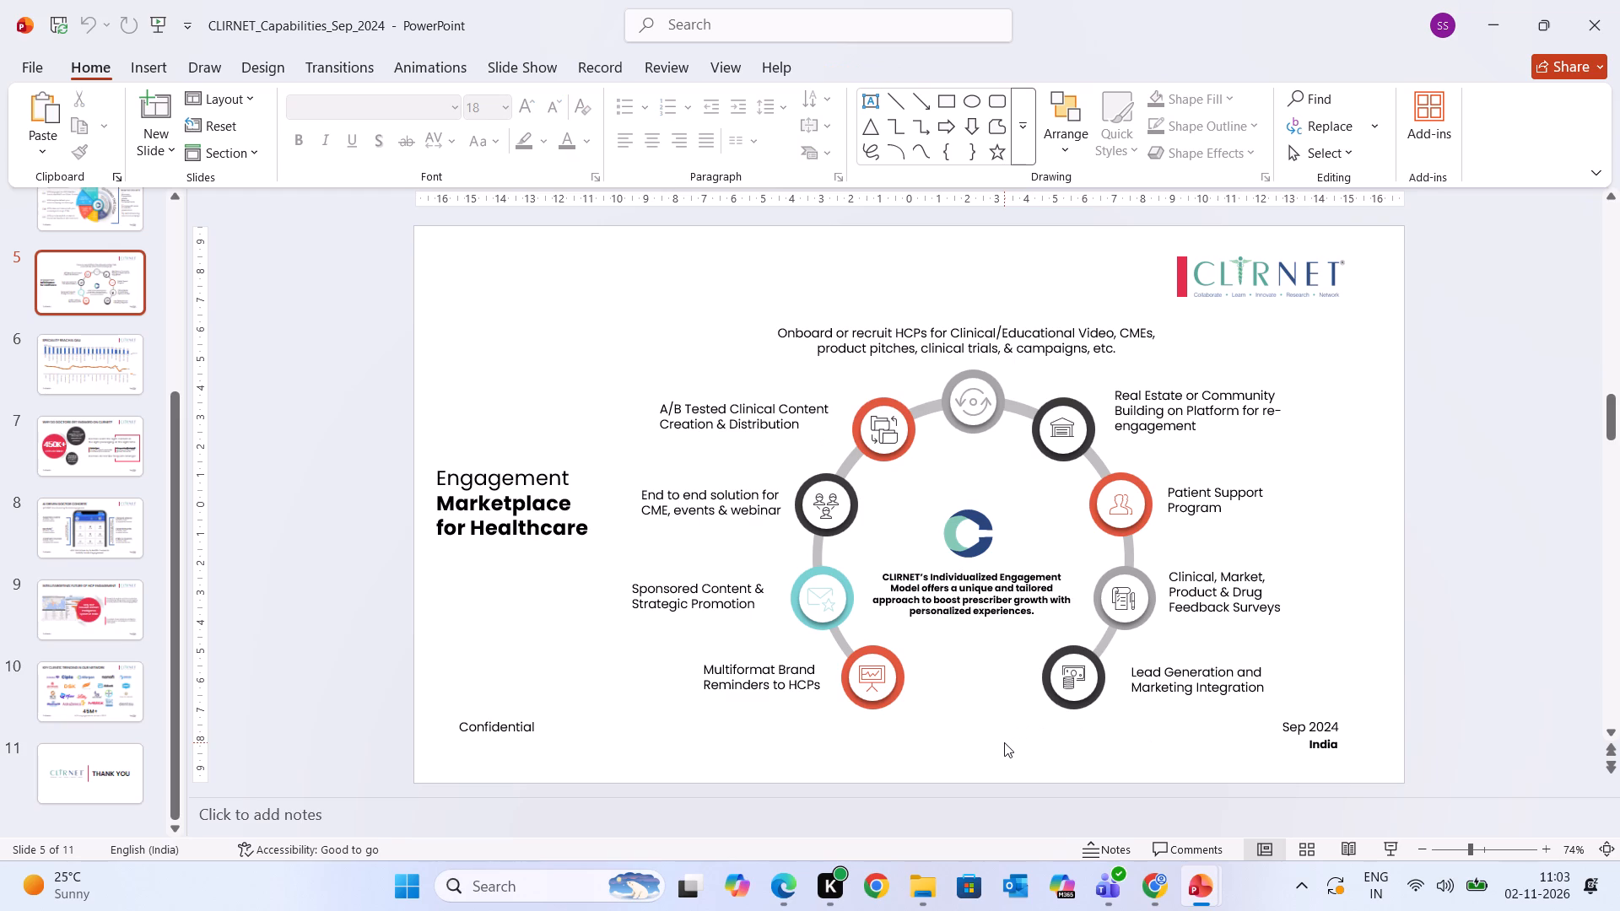
click(1596, 0)
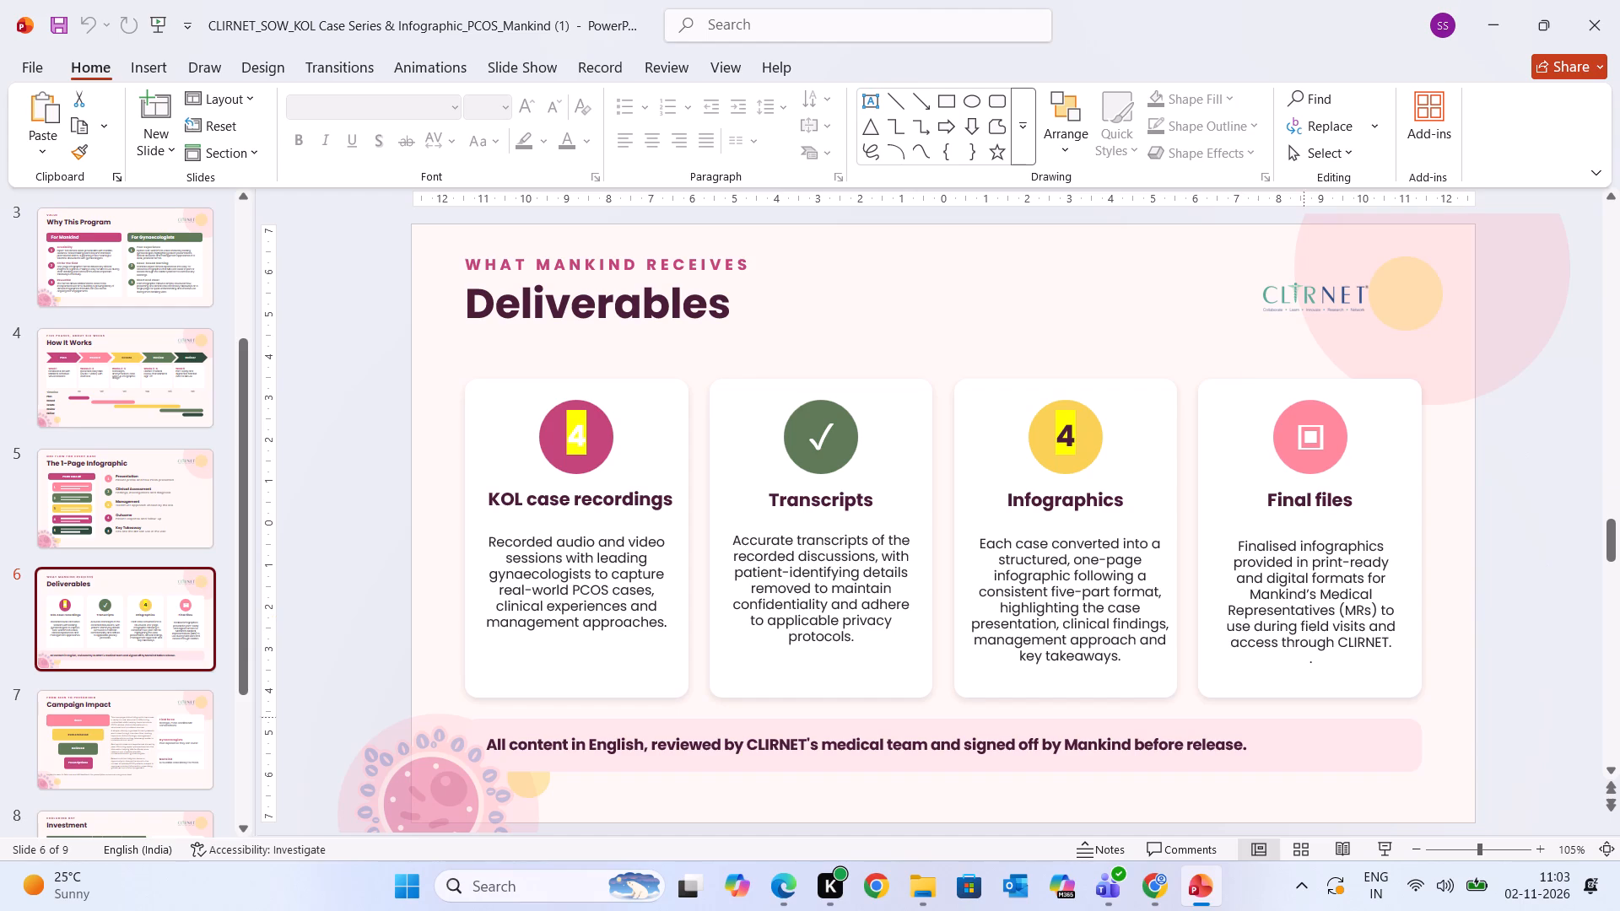
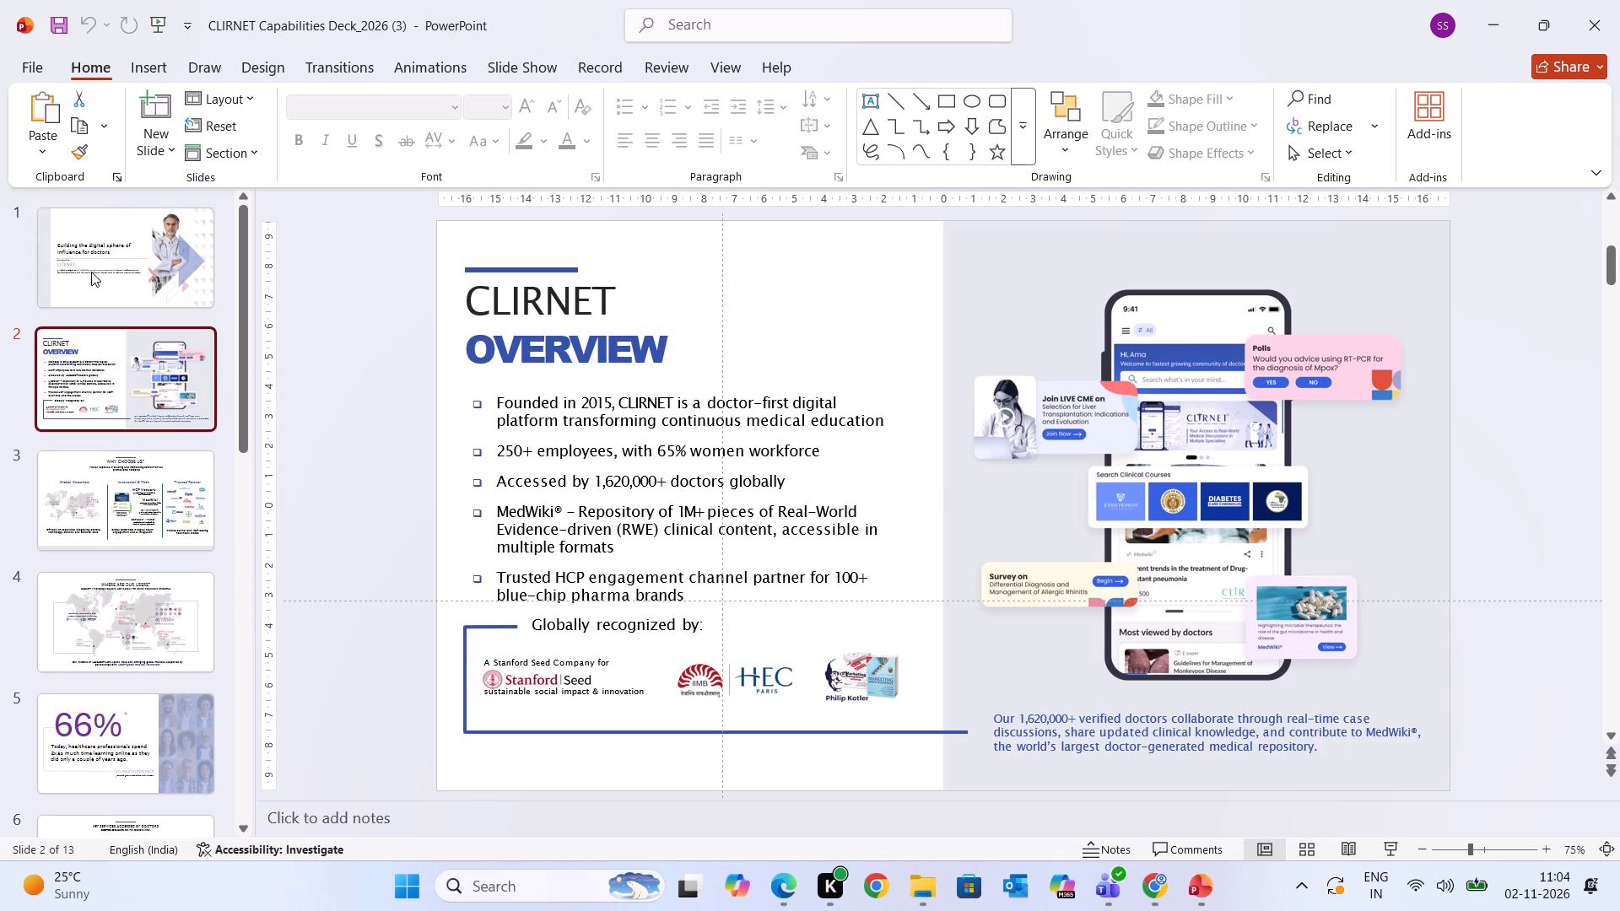
Review the converted CLIRNET Capabilities Deck_2026 slides following the CLIRNET Overview, through slide 5 on healthcare professionals' online learning time.
key(Down)
key(Down)
key(Down)
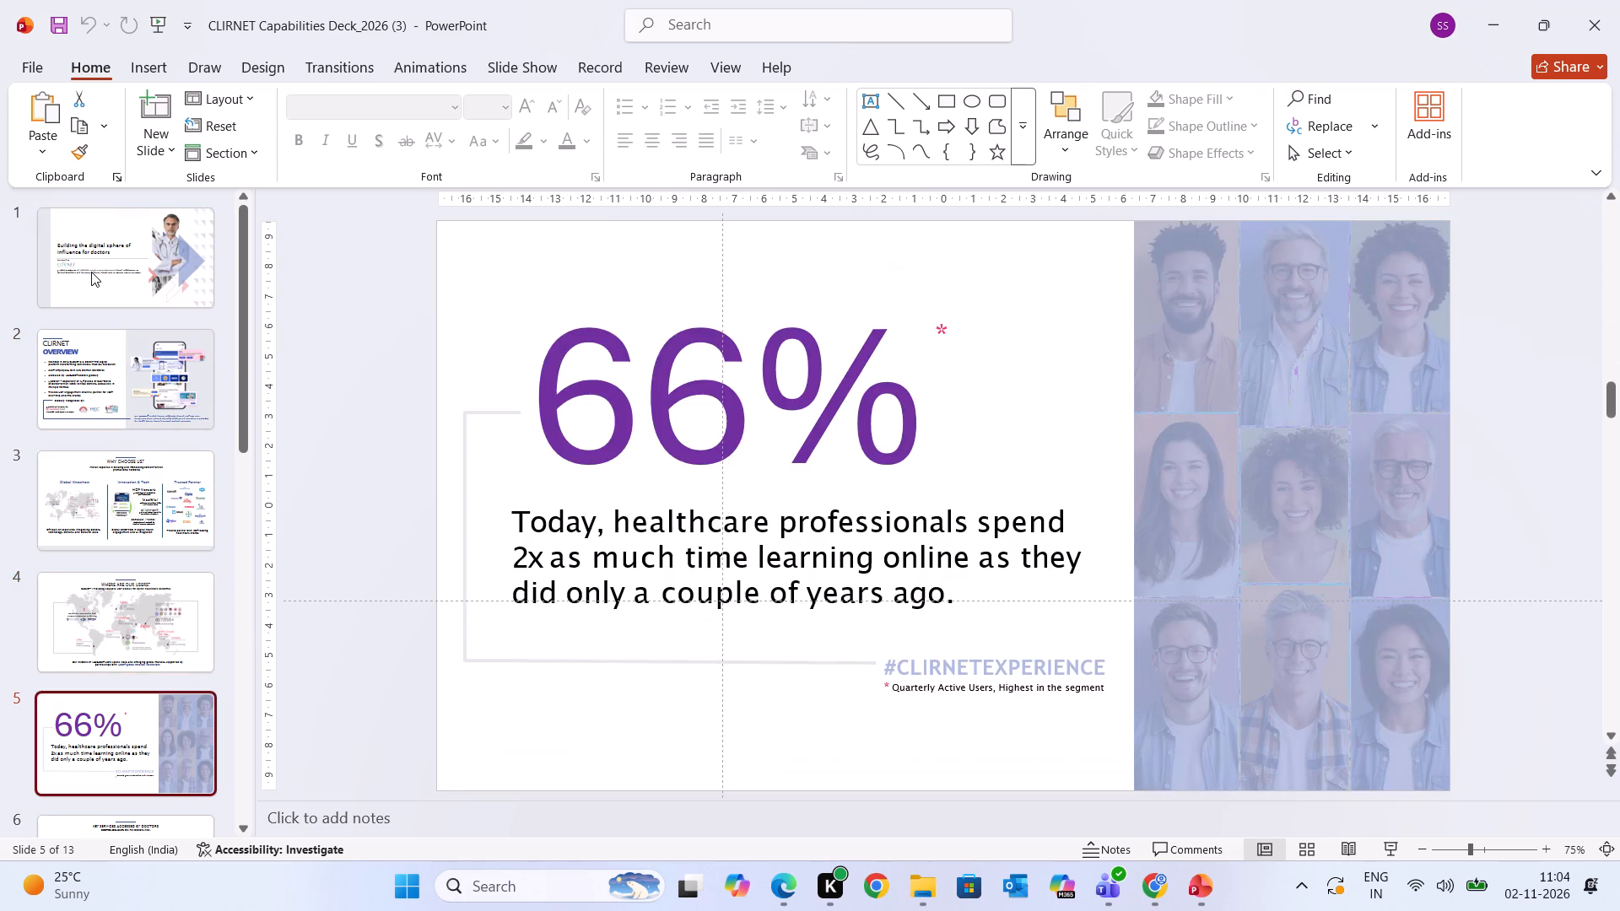
Copy the Community phone mockup picture from the Key Services Accessed by Doctors slide.
key(Down)
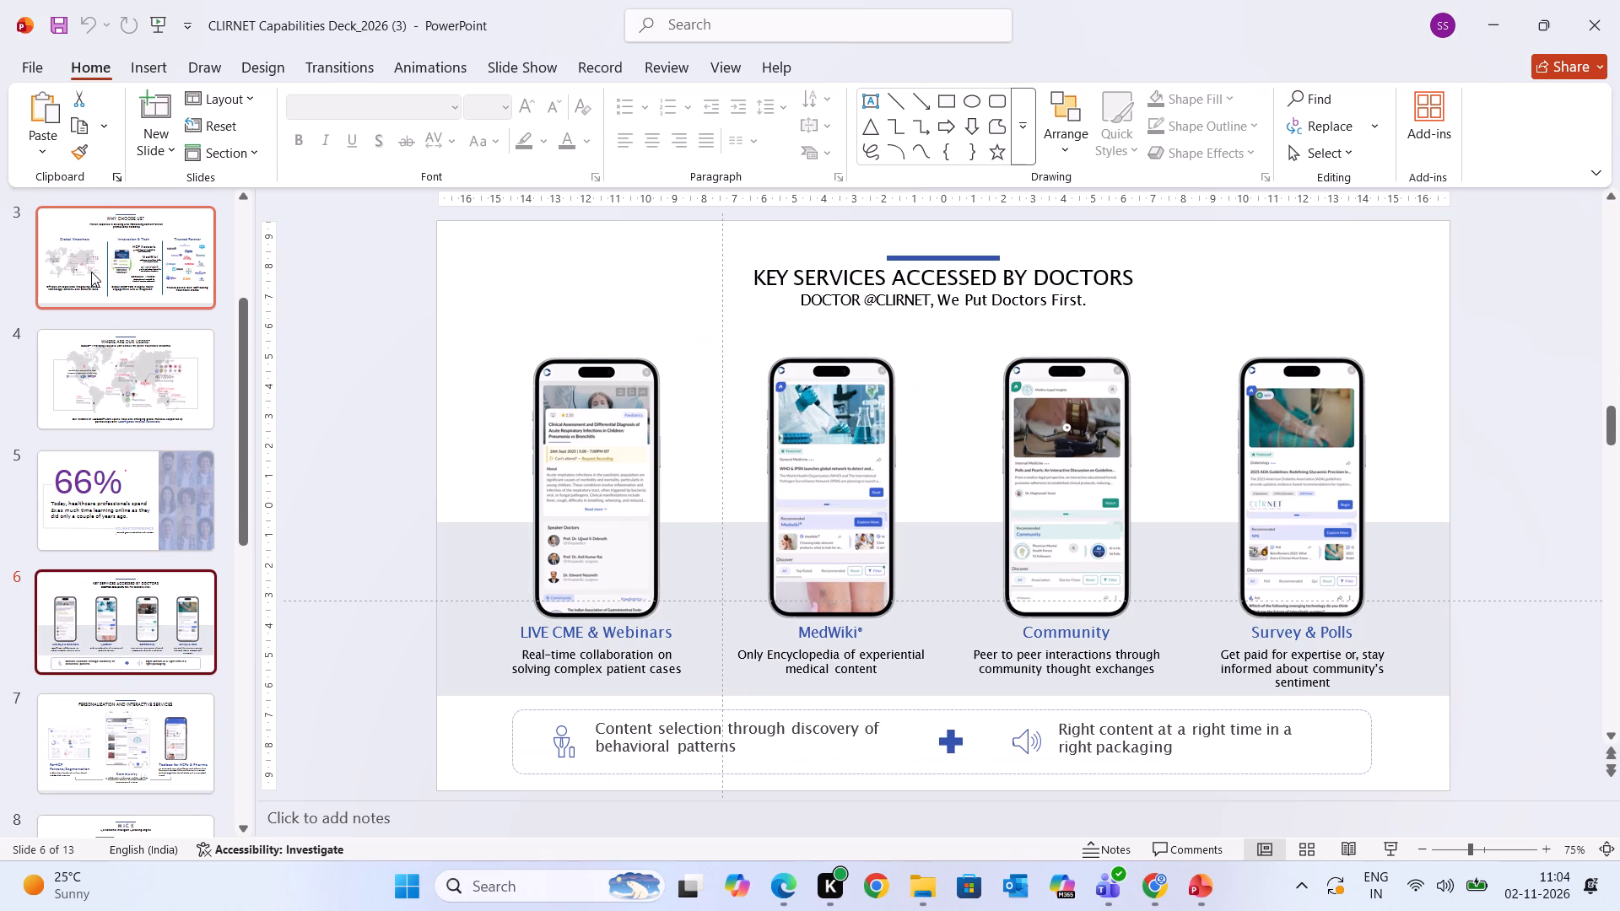
click(1059, 517)
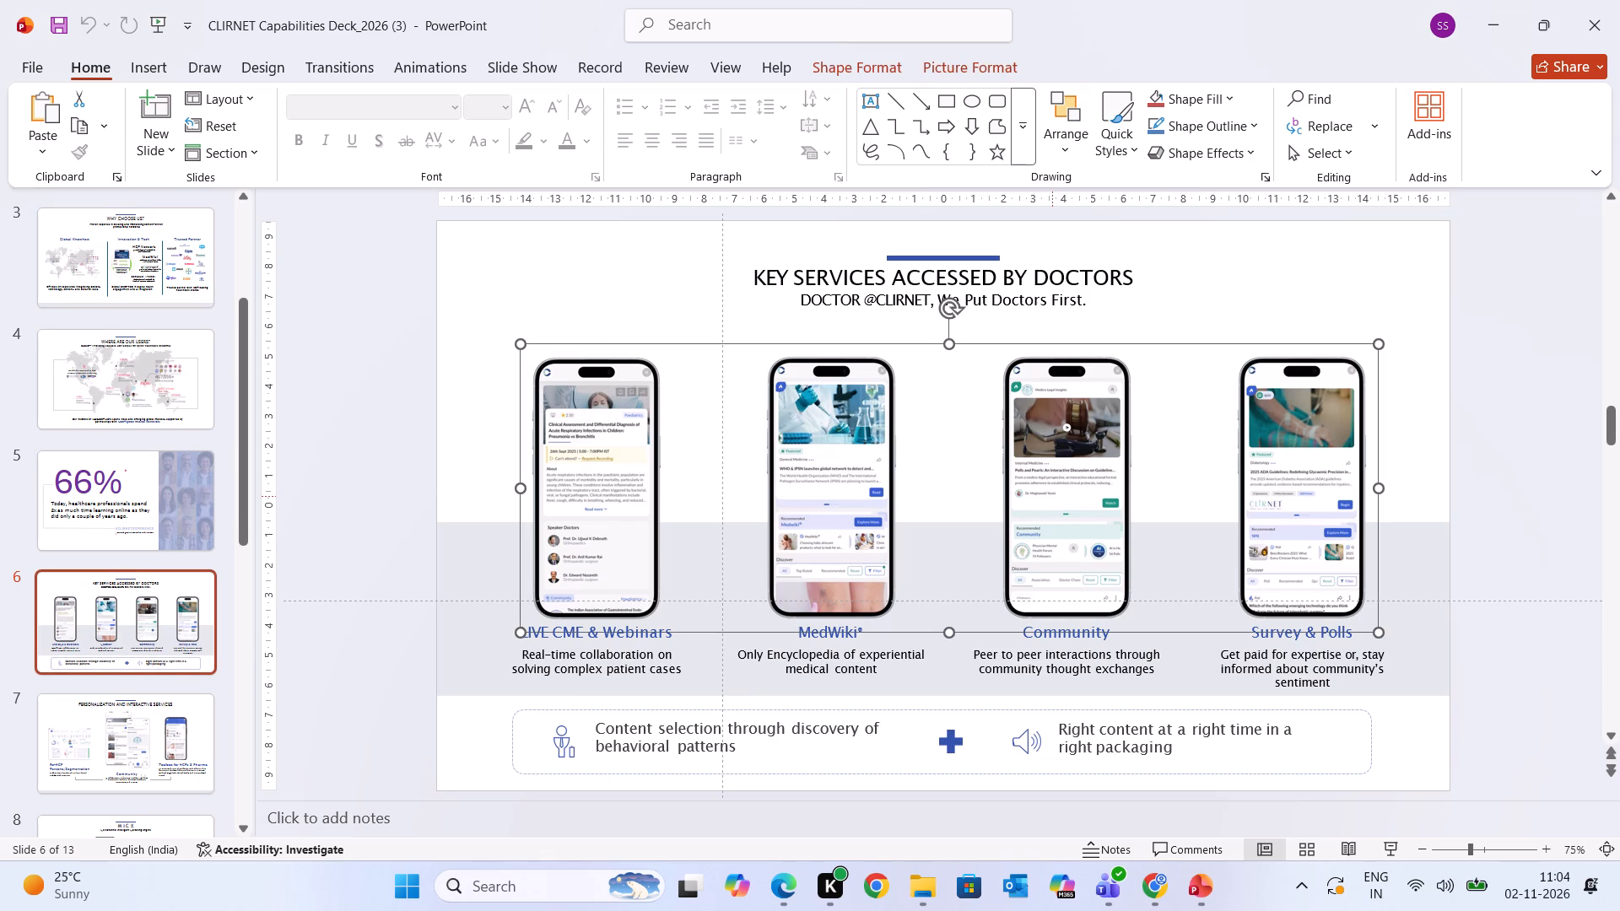
double_click(1051, 494)
key(ctrl+c)
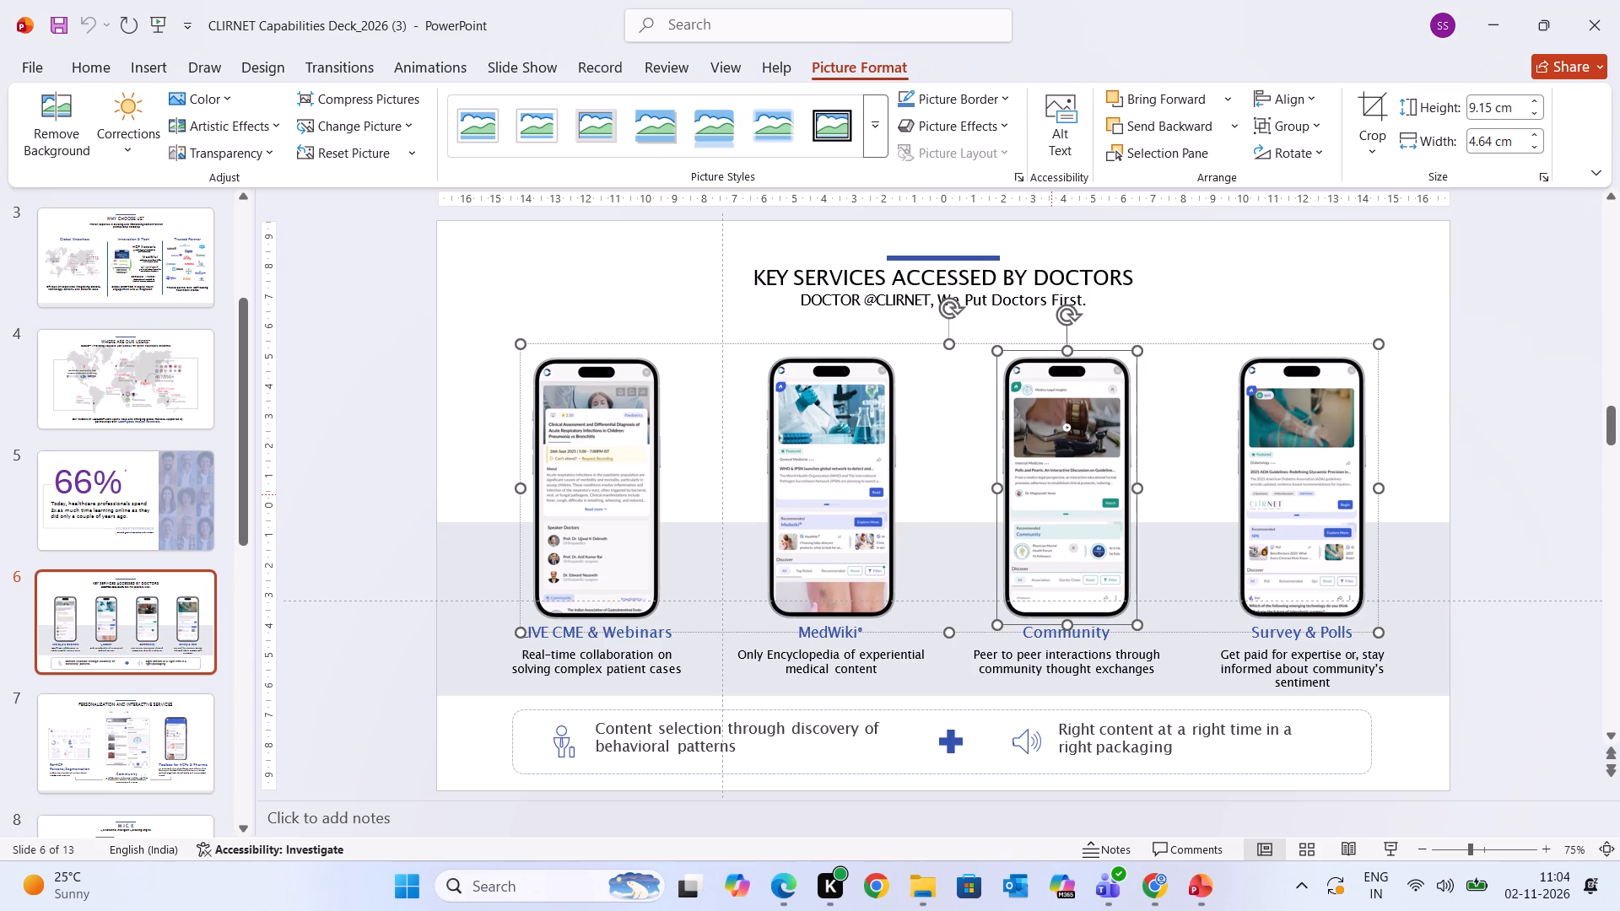
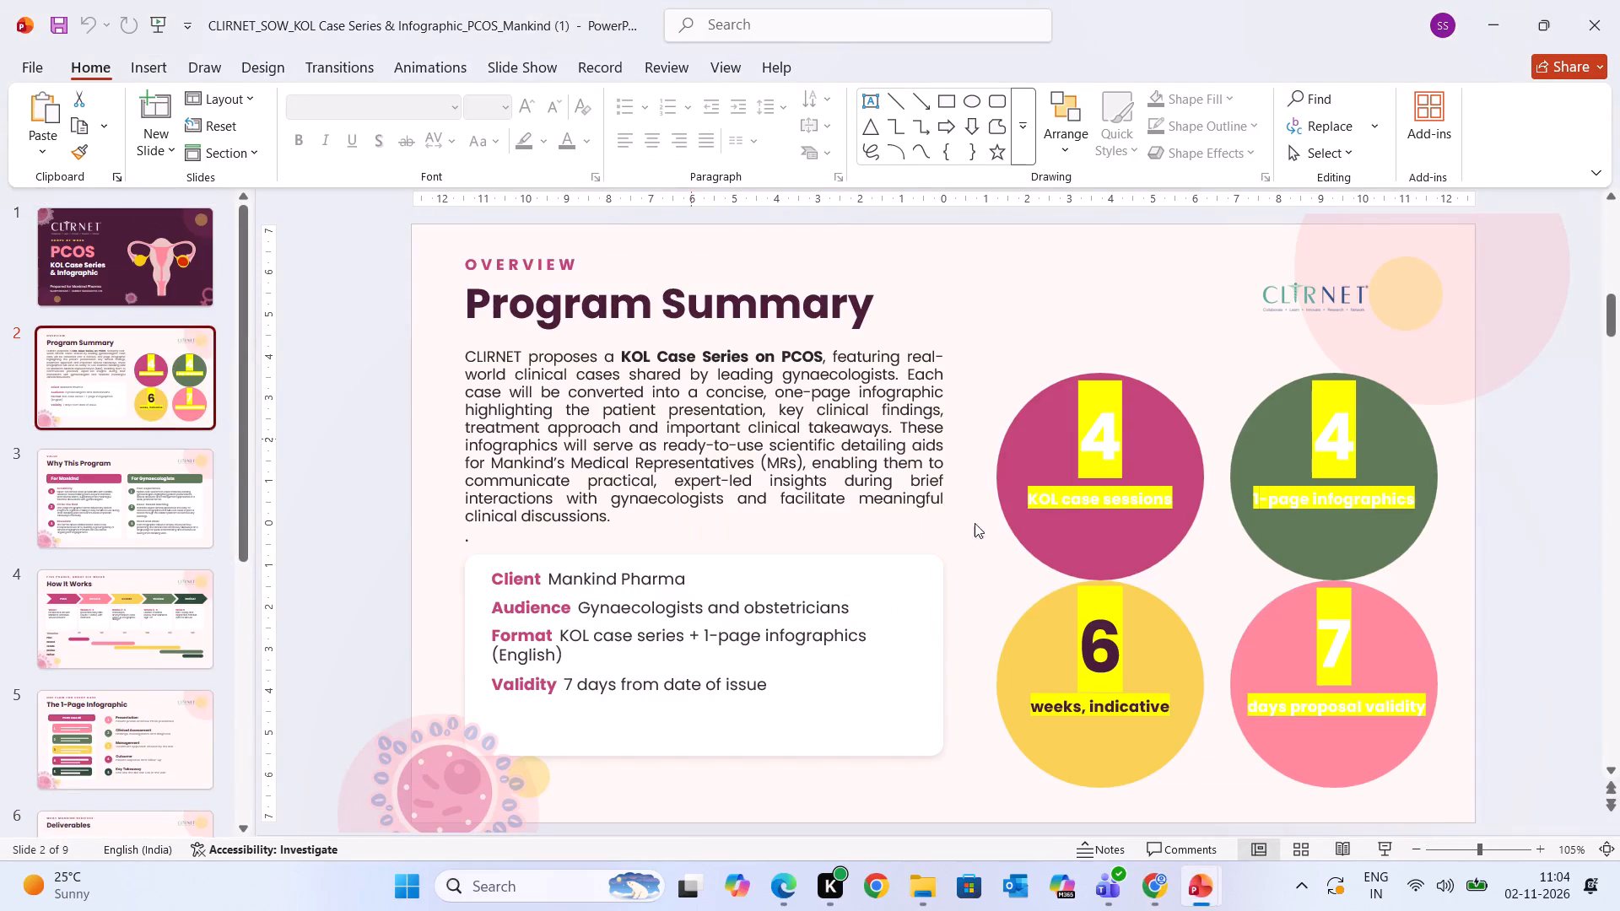
Delete the magenta KOL case sessions circle from the Program Summary slide, together with its number and label.
click(1149, 430)
key(BackSpace)
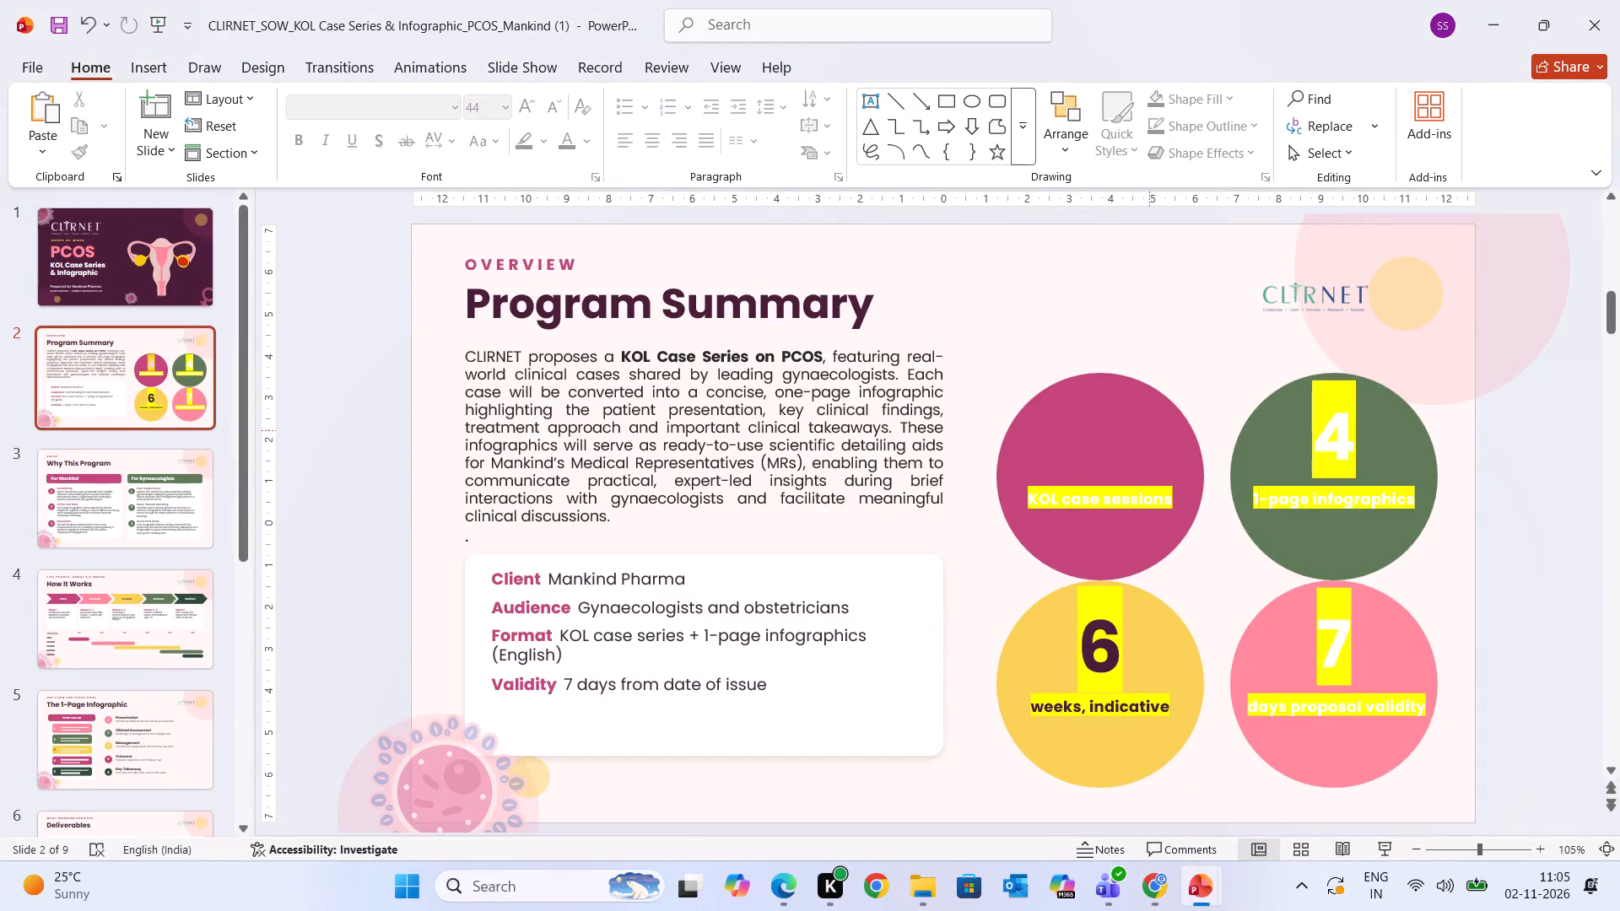
click(1104, 507)
click(1078, 482)
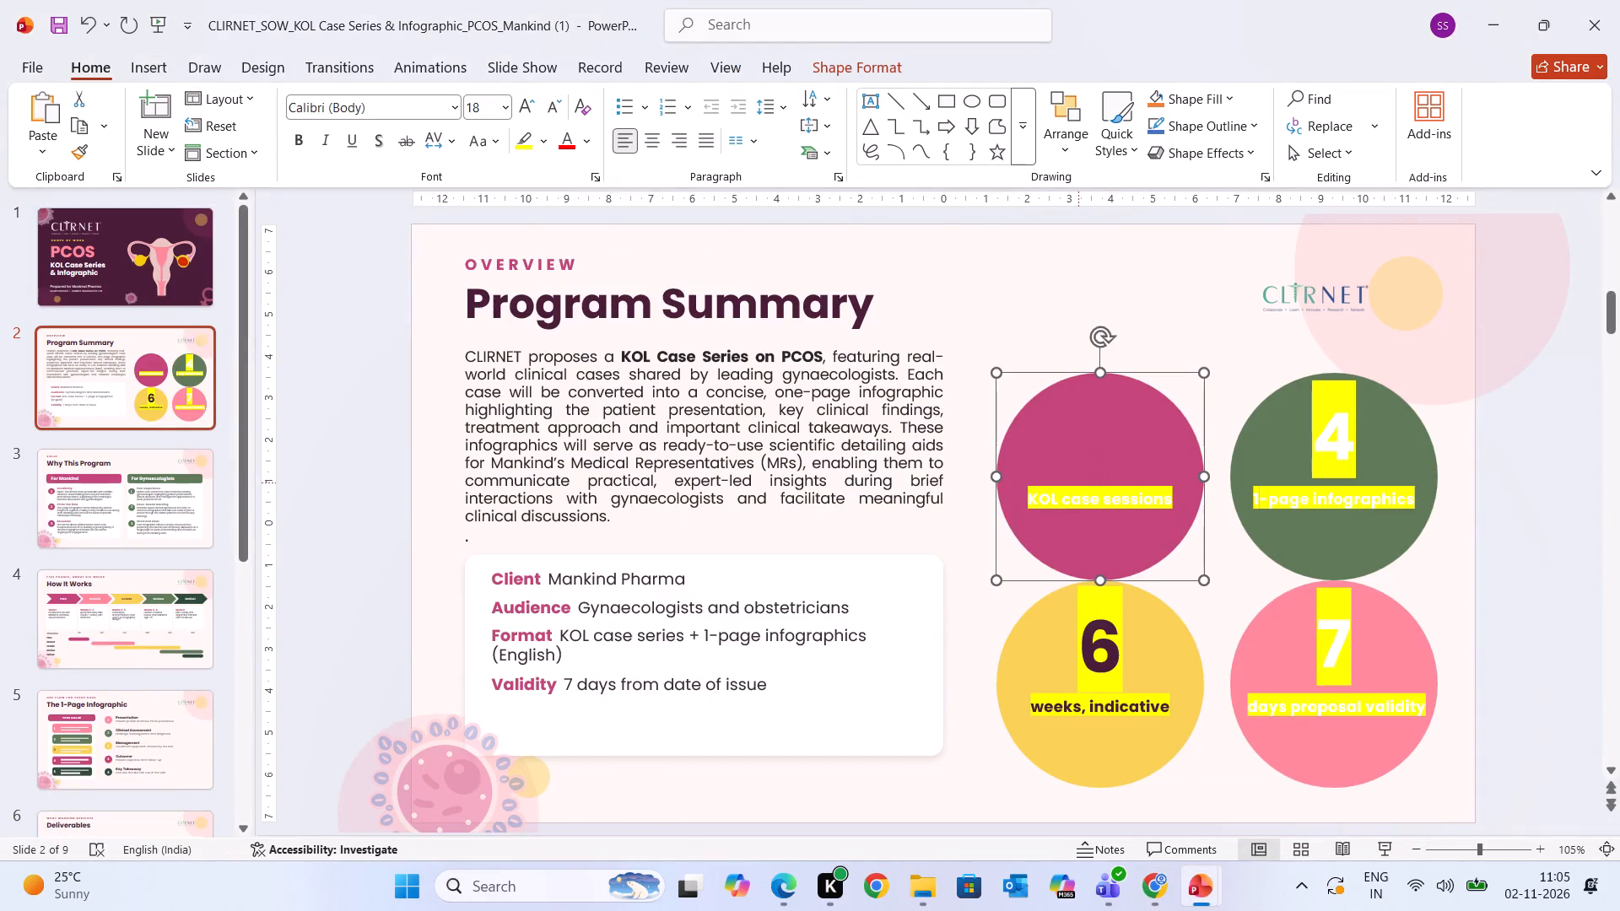
key(BackSpace)
click(1087, 495)
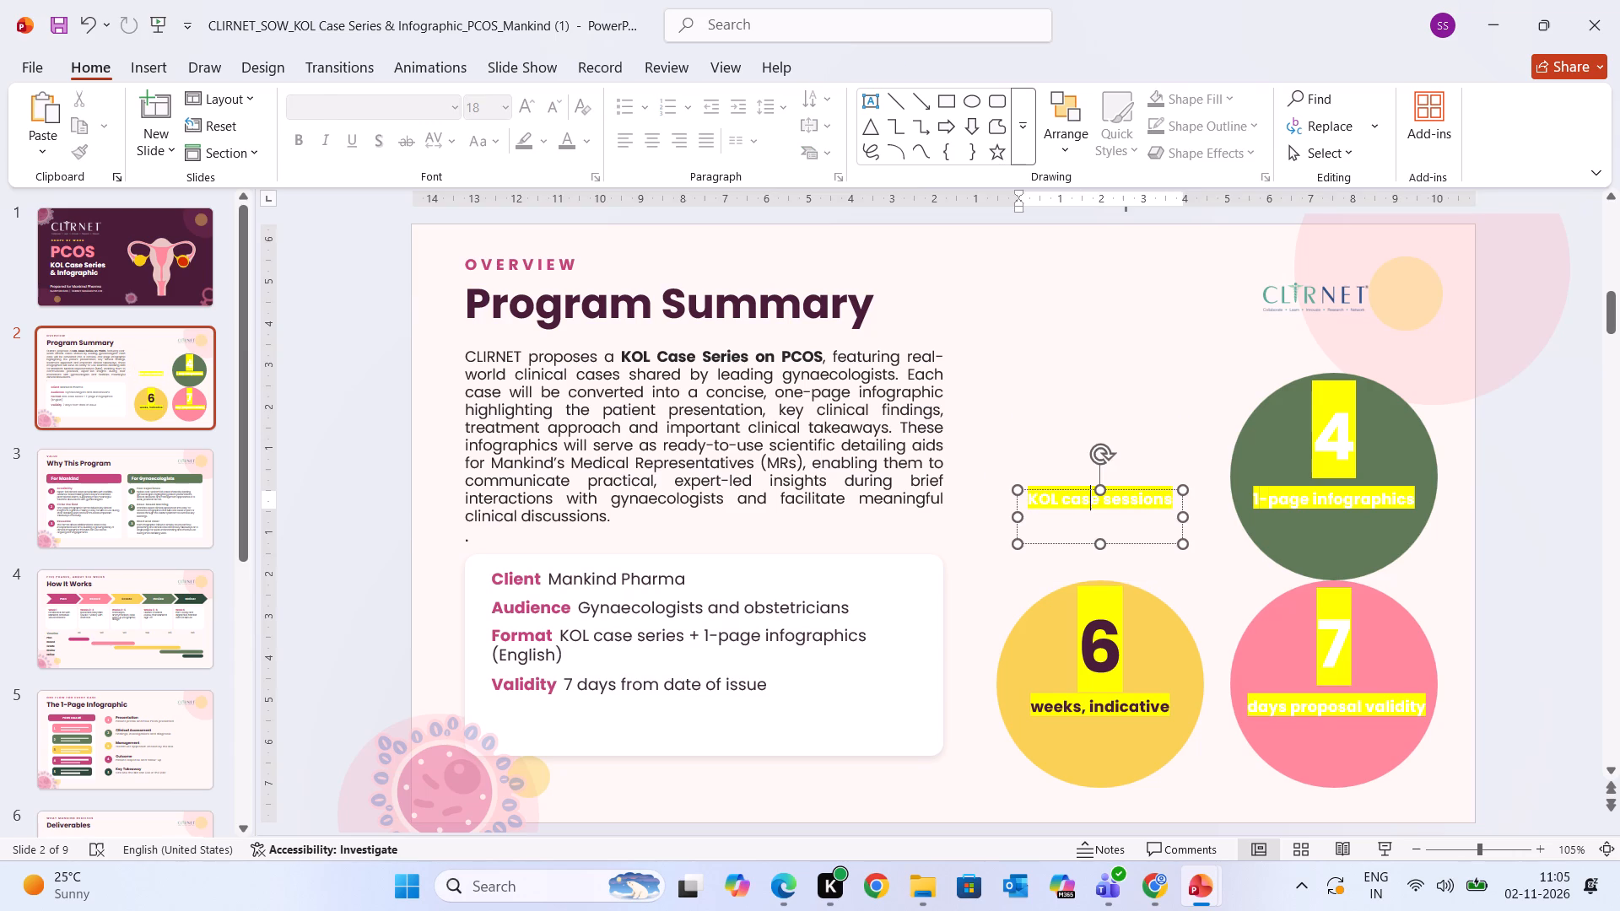
click(1071, 484)
key(BackSpace)
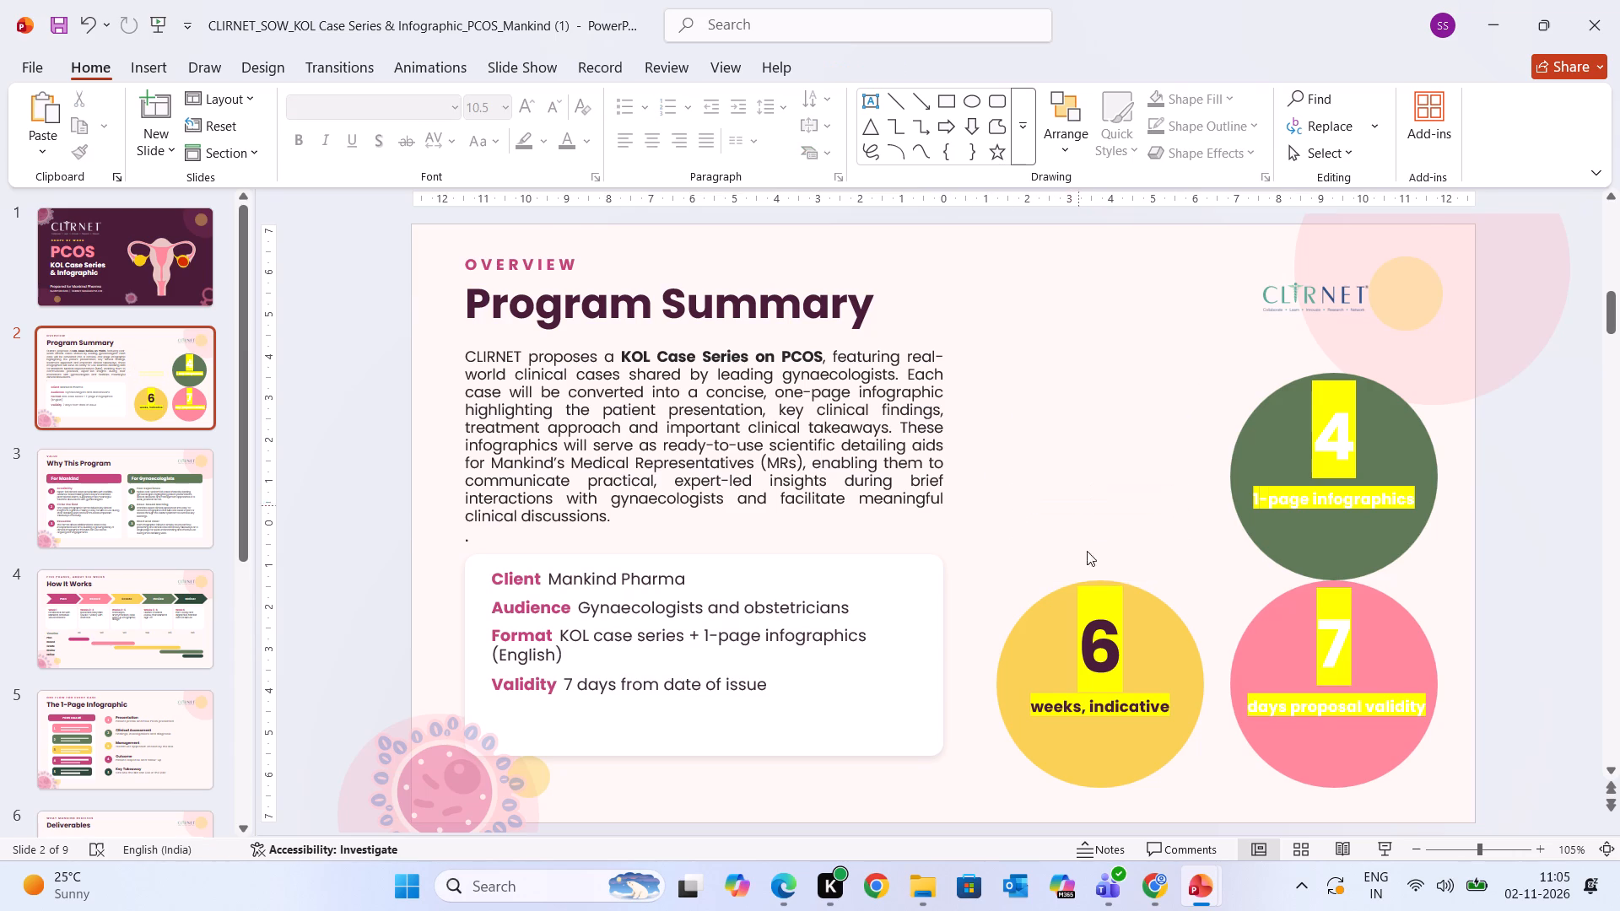
Delete the yellow "weeks, indicative" circle from the Program Summary slide, together with its number and label.
click(1061, 596)
key(BackSpace)
click(1088, 598)
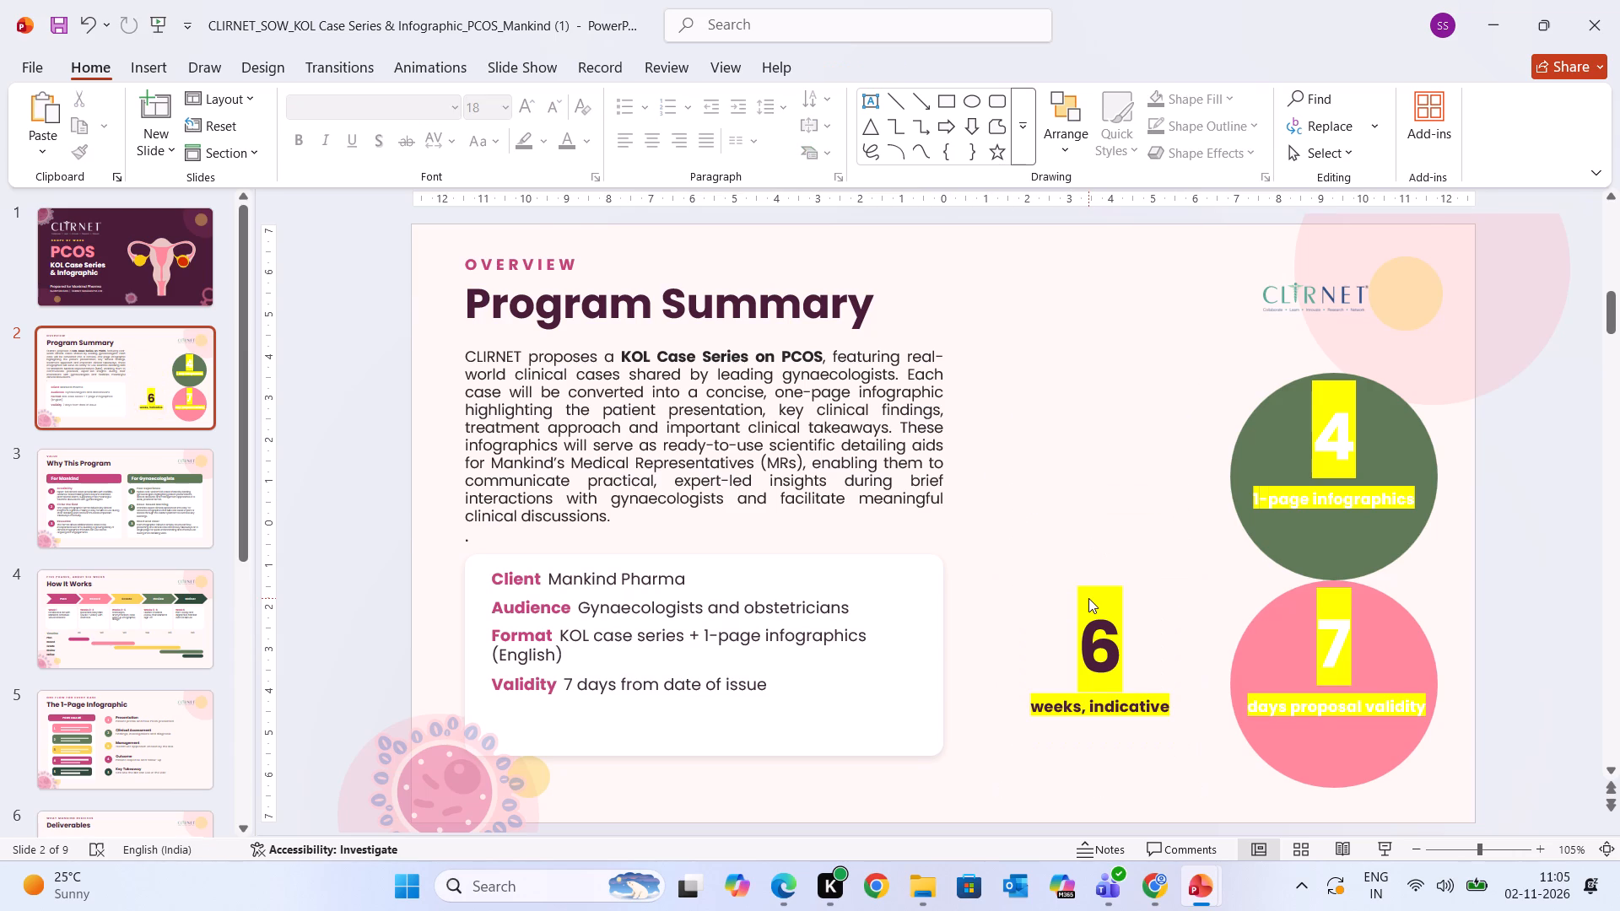
click(1094, 614)
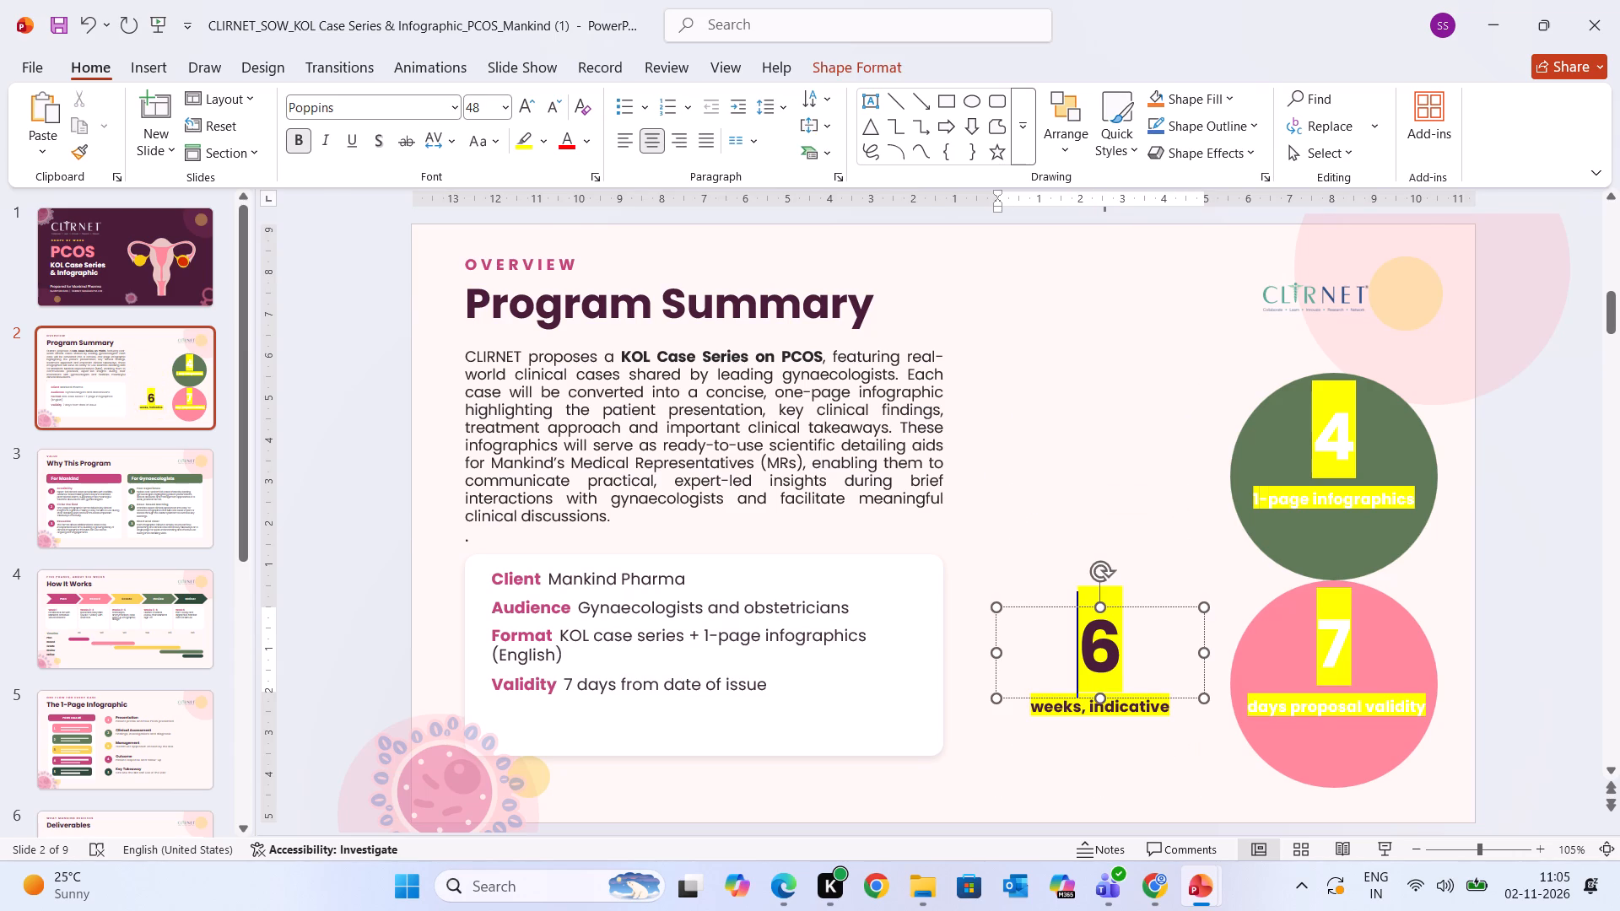
click(1137, 606)
key(BackSpace)
click(1105, 717)
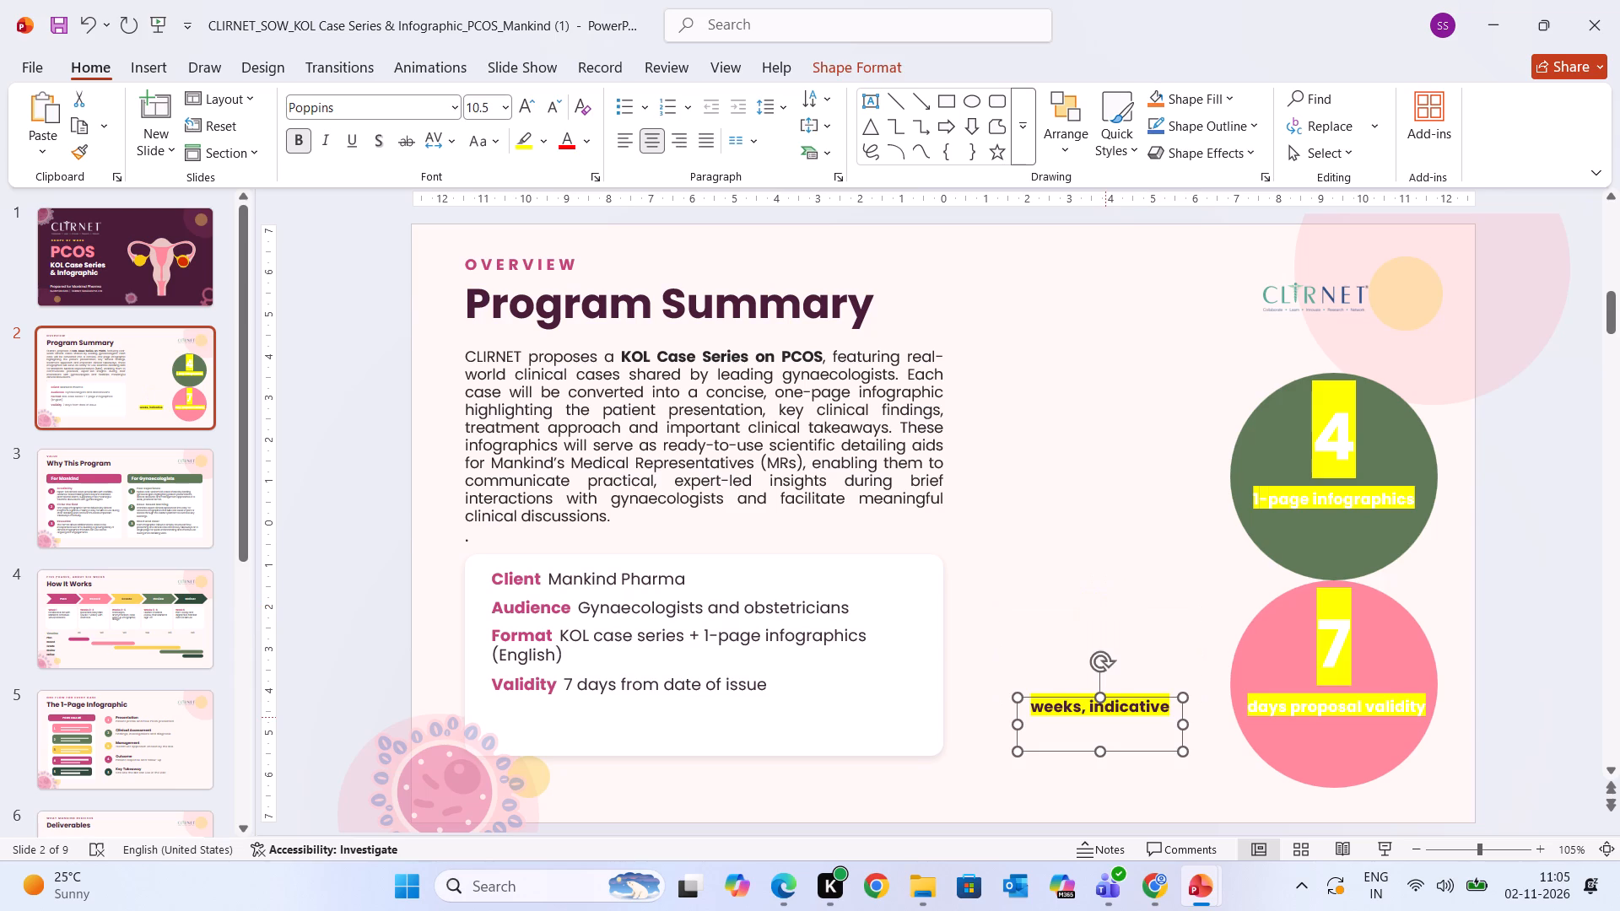
key(BackSpace)
Delete the number from the green 1-page infographics circle on the Program Summary slide and select the circle for removal.
click(1248, 443)
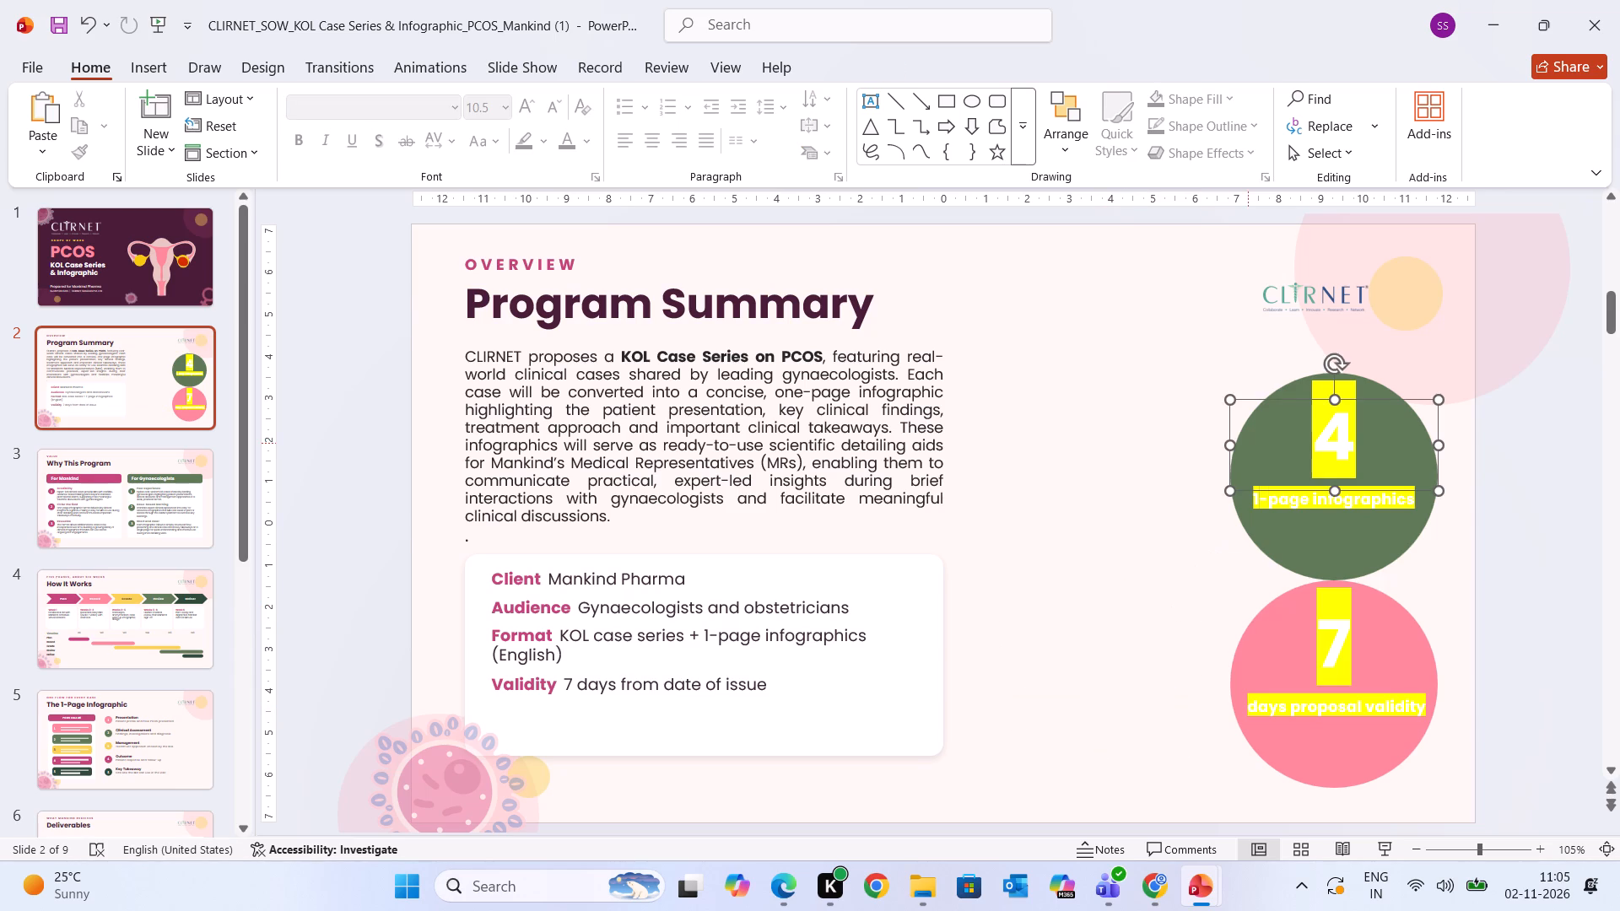
key(BackSpace)
click(1276, 428)
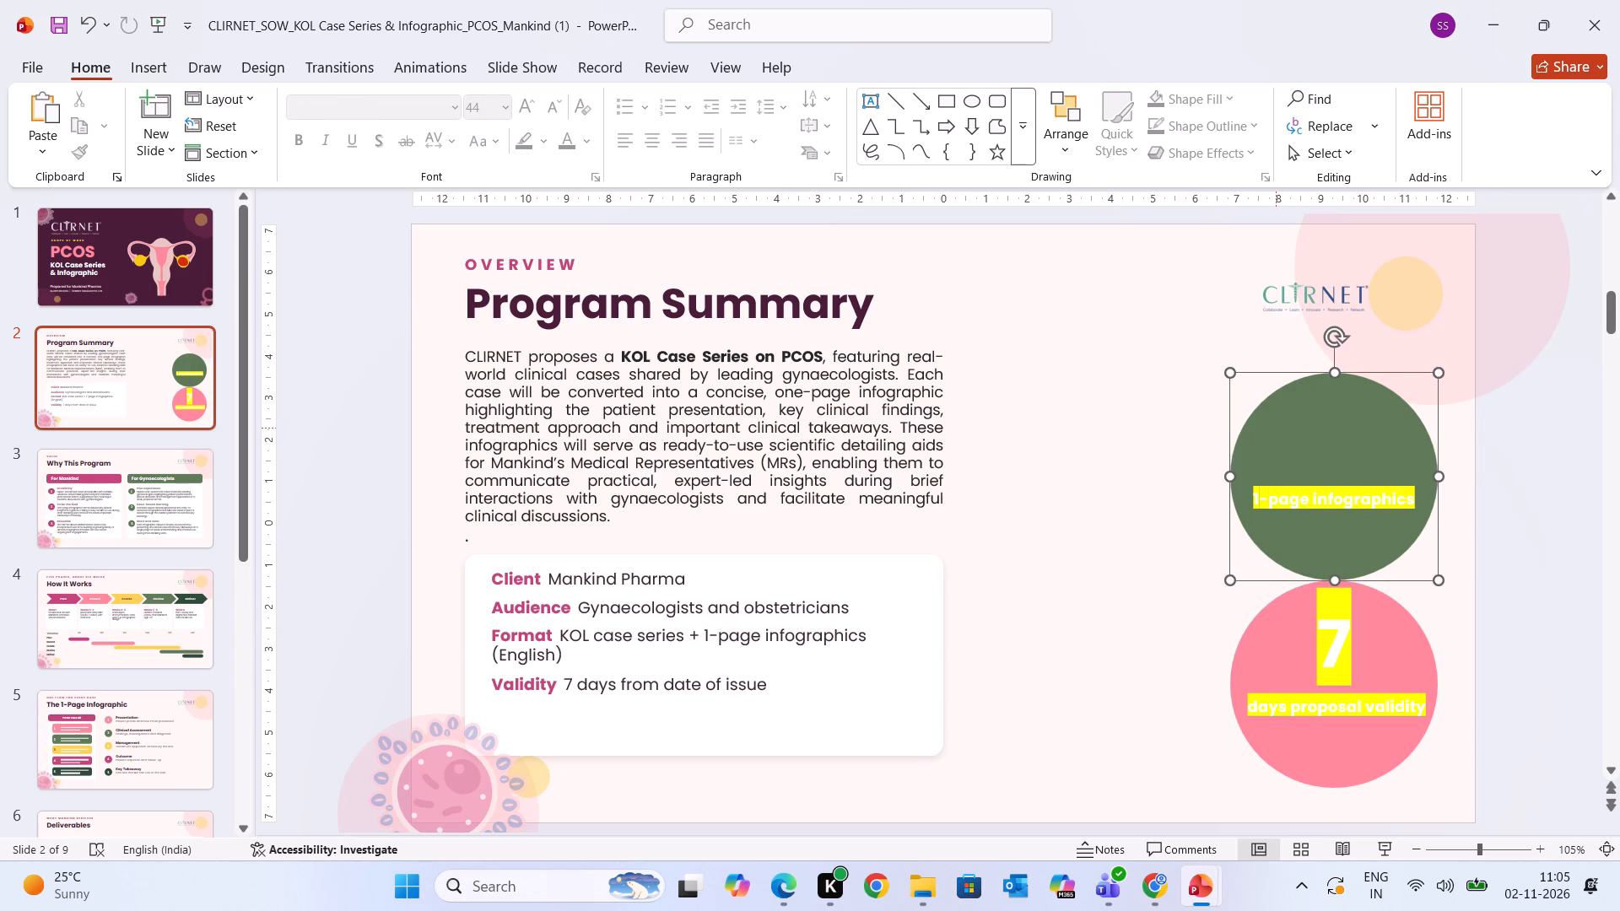
Delete the green circle and its "1-page infographics" label from the Program Summary slide.
key(BackSpace)
click(1309, 479)
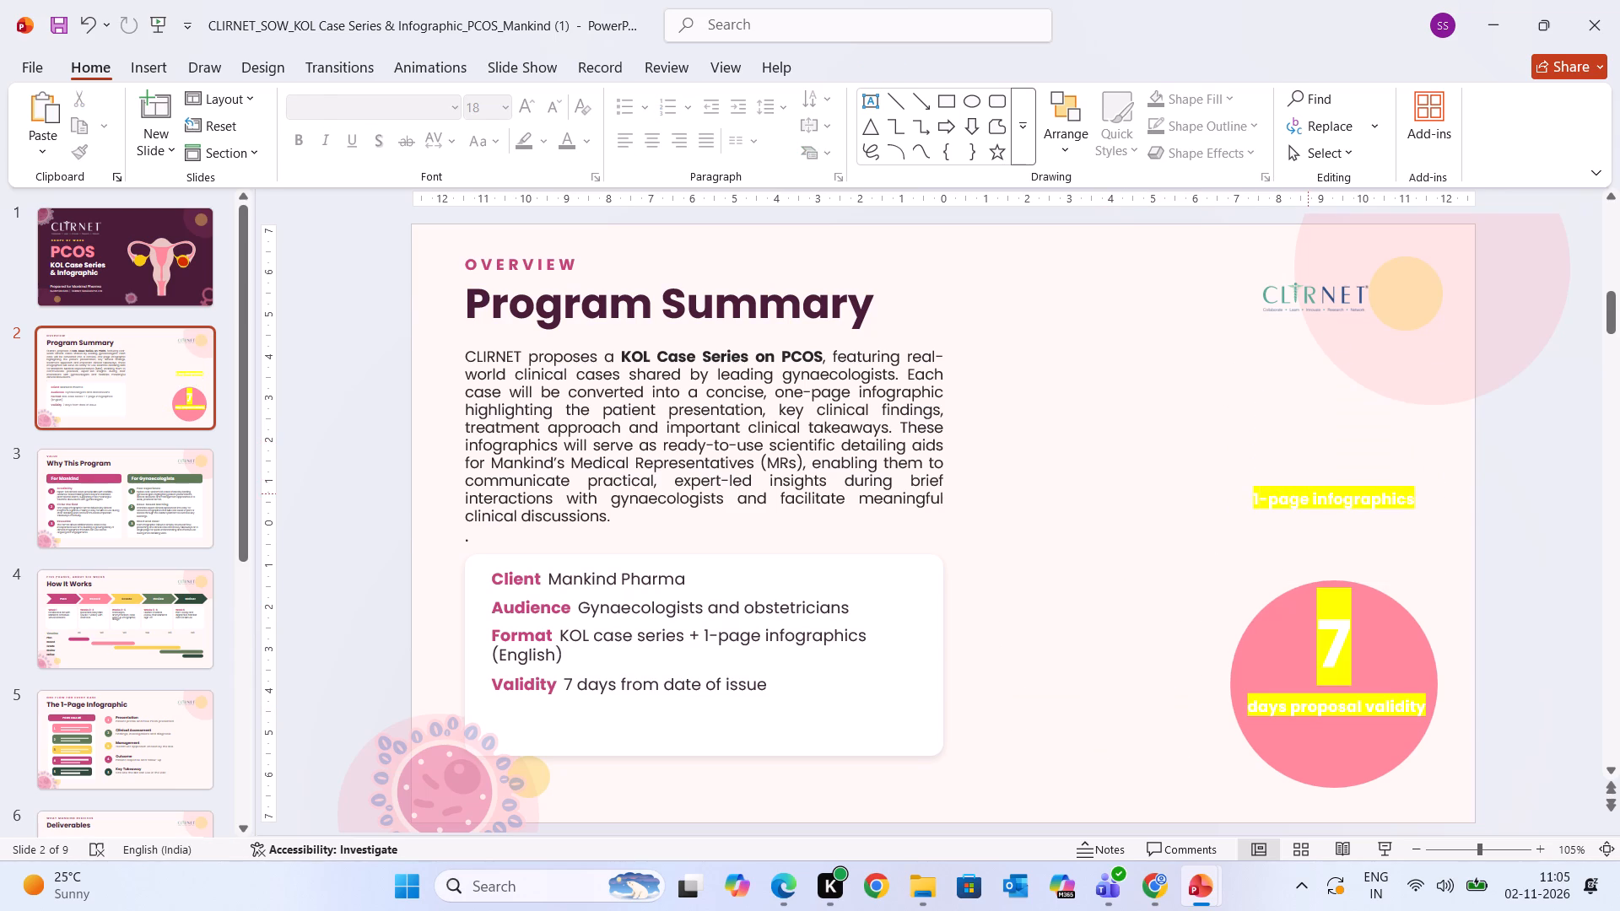
click(1308, 493)
click(1303, 487)
key(BackSpace)
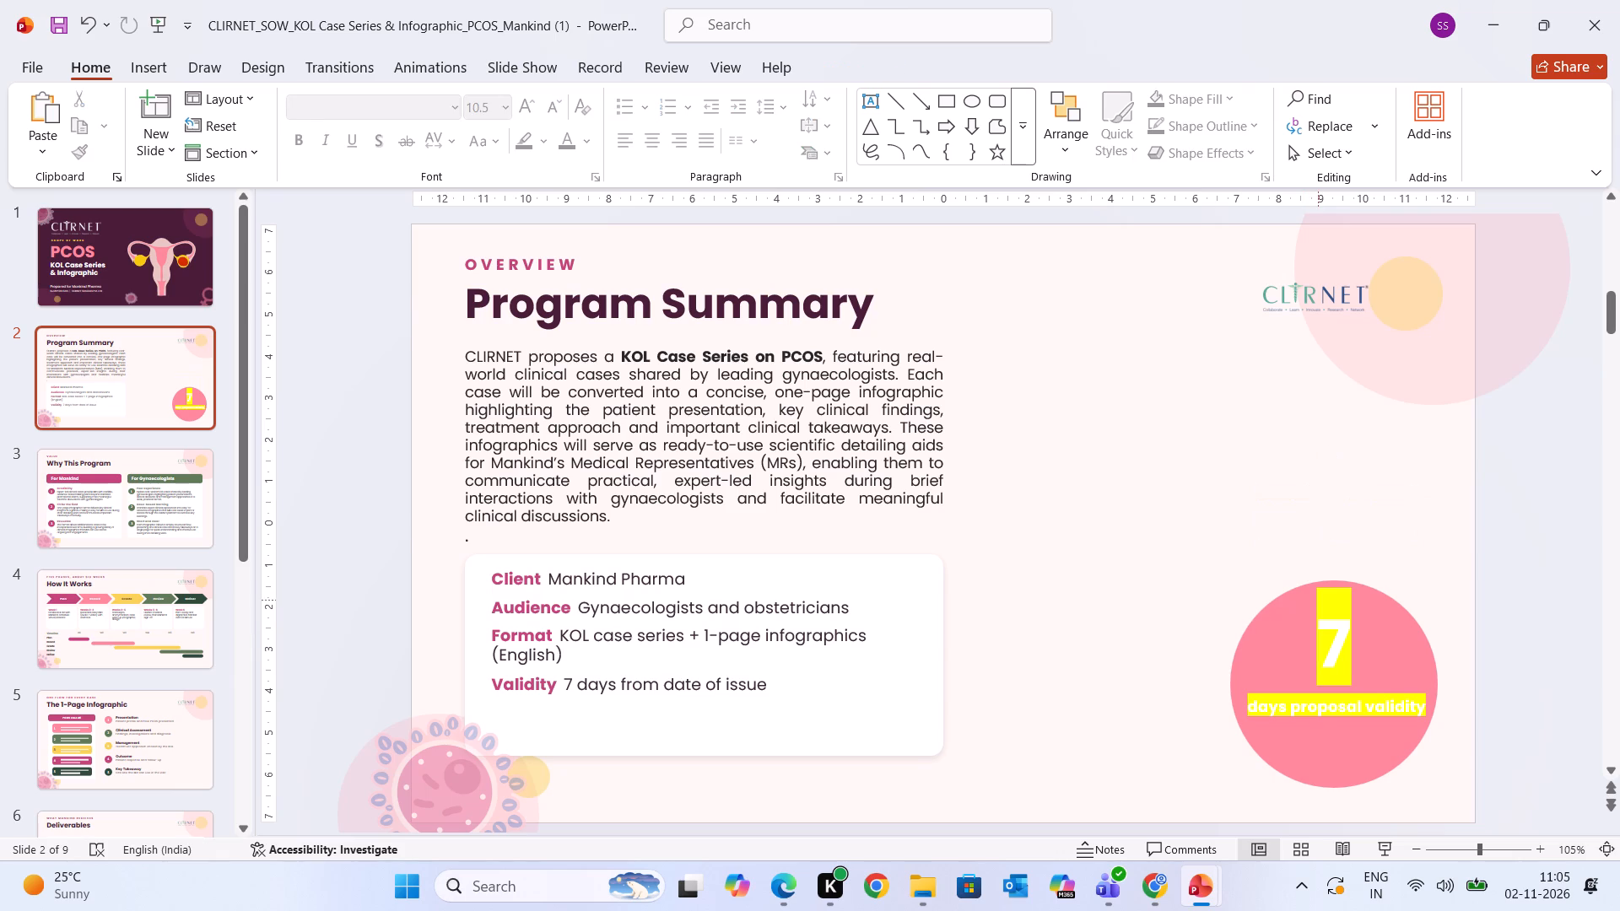
Delete the pink circle from the Program Summary slide, along with its "7" figure and "days proposal validity" label.
click(1290, 604)
key(BackSpace)
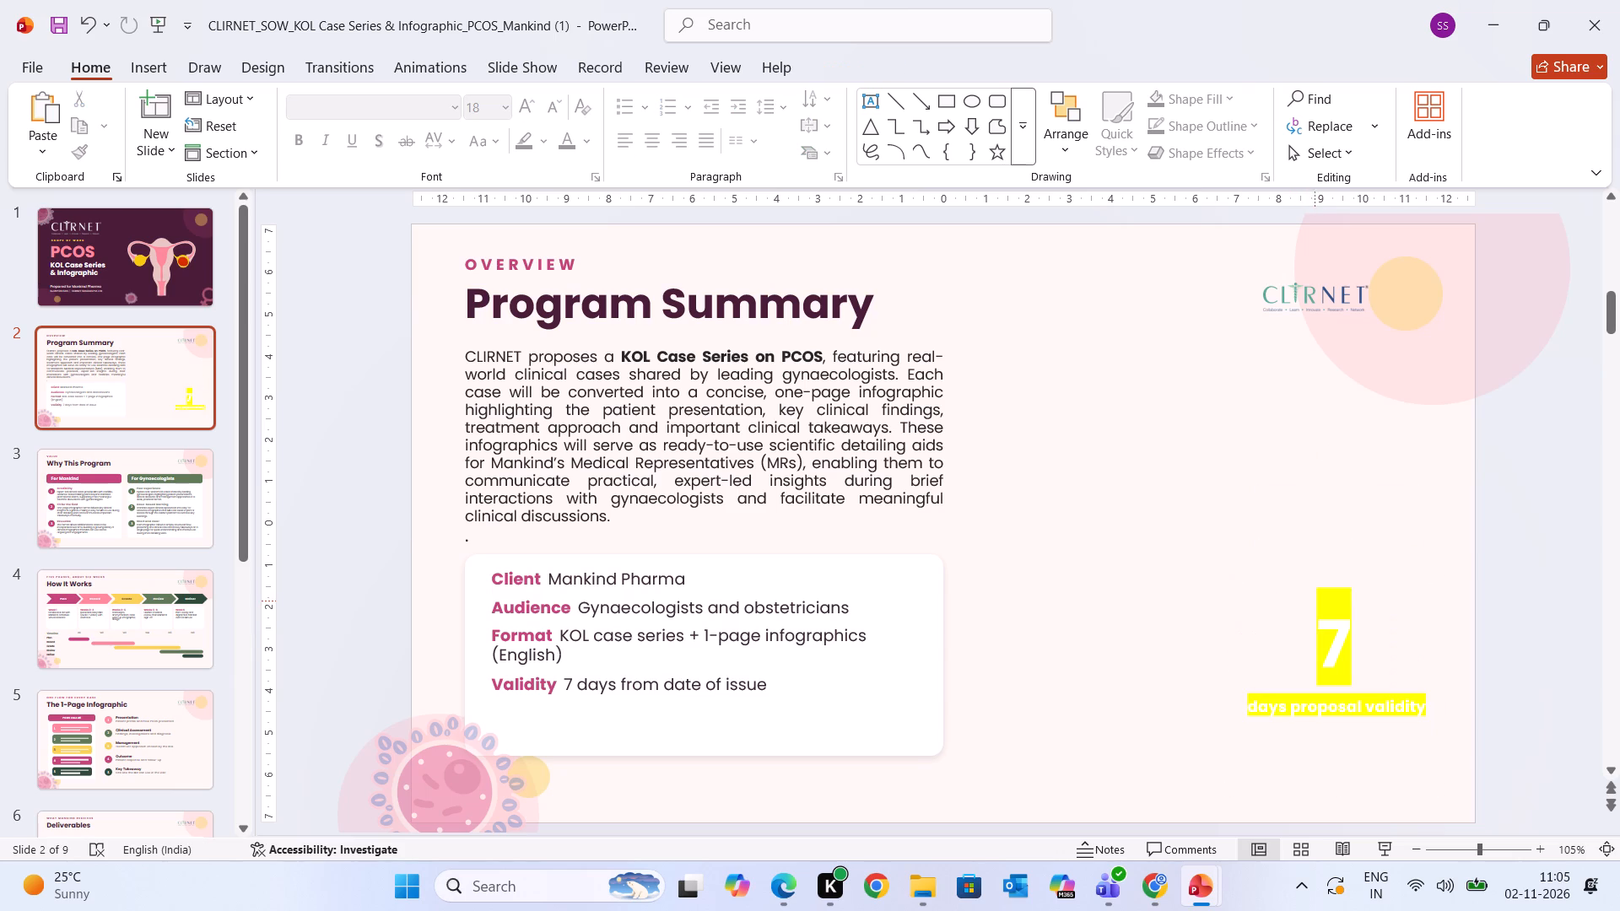
click(1320, 601)
key(BackSpace)
click(1338, 706)
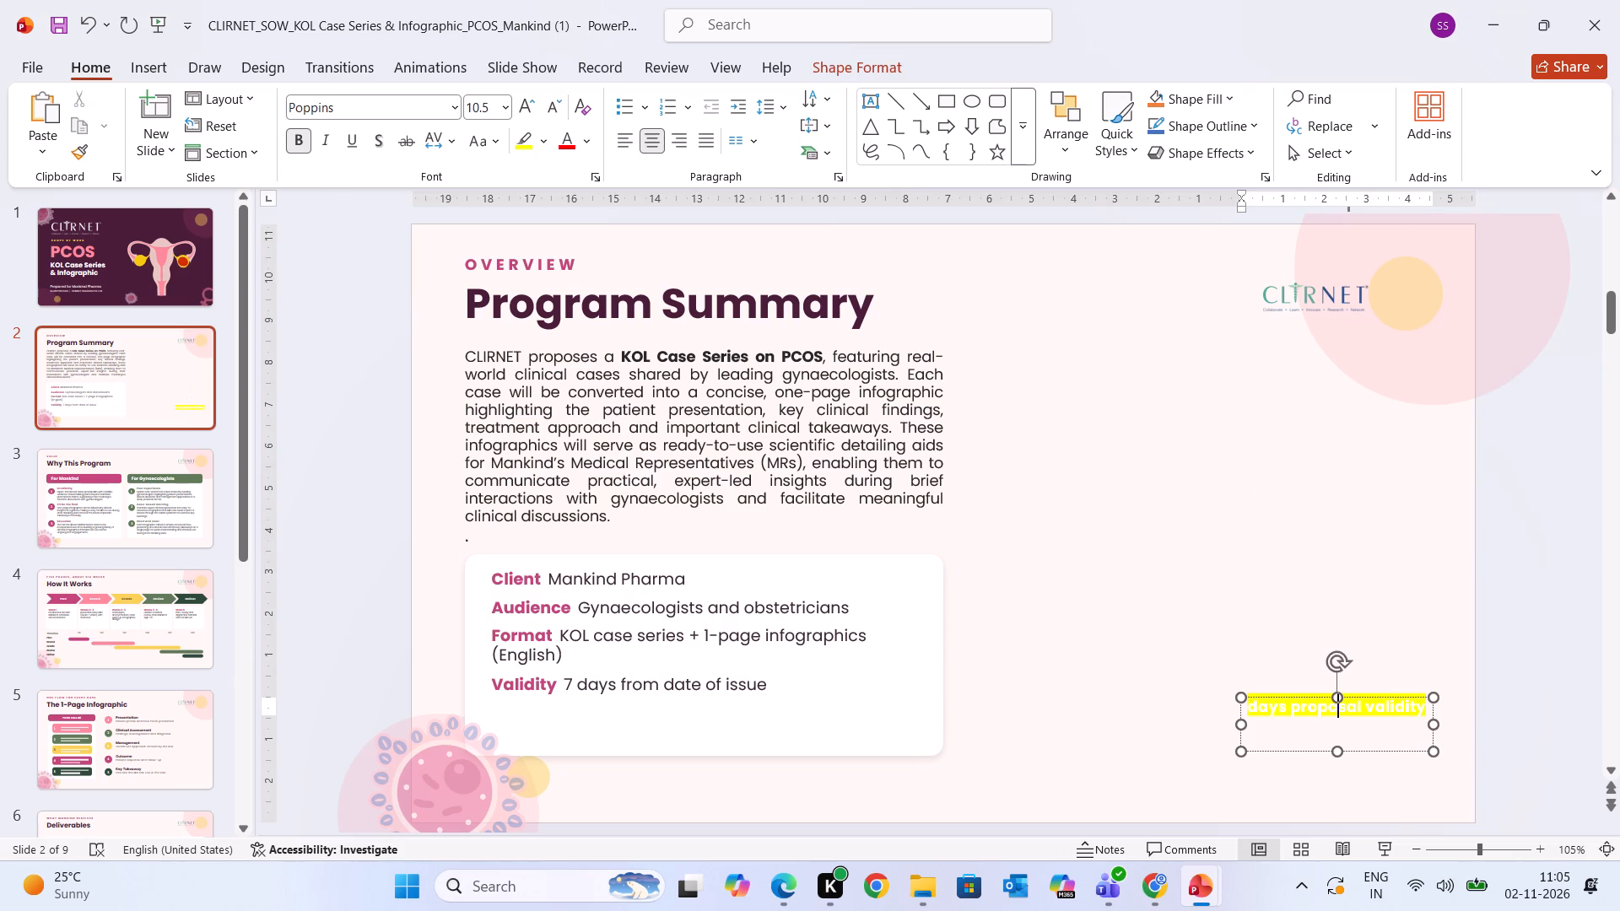
Delete the leftover yellow-highlighted "days proposal validity" text box from the Program Summary slide.
click(1327, 691)
key(BackSpace)
Paste the copied phone mockup of the CLIRNET app onto the Program Summary slide and place it beside the overview text and details card.
key(ctrl+v)
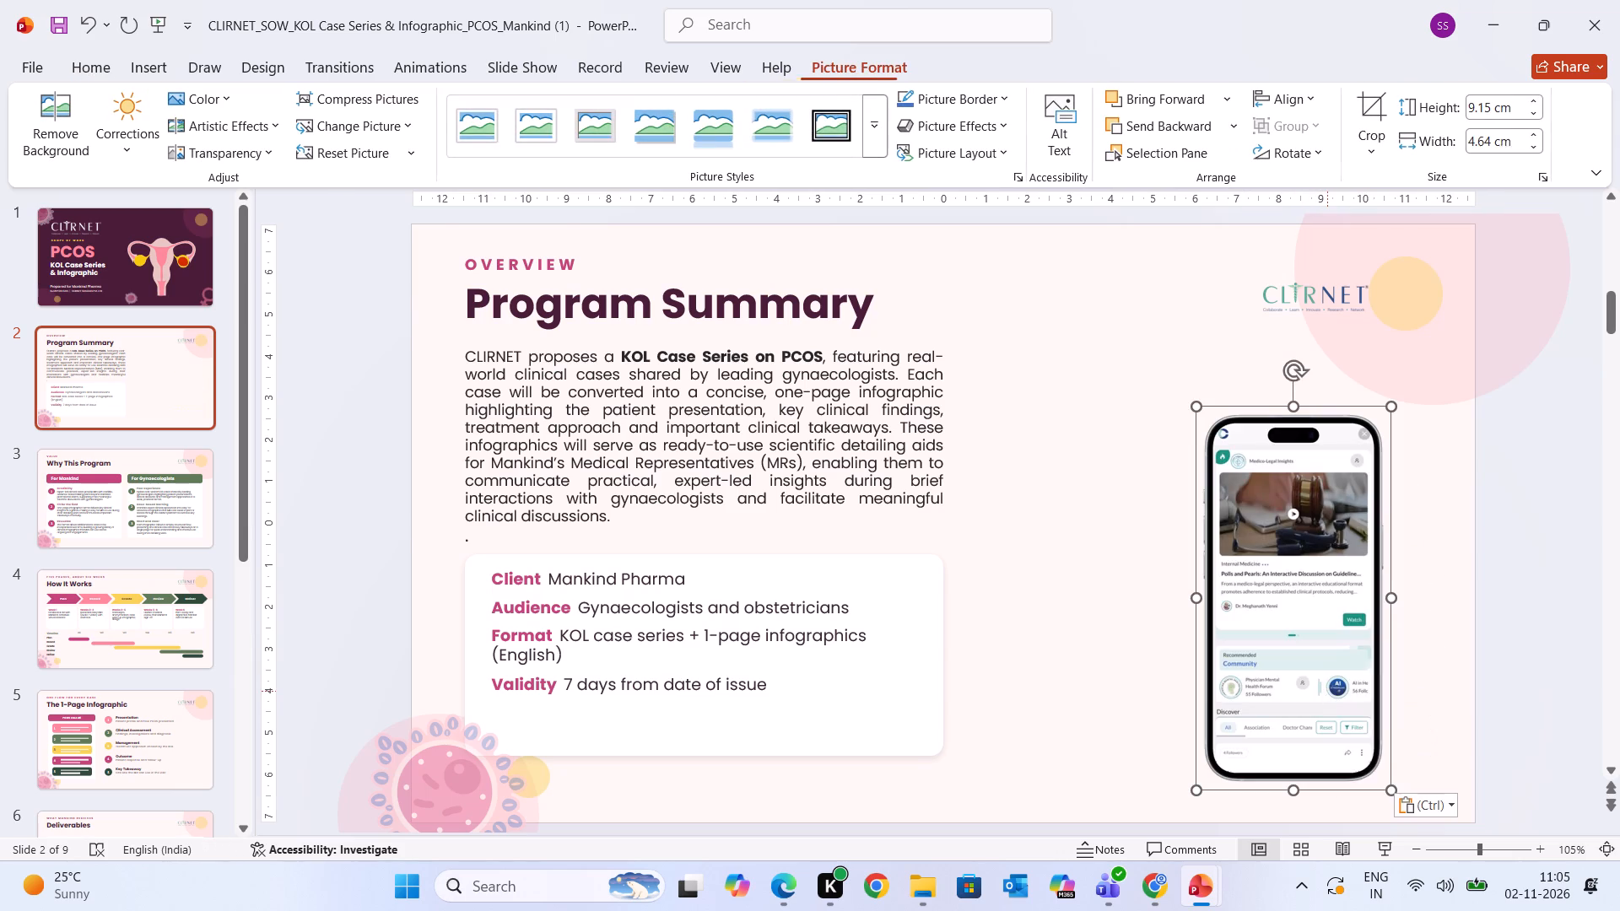
drag(1343, 676, 1196, 643)
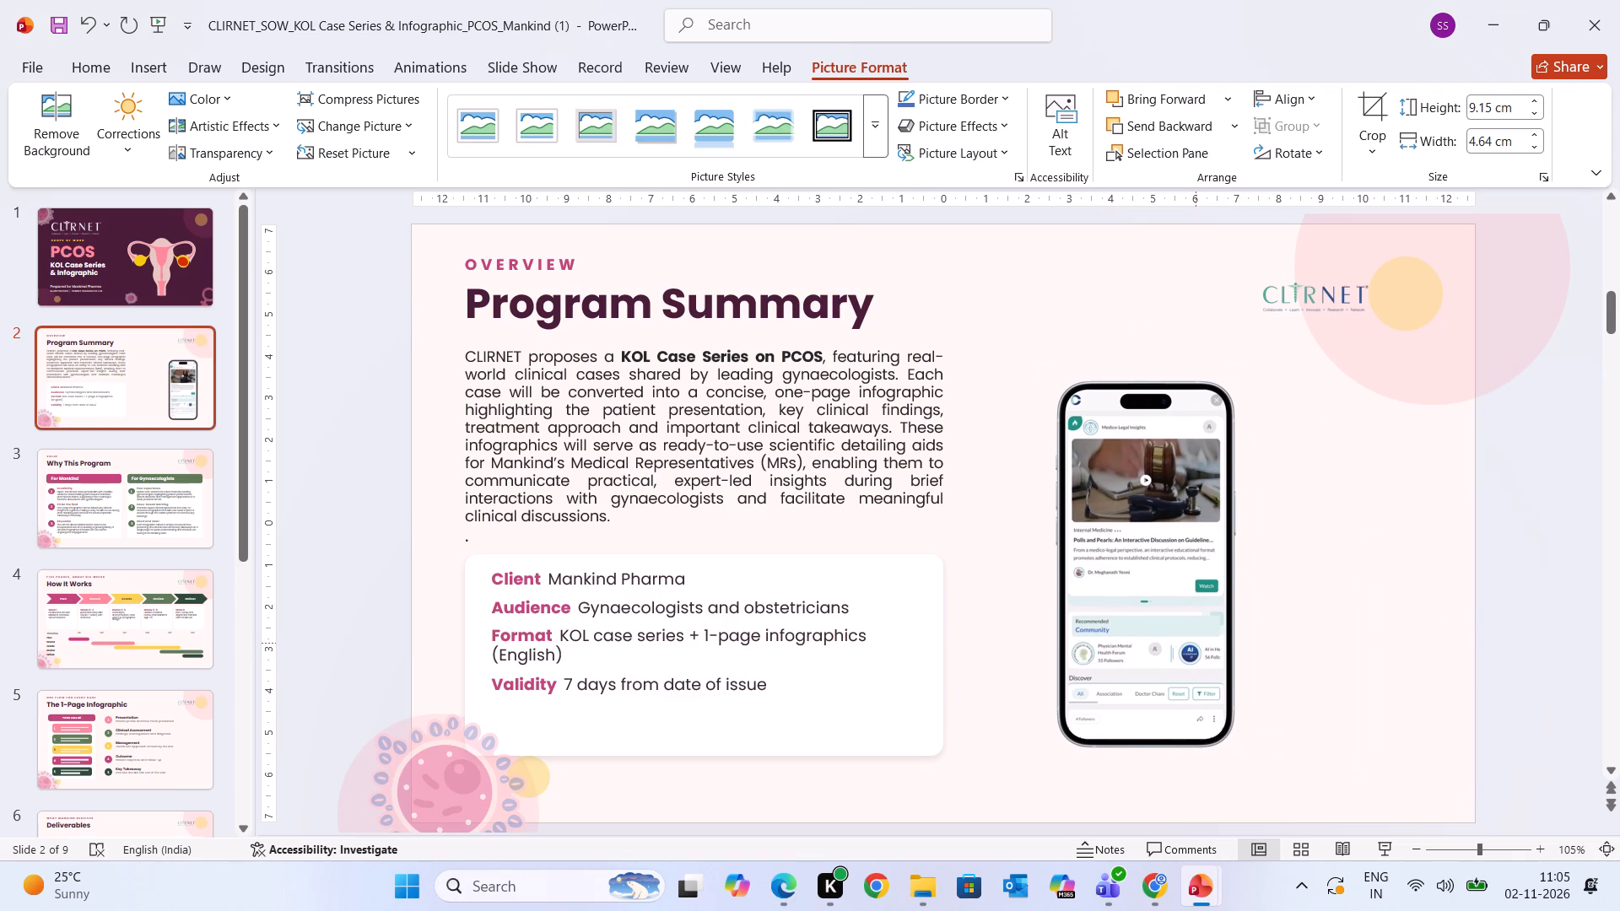
click(1483, 598)
ctrl+scroll(1526, 553, up, 2)
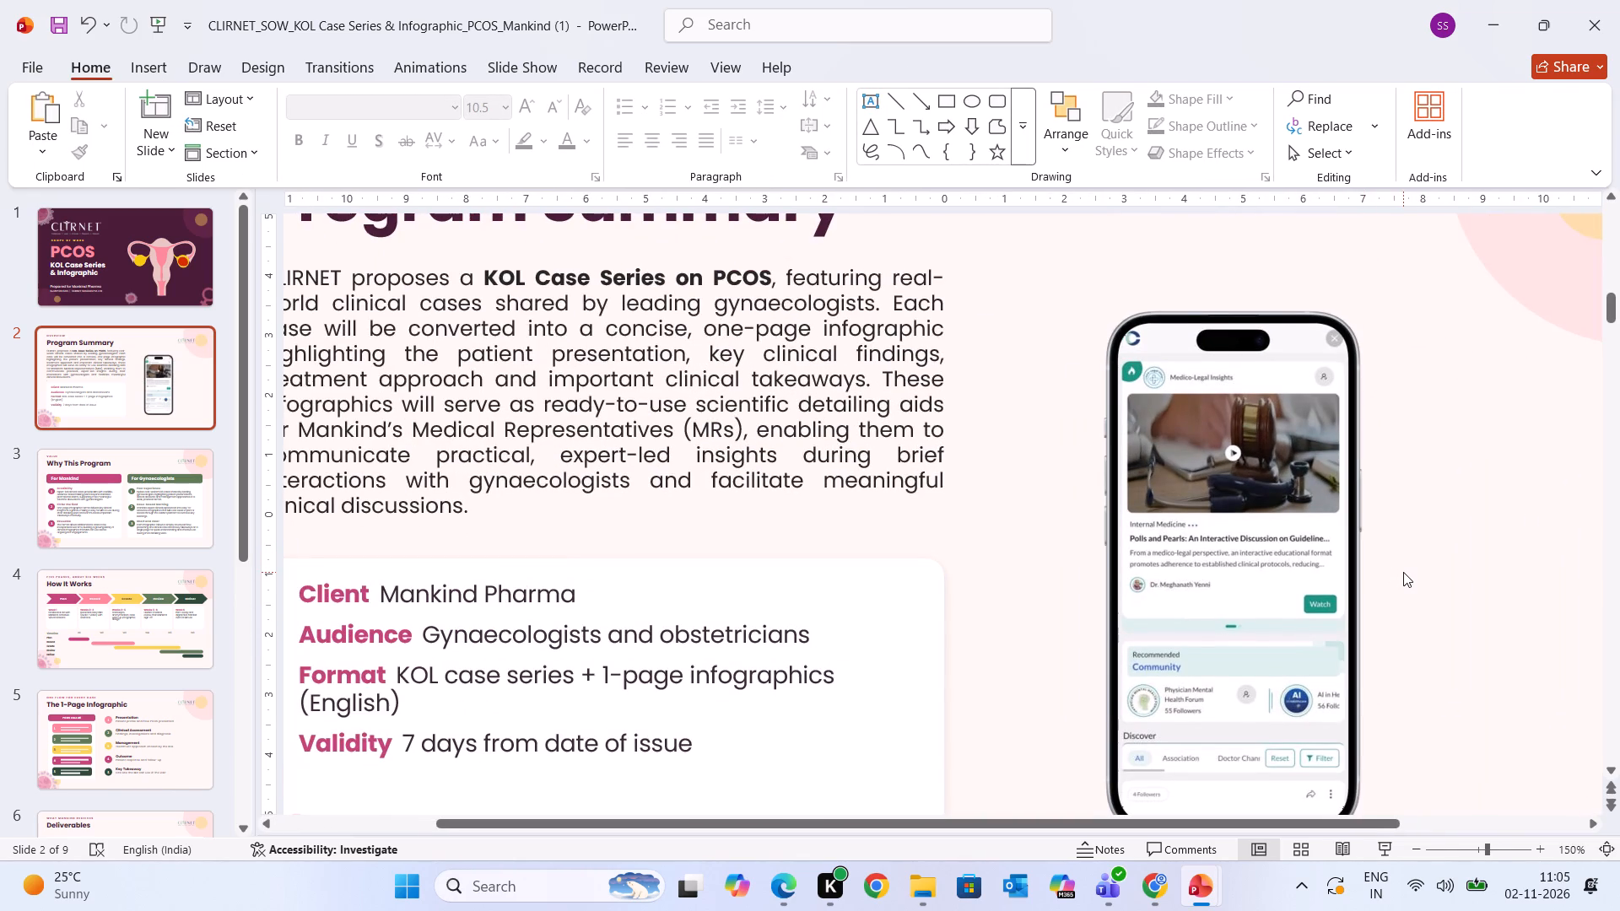
ctrl+scroll(1403, 572, down, 2)
click(1212, 579)
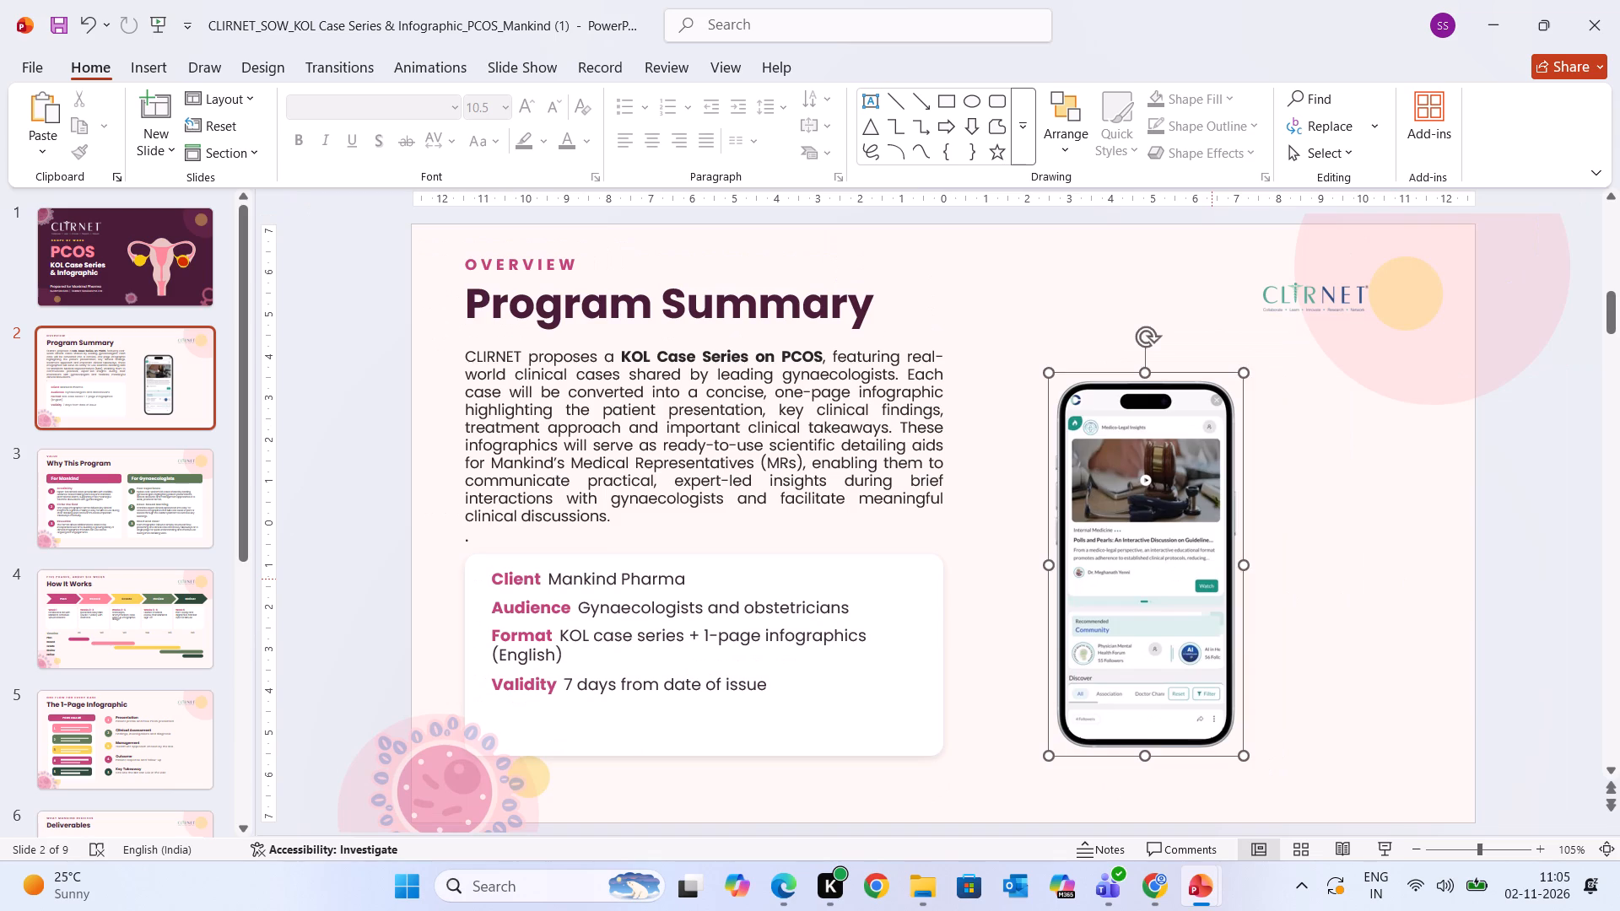
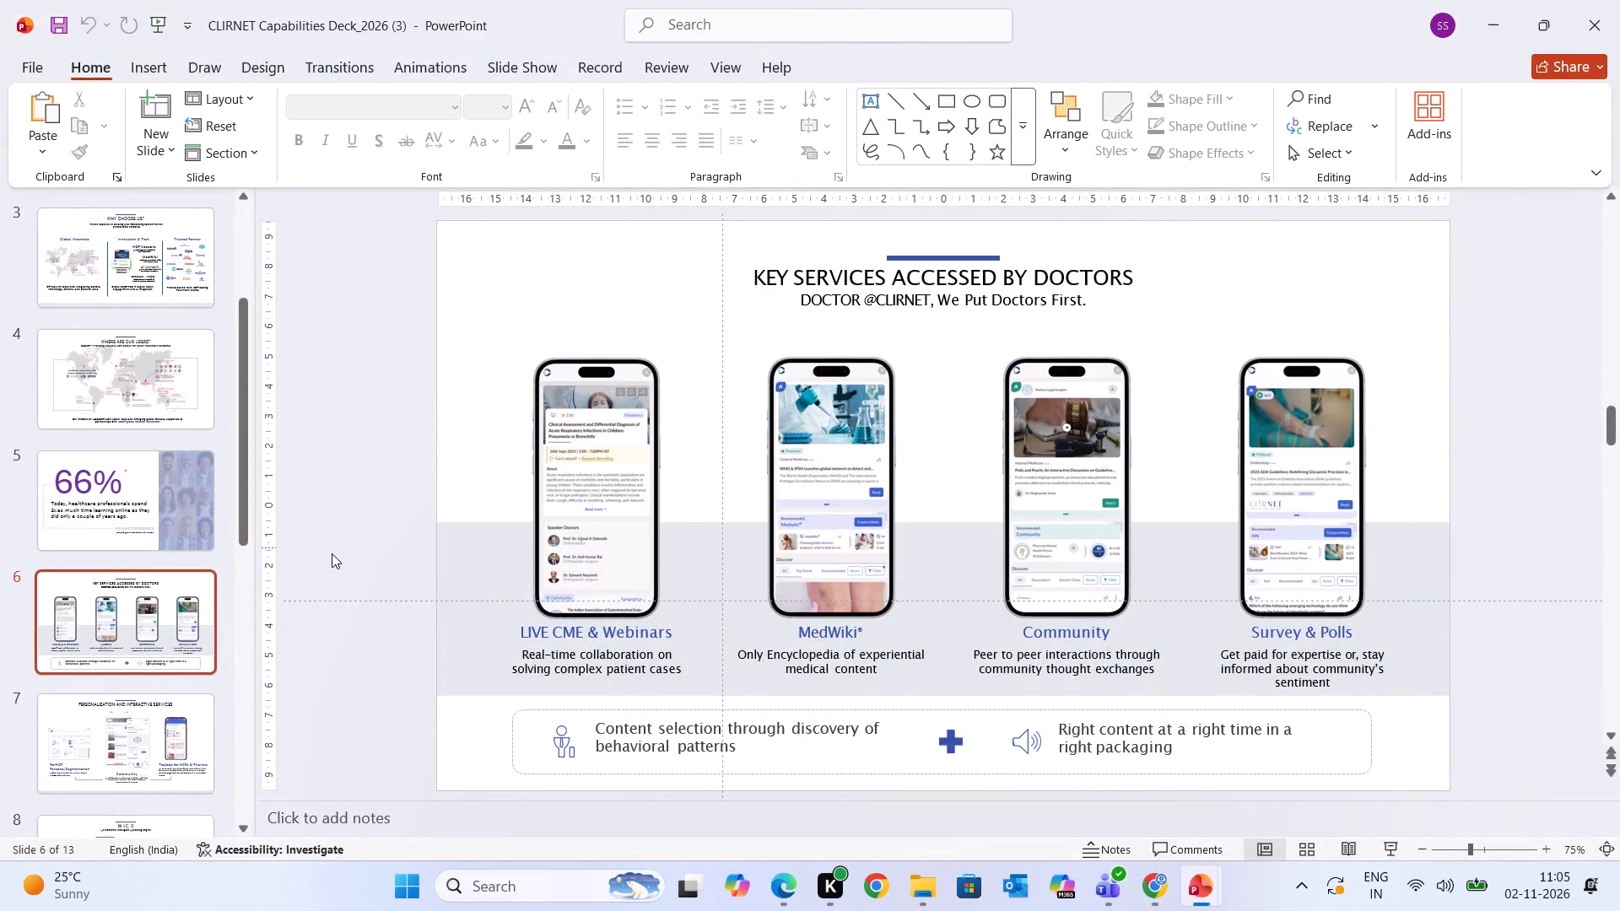
Review the remaining CLIRNET Capabilities Deck_2026 slides, from Personalization and Interactive Services through the closing contact slide, for a usable phone mockup.
click(191, 712)
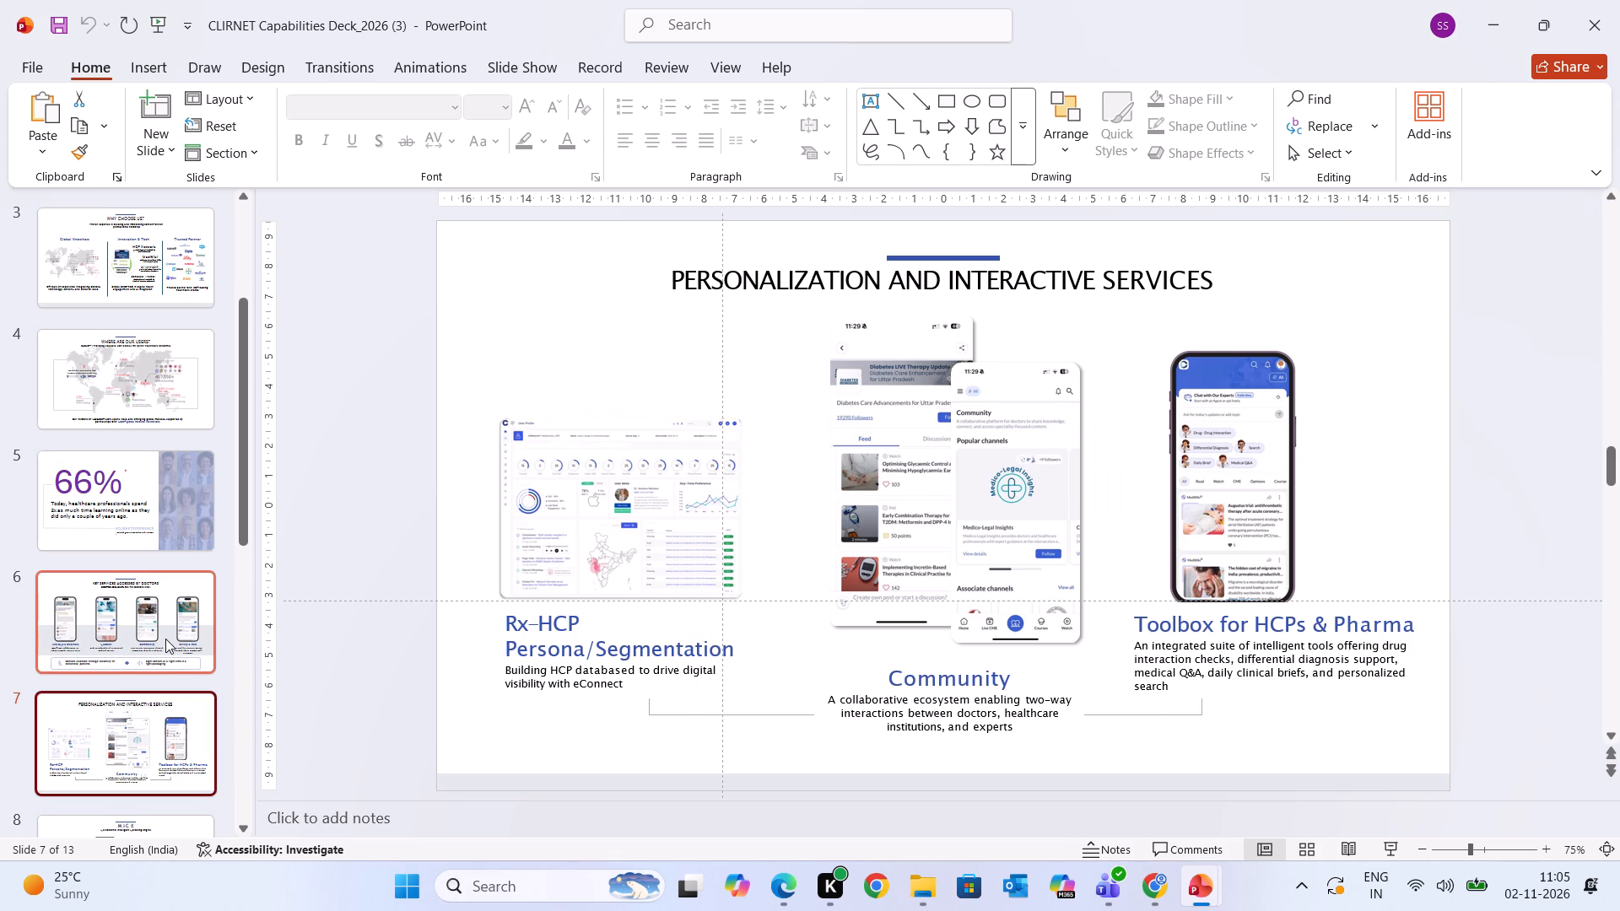
click(185, 737)
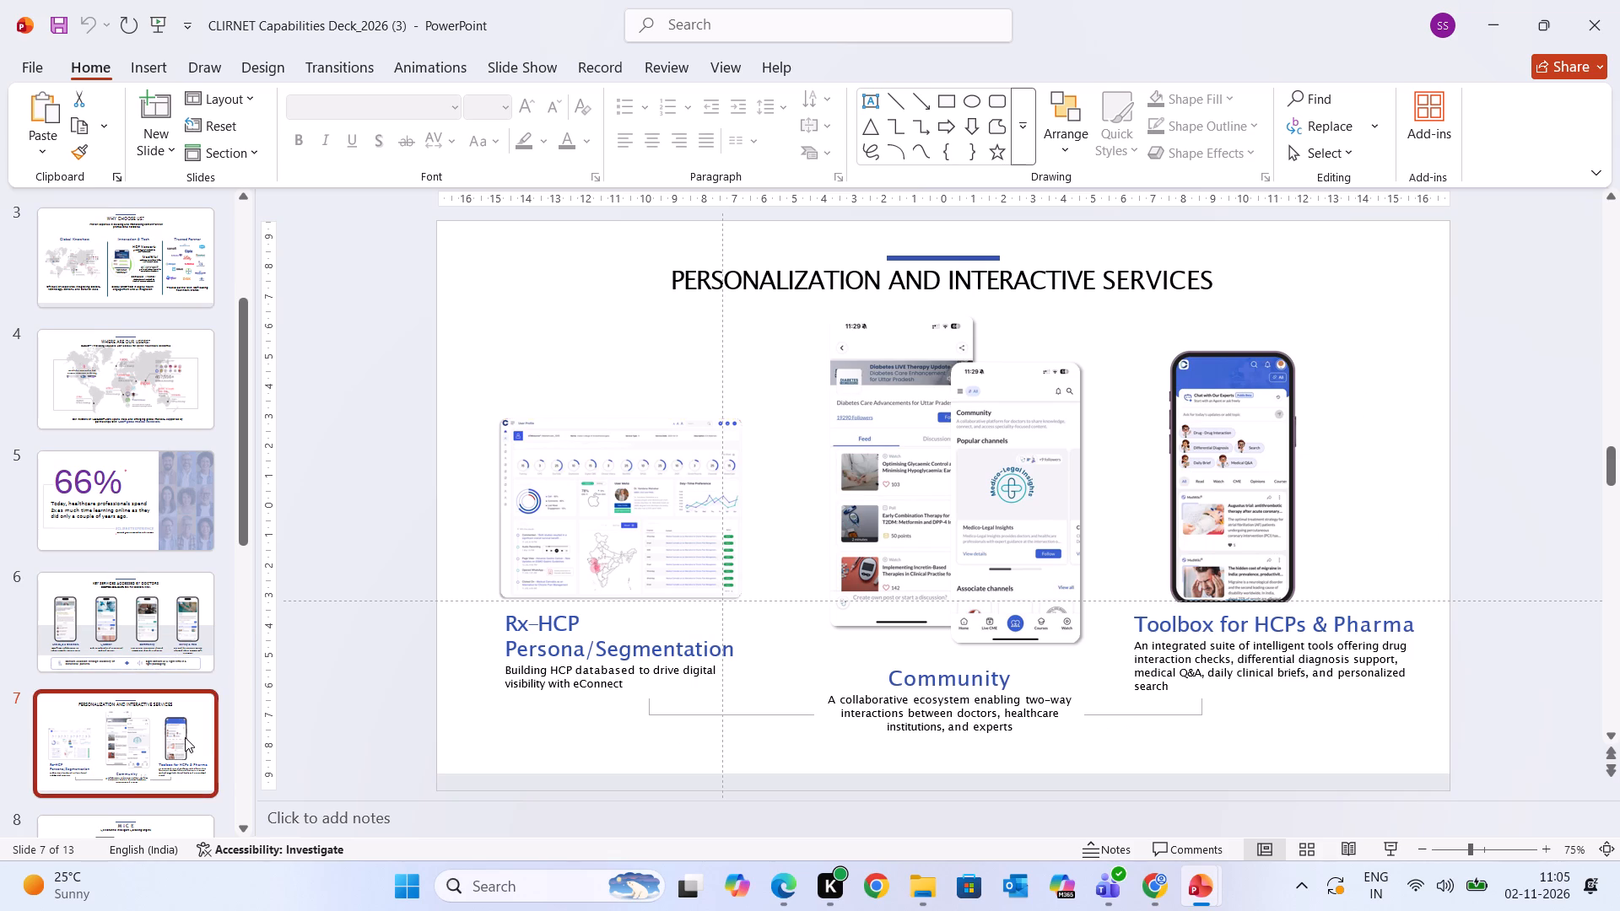
key(Down)
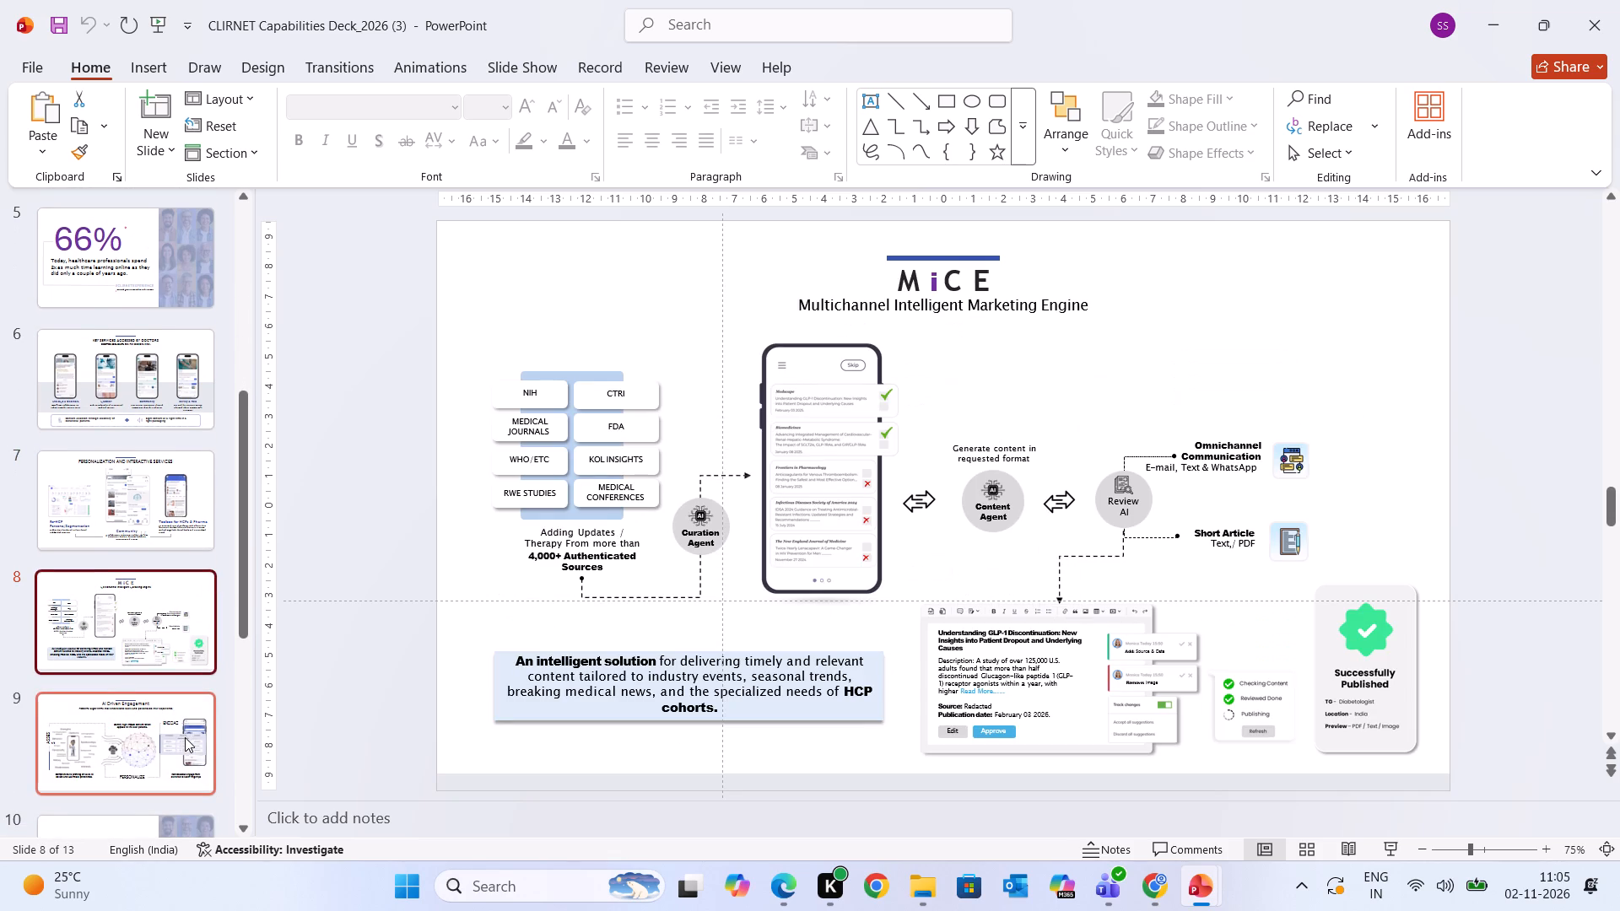
key(Down)
key(Down)
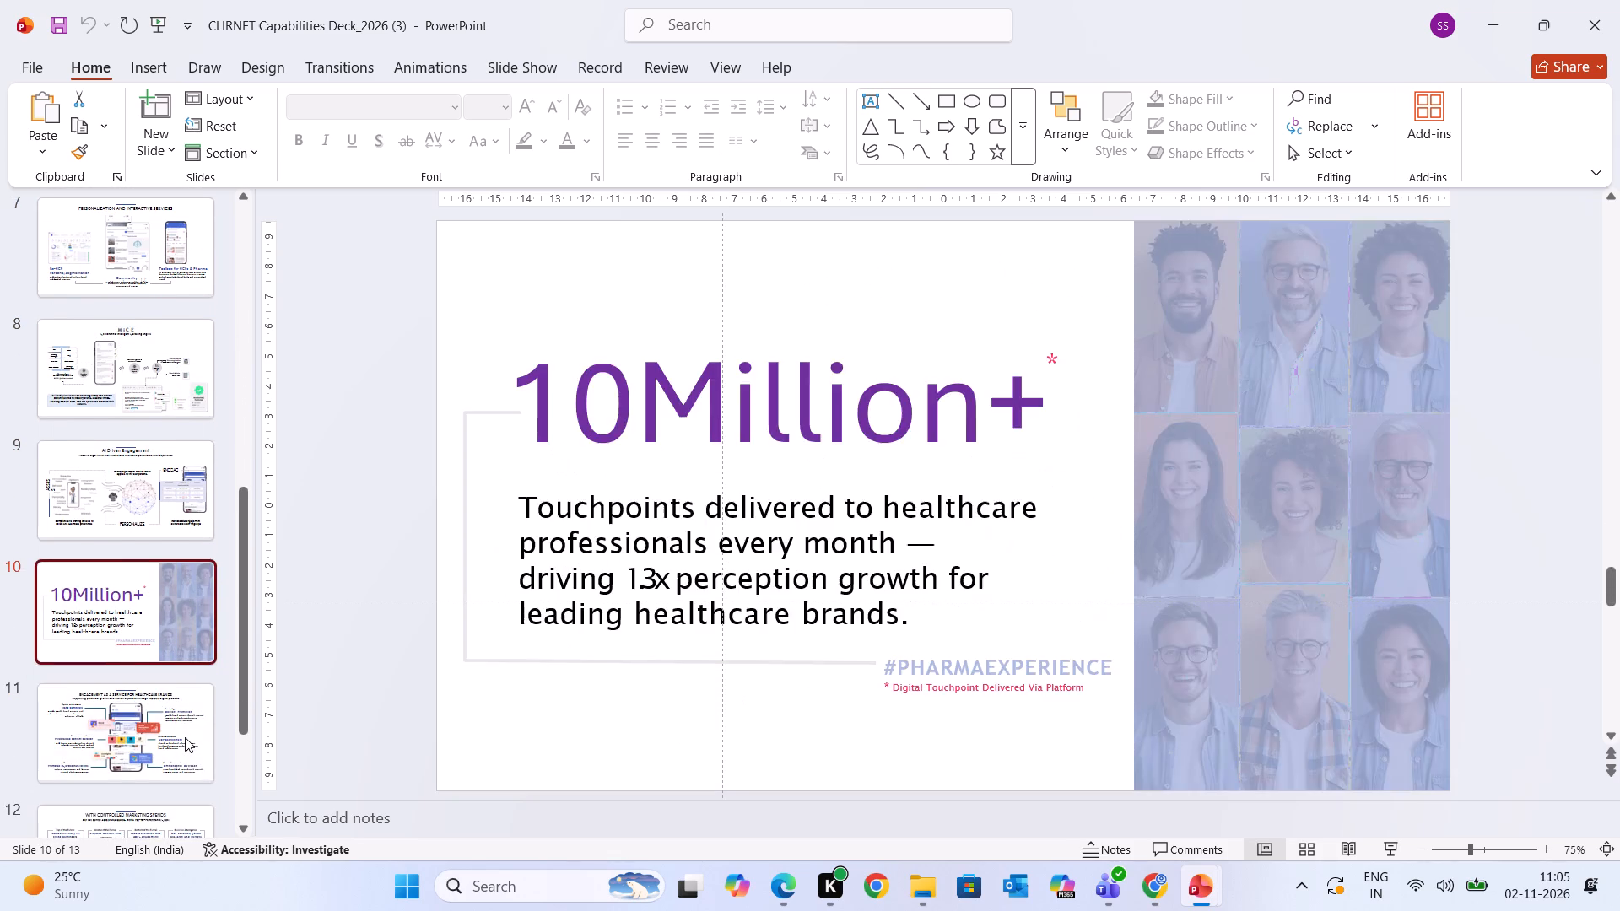
key(Down)
key(Down)
key(Down)
Look back through the CLIRNET Capabilities Deck_2026 slides from the end and return to the CLIRNET Overview slide with its phone mockup.
key(Up)
key(Up)
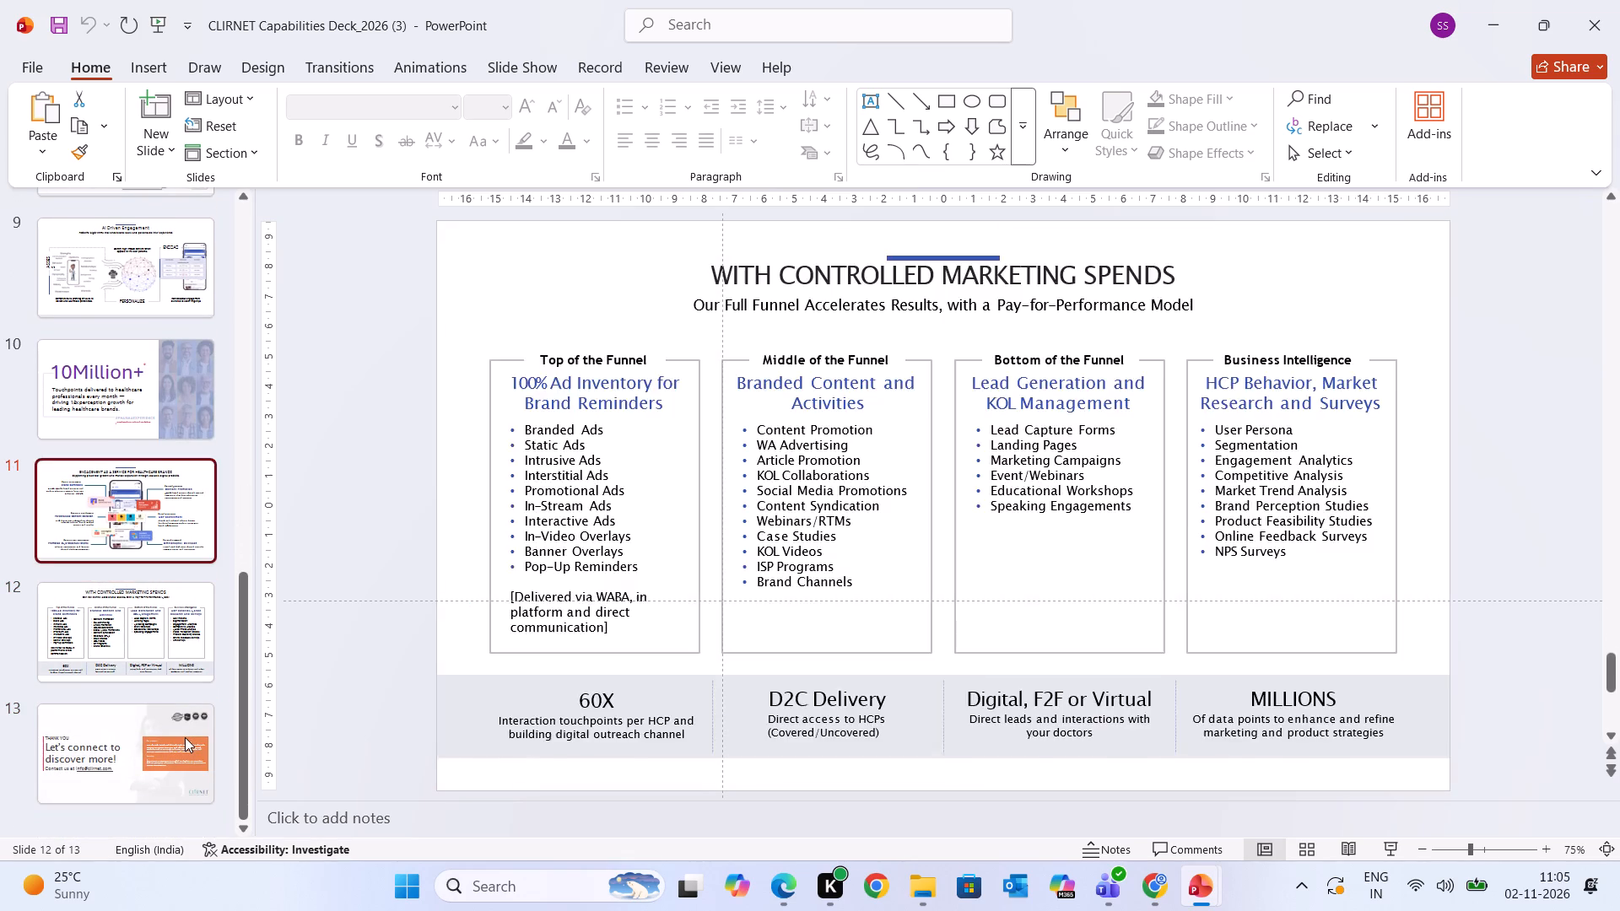
key(Up)
key(Down)
key(Up)
key(Up)
key(Up)
key(Up)
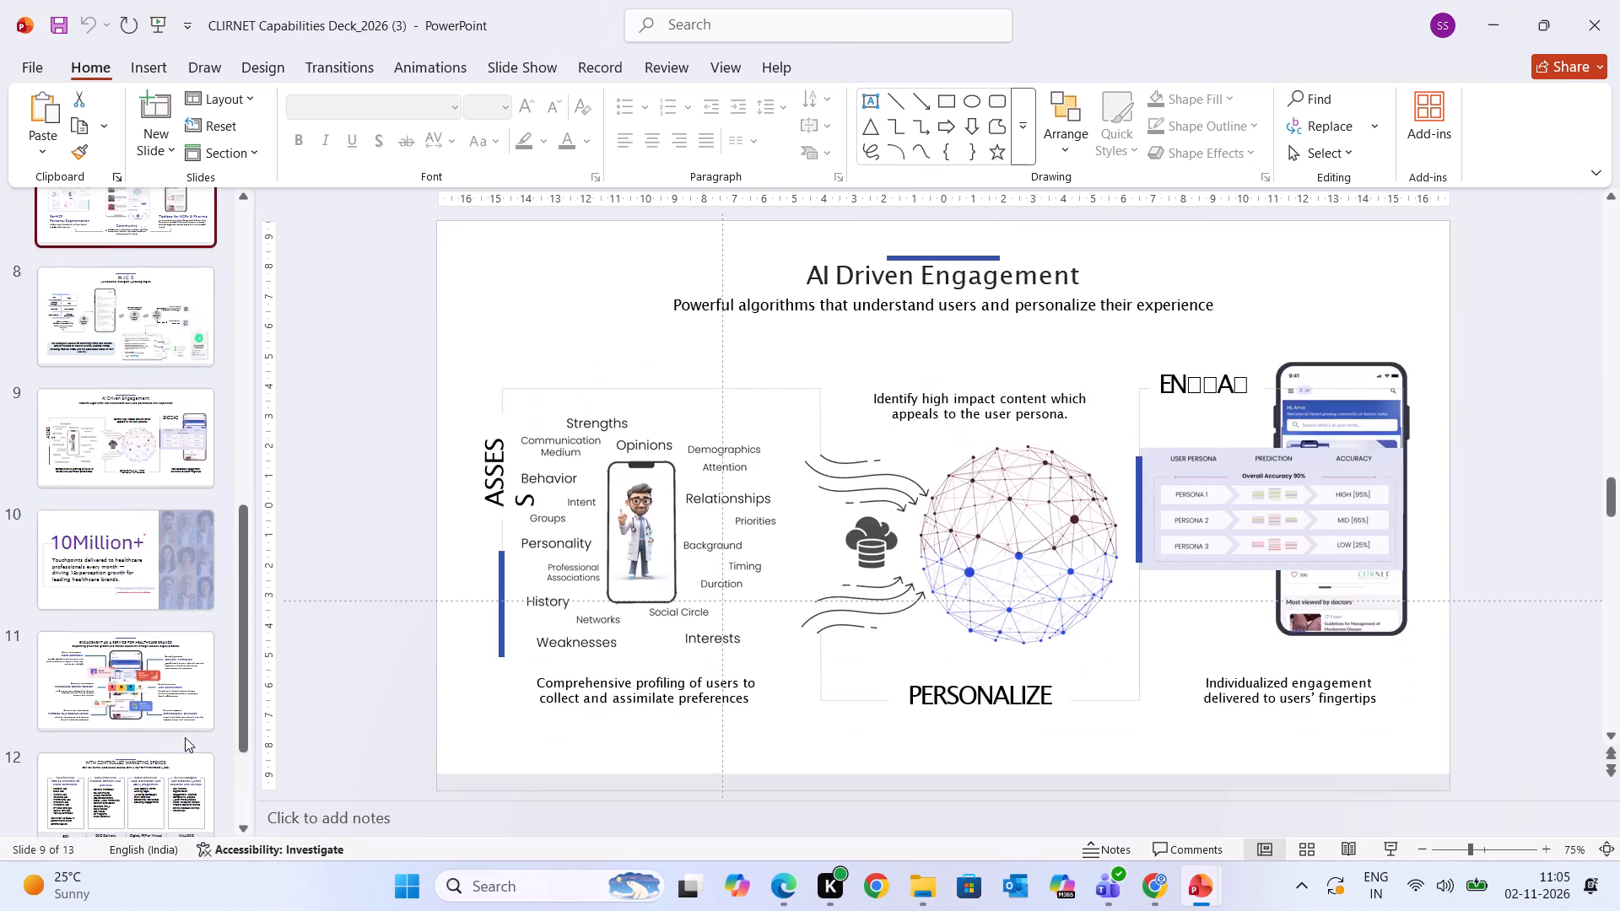
key(Up)
key(Up)
key(Up)
key(Up)
key(Up)
key(Up)
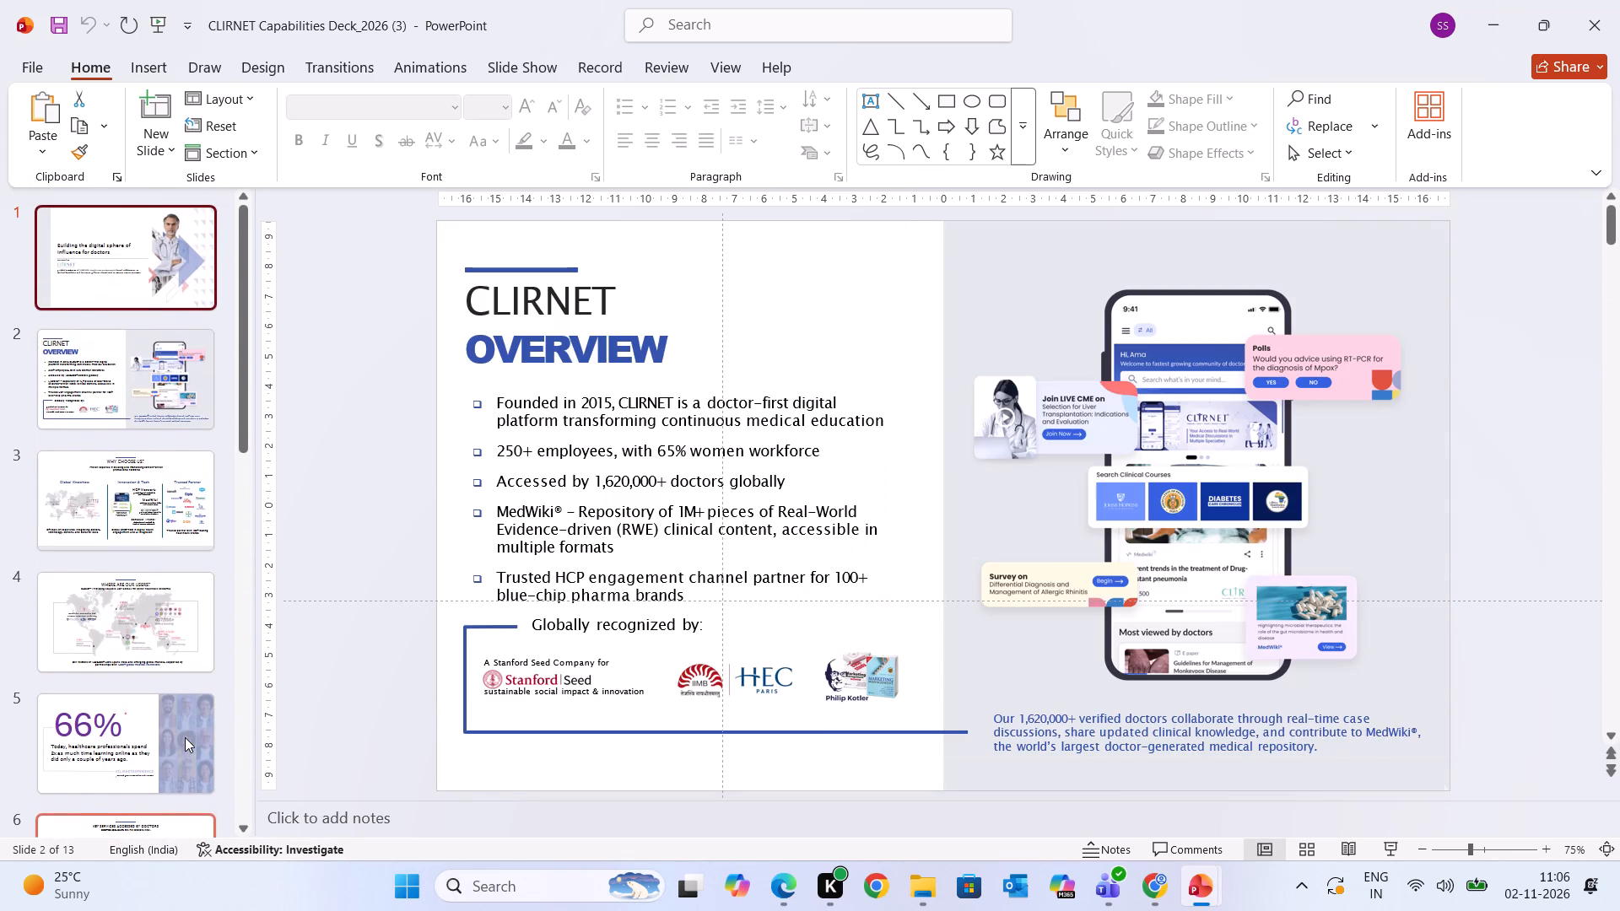
key(Down)
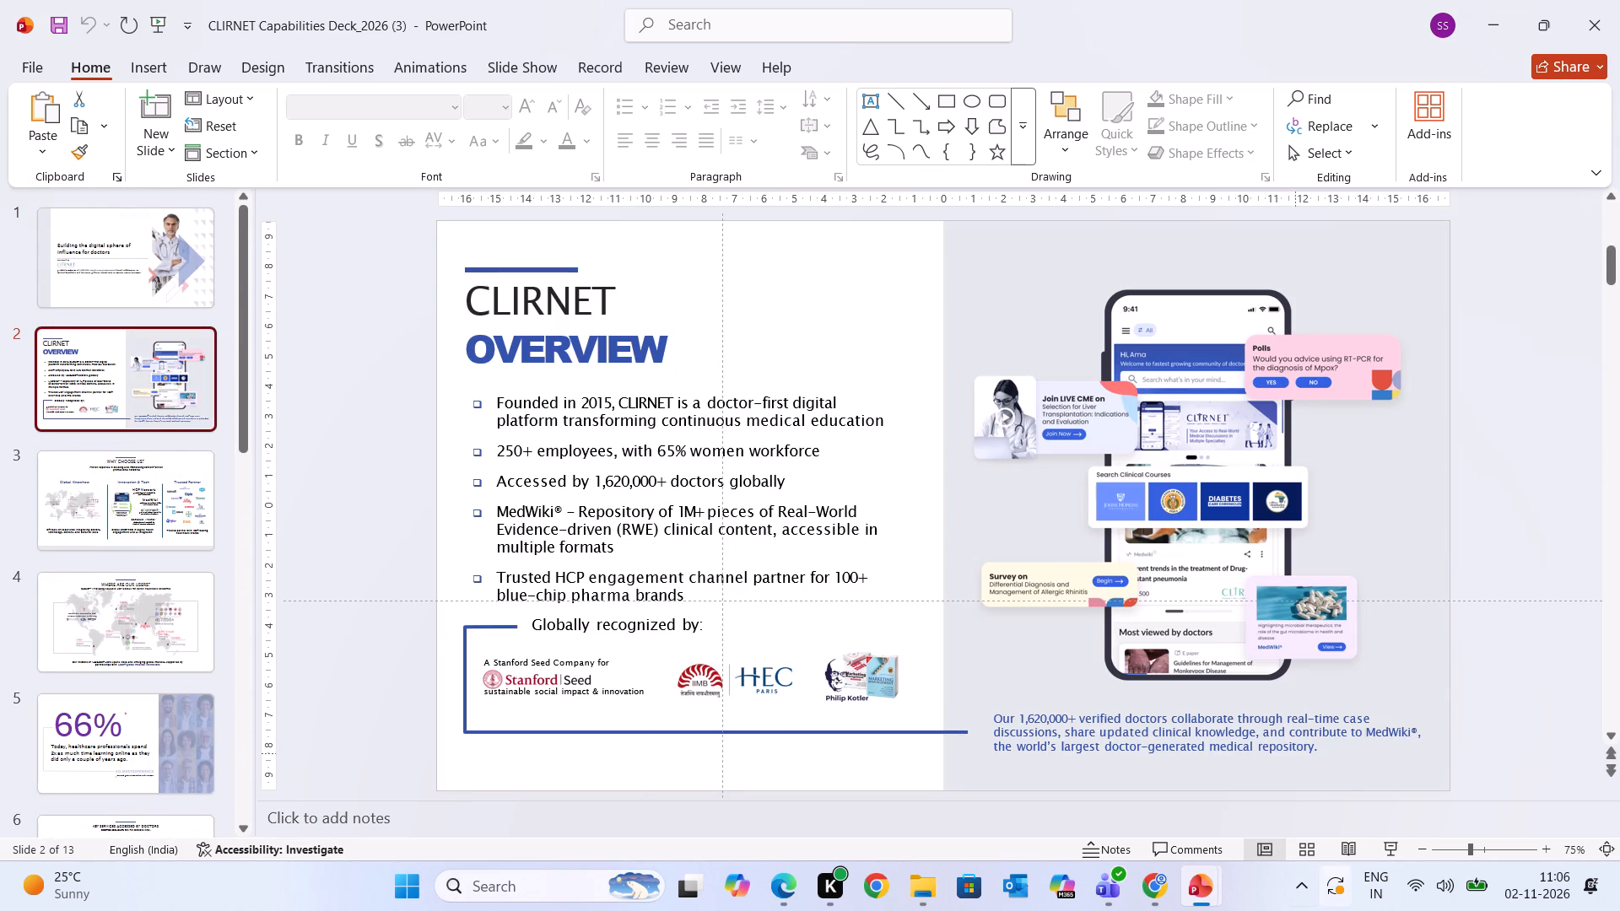
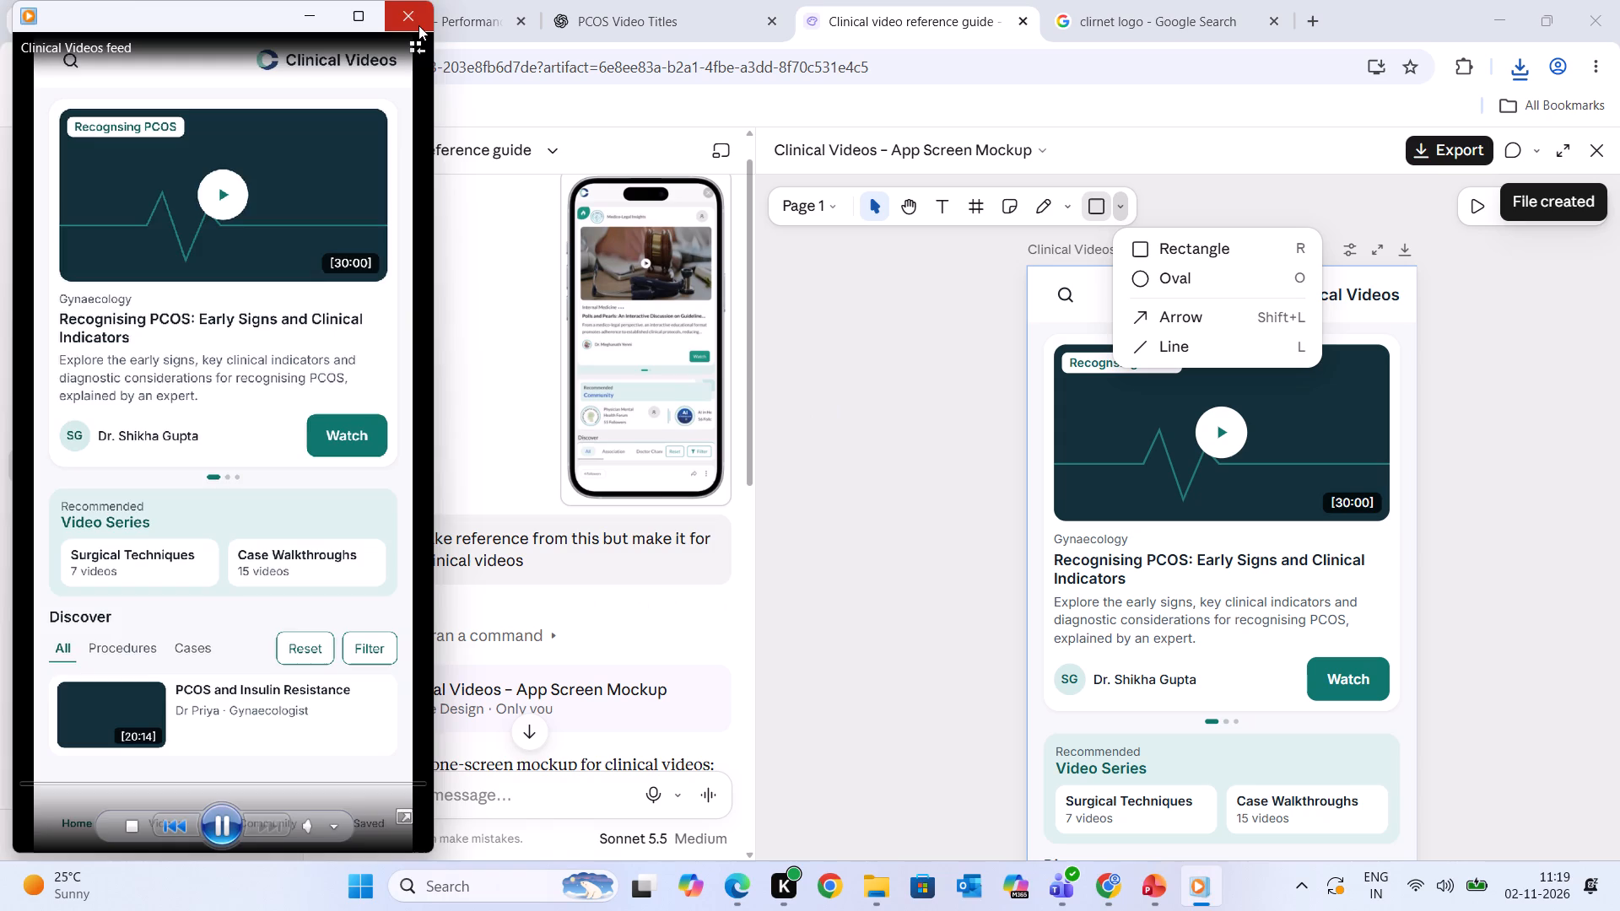
click(418, 24)
click(1513, 408)
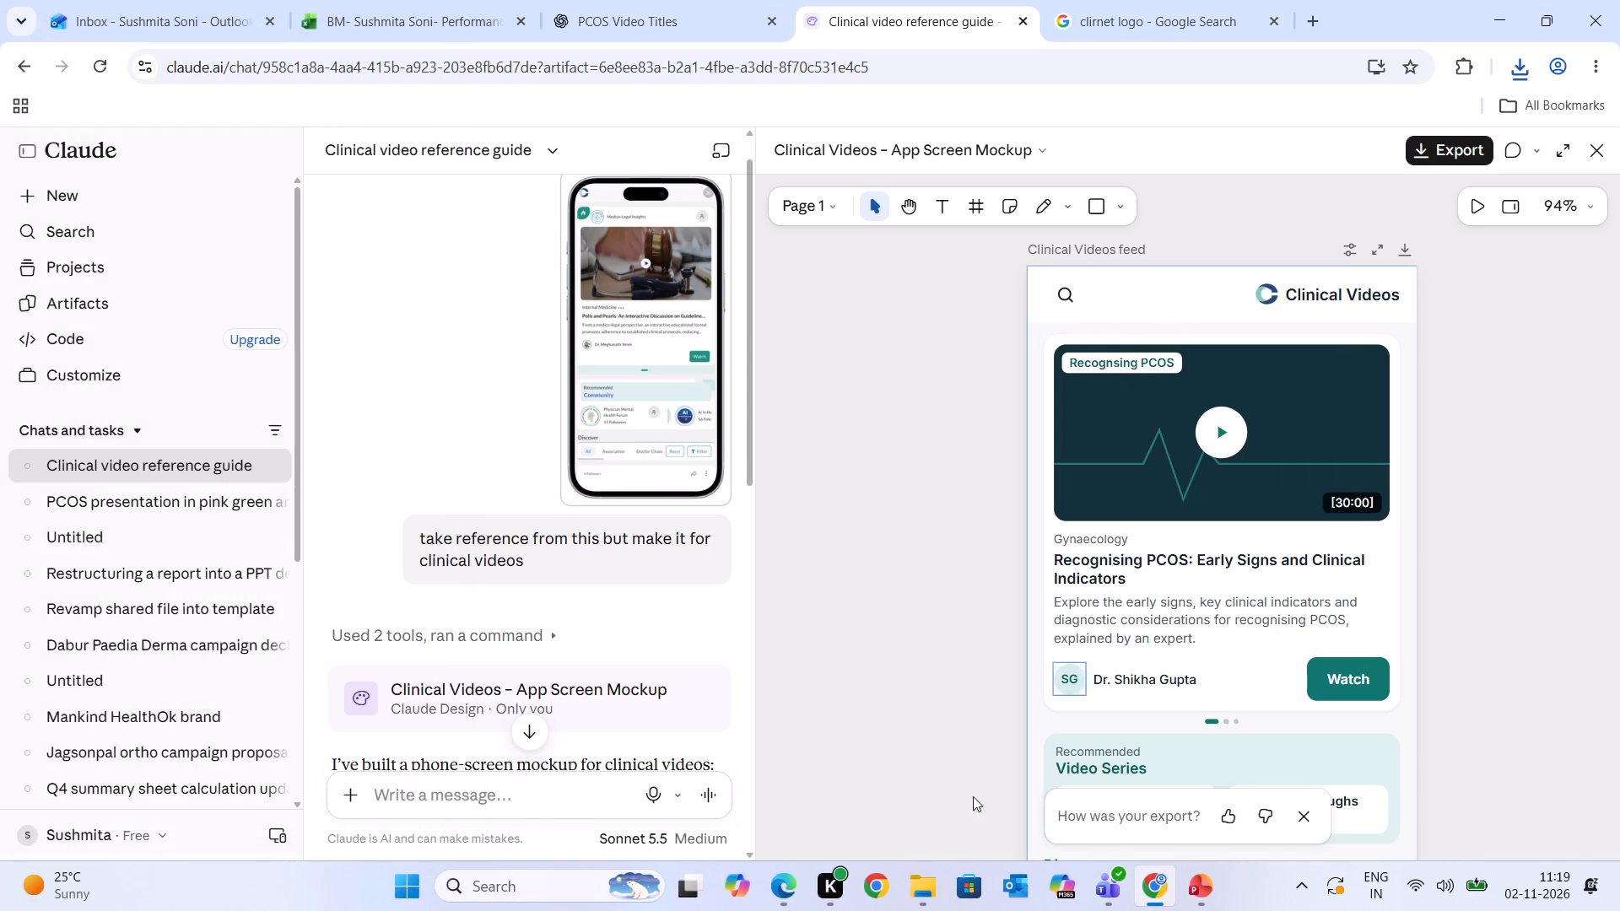
Copy the Clinical Videos feed image from the Downloads folder and paste it onto the Program Summary slide in PowerPoint.
click(919, 897)
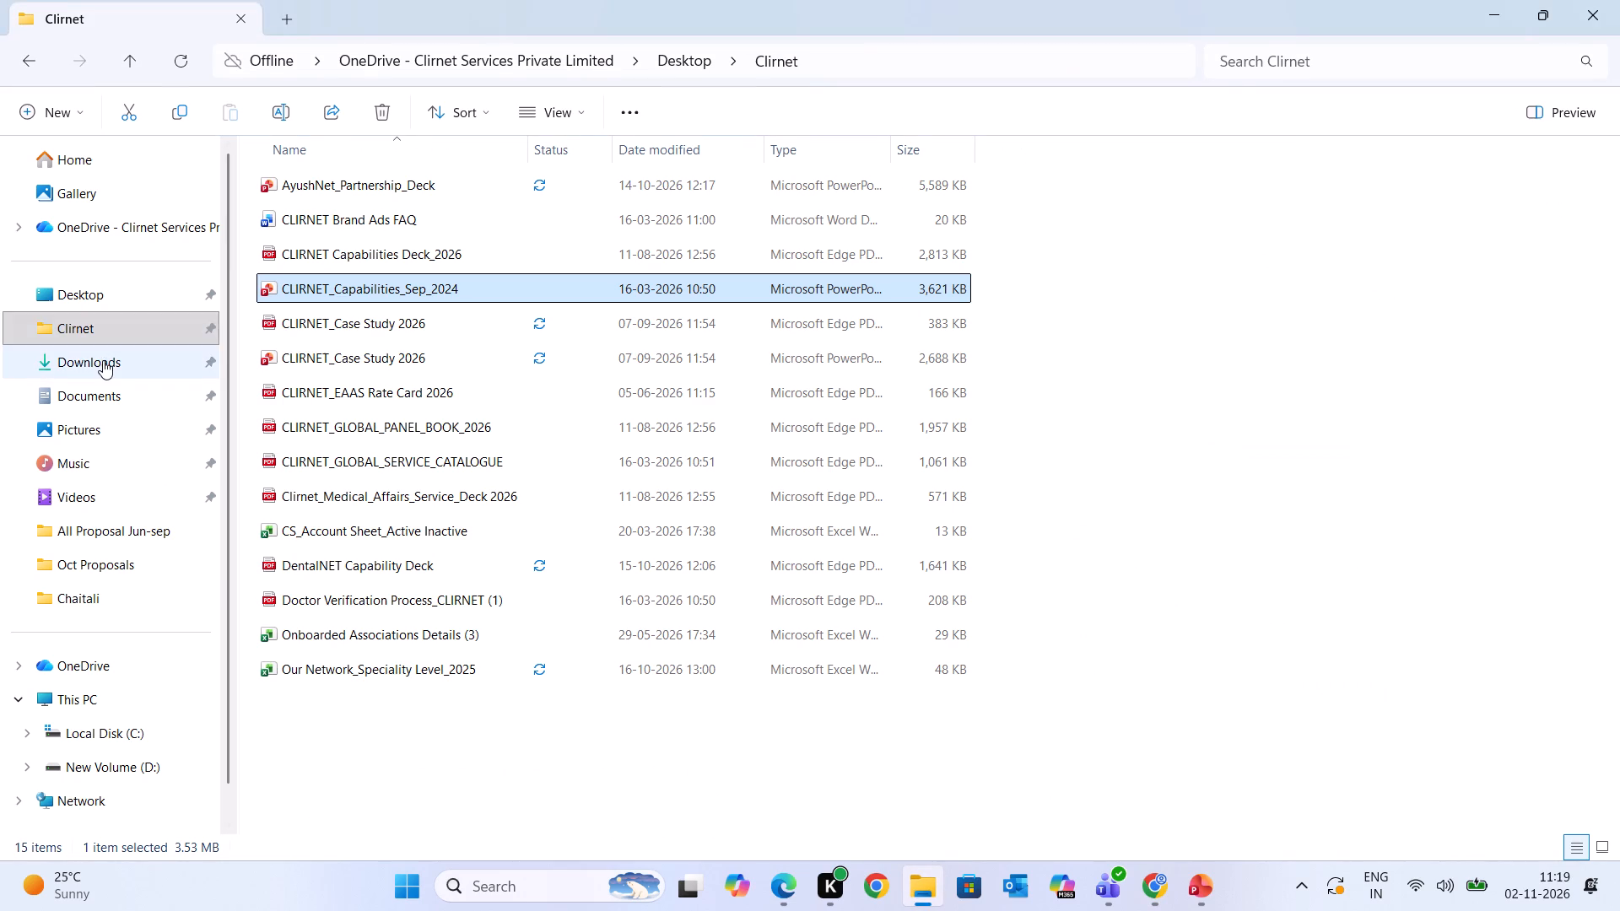
click(103, 360)
click(310, 208)
key(ctrl+c)
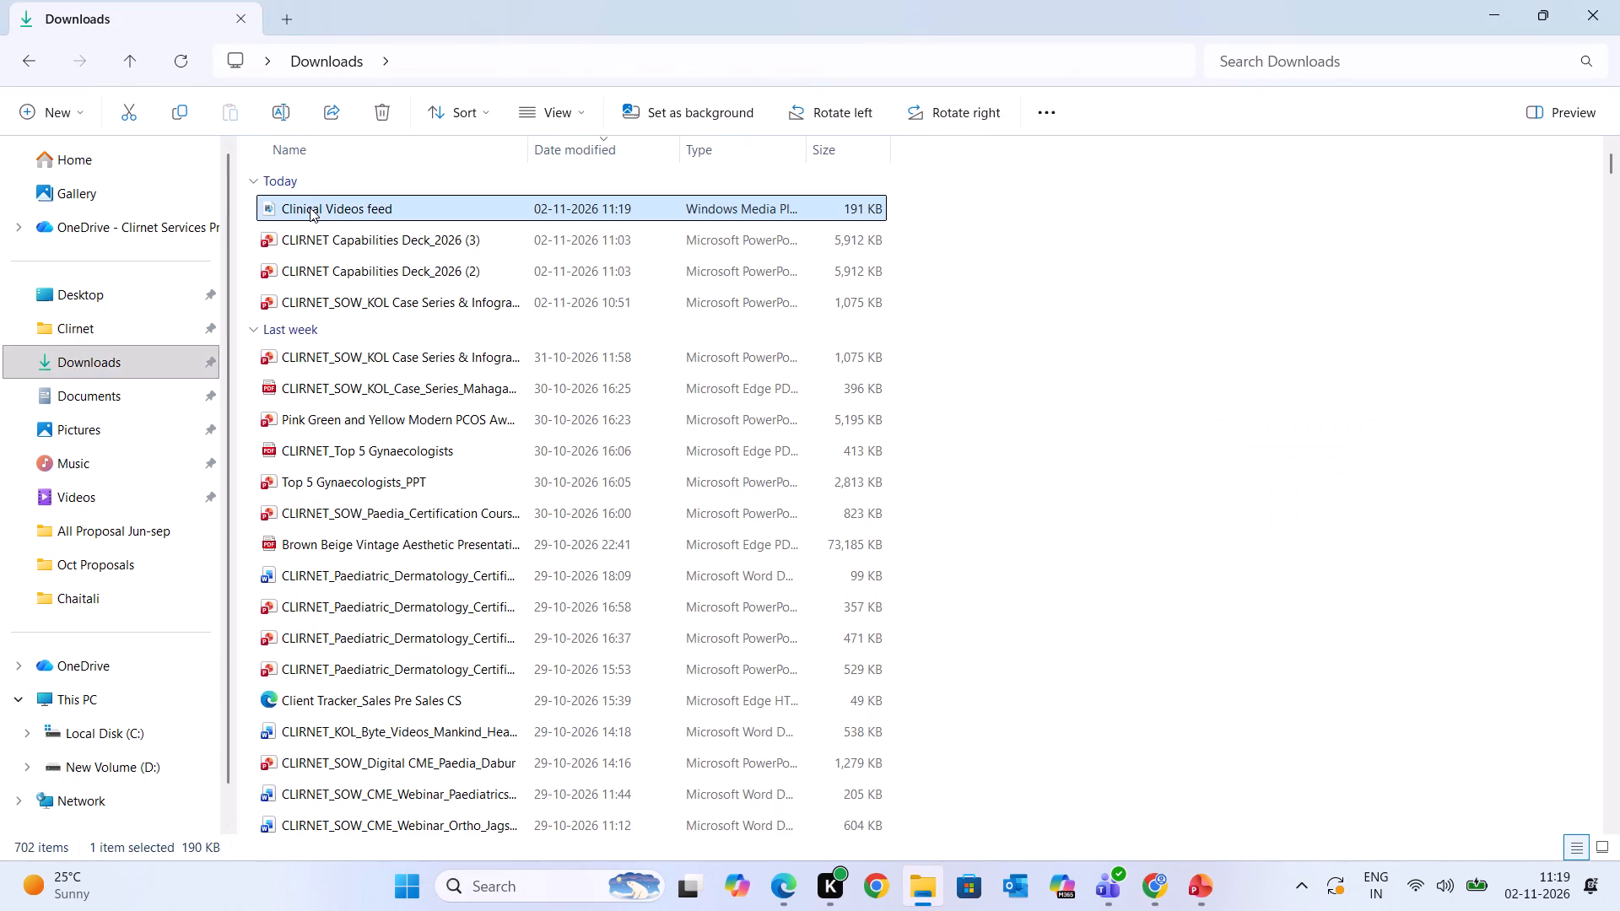
click(1156, 876)
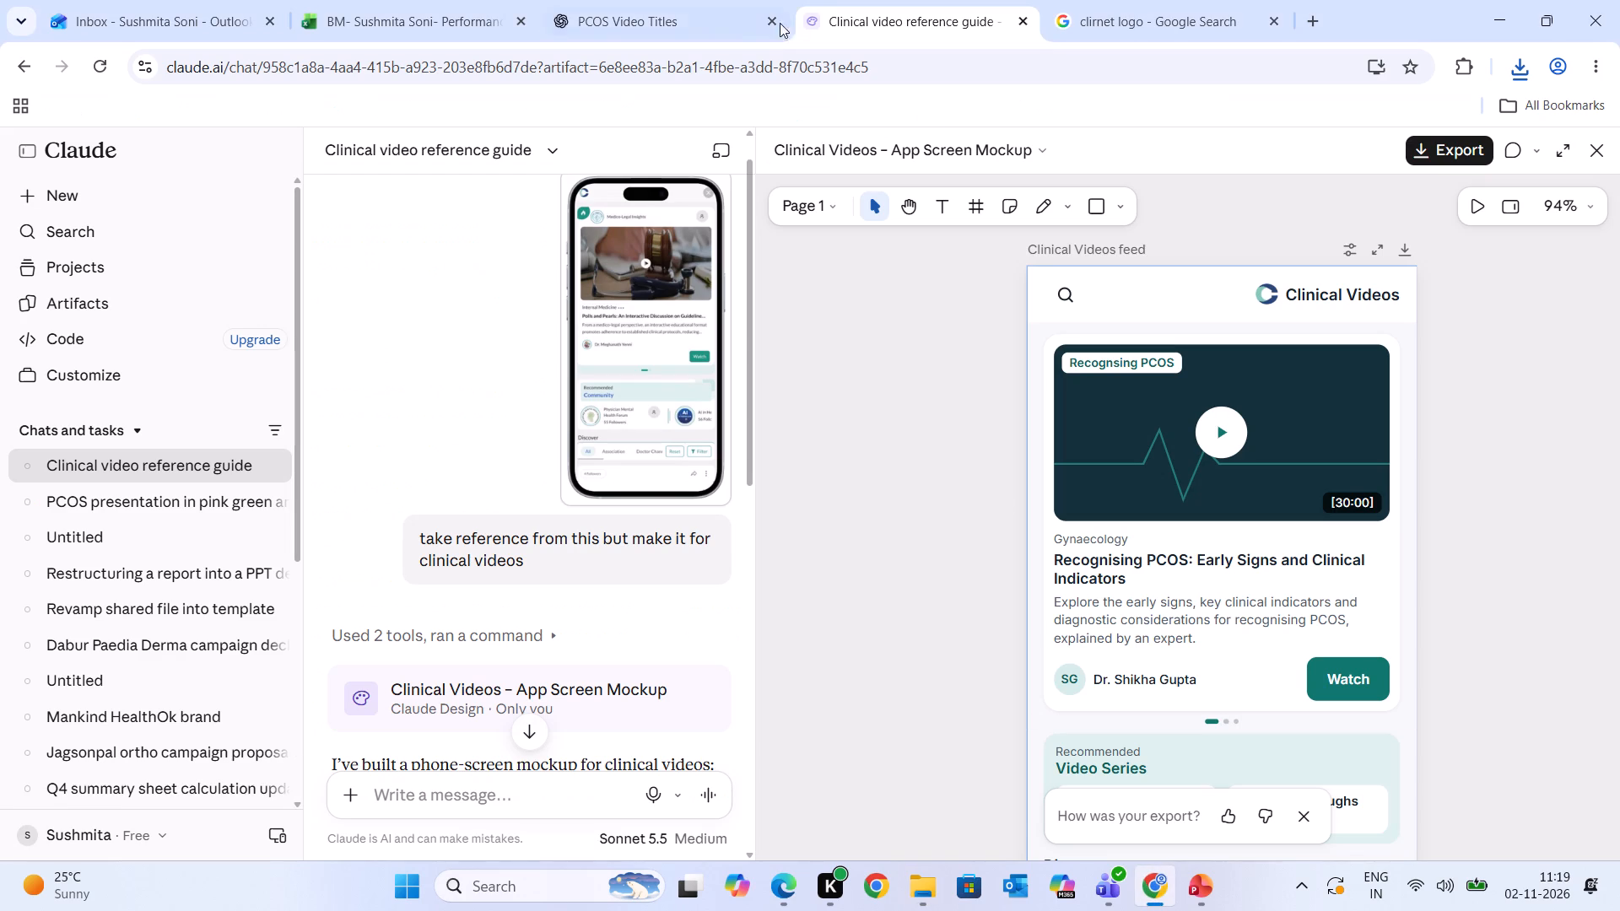
click(1195, 873)
click(1113, 777)
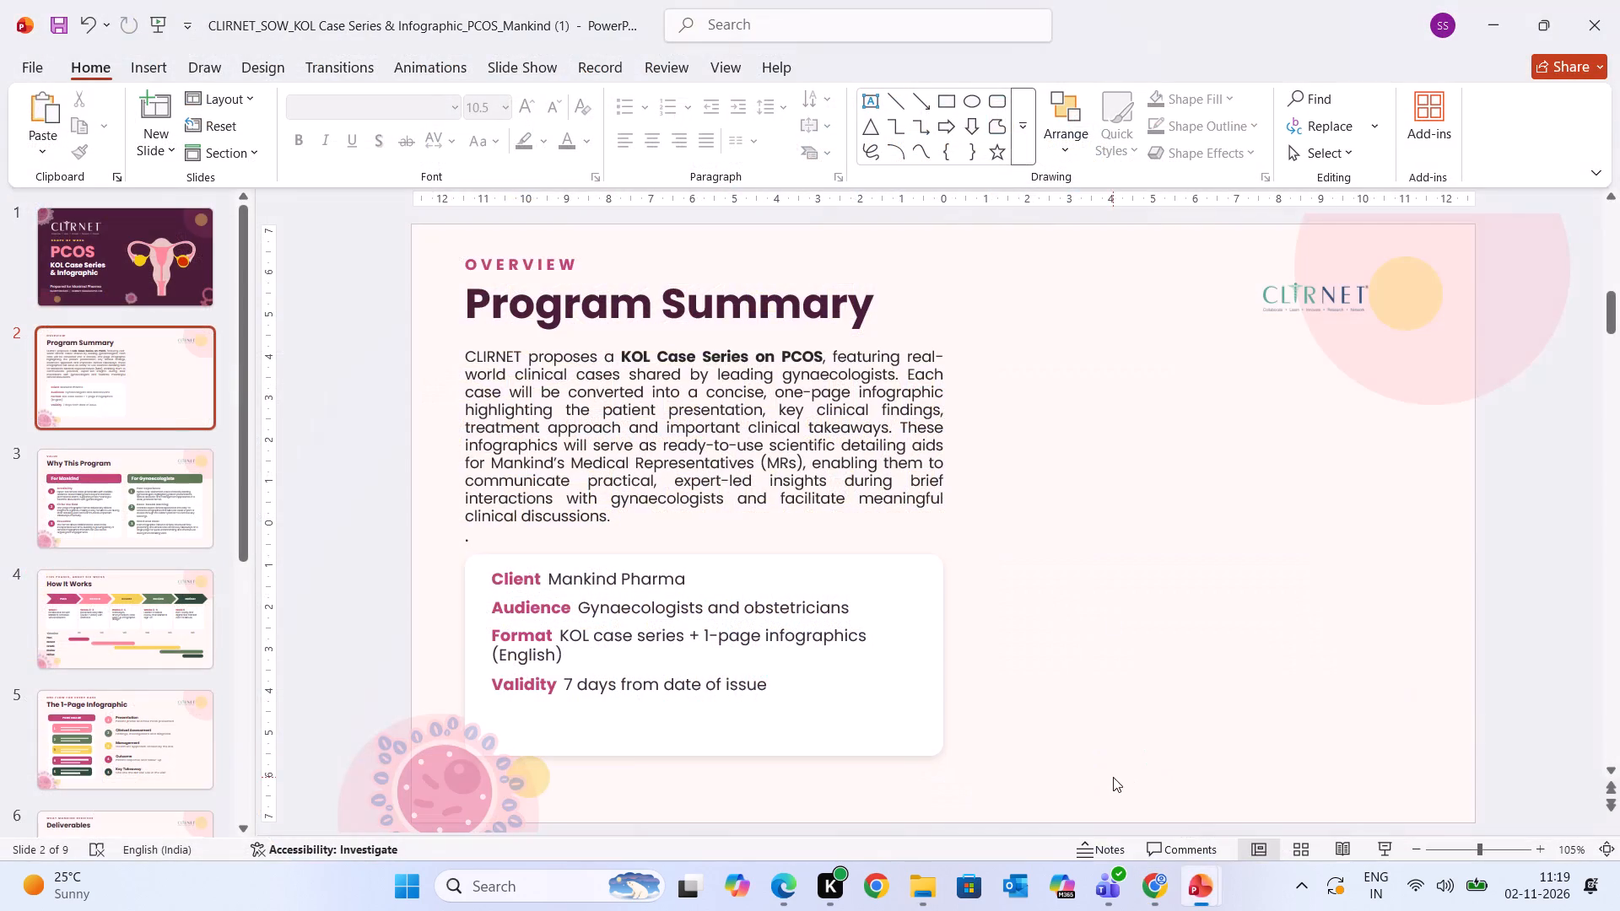
key(ctrl+v)
Shrink the Clinical Videos picture to about 8.89 by 4.11 cm and place it in the empty area right of the summary text.
click(883, 465)
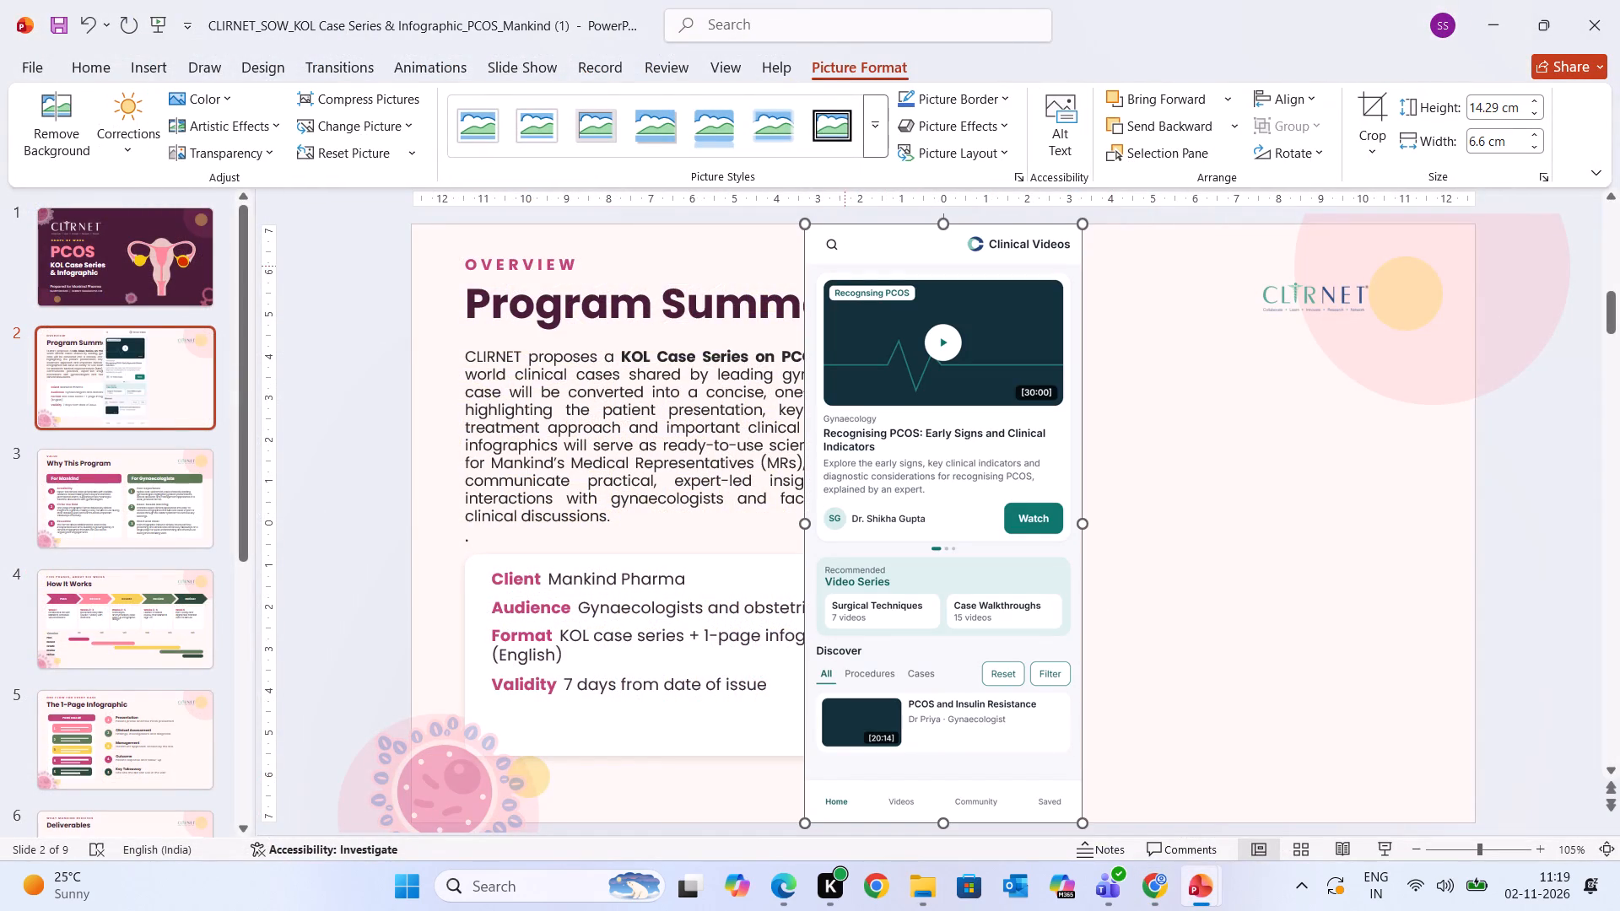
drag(804, 219, 883, 437)
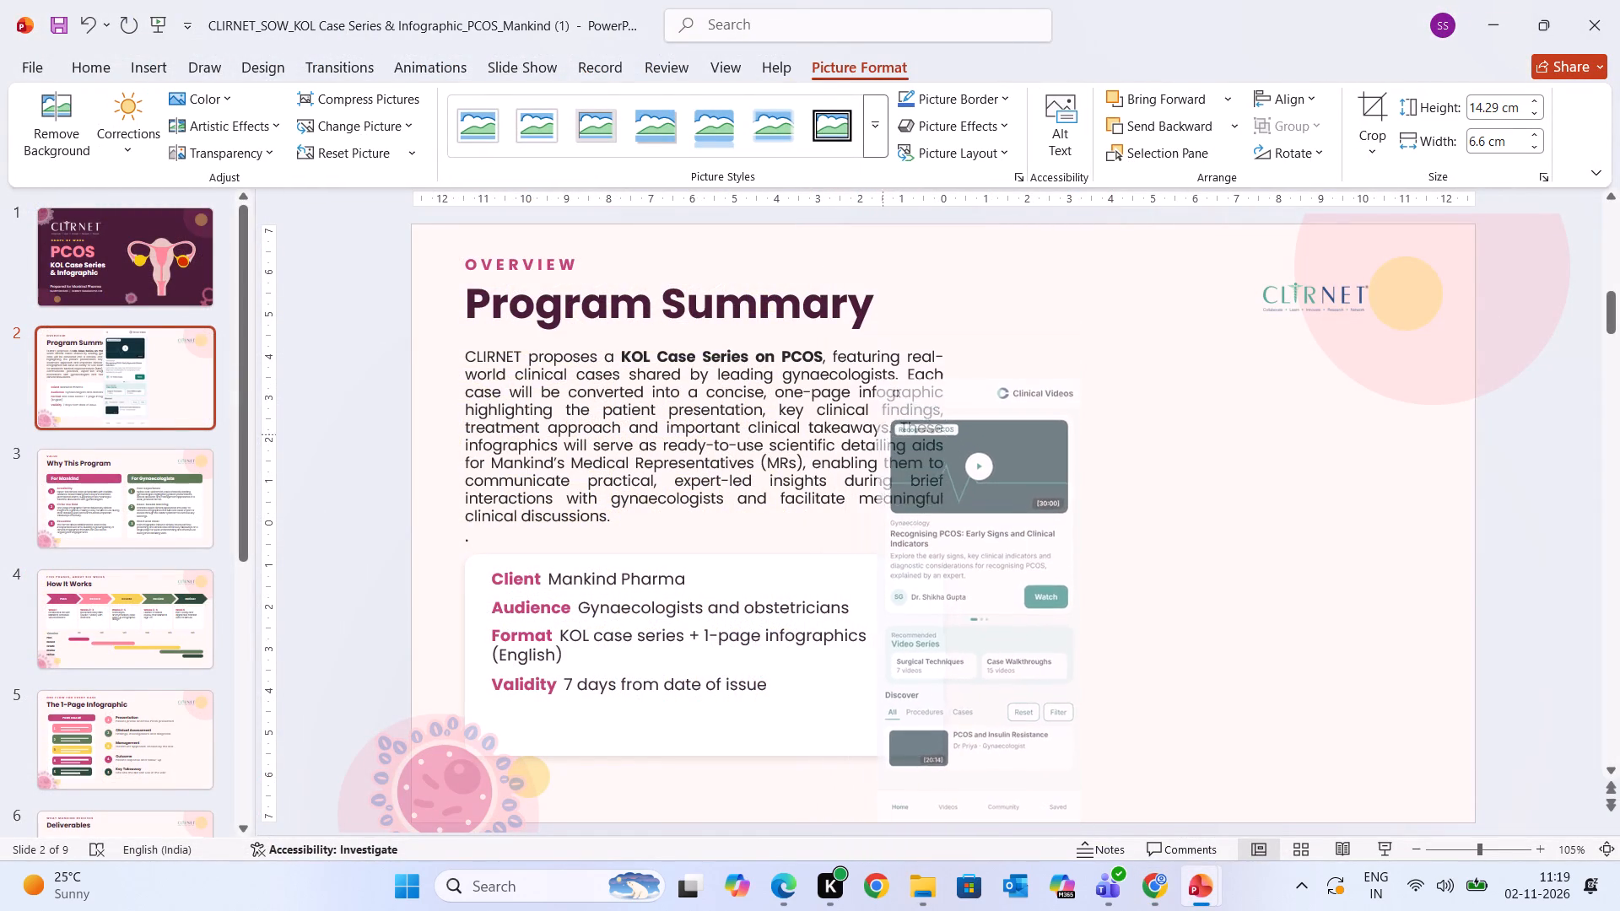
drag(883, 437, 910, 478)
drag(986, 655, 1123, 571)
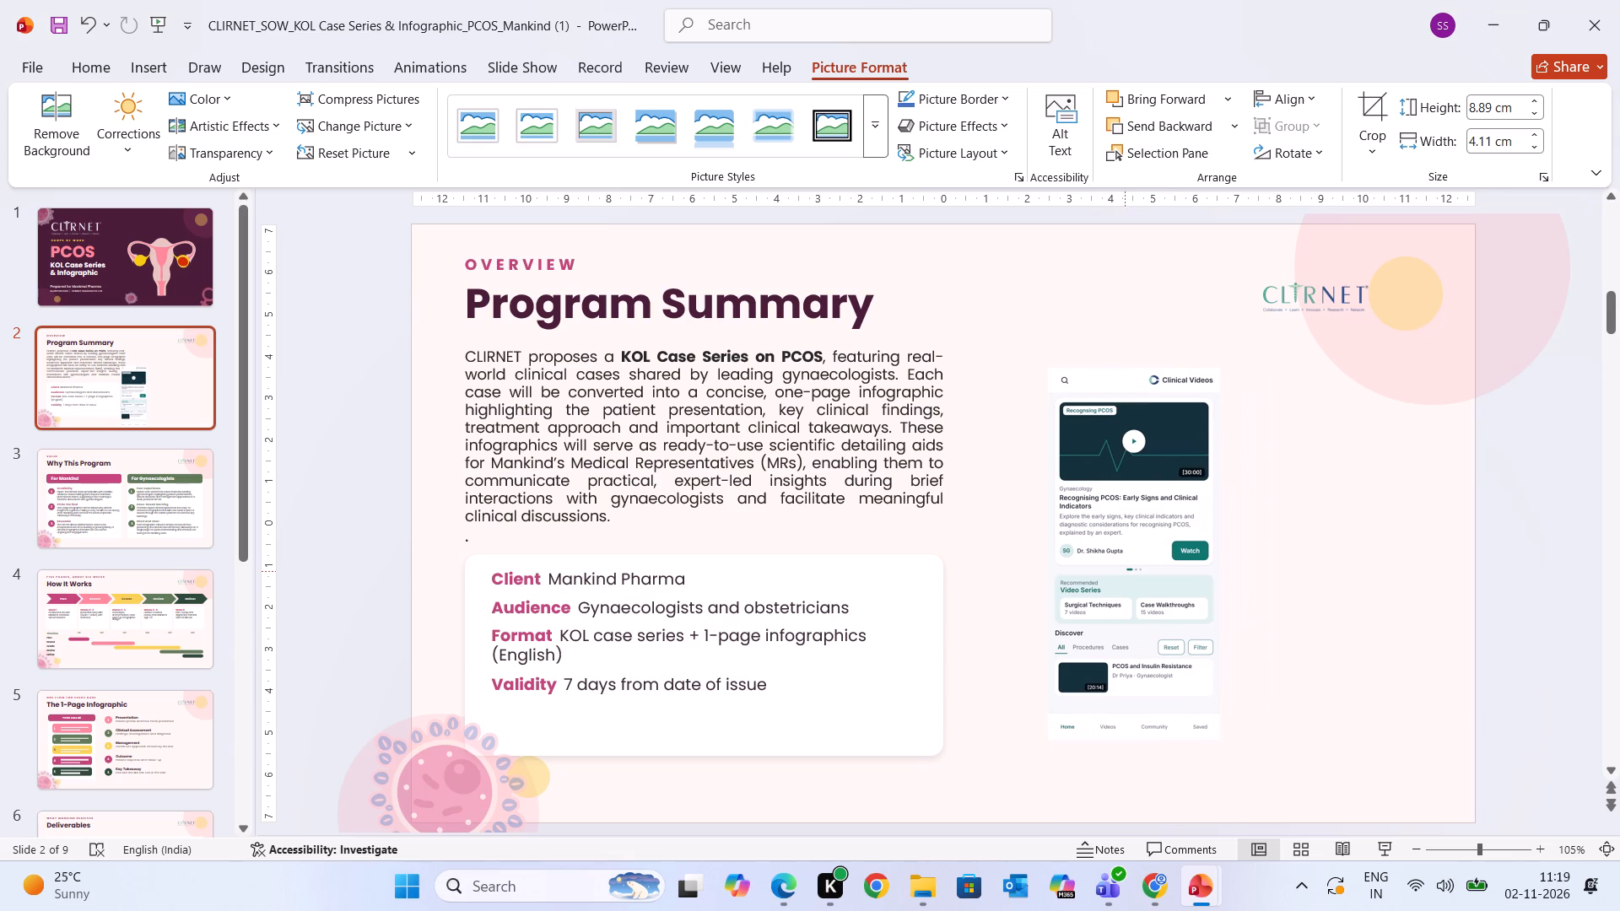
drag(1123, 571, 1100, 567)
click(1270, 641)
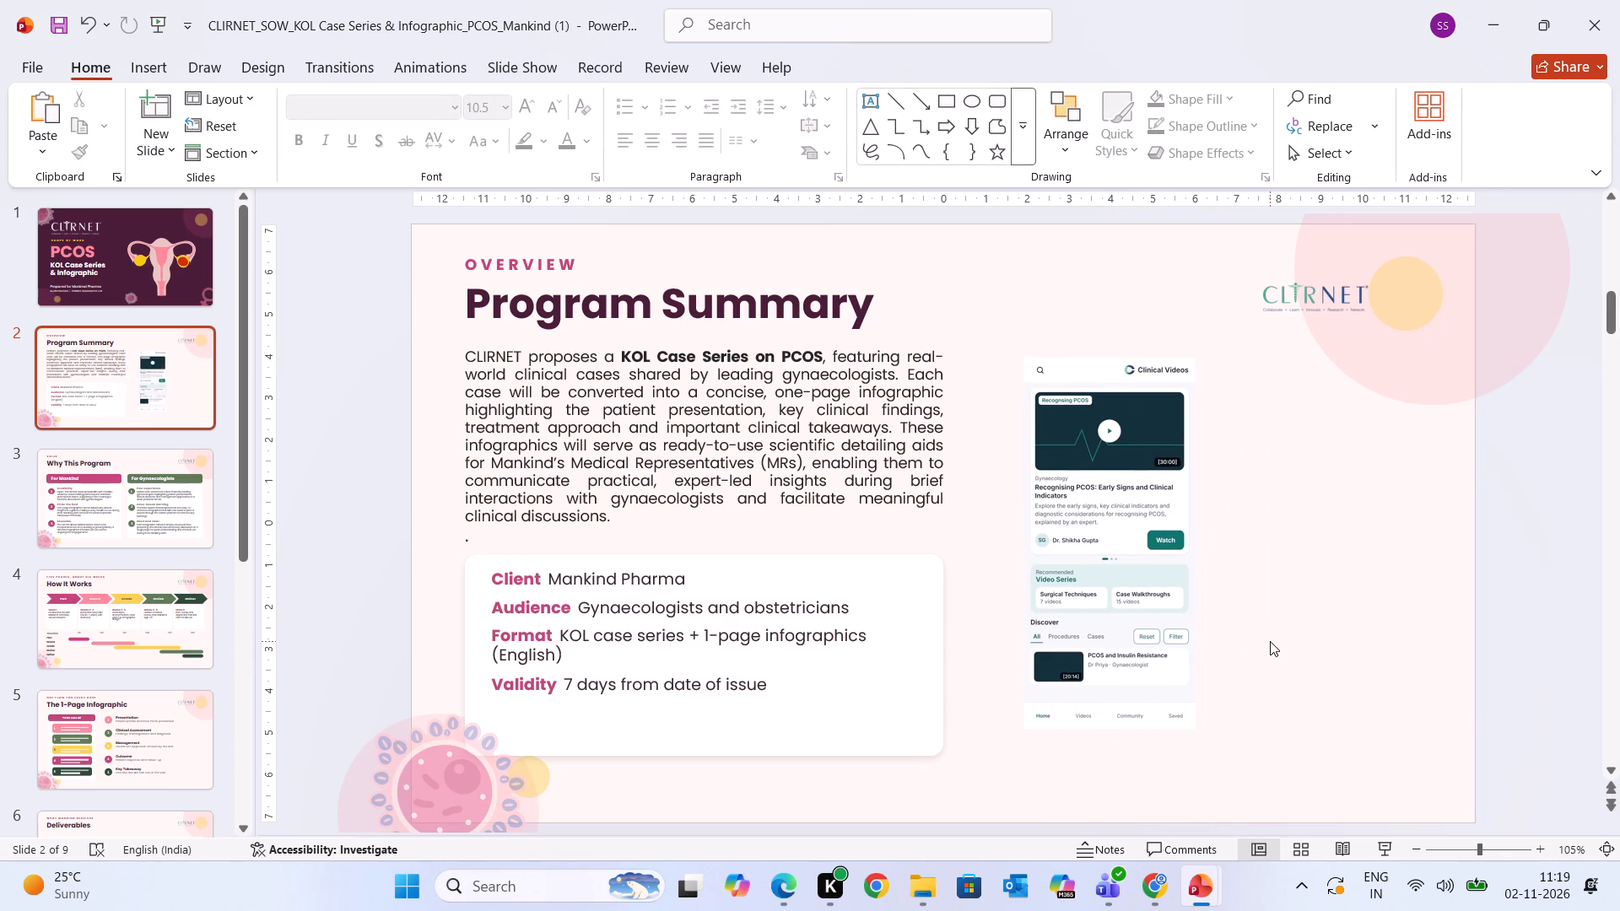
click(1135, 666)
click(1234, 689)
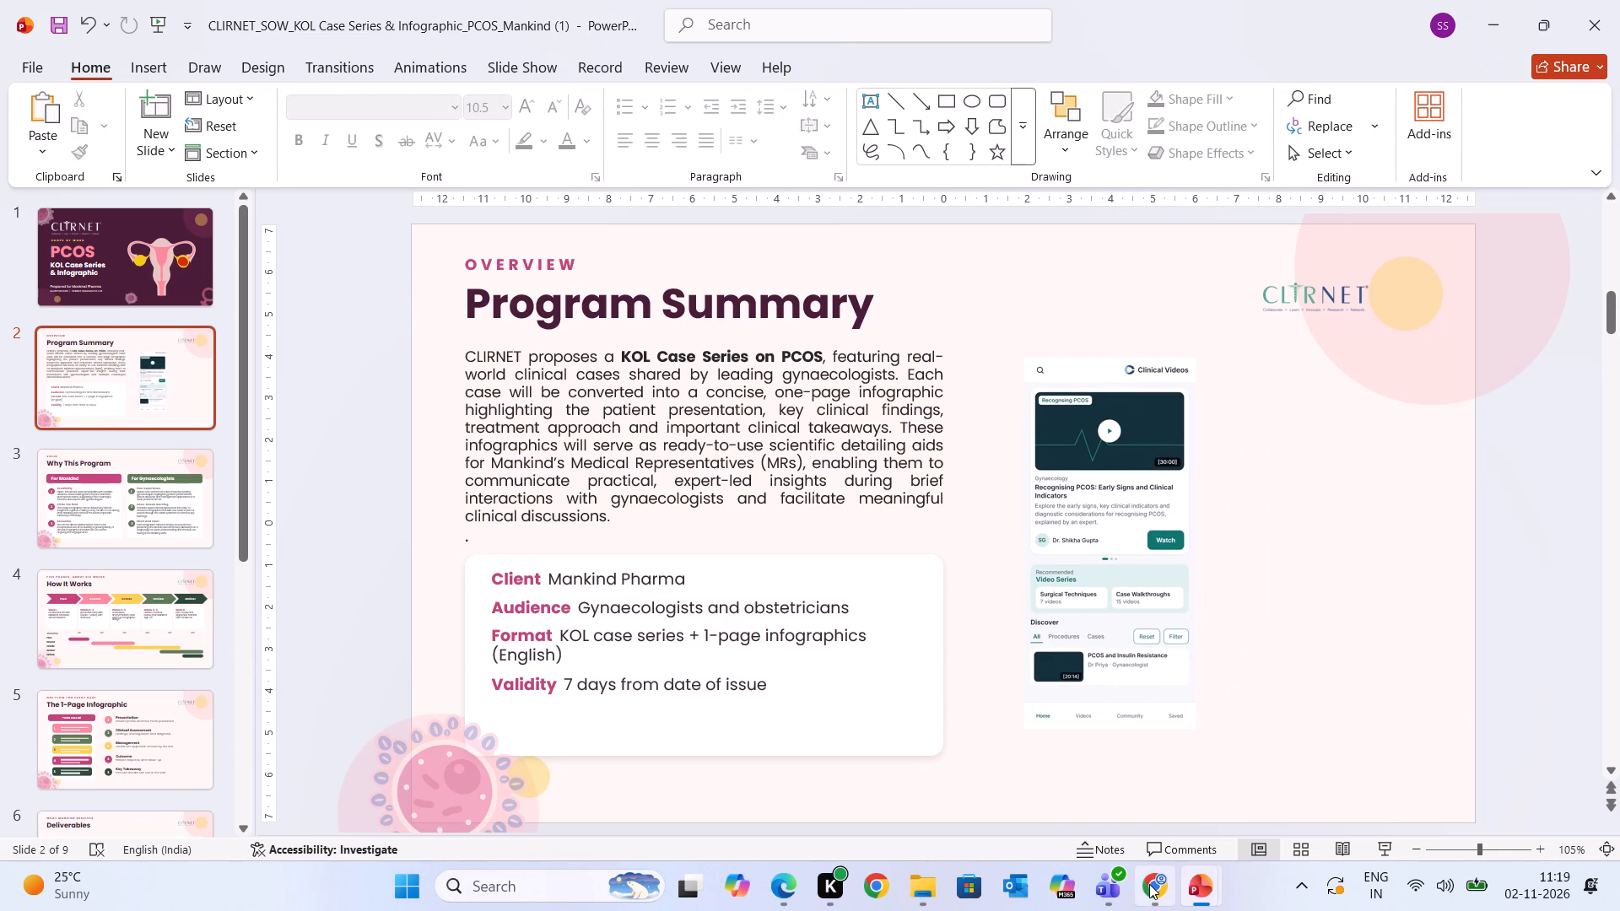
Copy the MedWiki phone mockup from slide 6 of the CLIRNET Capabilities deck and paste it onto the Program Summary slide.
click(1149, 884)
click(1193, 16)
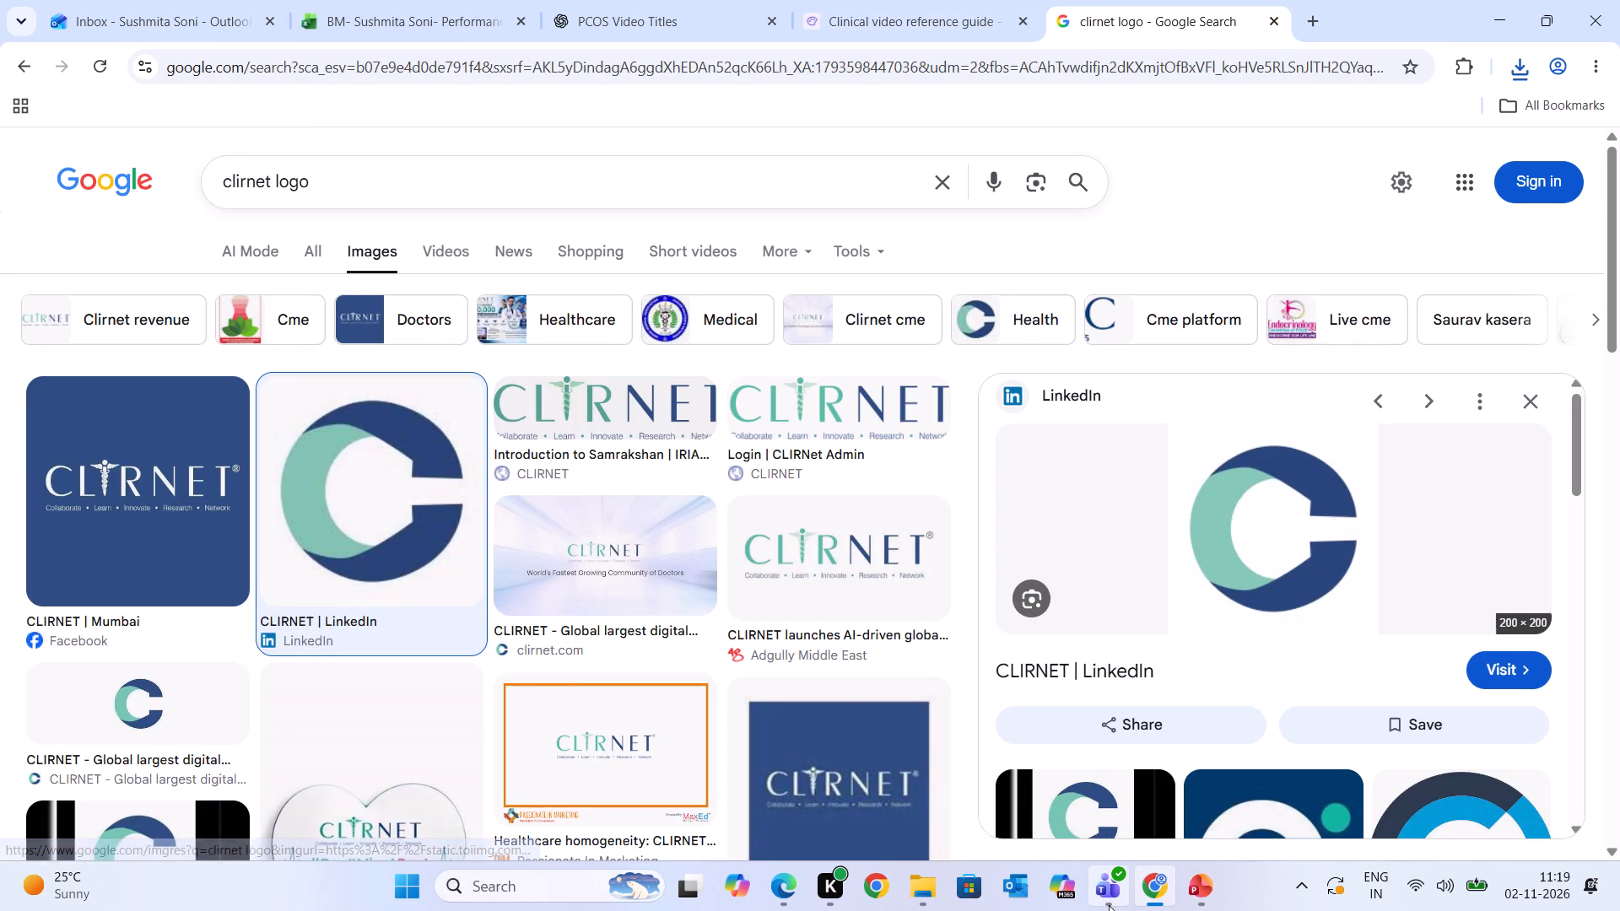
click(1193, 892)
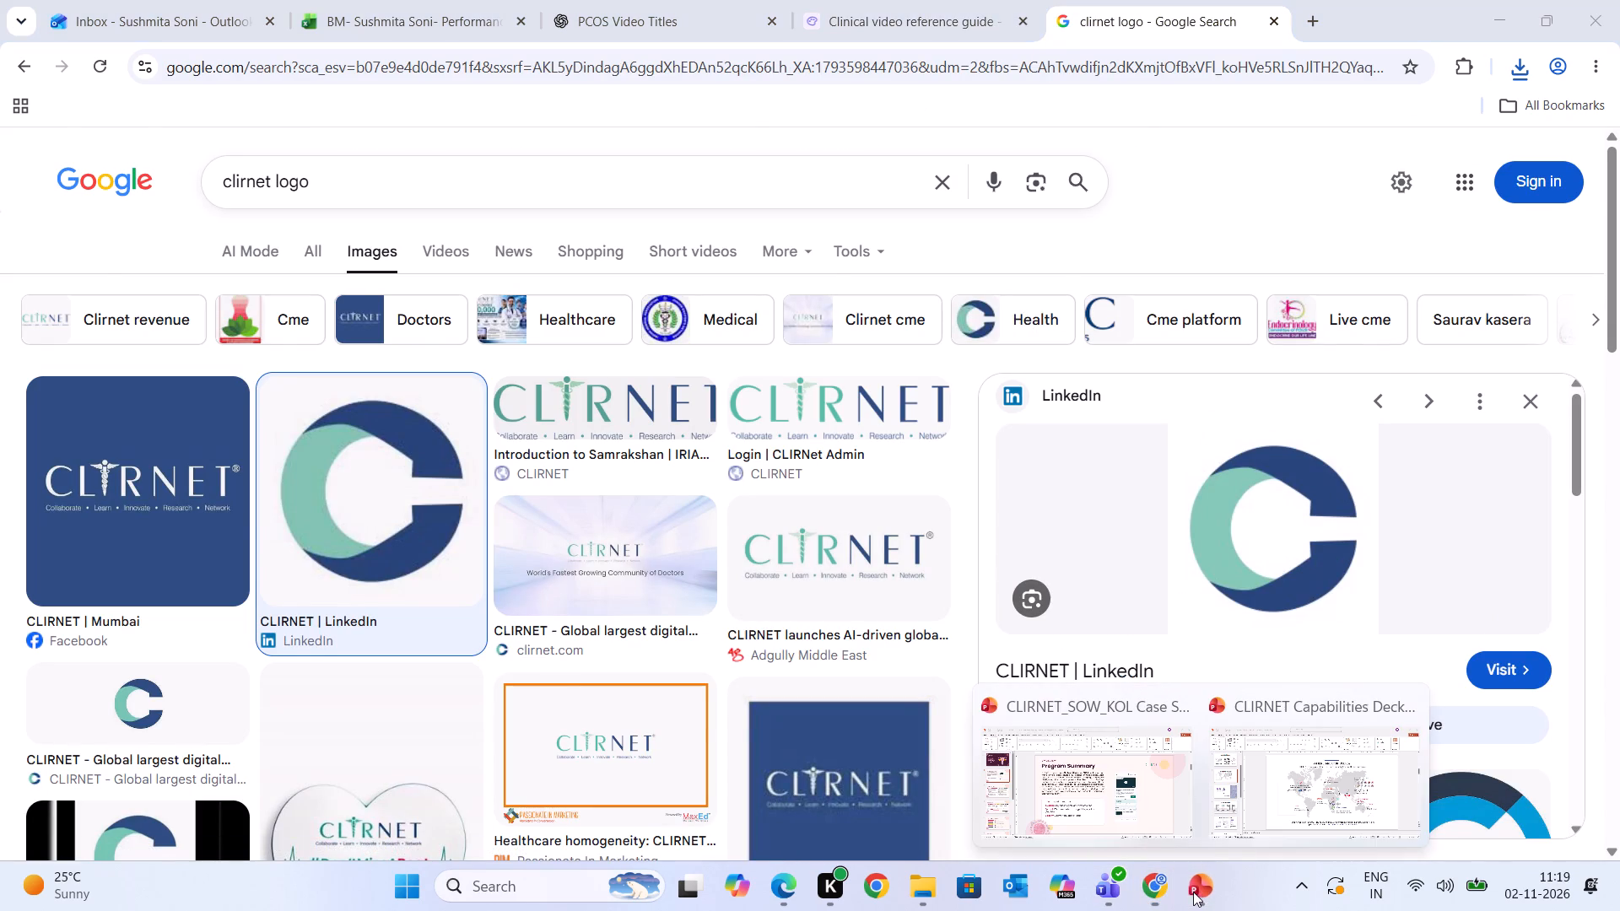
click(1276, 779)
click(118, 633)
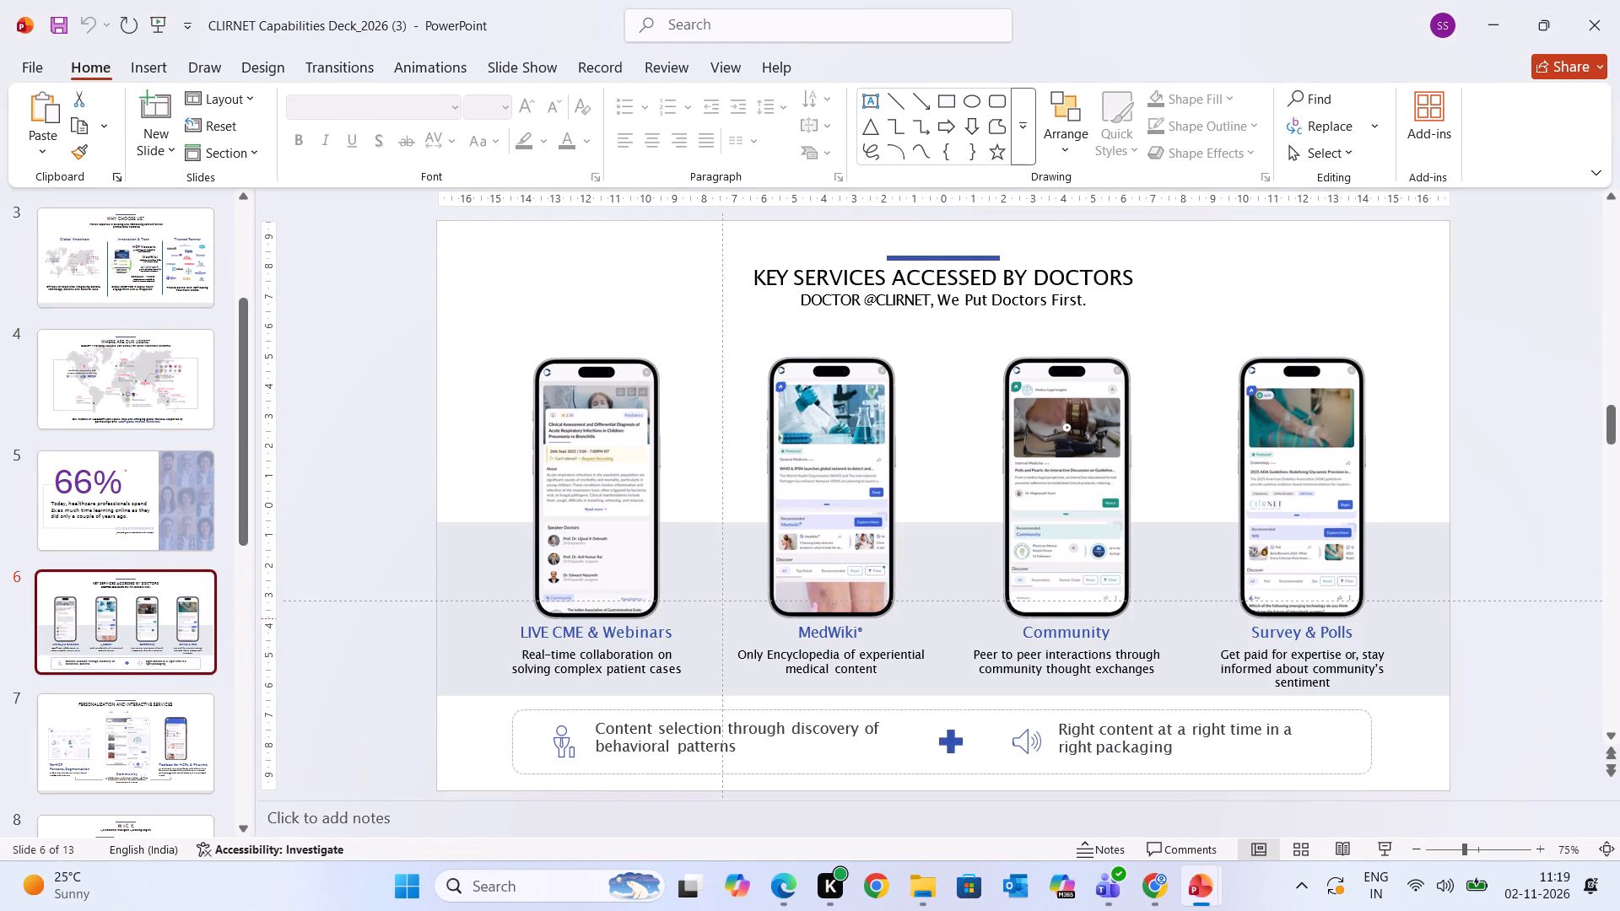
click(820, 532)
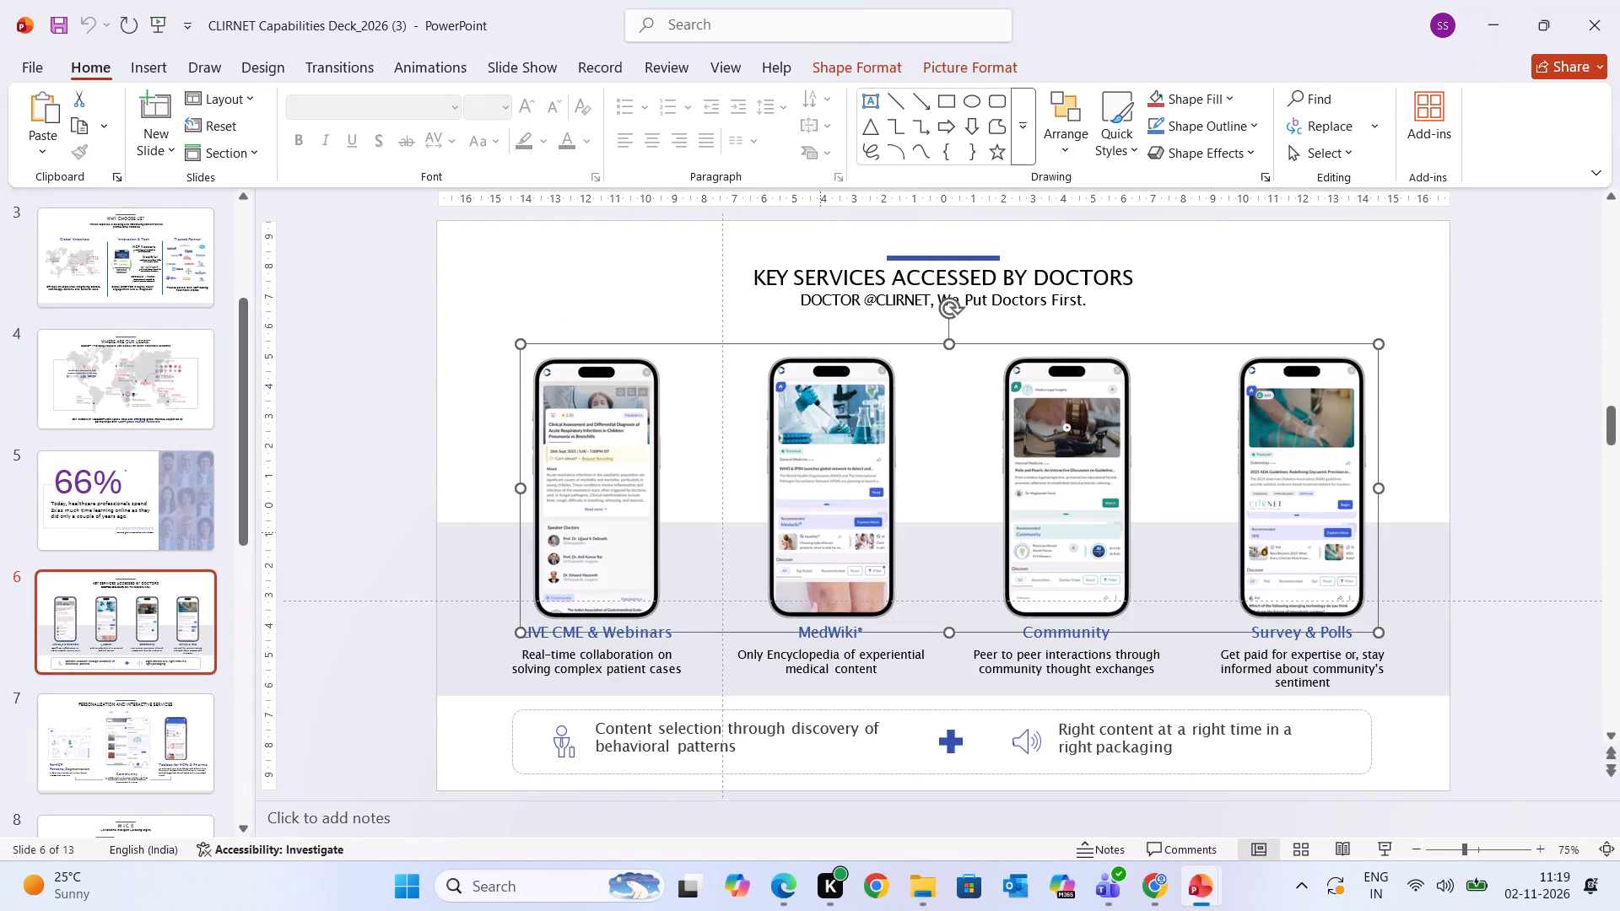
double_click(817, 532)
key(ctrl+c)
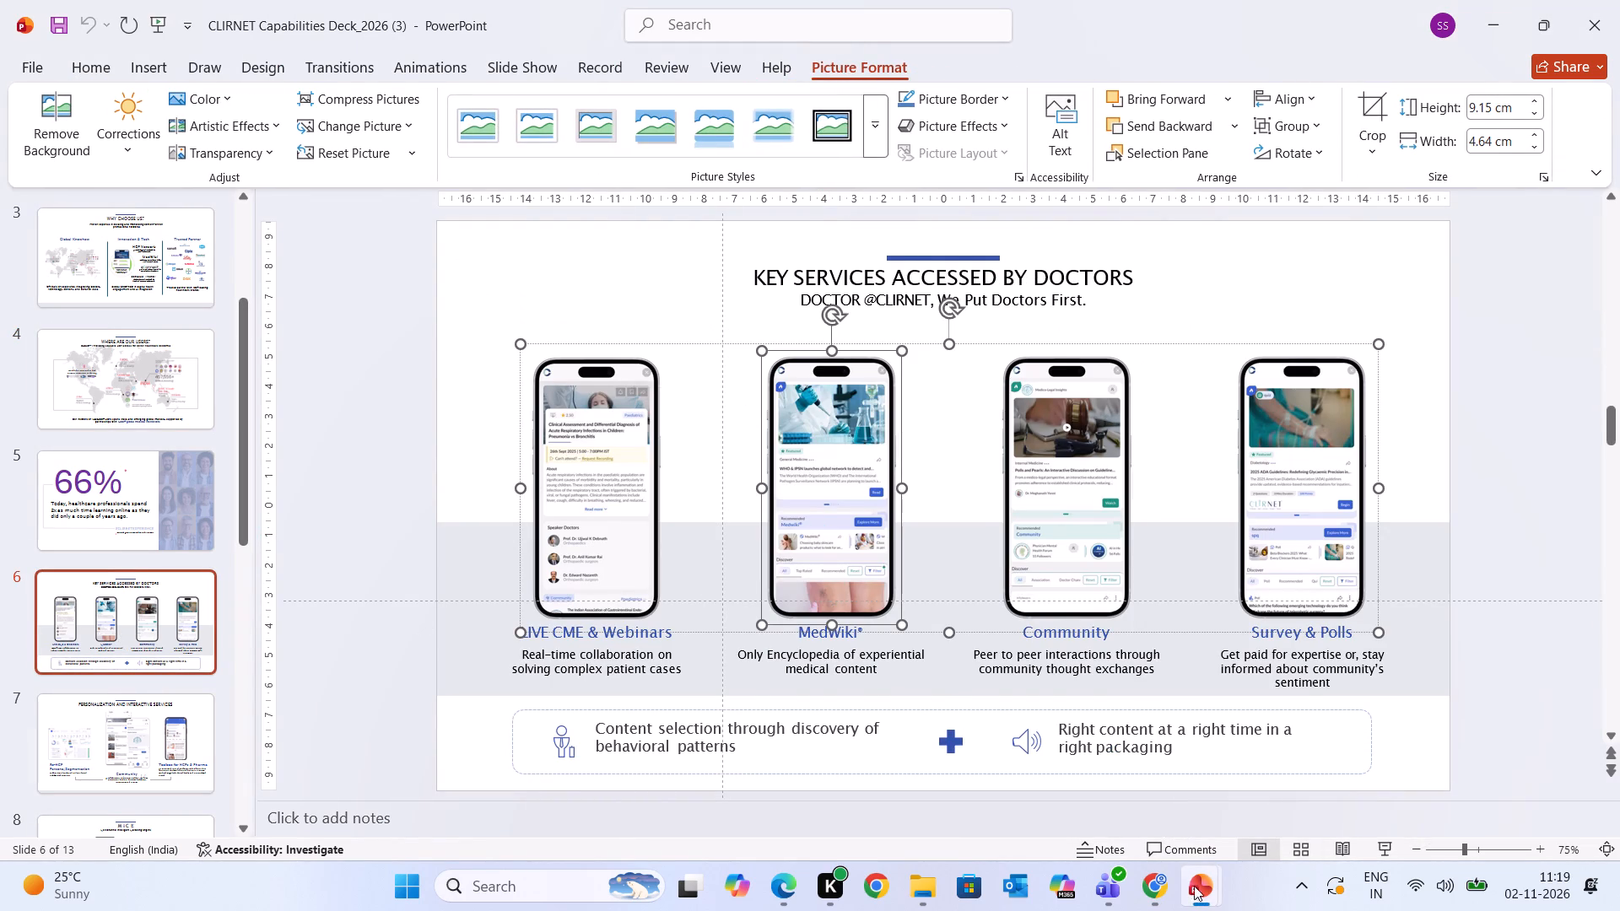
click(1165, 892)
click(1219, 866)
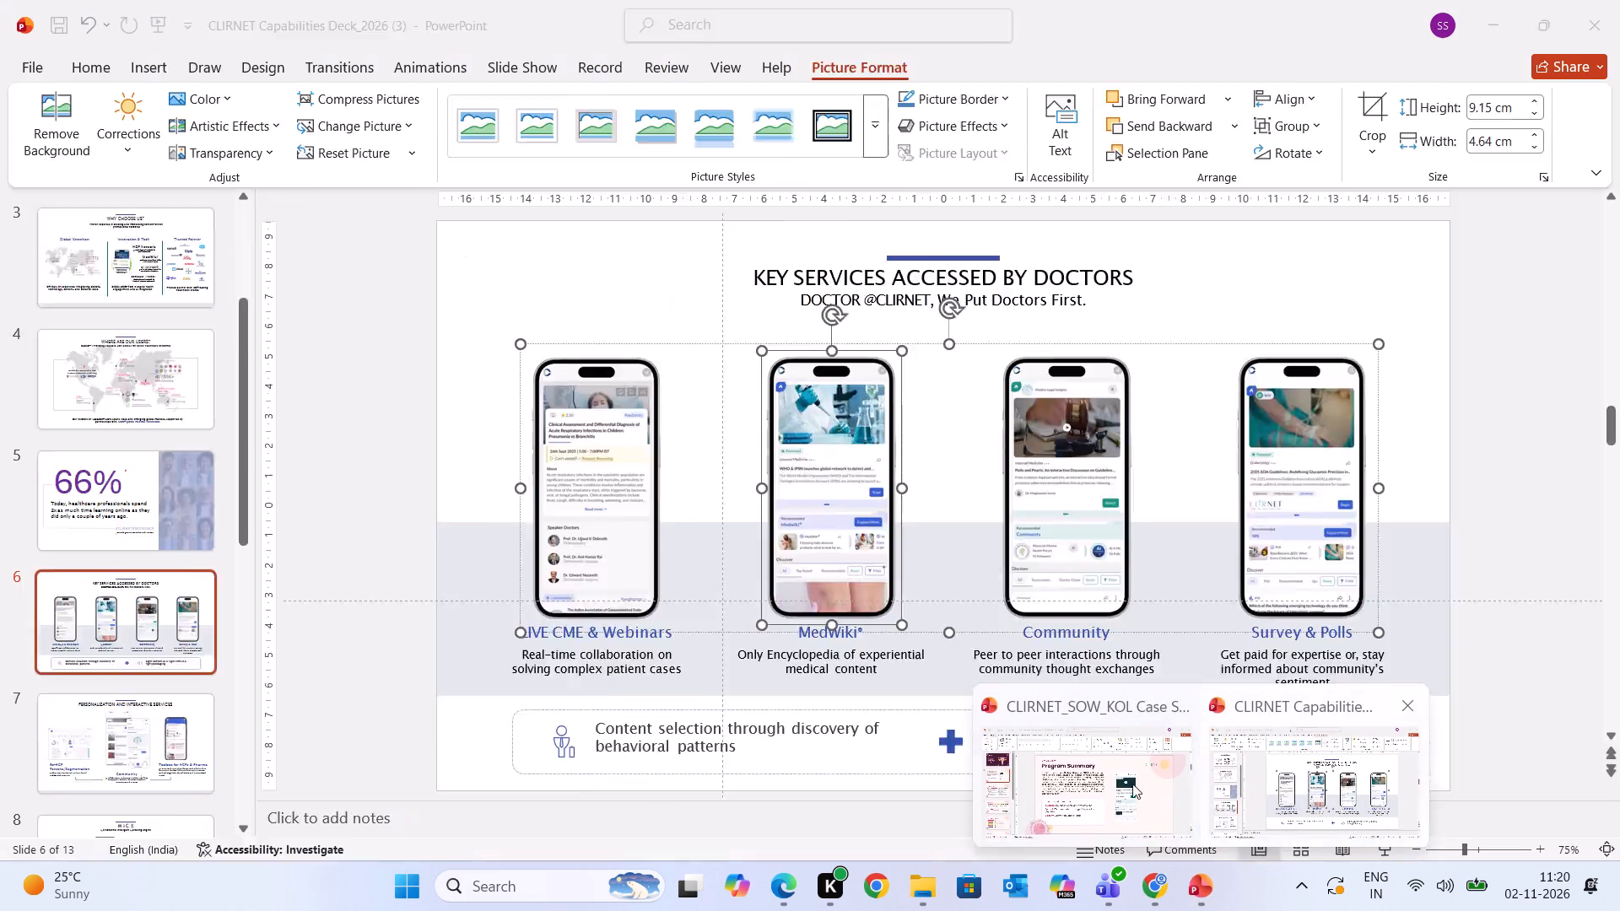
click(1119, 784)
key(ctrl+v)
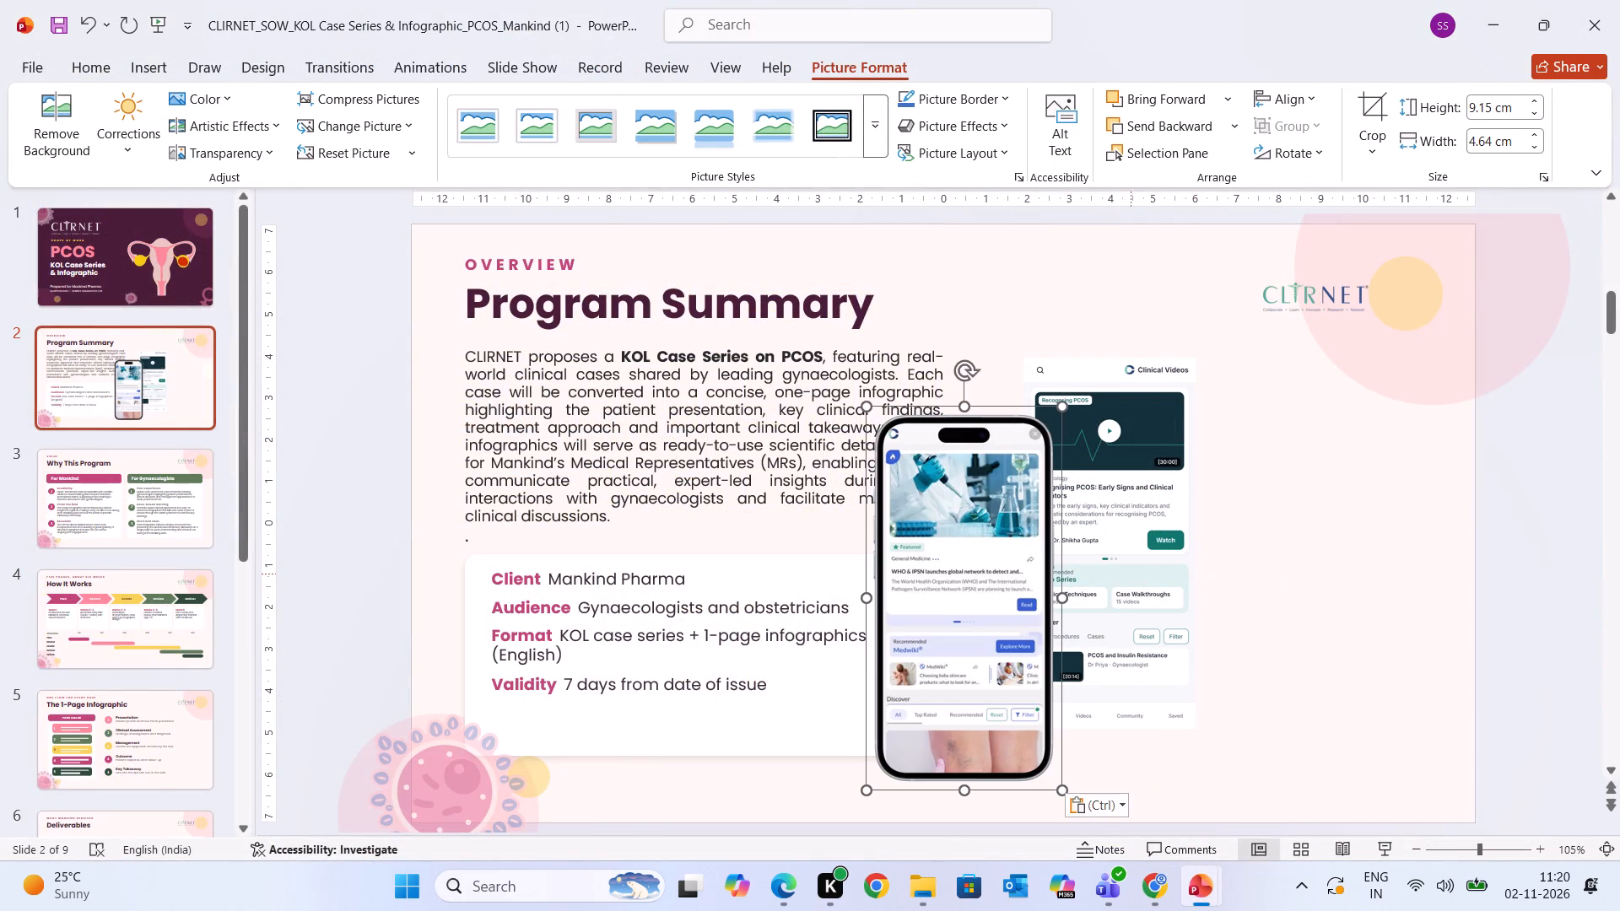
Move the phone mockup into the empty area right of the summary text and place the Clinical Videos picture directly beside it.
drag(1128, 573, 1381, 600)
drag(1017, 614, 1149, 576)
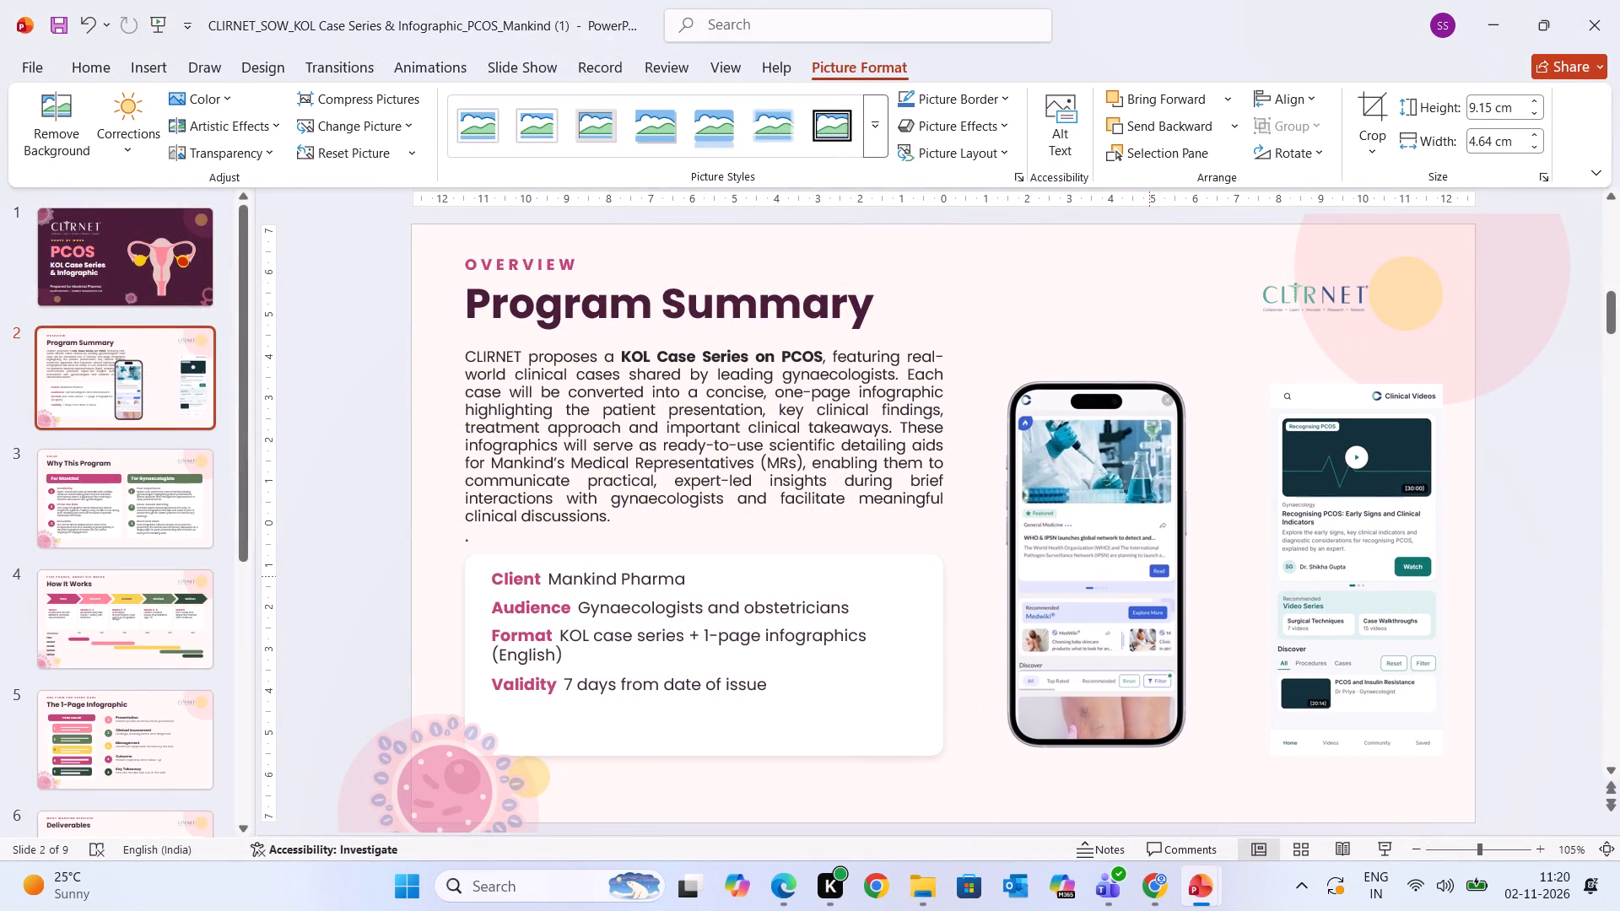
drag(1149, 576, 1148, 570)
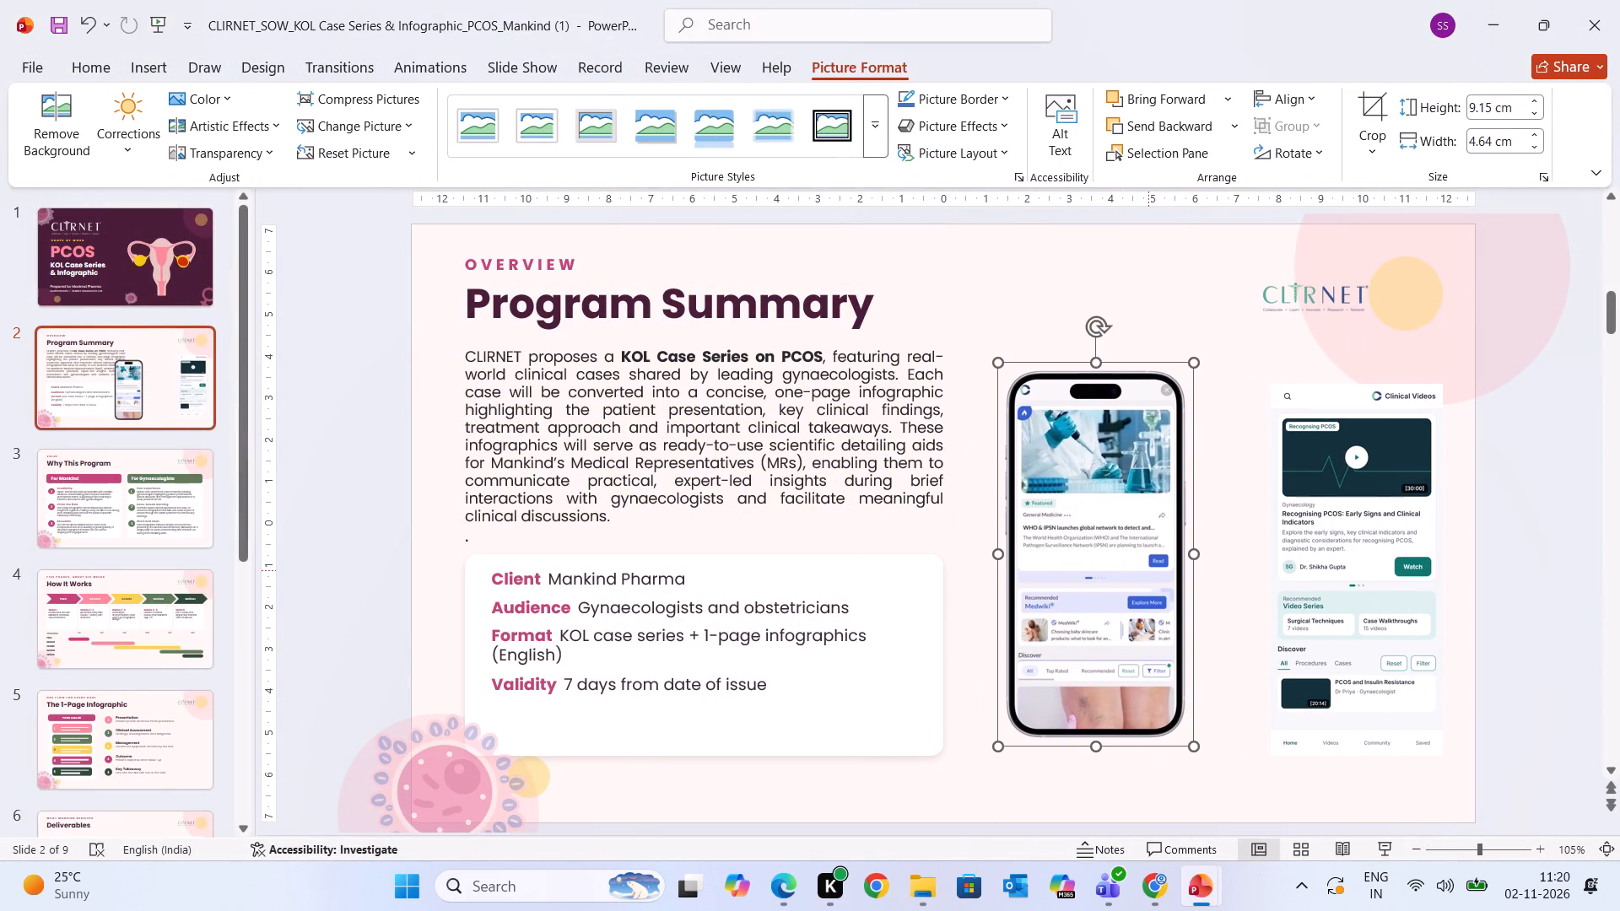
drag(1347, 561, 1262, 559)
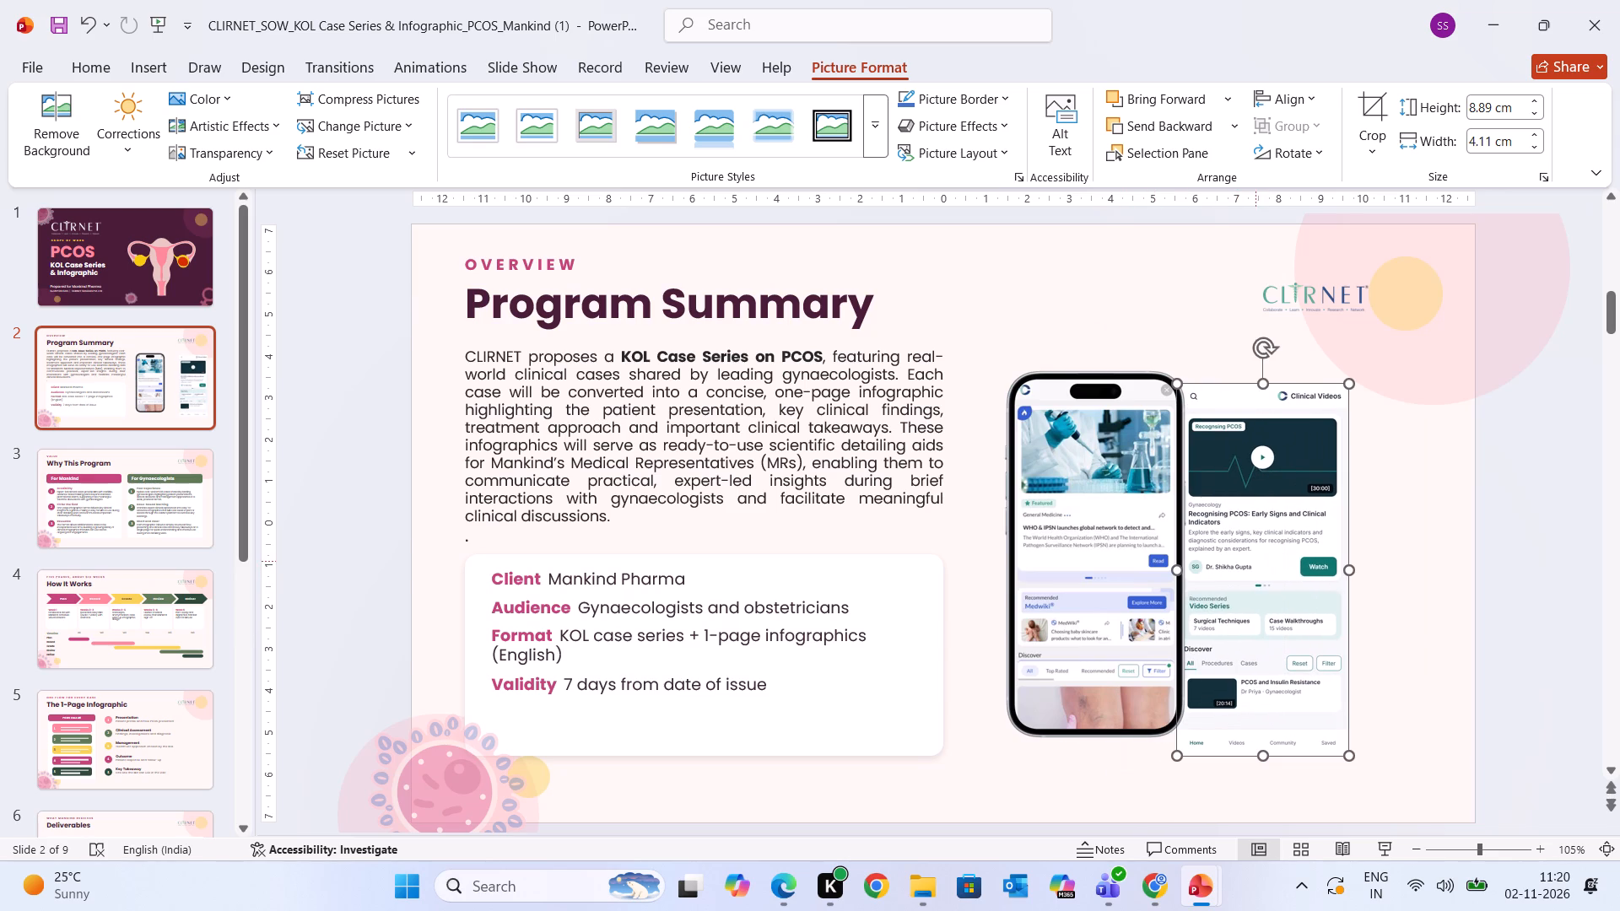
Duplicate the Clinical Videos picture, lay the copy over the phone mockup's screen, and resize it to about 8.64 by 3.99 cm.
click(1262, 559)
key(ctrl+c)
click(1103, 541)
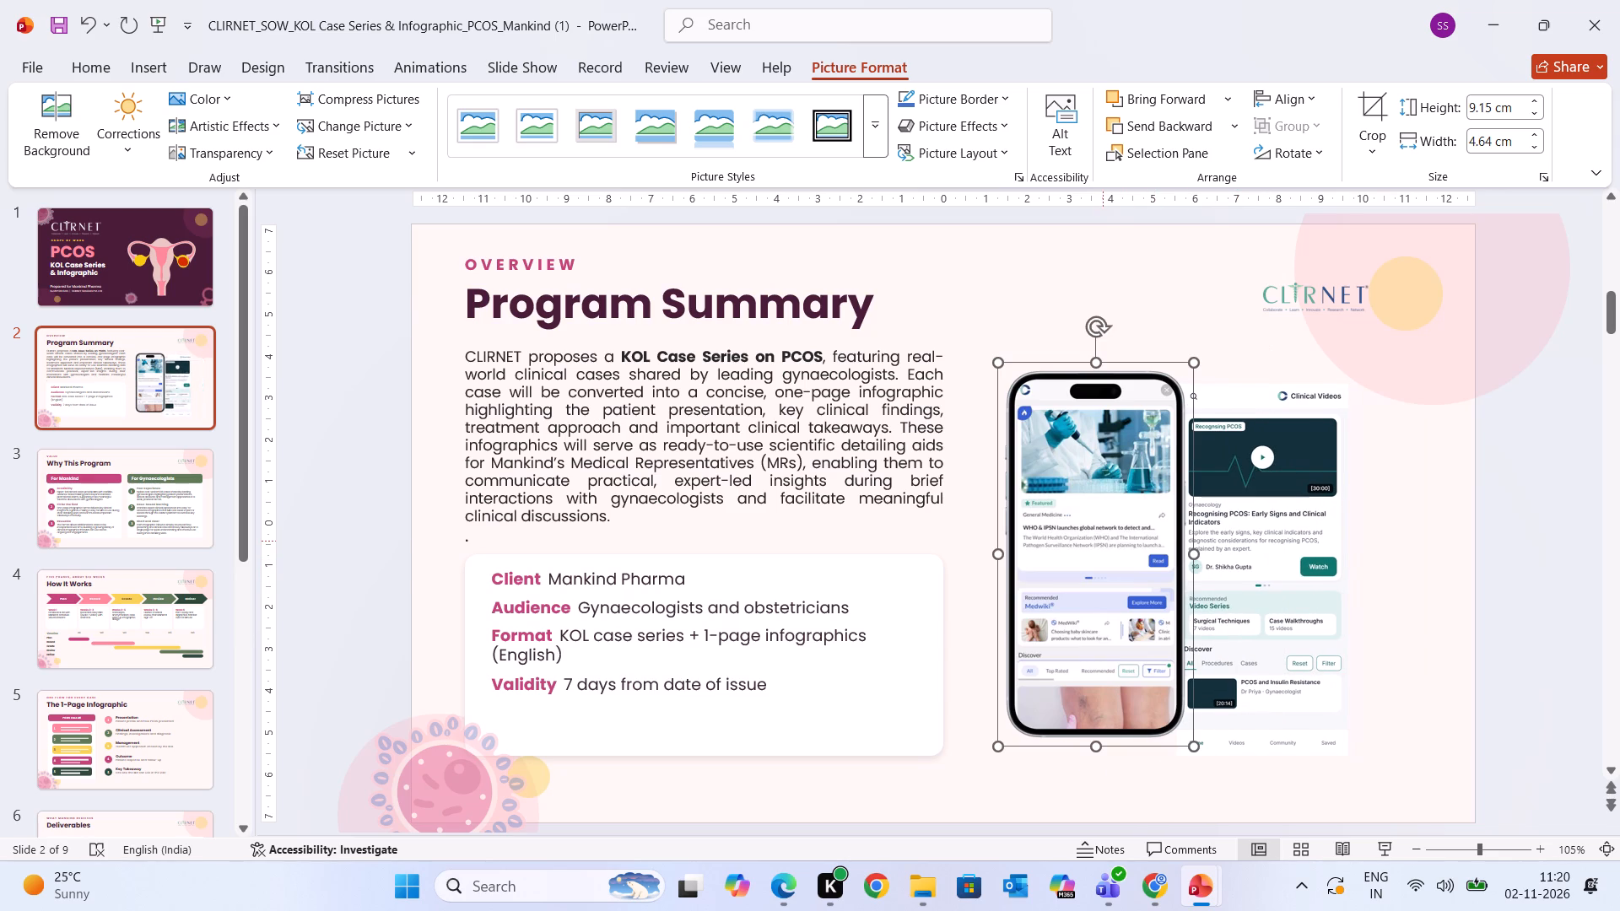
key(ctrl+v)
drag(1299, 577, 1128, 550)
click(1024, 375)
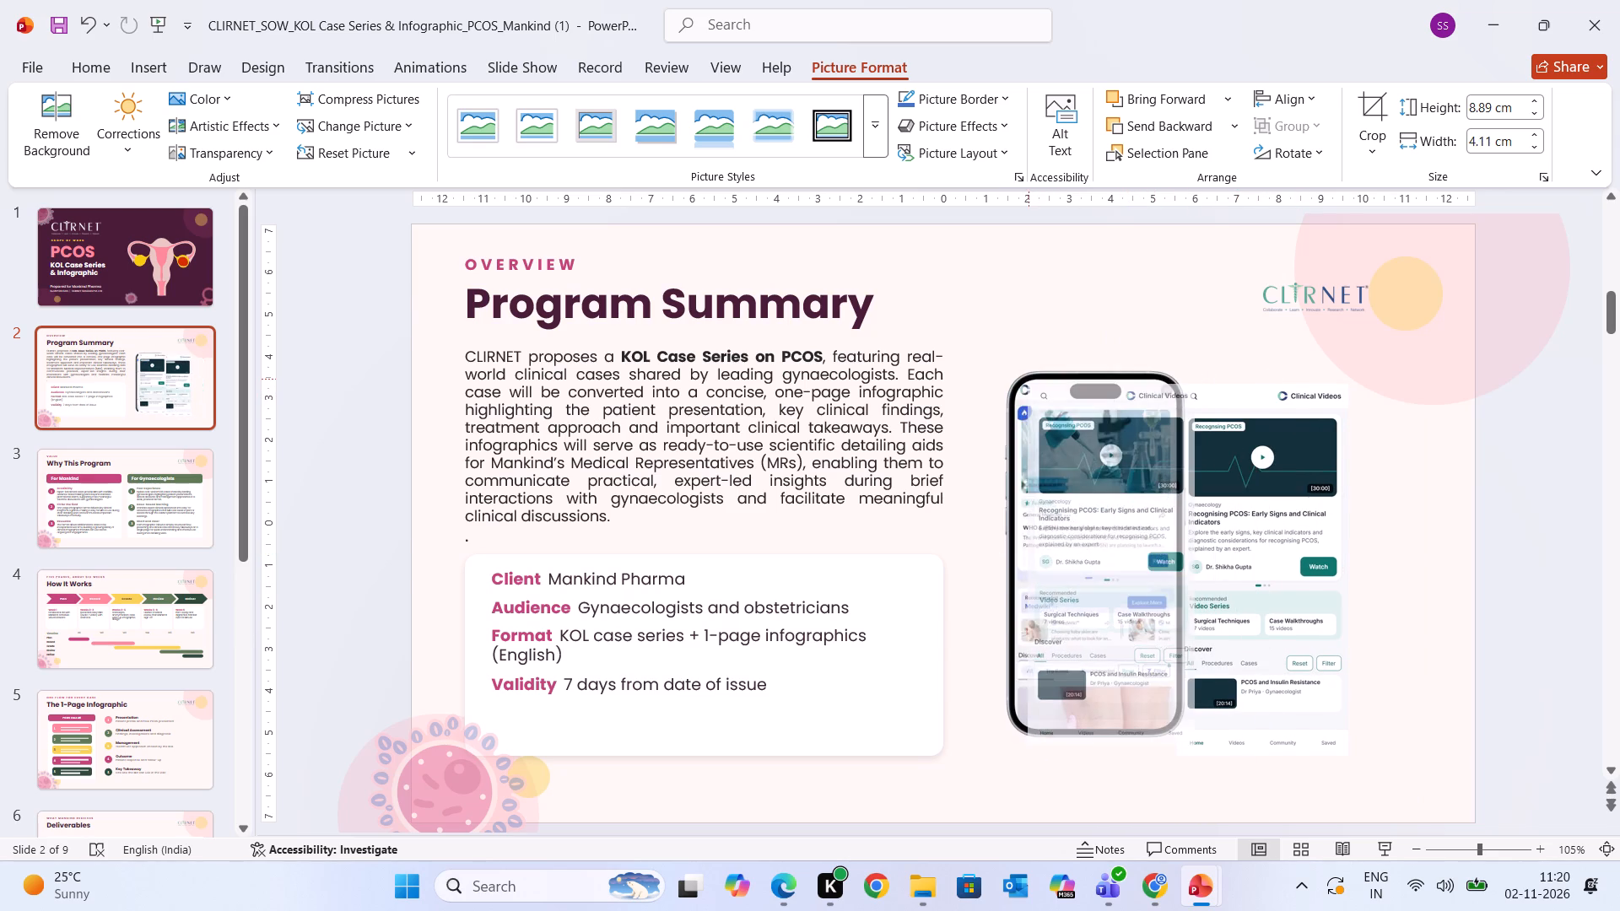
drag(1120, 460, 1100, 453)
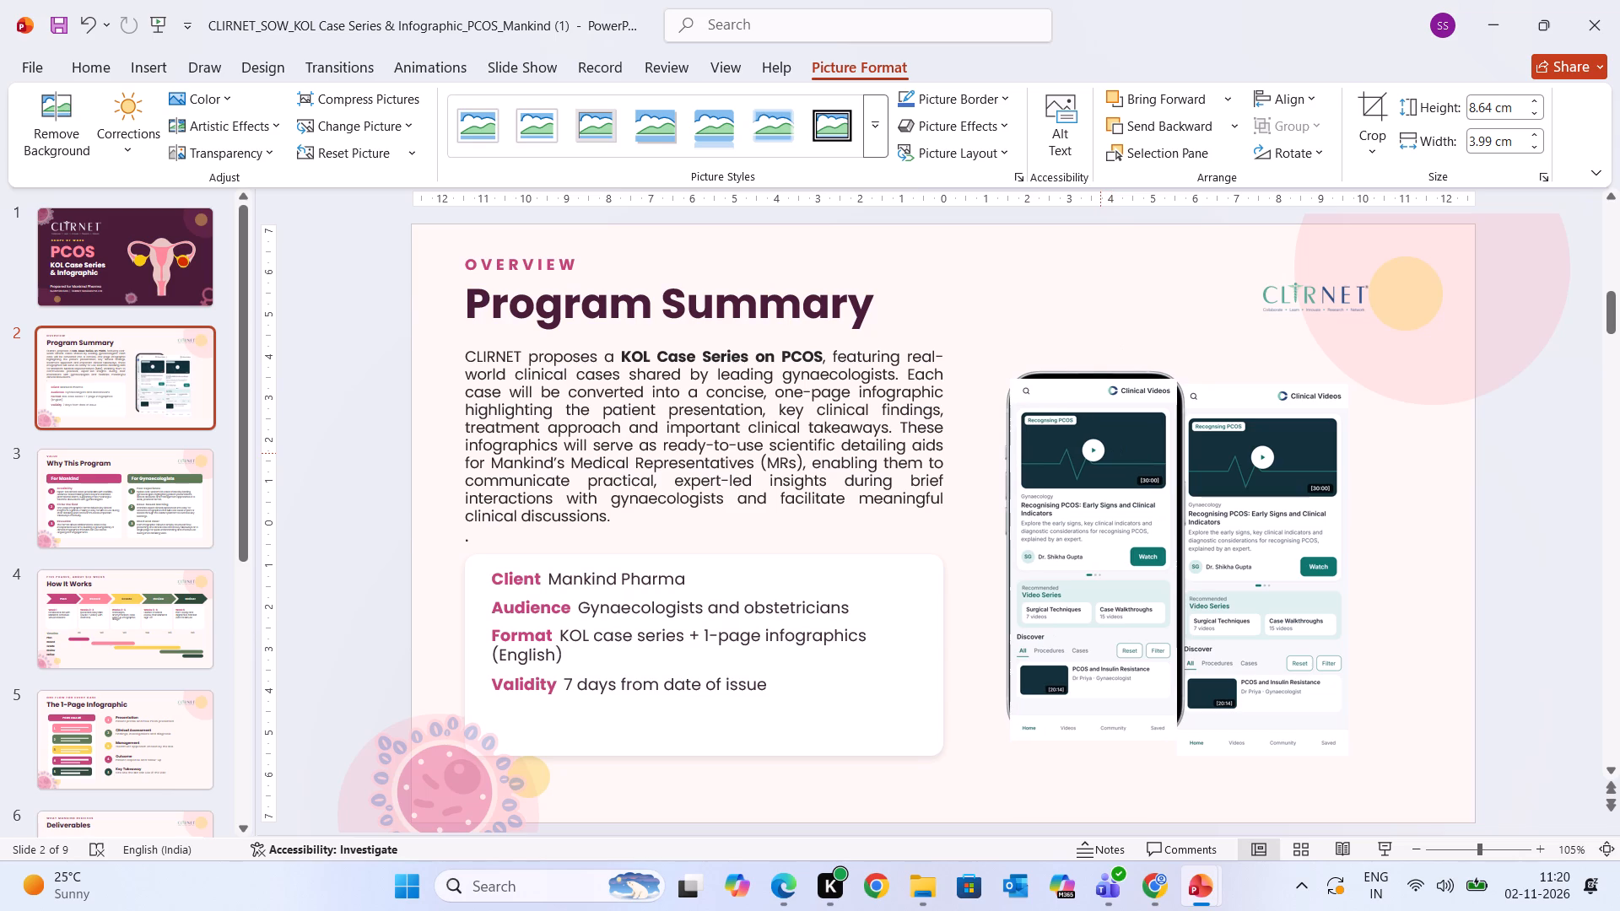
drag(1100, 453, 1100, 452)
Delete the original Clinical Videos picture beside the phone mockup.
click(1248, 505)
key(Delete)
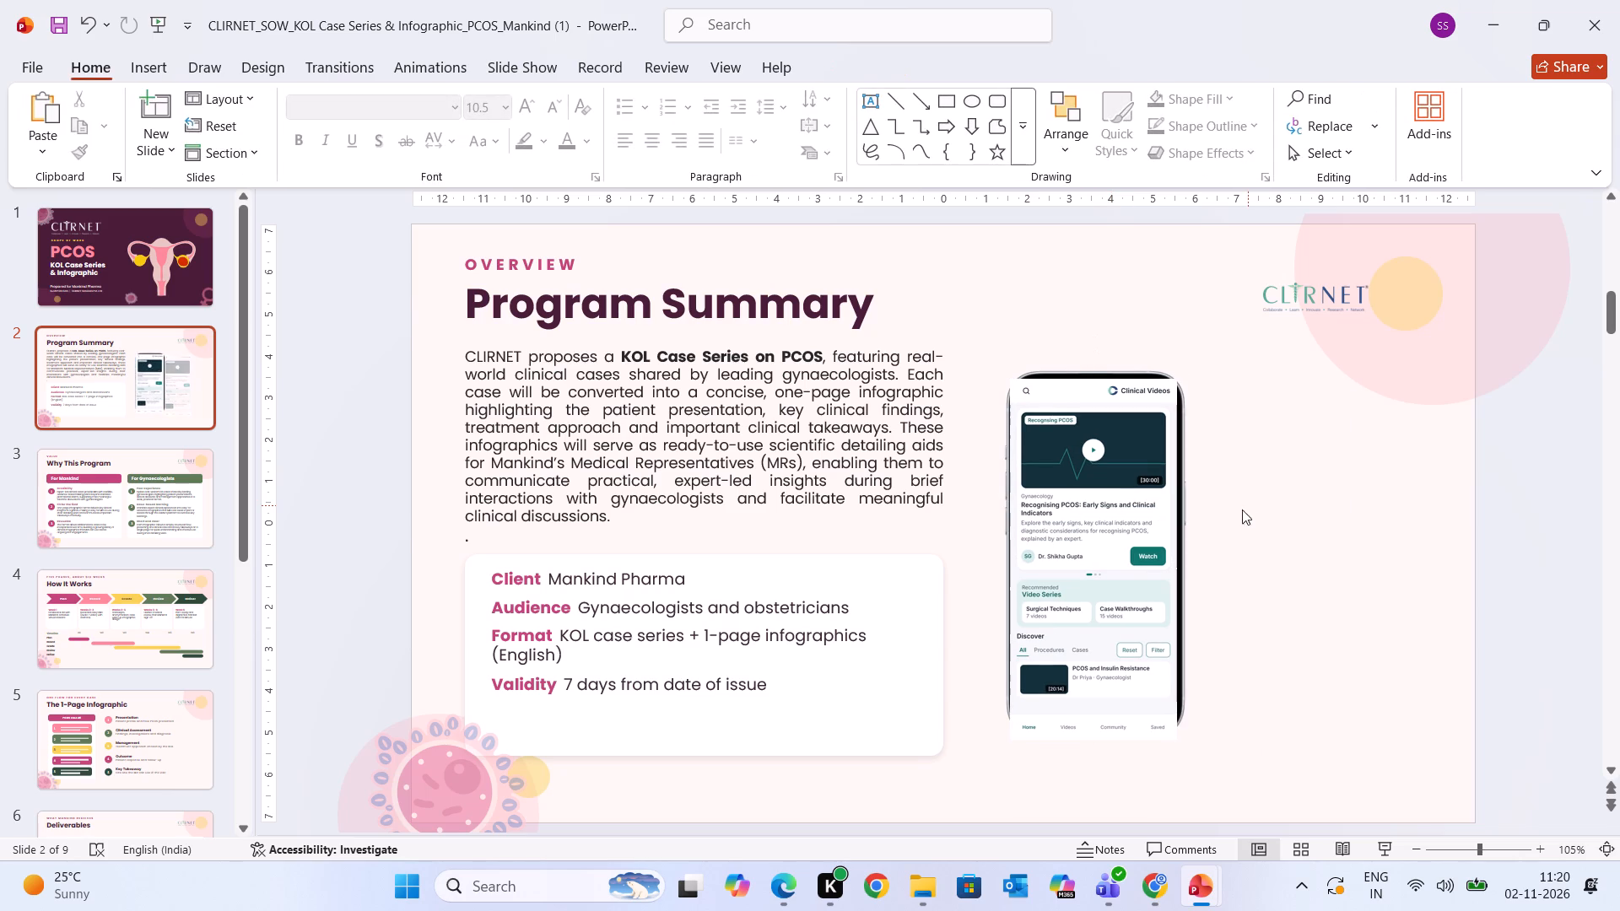
Shorten the Clinical Videos picture from its bottom edge to about 8.19 cm high so it stays within the phone frame.
click(1117, 570)
drag(1009, 743, 1013, 734)
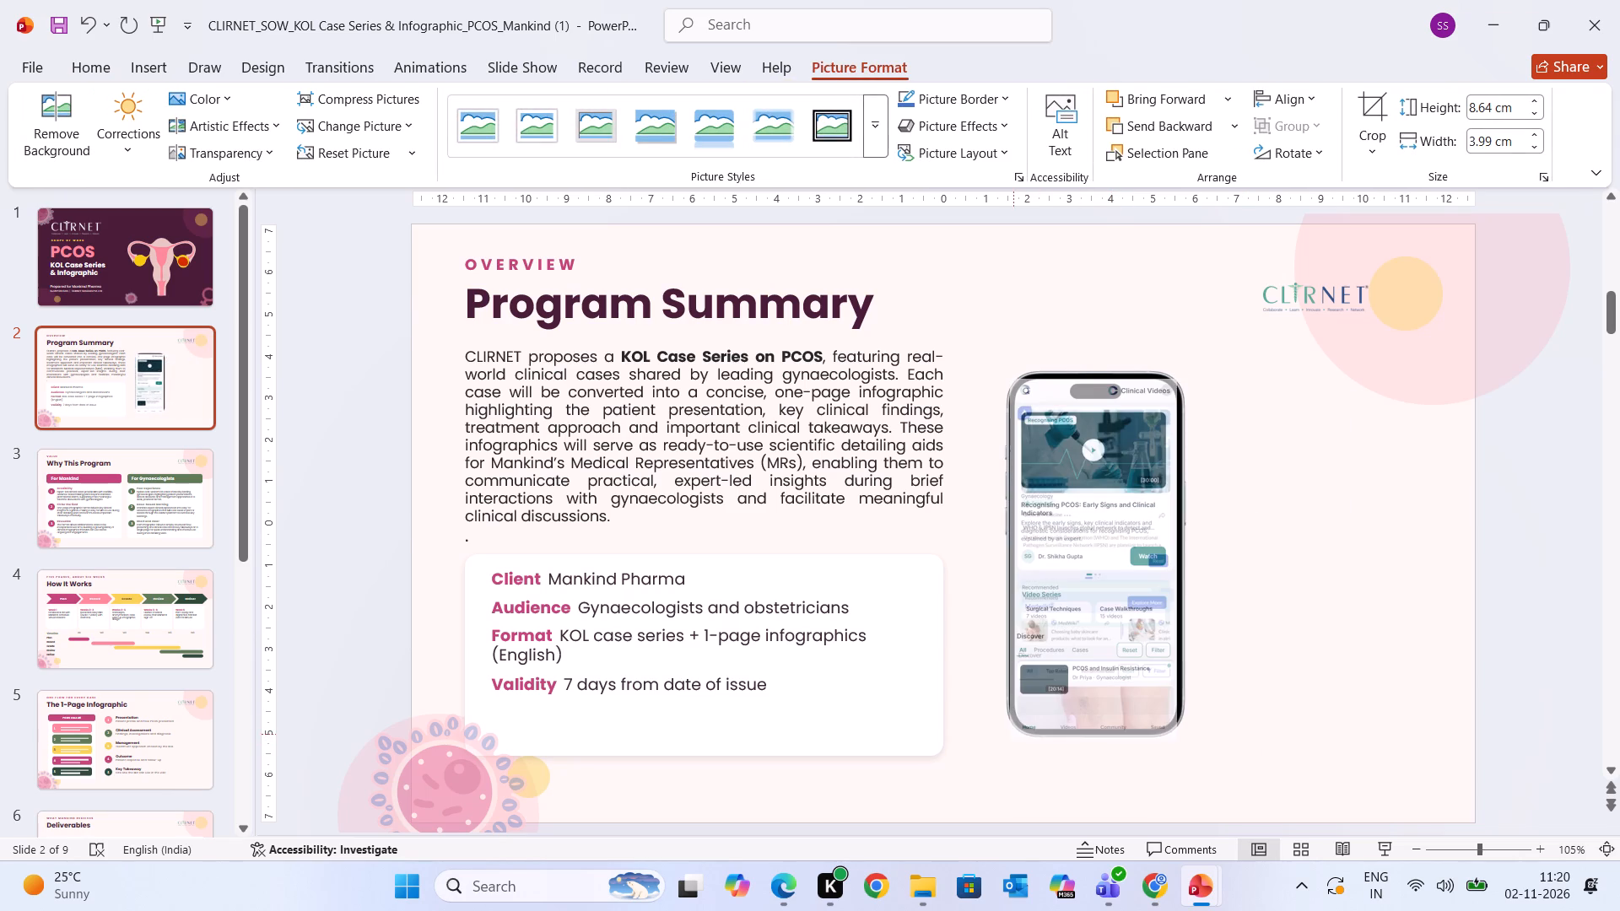
drag(1013, 734, 1015, 725)
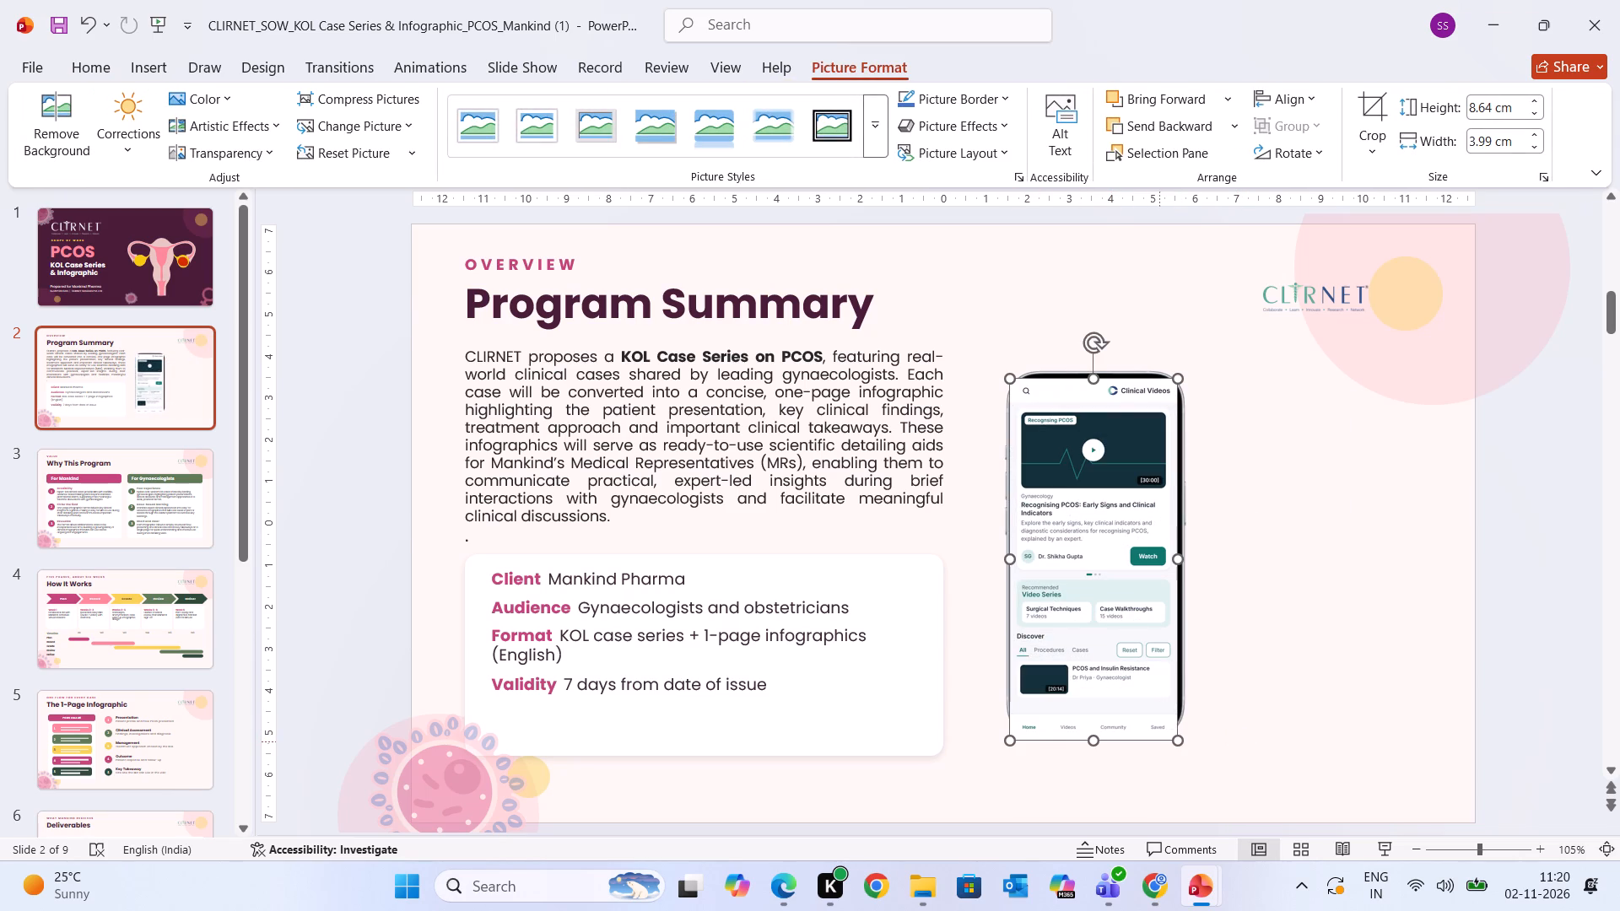
drag(1091, 739, 1100, 721)
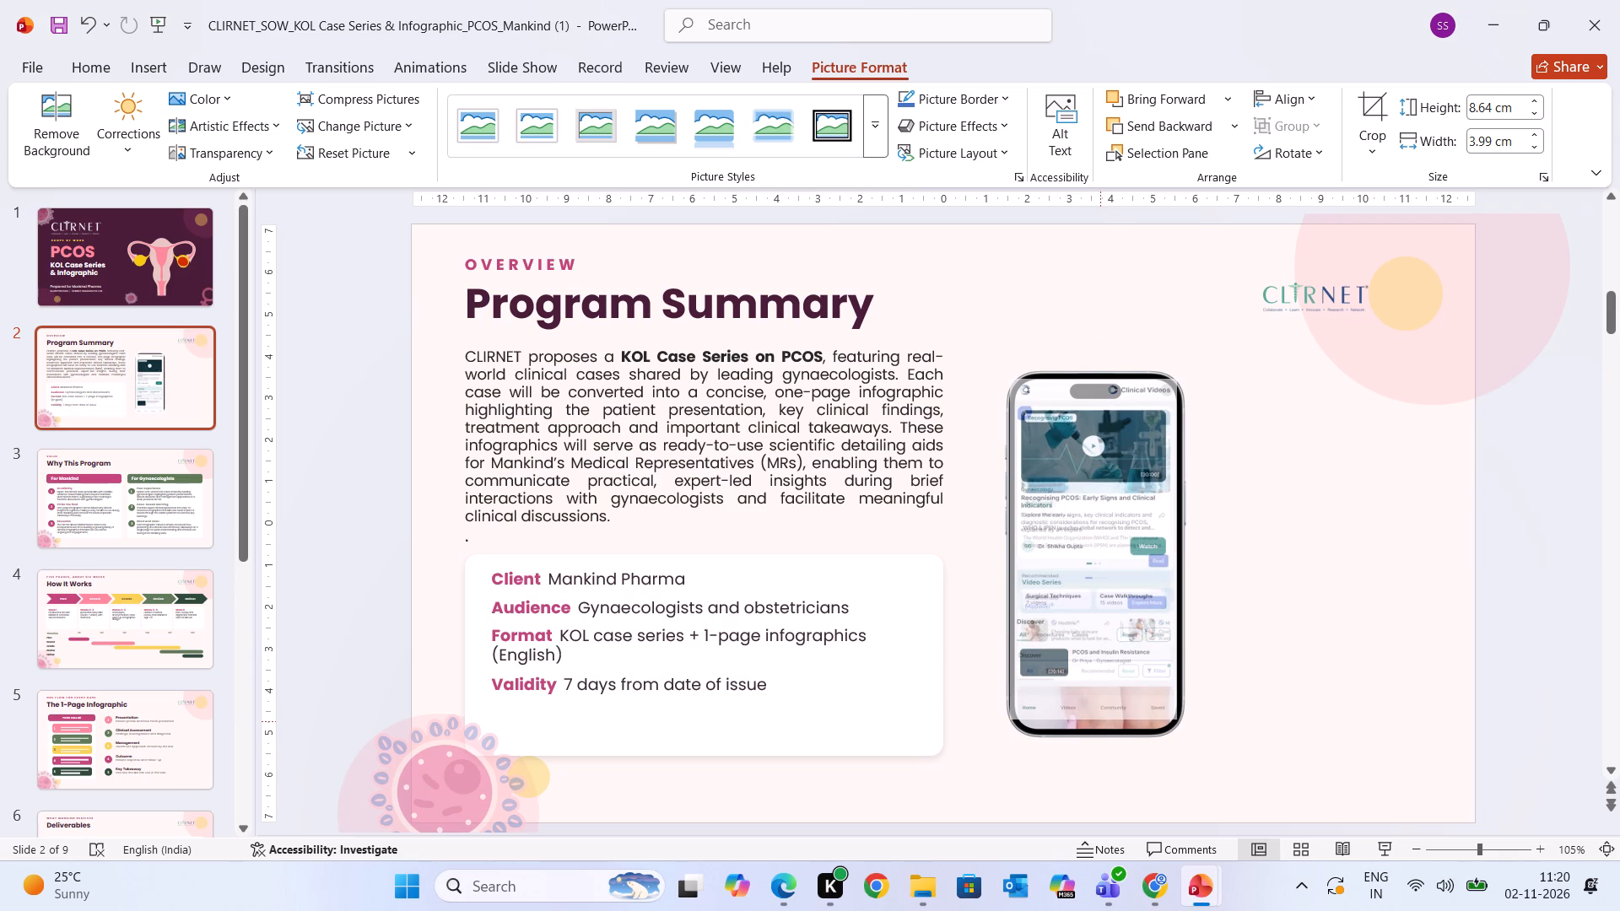
drag(1100, 721, 1100, 723)
Apply a rounded-corner picture style to the Clinical Videos picture on the phone mockup.
click(1109, 669)
click(867, 115)
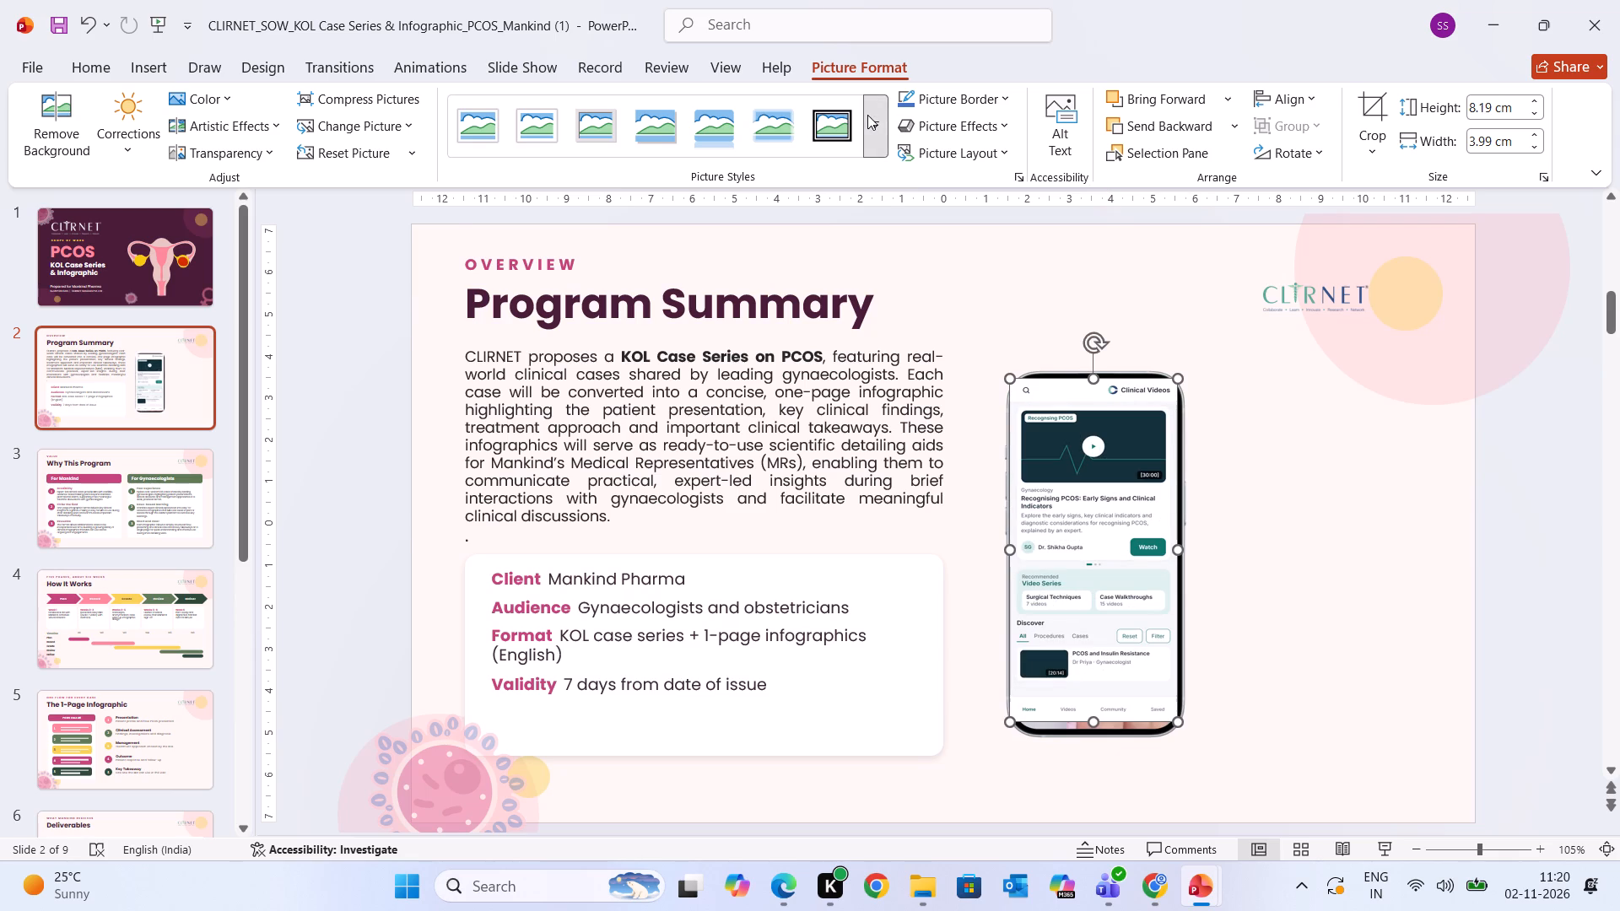
click(835, 249)
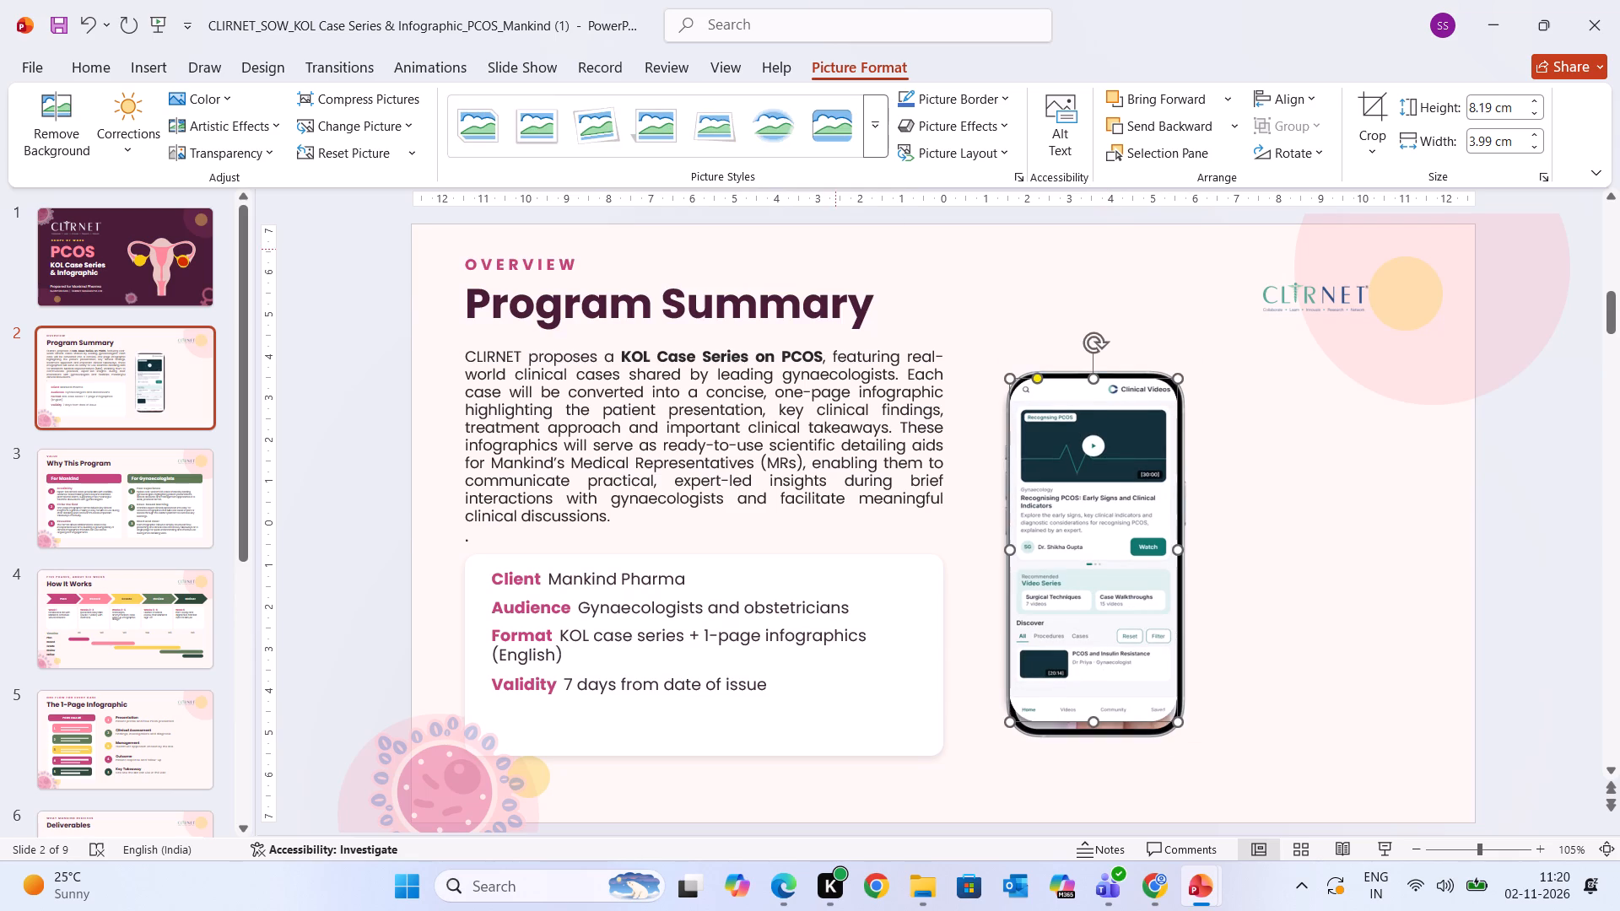
click(1067, 563)
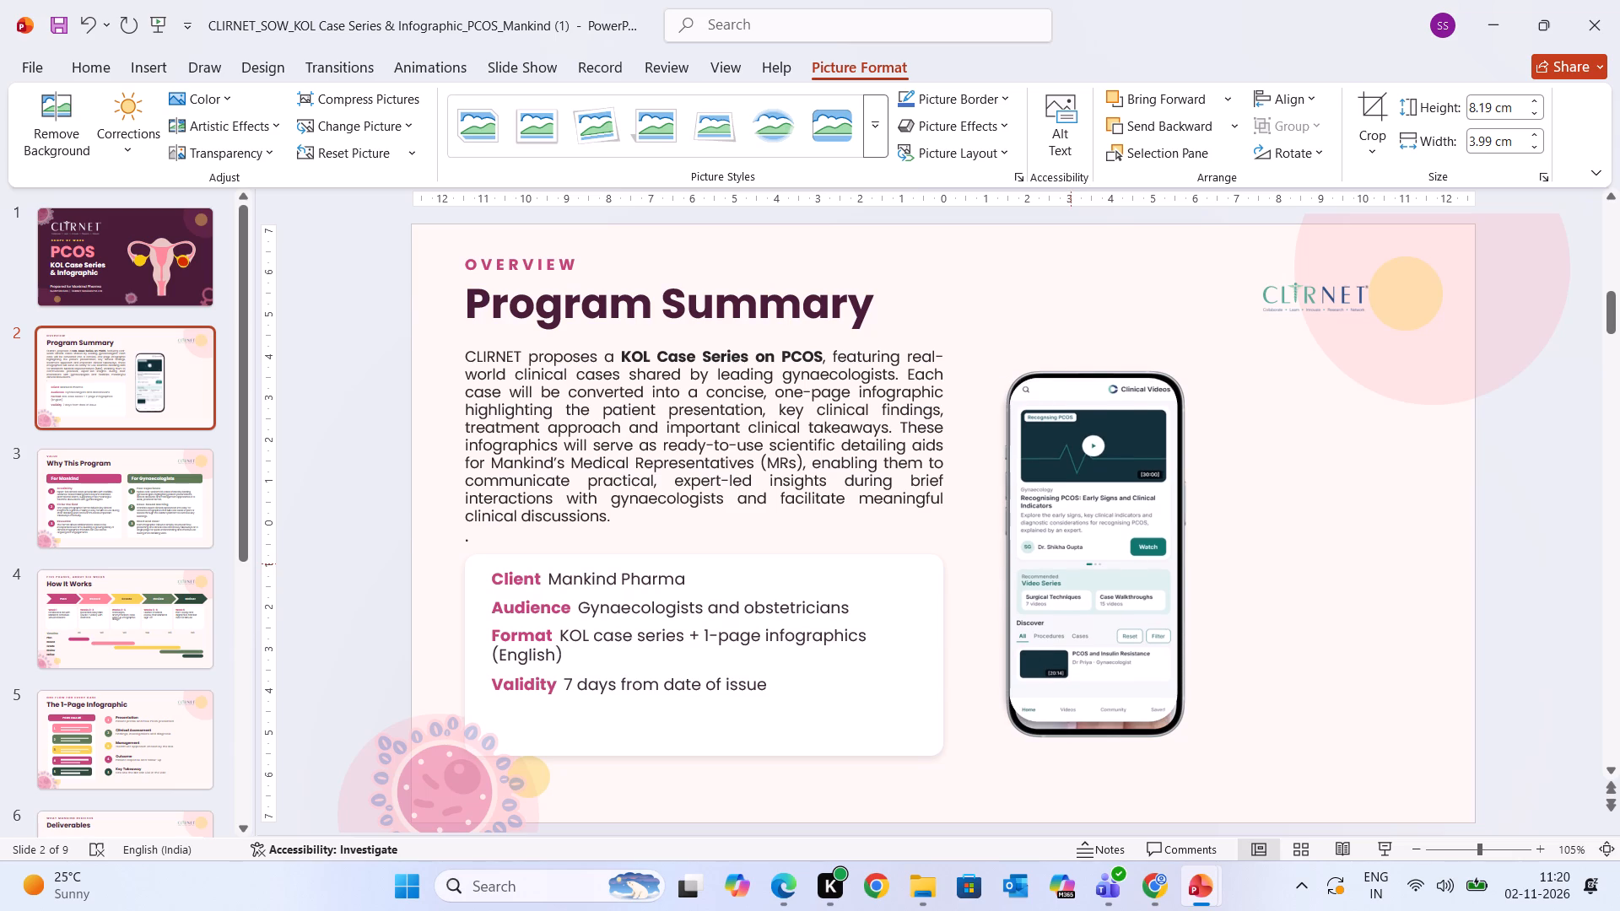
Nudge the Clinical Videos picture slightly down and right, and resize it to about 8.34 by 3.8 cm to fit the phone frame.
click(1244, 639)
click(1110, 628)
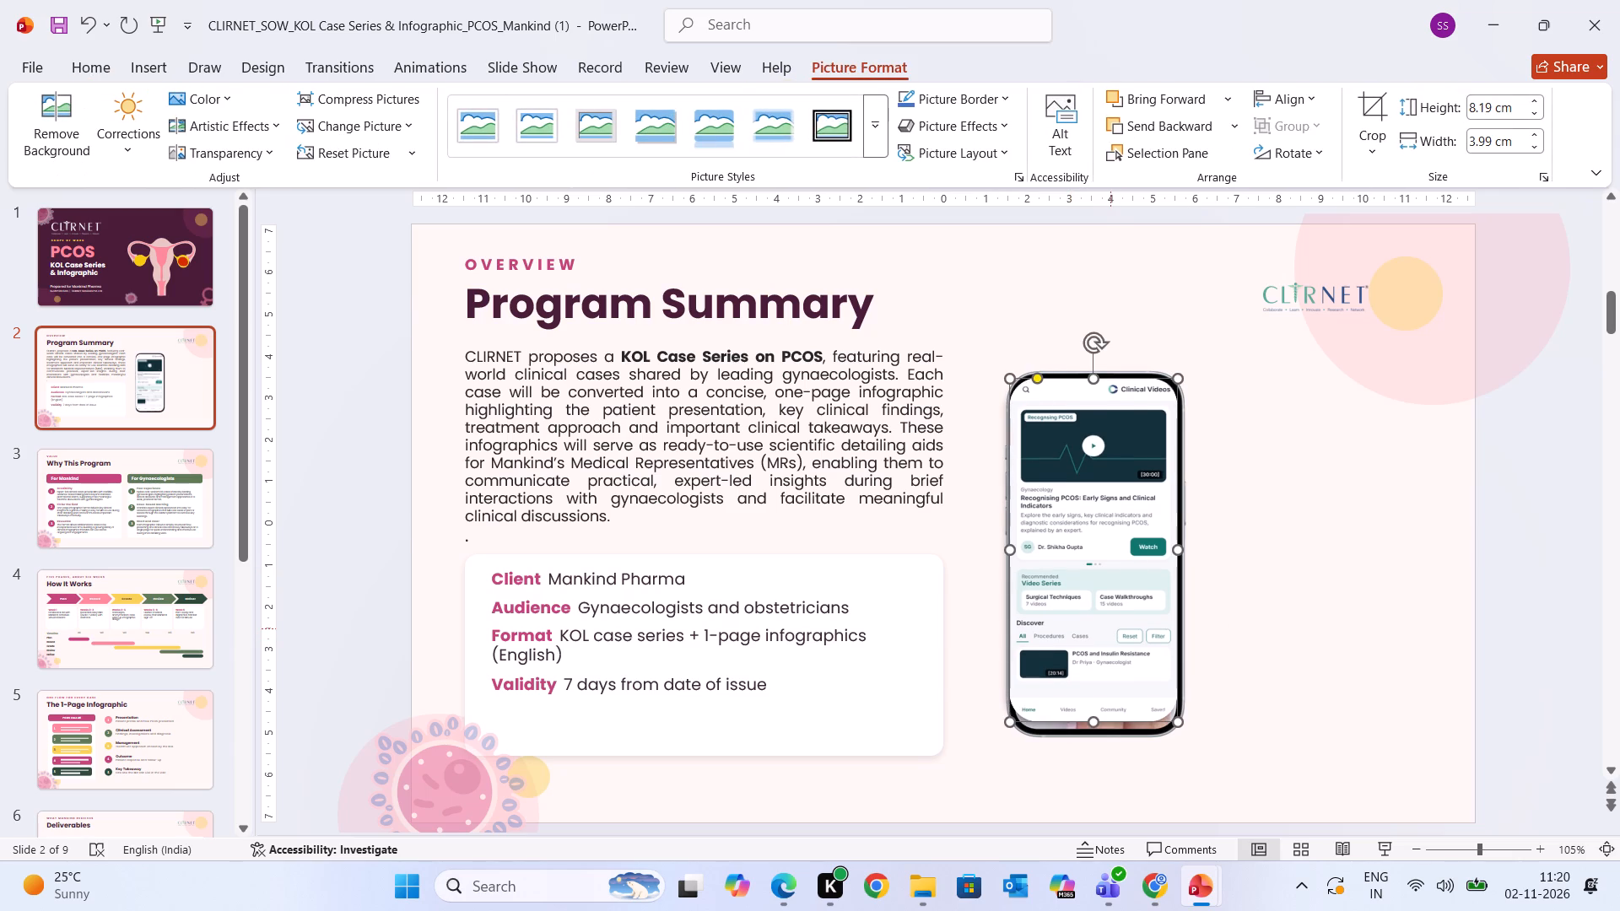
click(1110, 628)
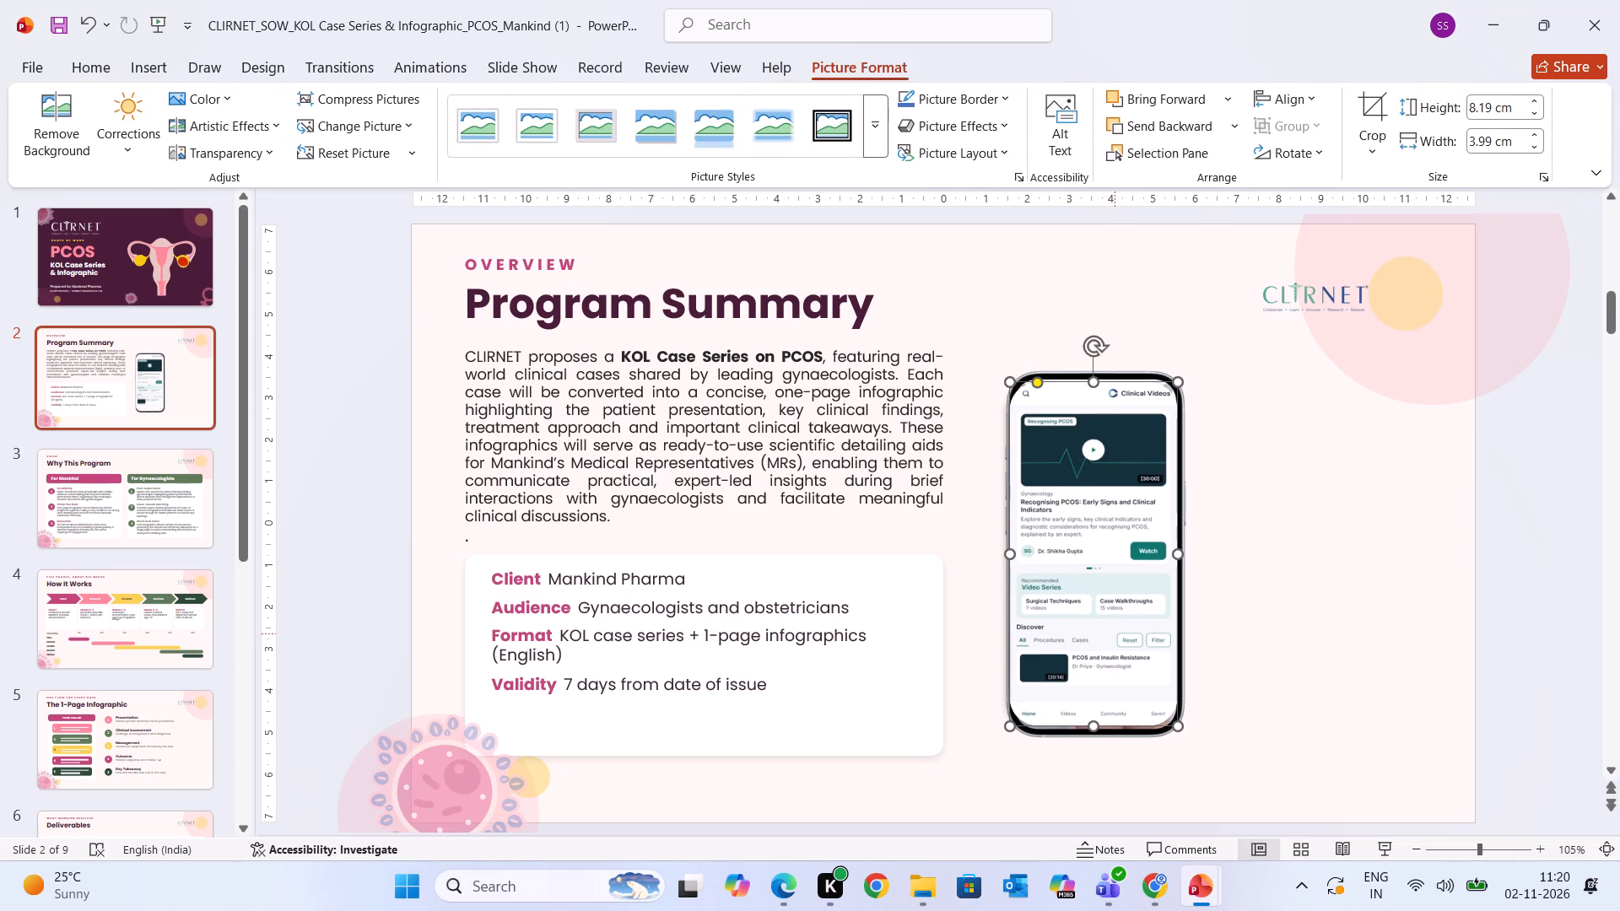
key(Right)
key(Down)
key(Down)
key(Down)
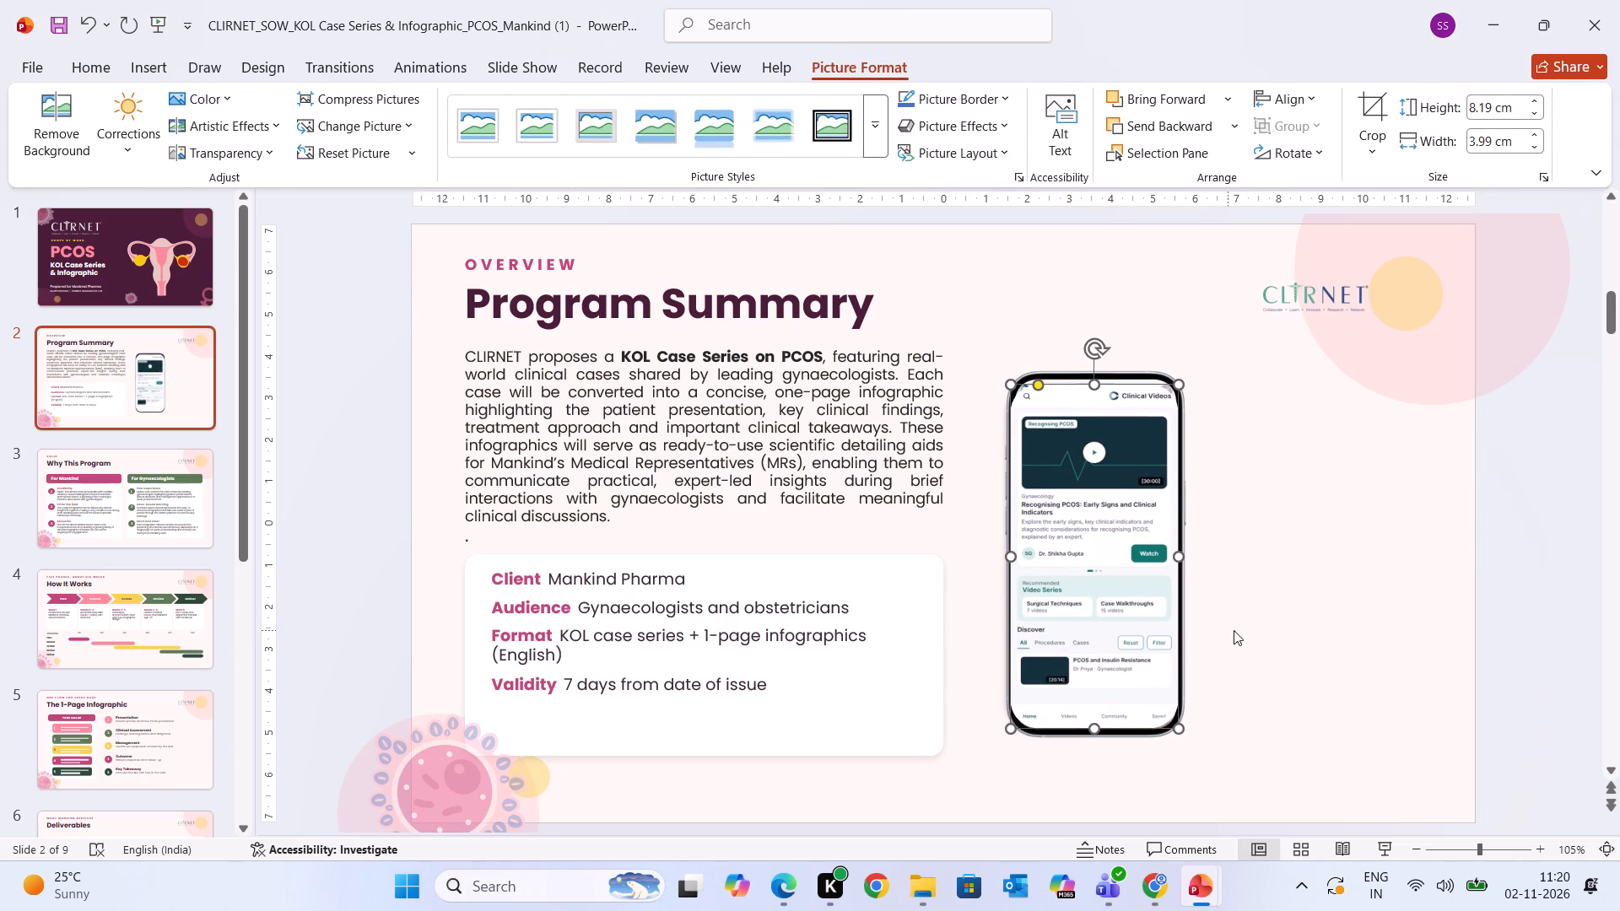
drag(1010, 557, 1018, 555)
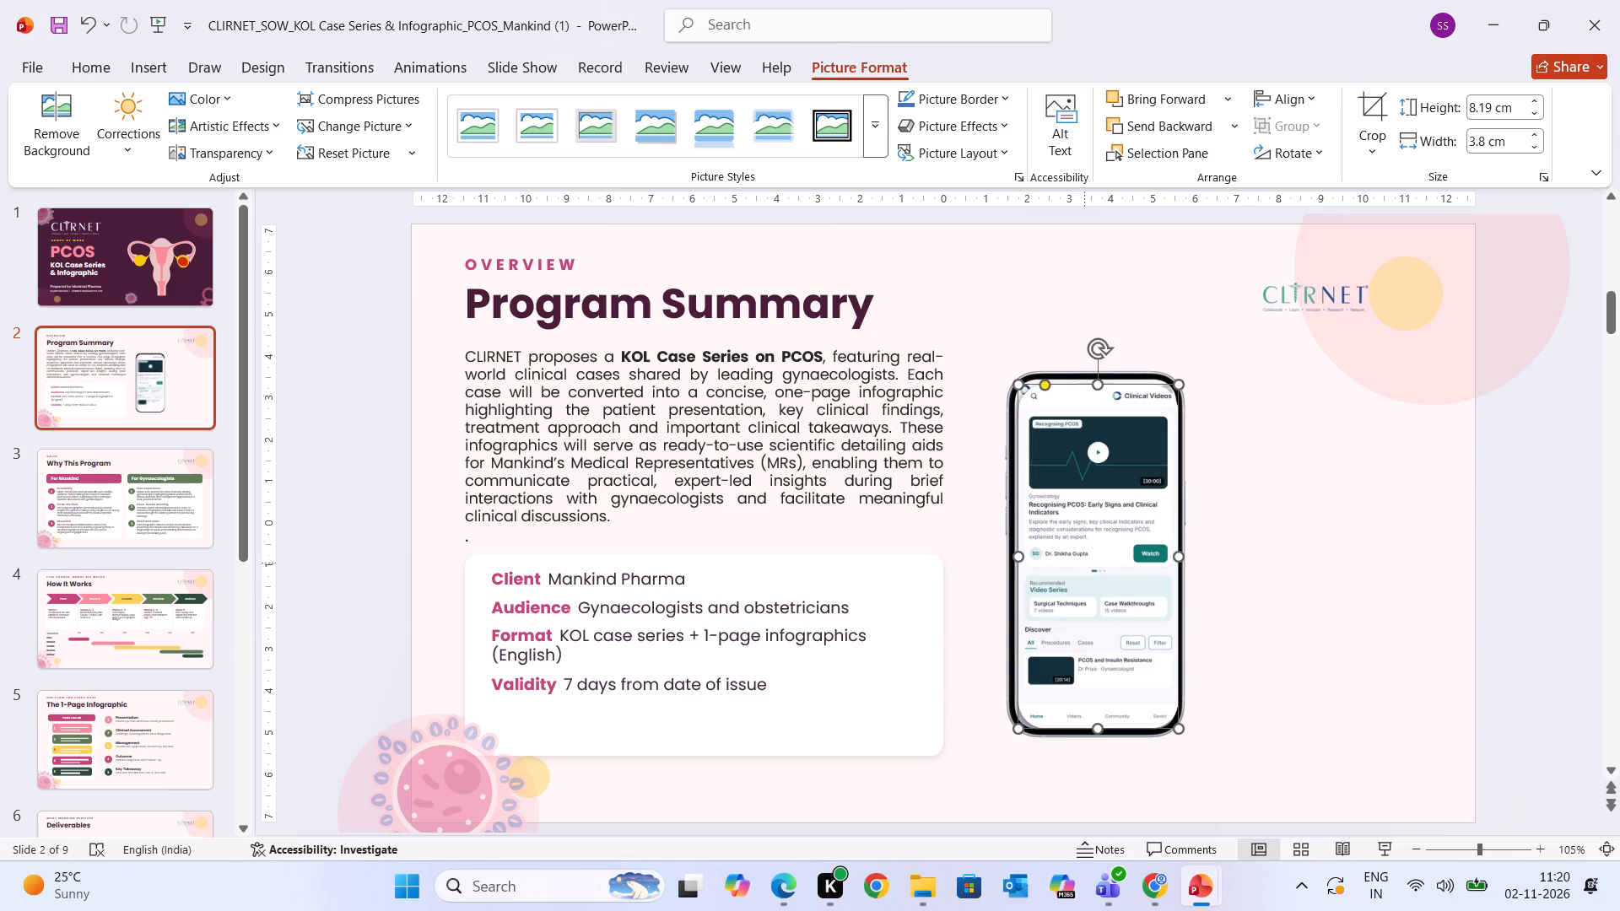
click(1098, 385)
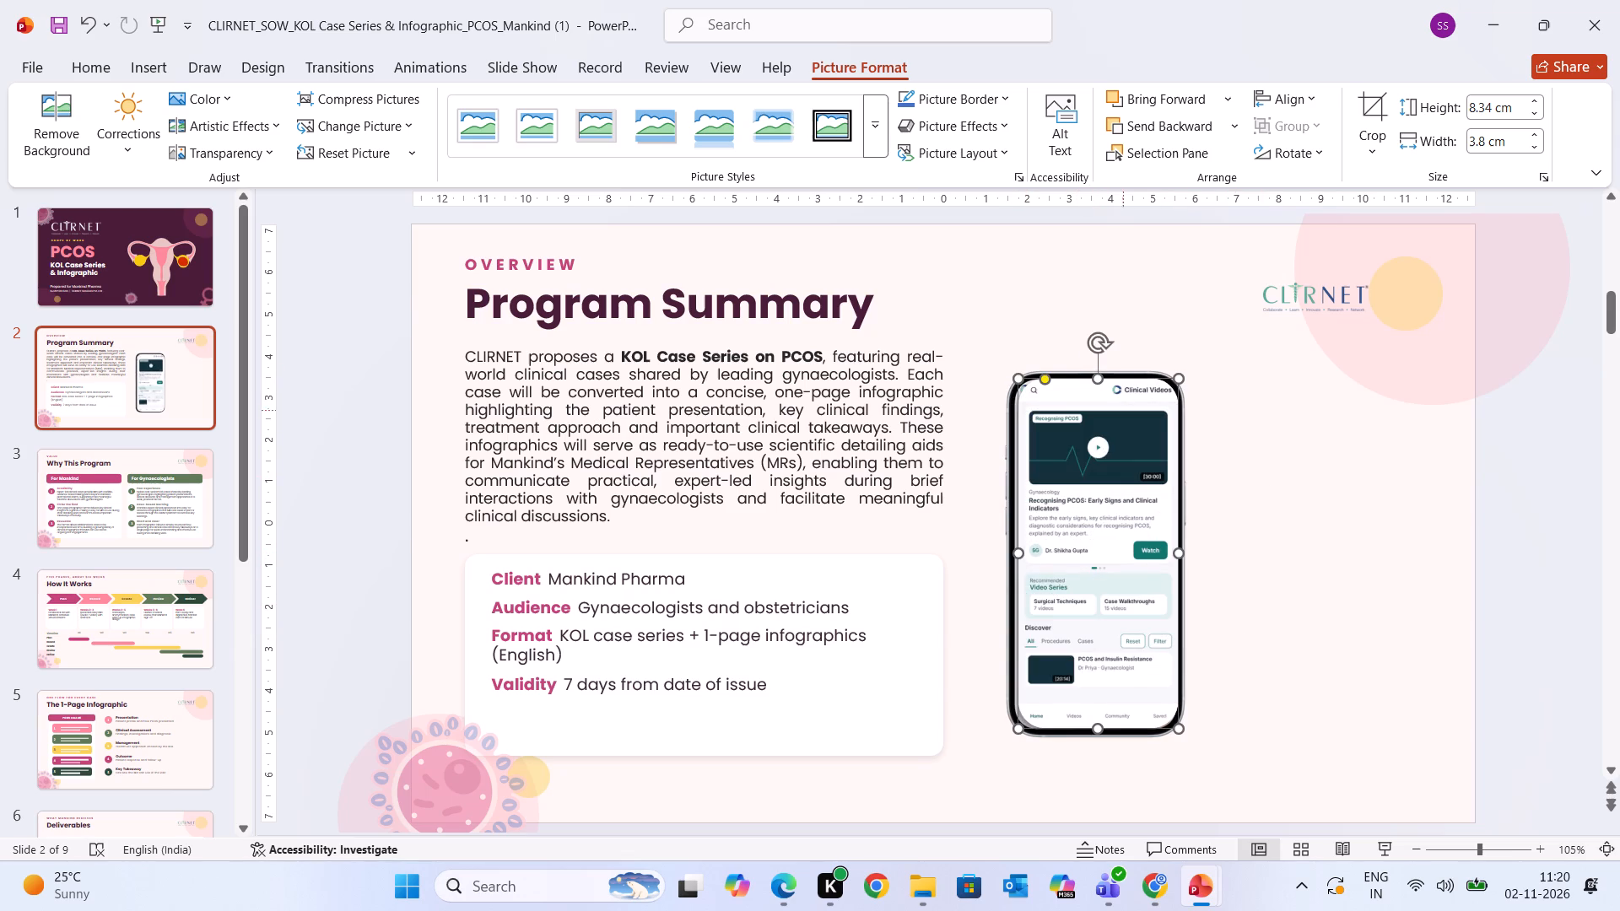
click(1023, 380)
Nudge the Clinical Videos picture slightly left and adjust its lower-left corner to fit inside the phone frame.
click(1272, 510)
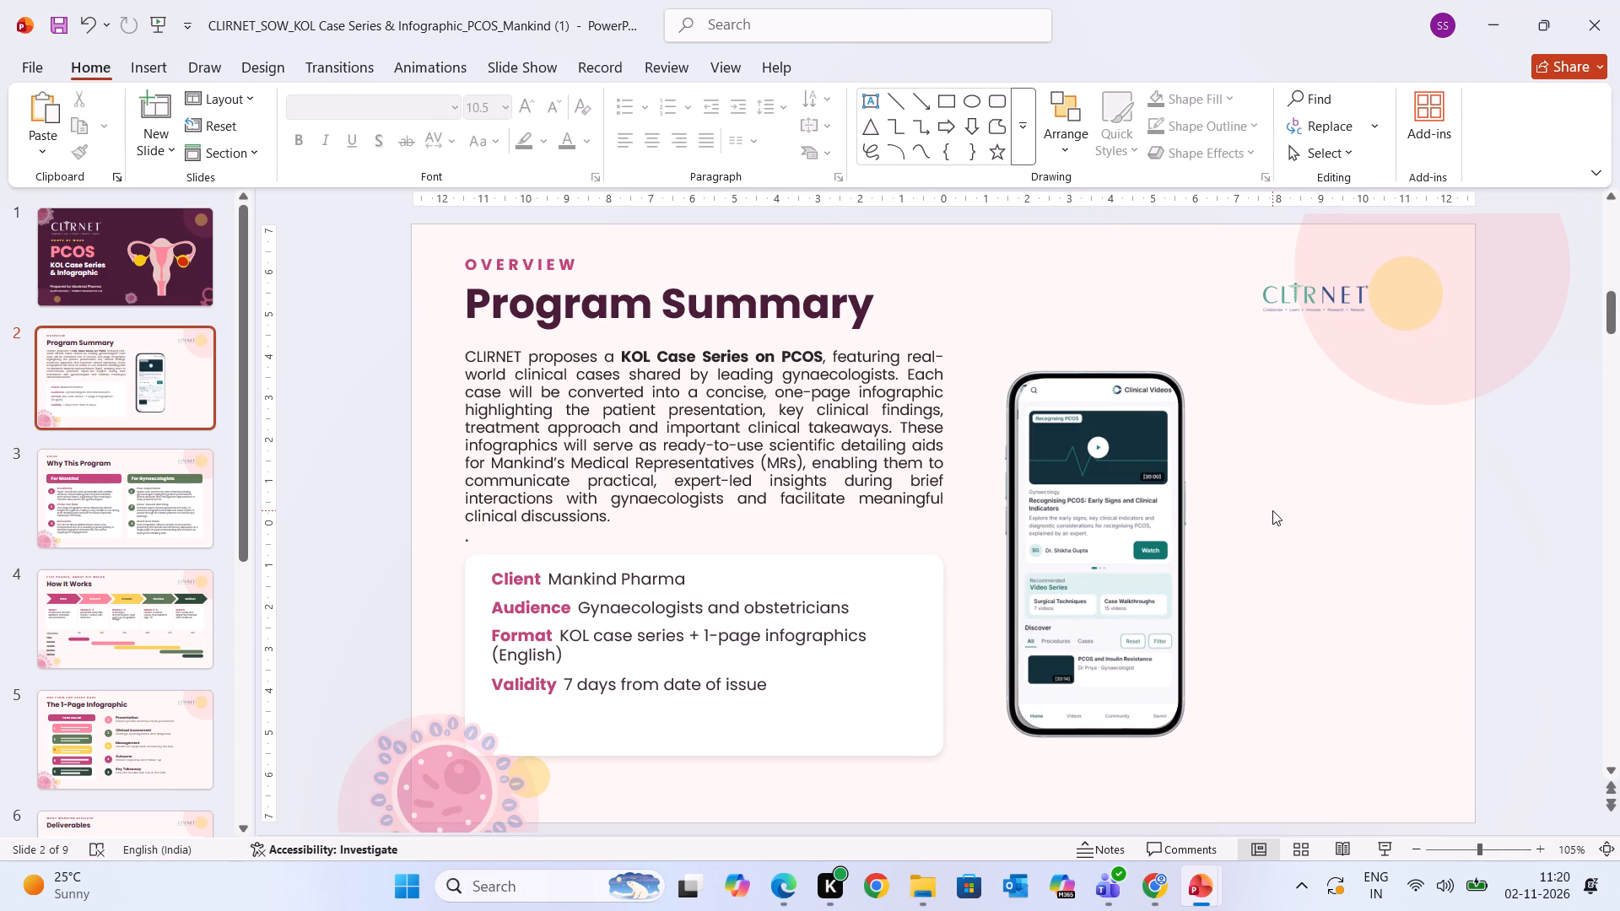
click(1096, 574)
key(Left)
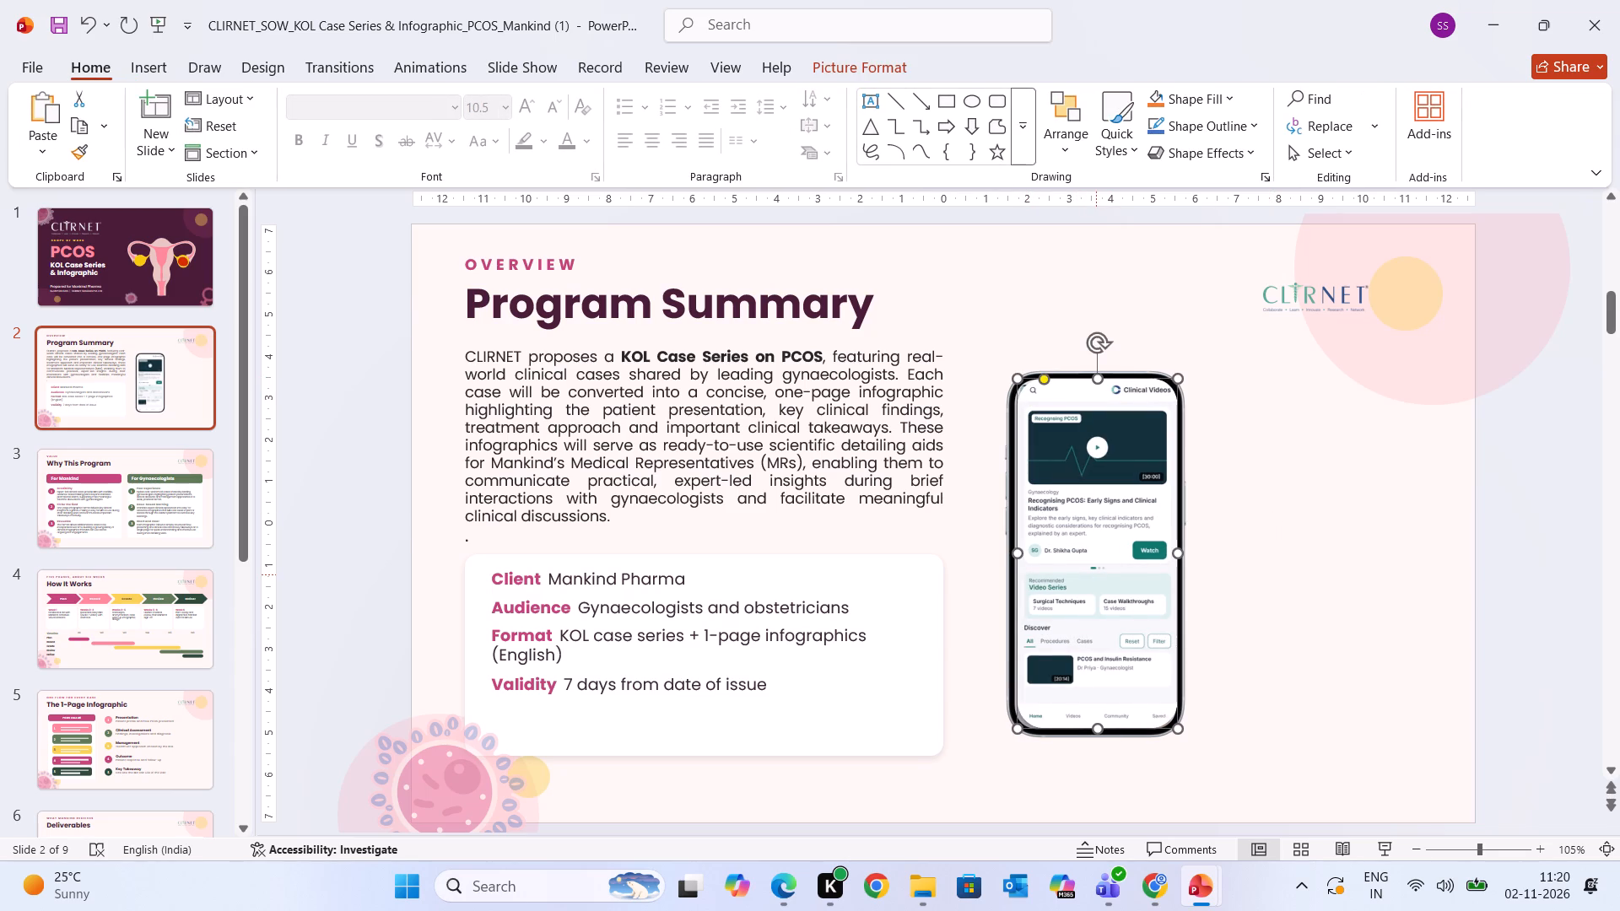
click(1019, 726)
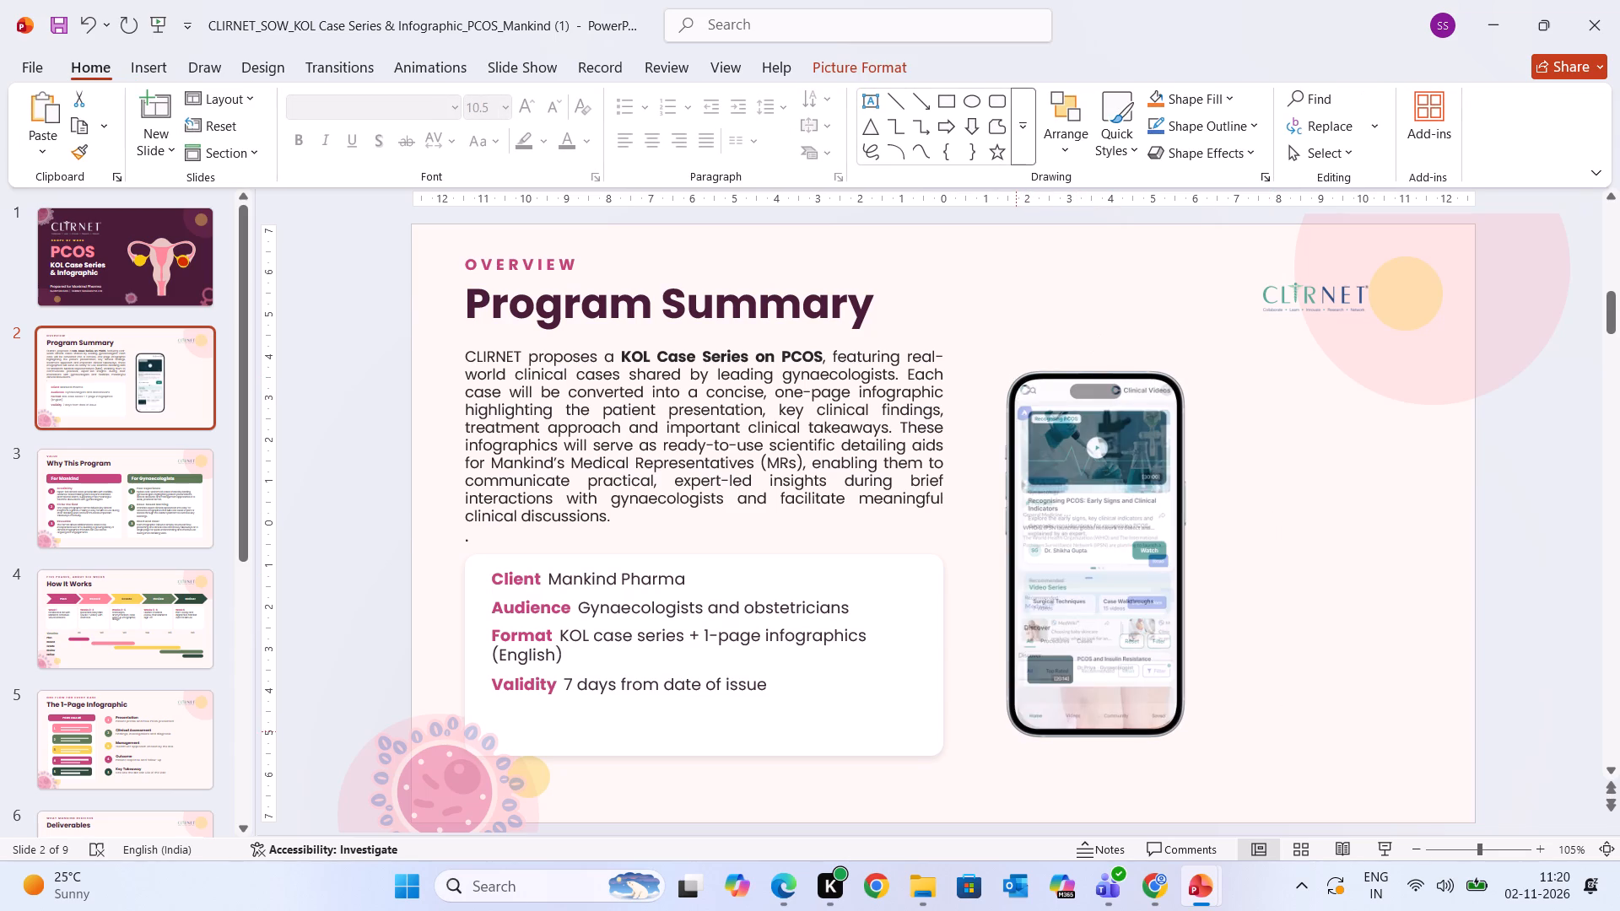
Deselect the Clinical Videos picture on the Program Summary slide's phone mockup.
click(1350, 694)
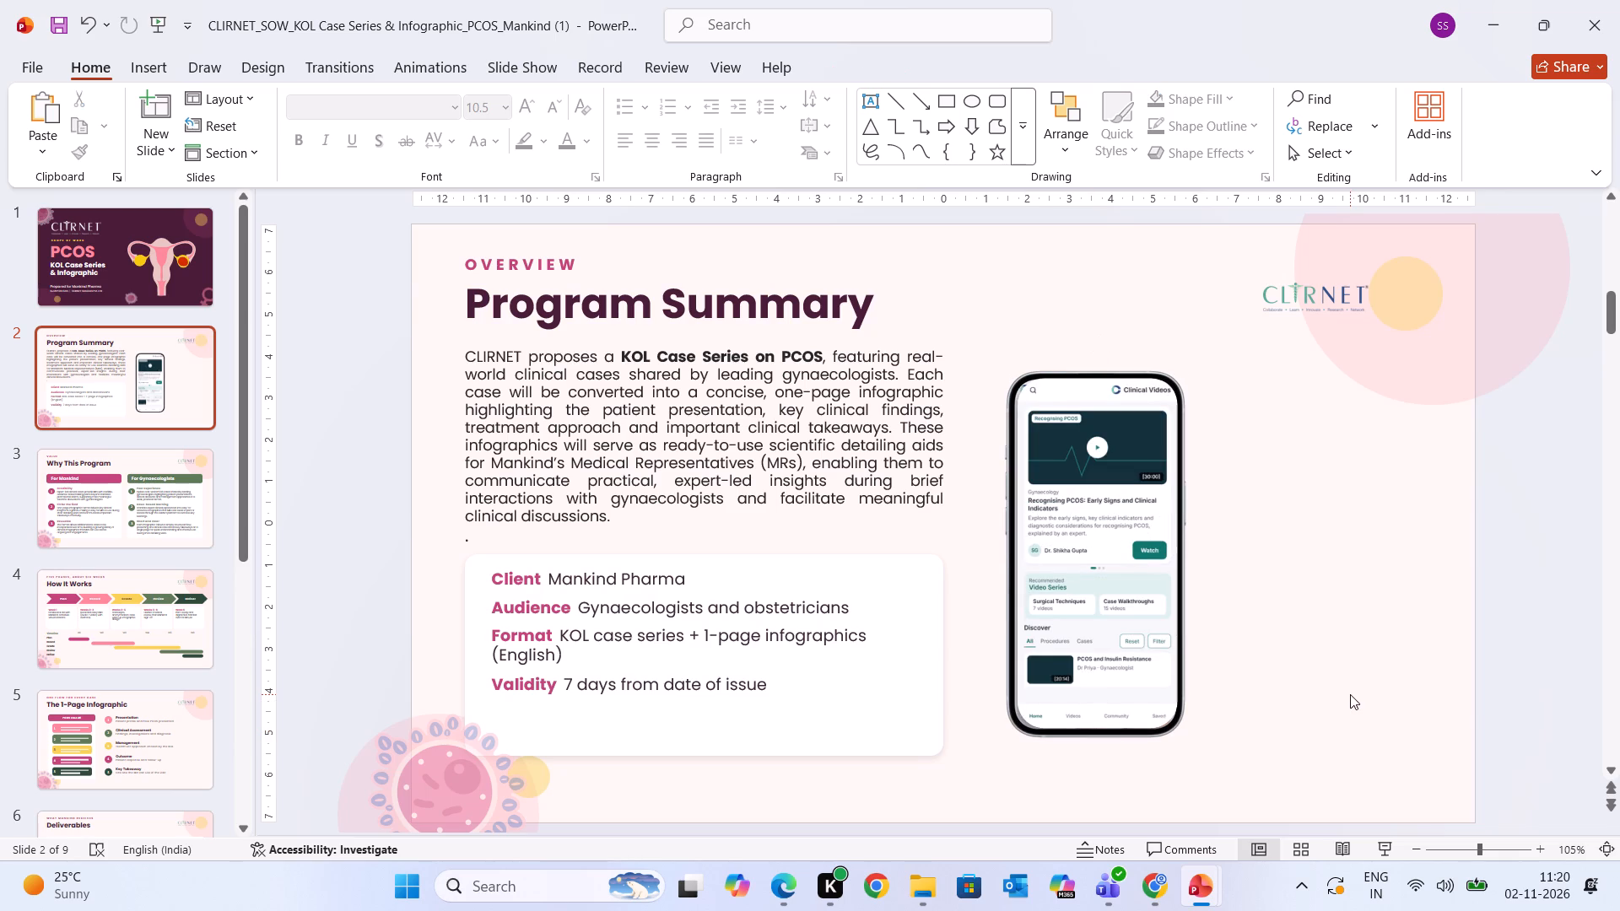
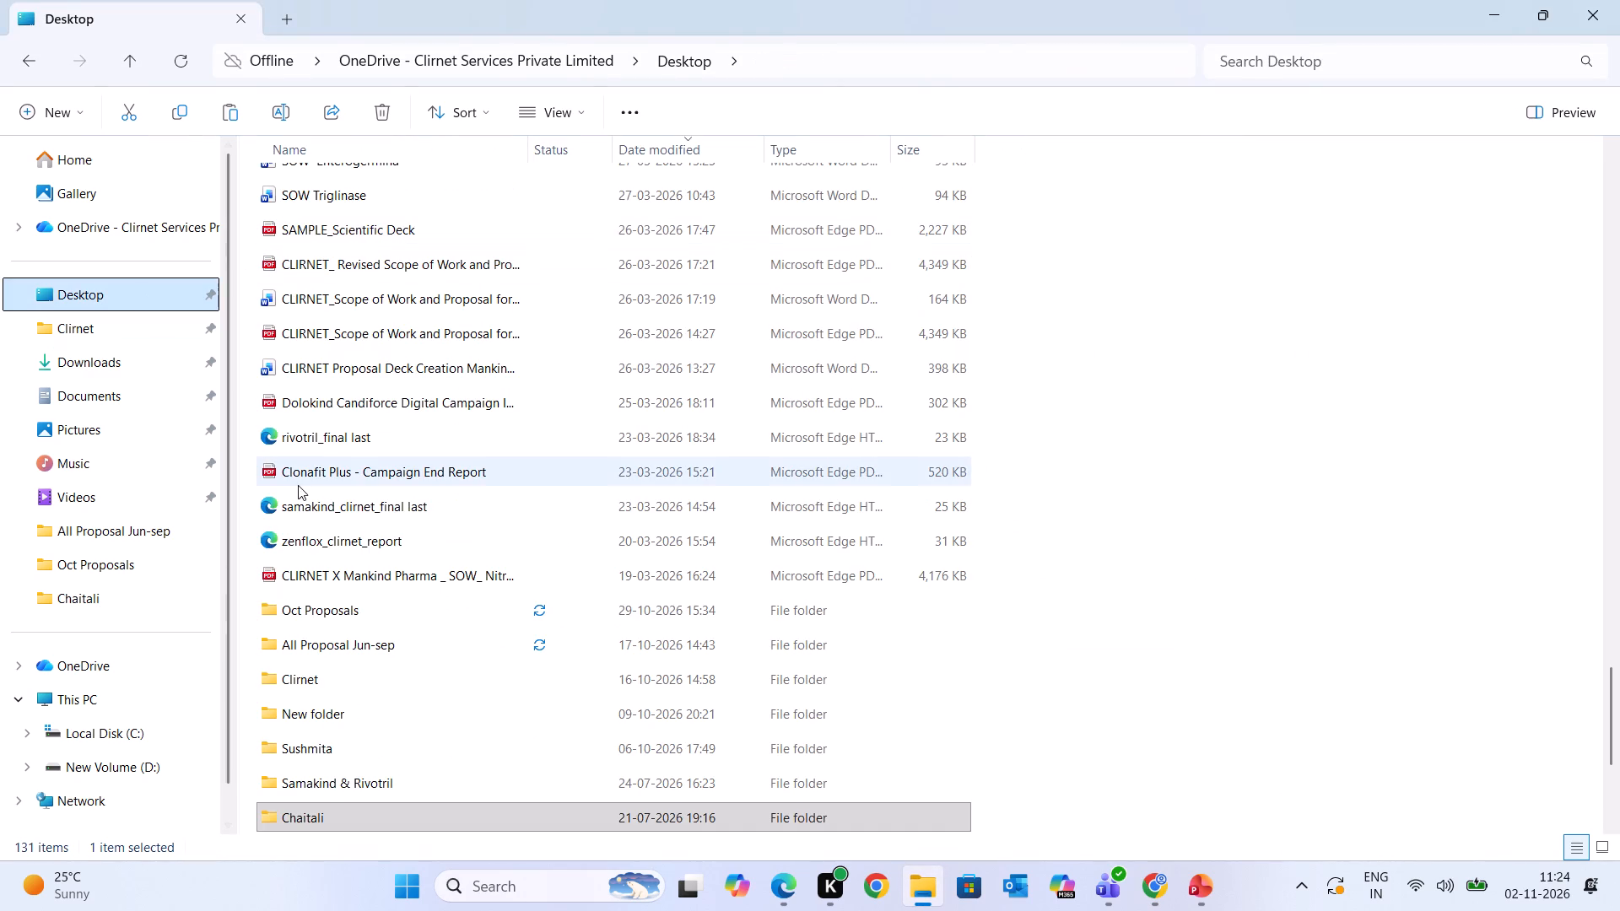
scroll(413, 418, up, 6)
scroll(431, 286, up, 2)
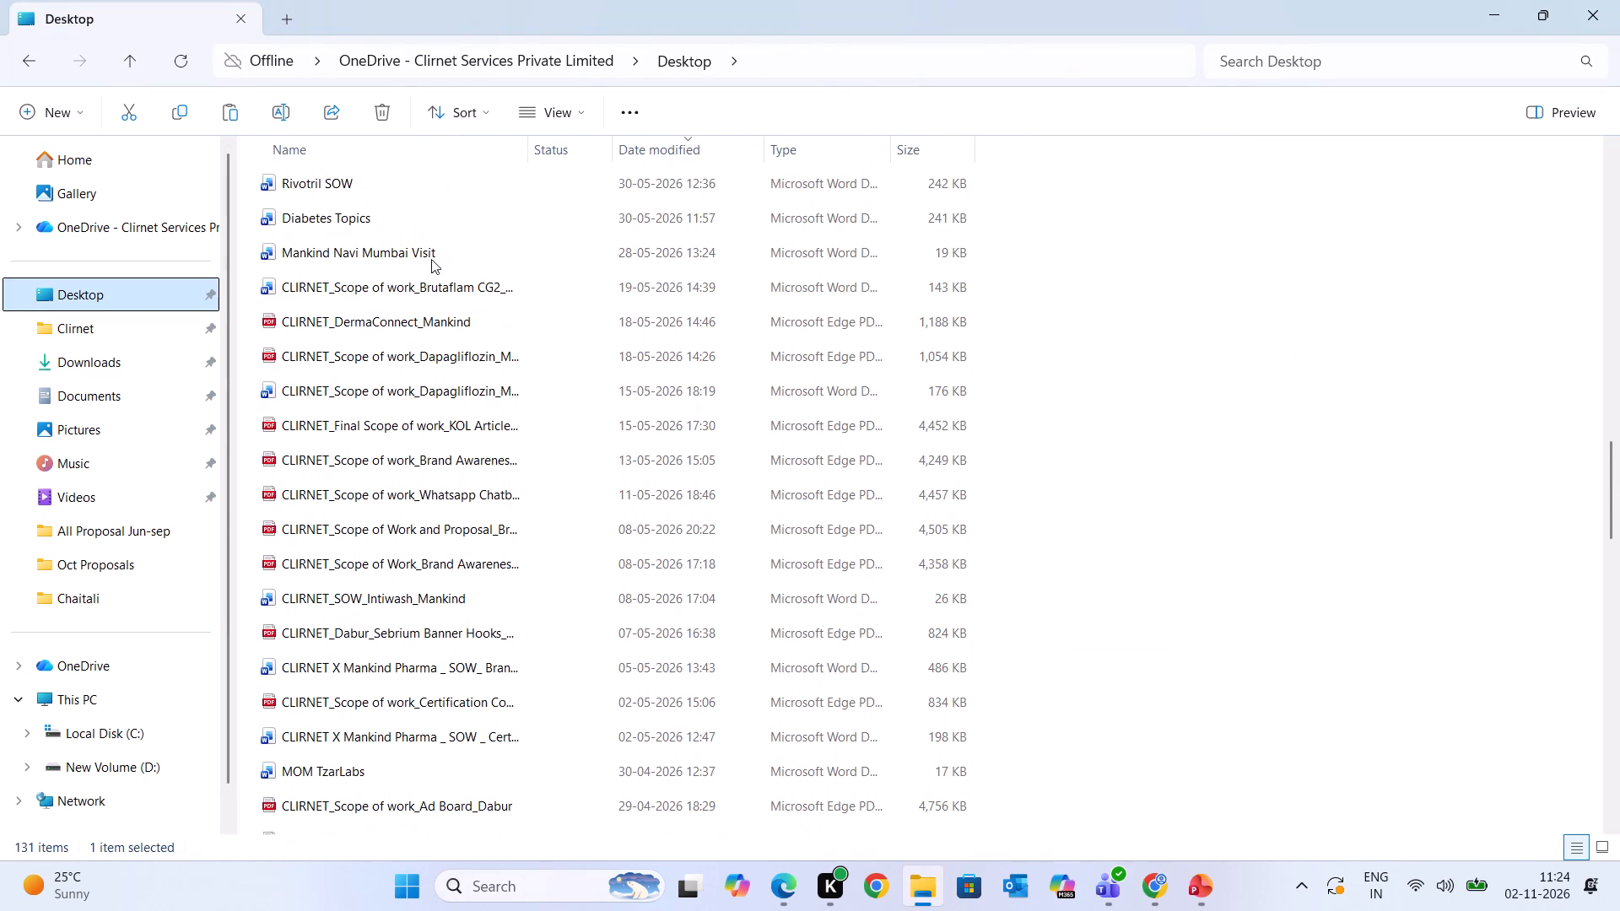
click(102, 372)
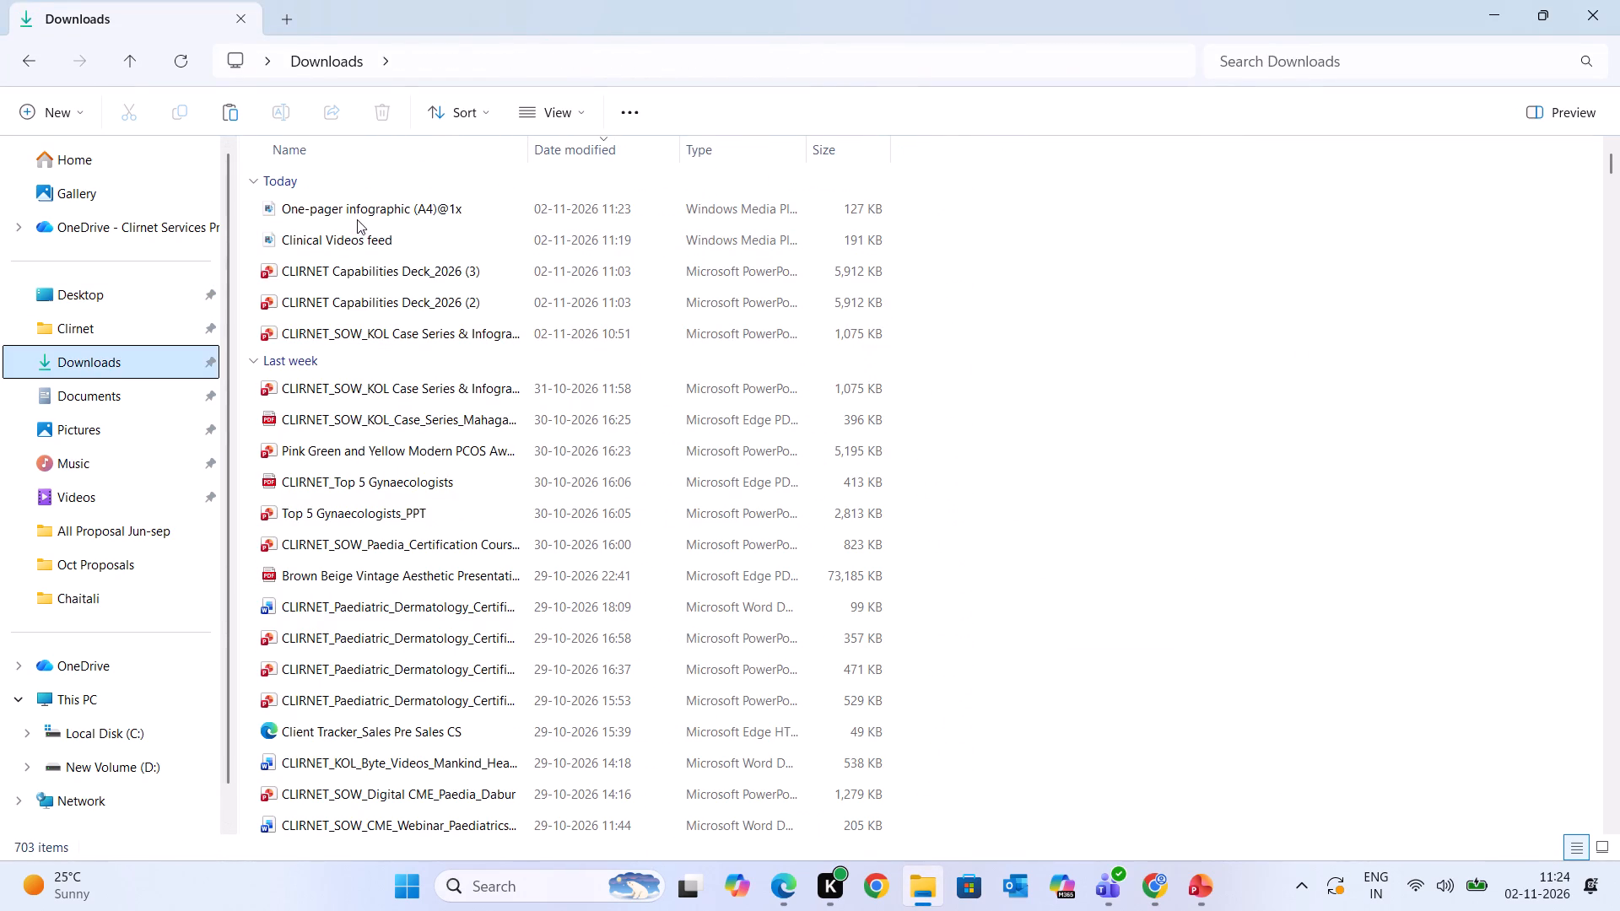
click(351, 202)
key(ctrl+c)
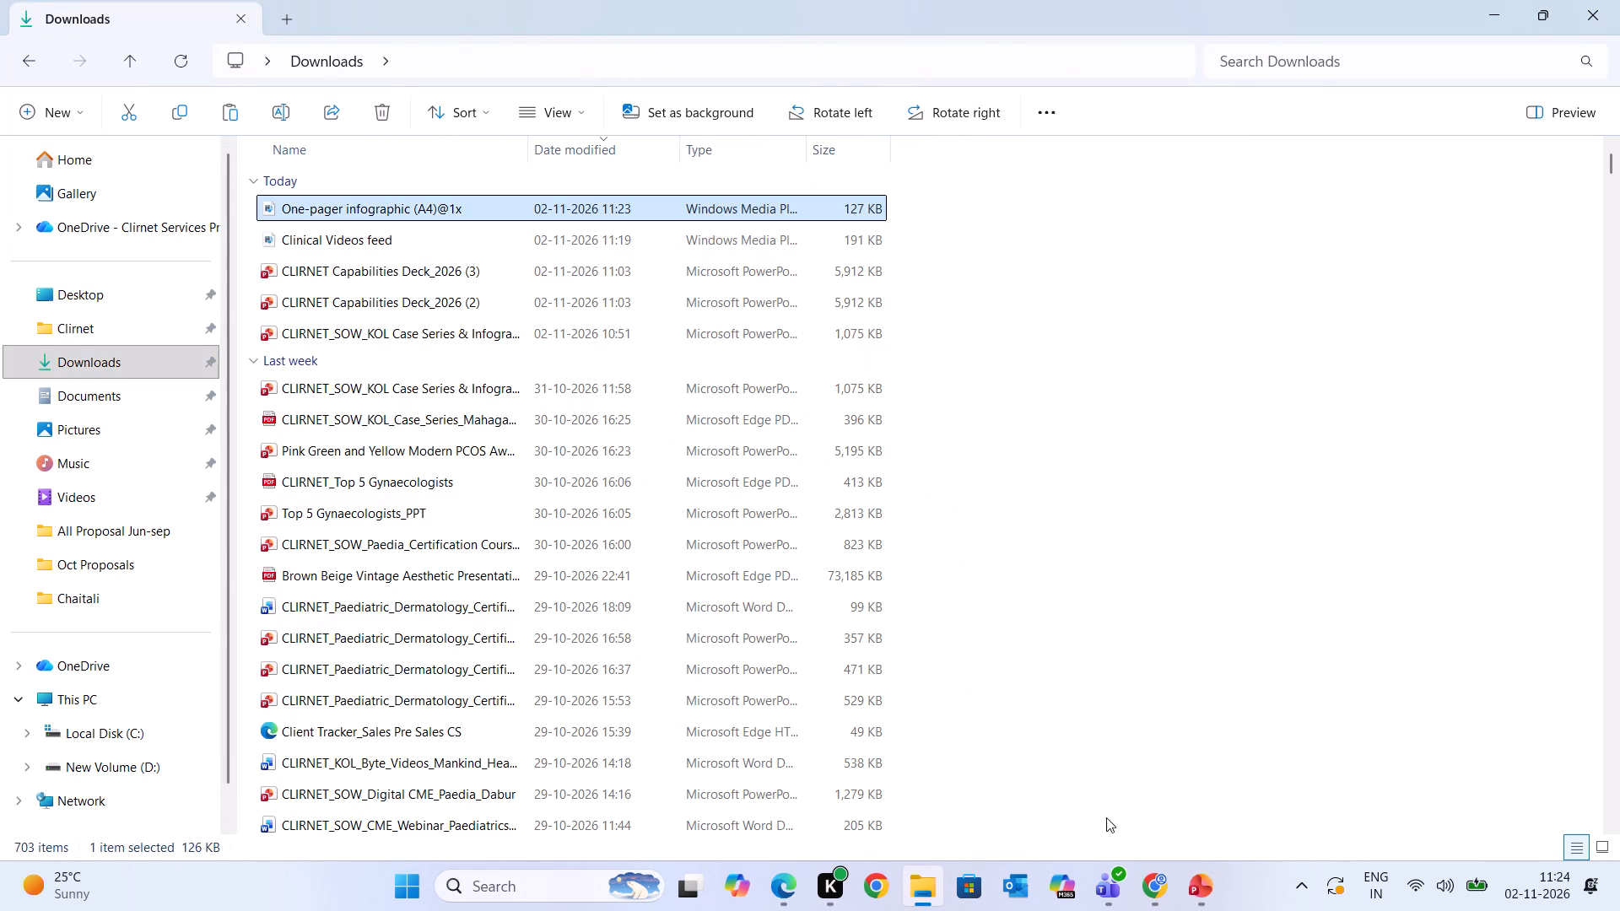
Paste the infographic onto the Program Summary slide of the PCOS KOL Case Series deck and shrink it to about 8.7 × 6.15 cm.
click(1153, 894)
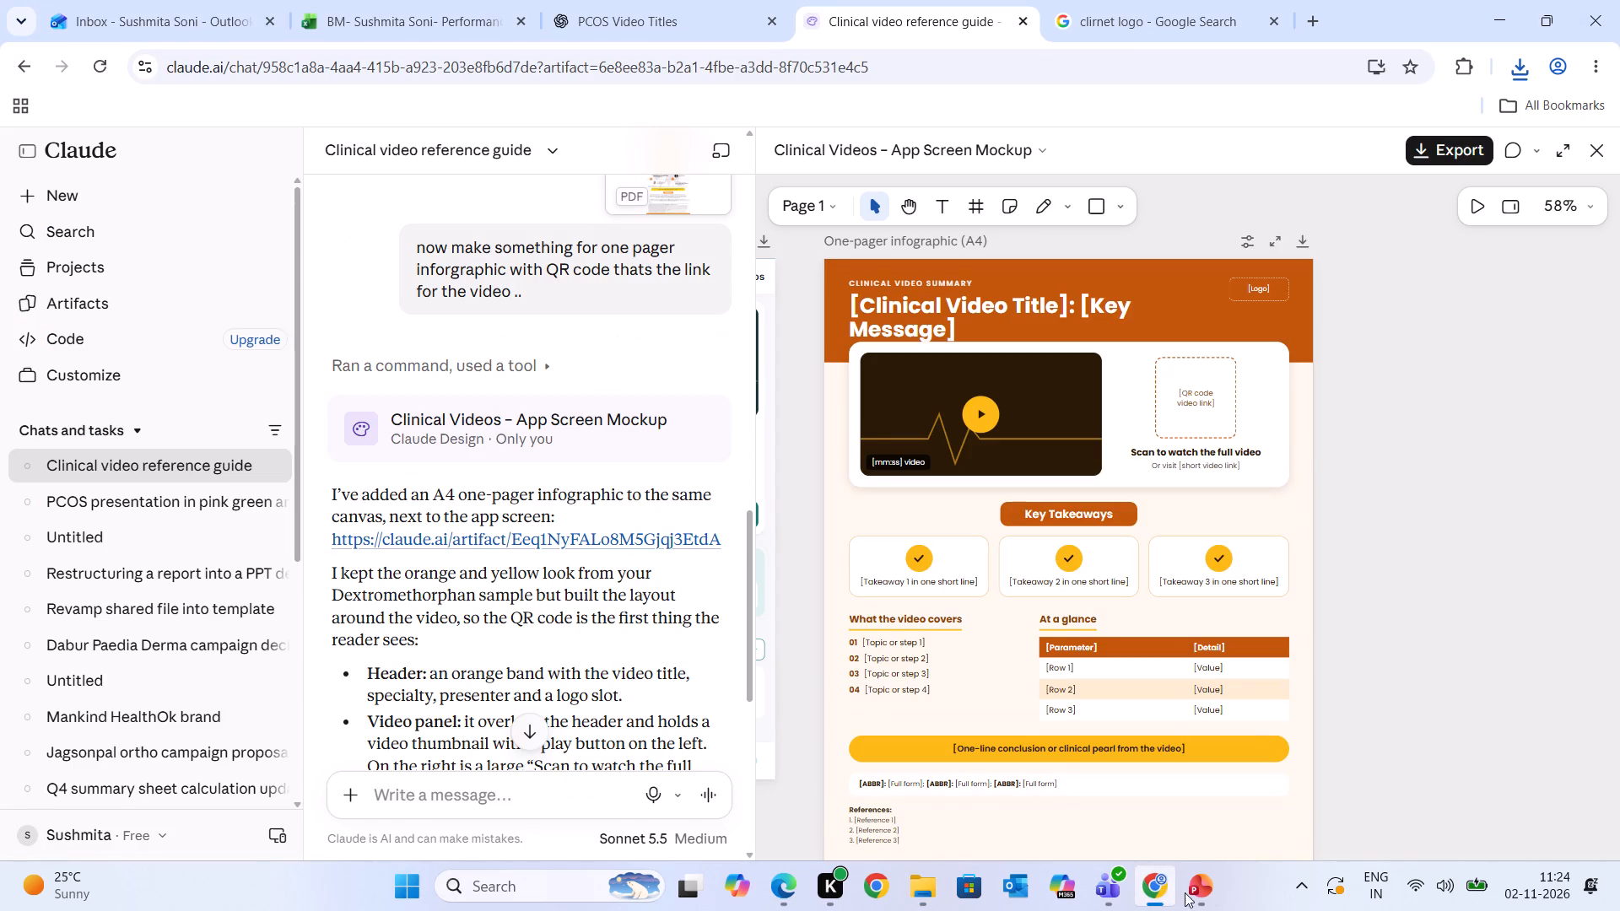
click(1208, 891)
click(1091, 760)
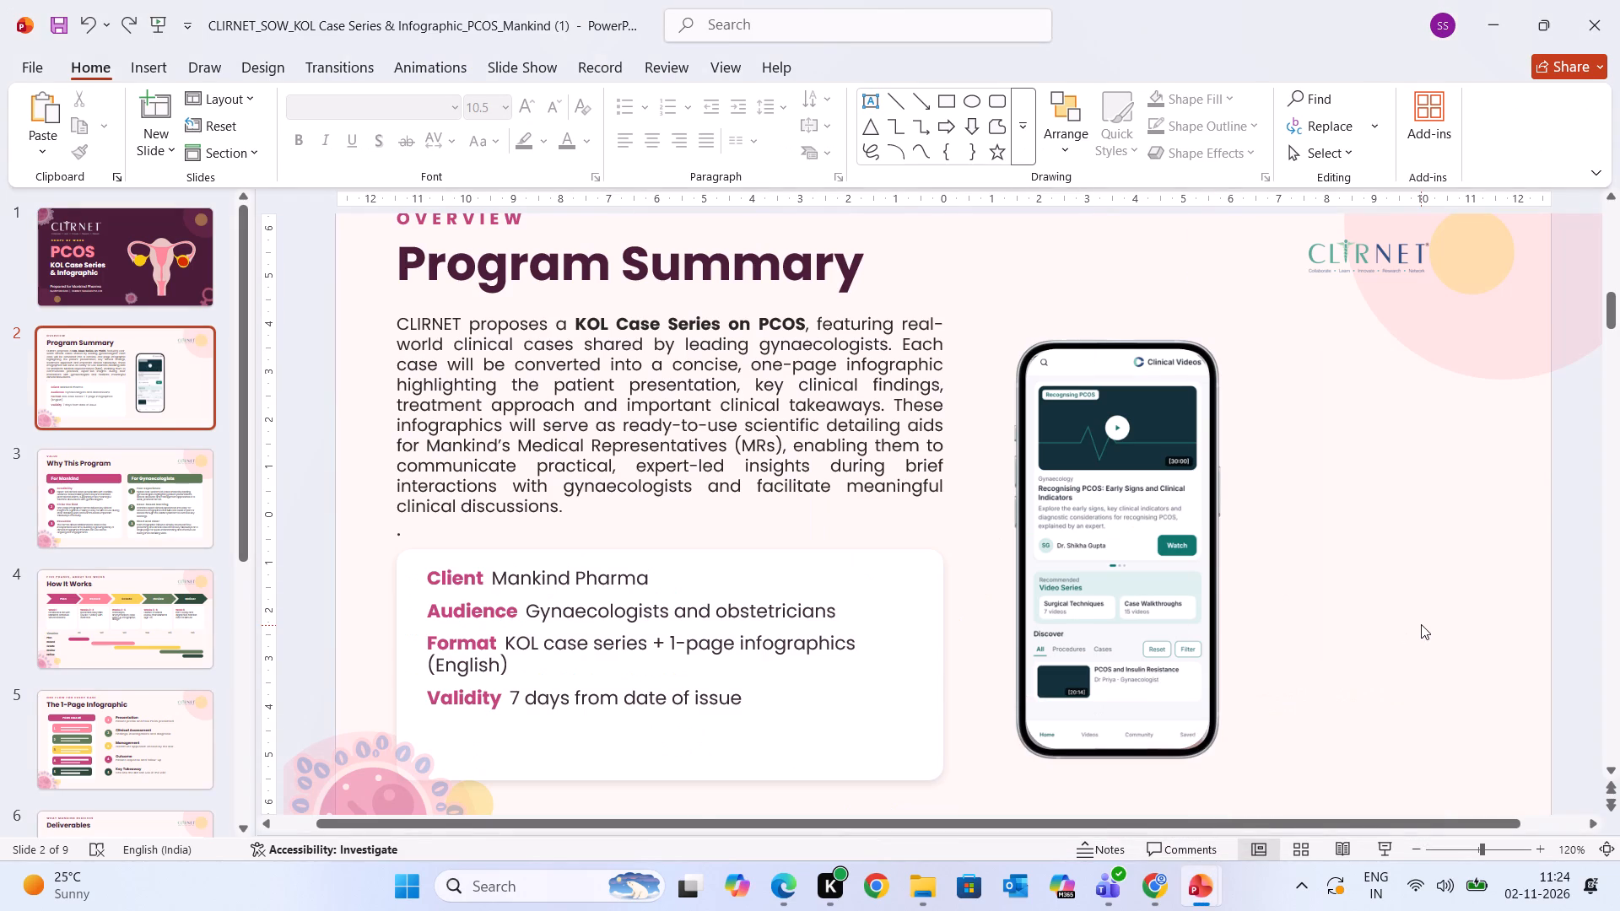
key(ctrl+v)
click(1039, 582)
scroll(1039, 582, up, 2)
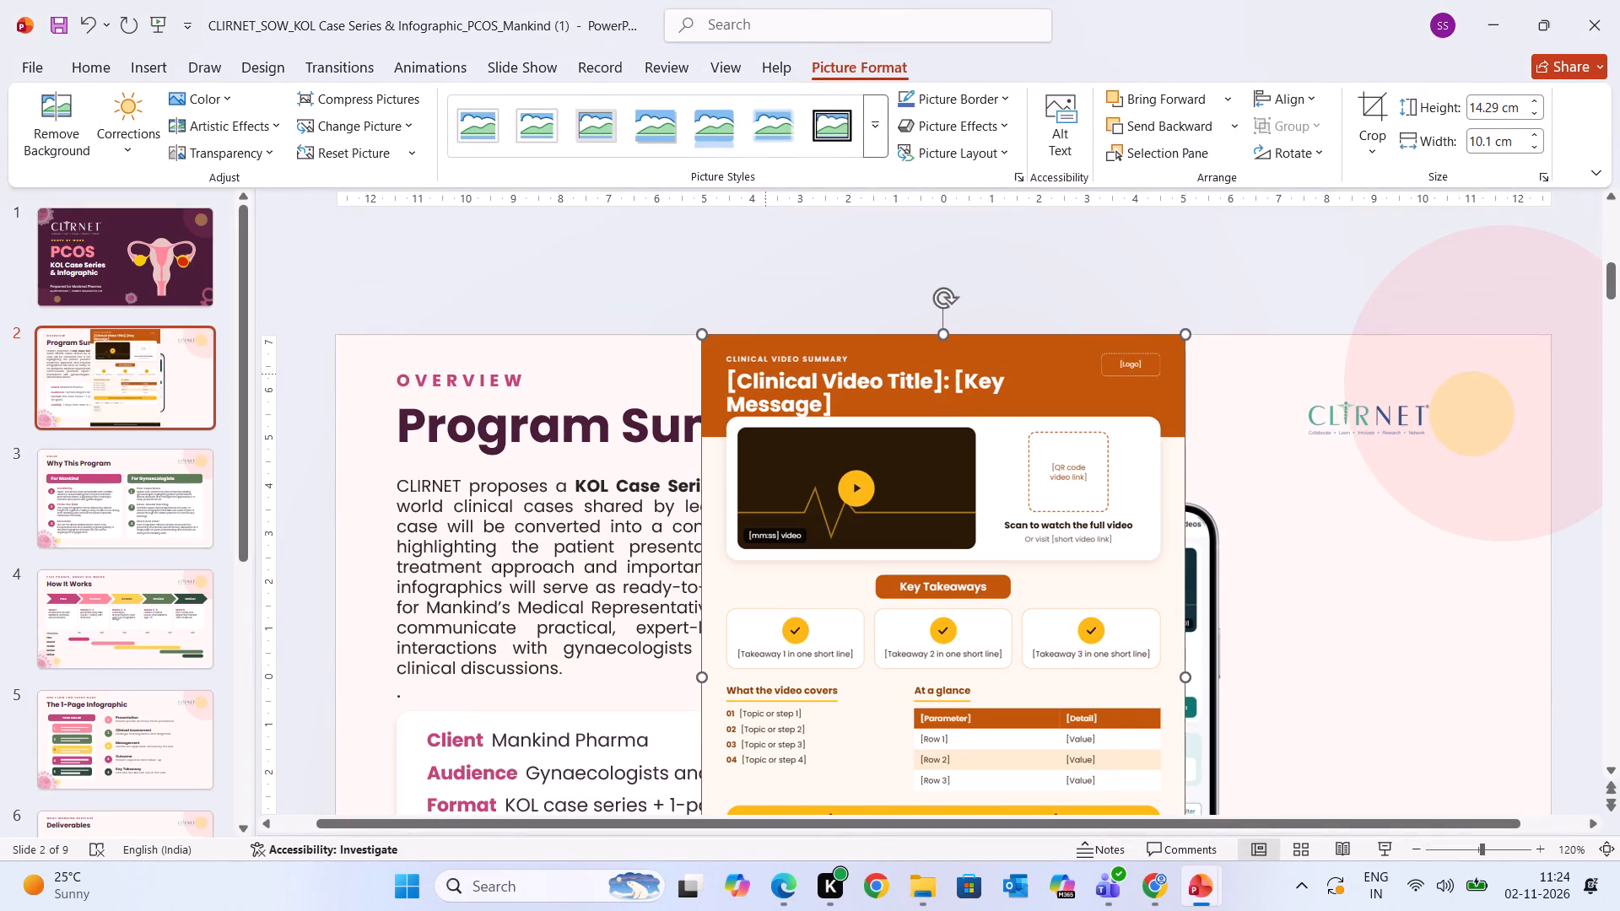
drag(705, 333, 945, 604)
click(1390, 682)
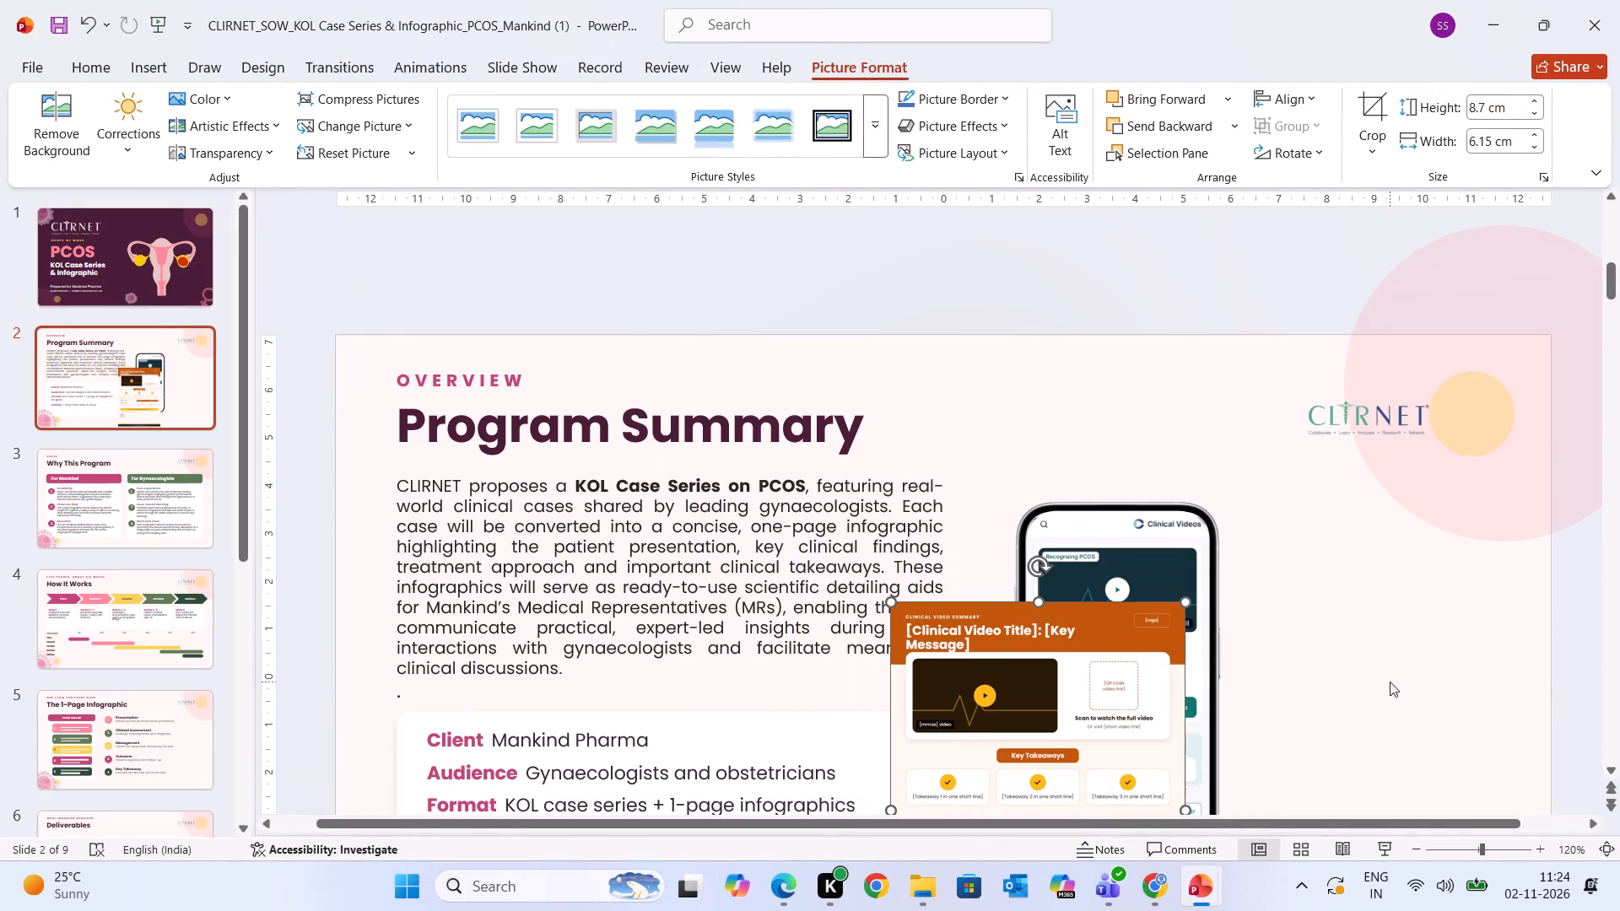
Move the infographic into the empty space beside the phone mockup and scale it down slightly from its lower-left corner.
scroll(1390, 682, down, 10)
drag(1141, 647, 1455, 576)
drag(1210, 661, 1255, 617)
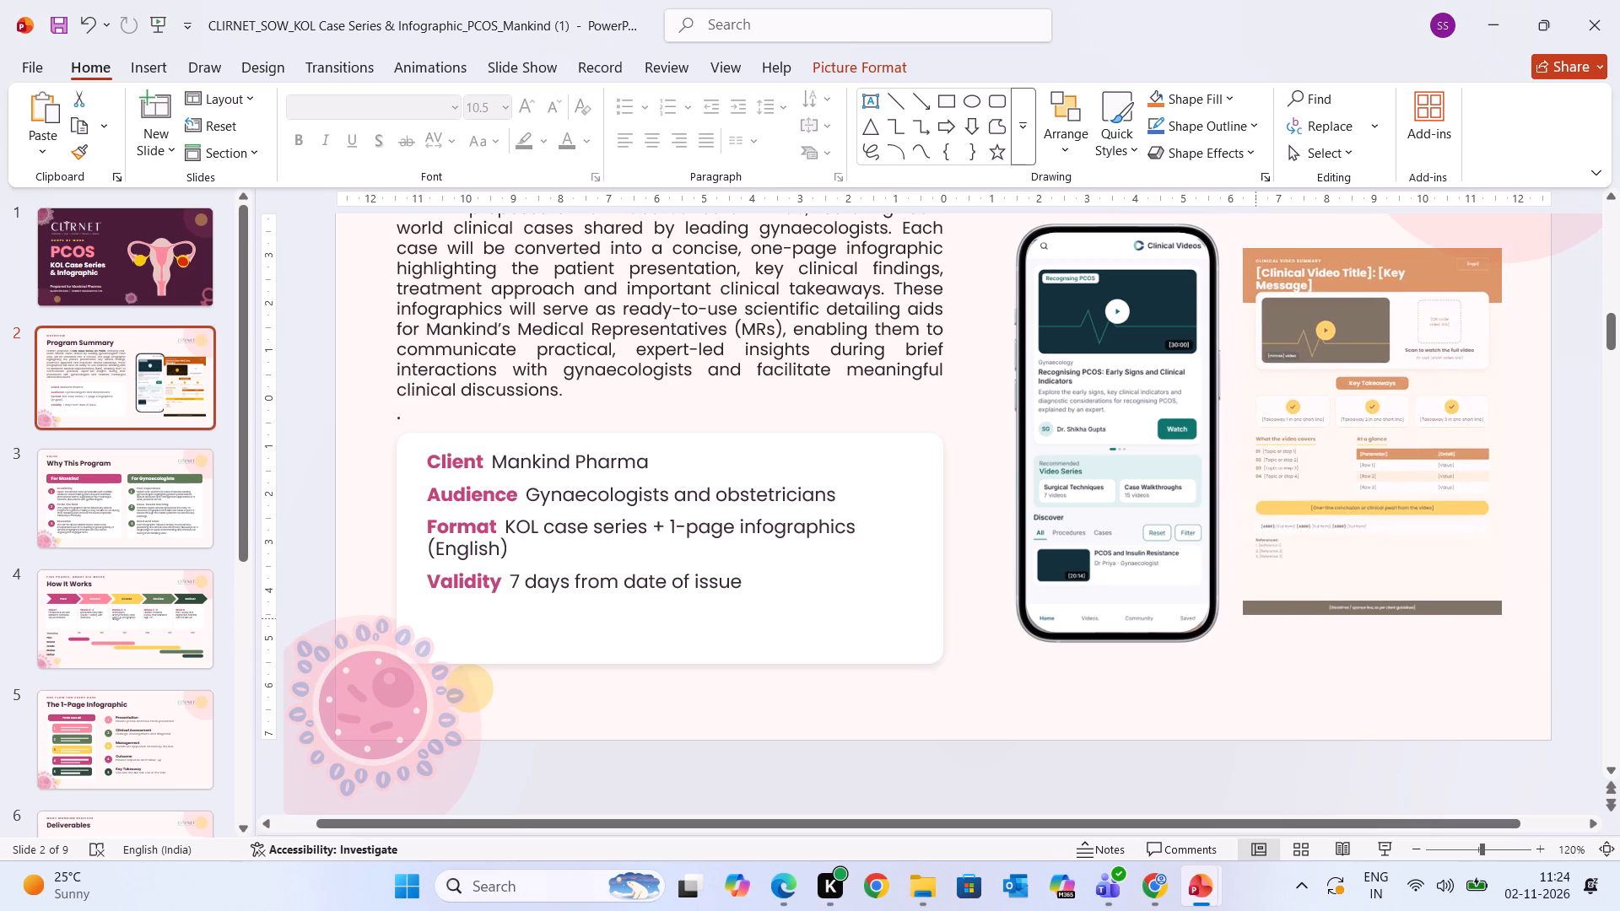
drag(1255, 617, 1269, 606)
click(1590, 628)
scroll(1590, 628, up, 1)
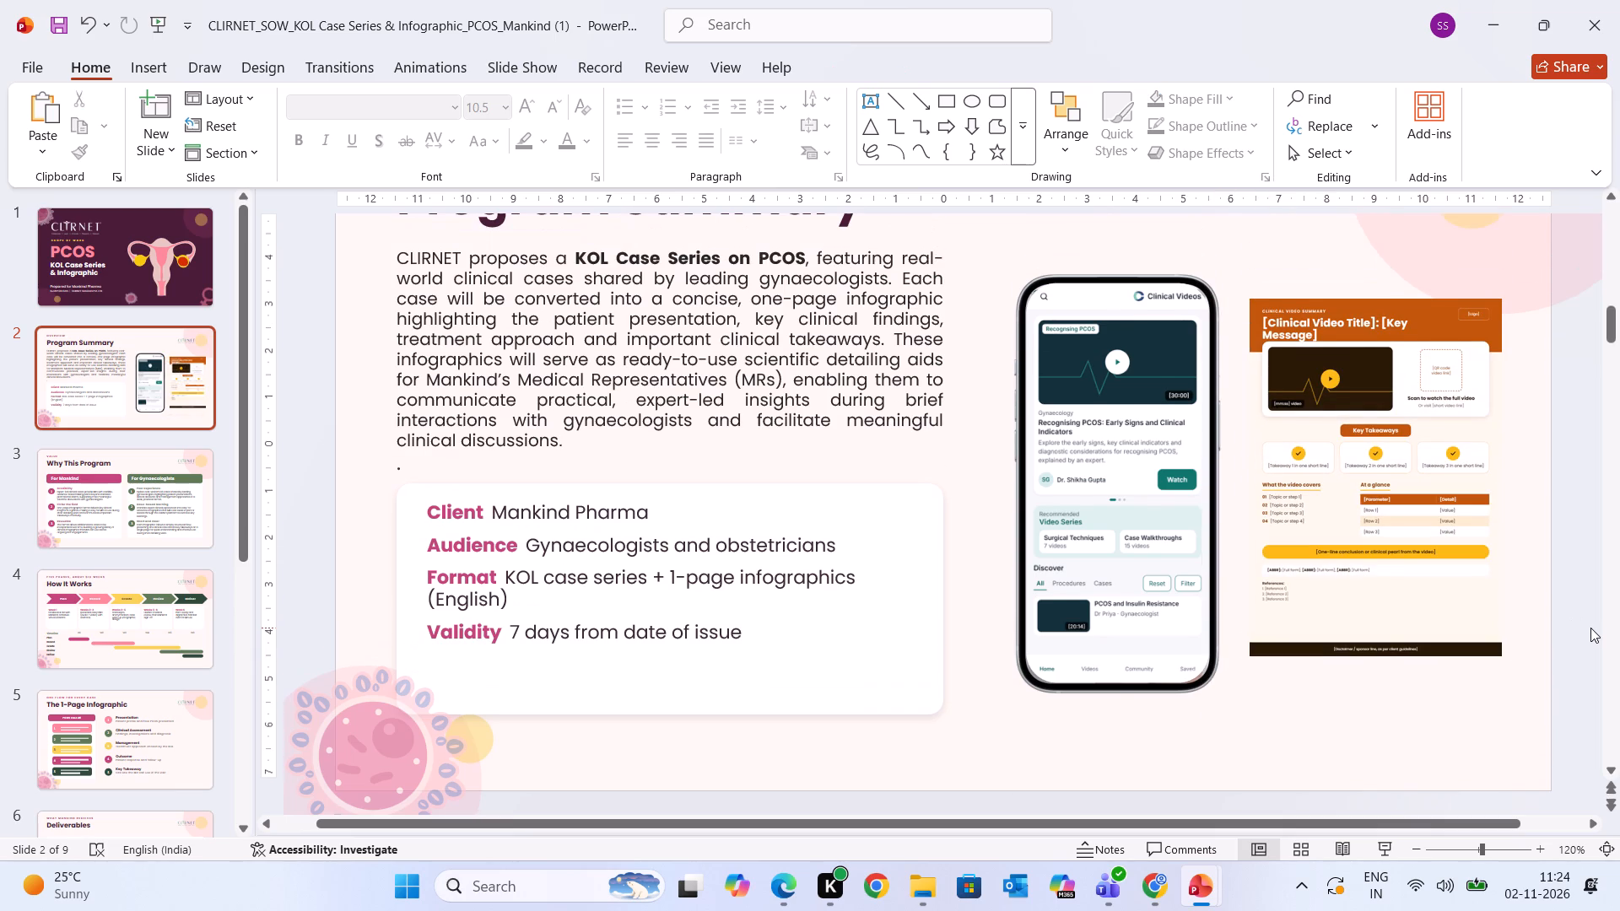
Nudge the infographic closer to the phone mockup and stretch its top and bottom edges to approach the phone's height.
scroll(1590, 628, up, 1)
drag(1404, 590, 1398, 607)
drag(1374, 312, 1370, 286)
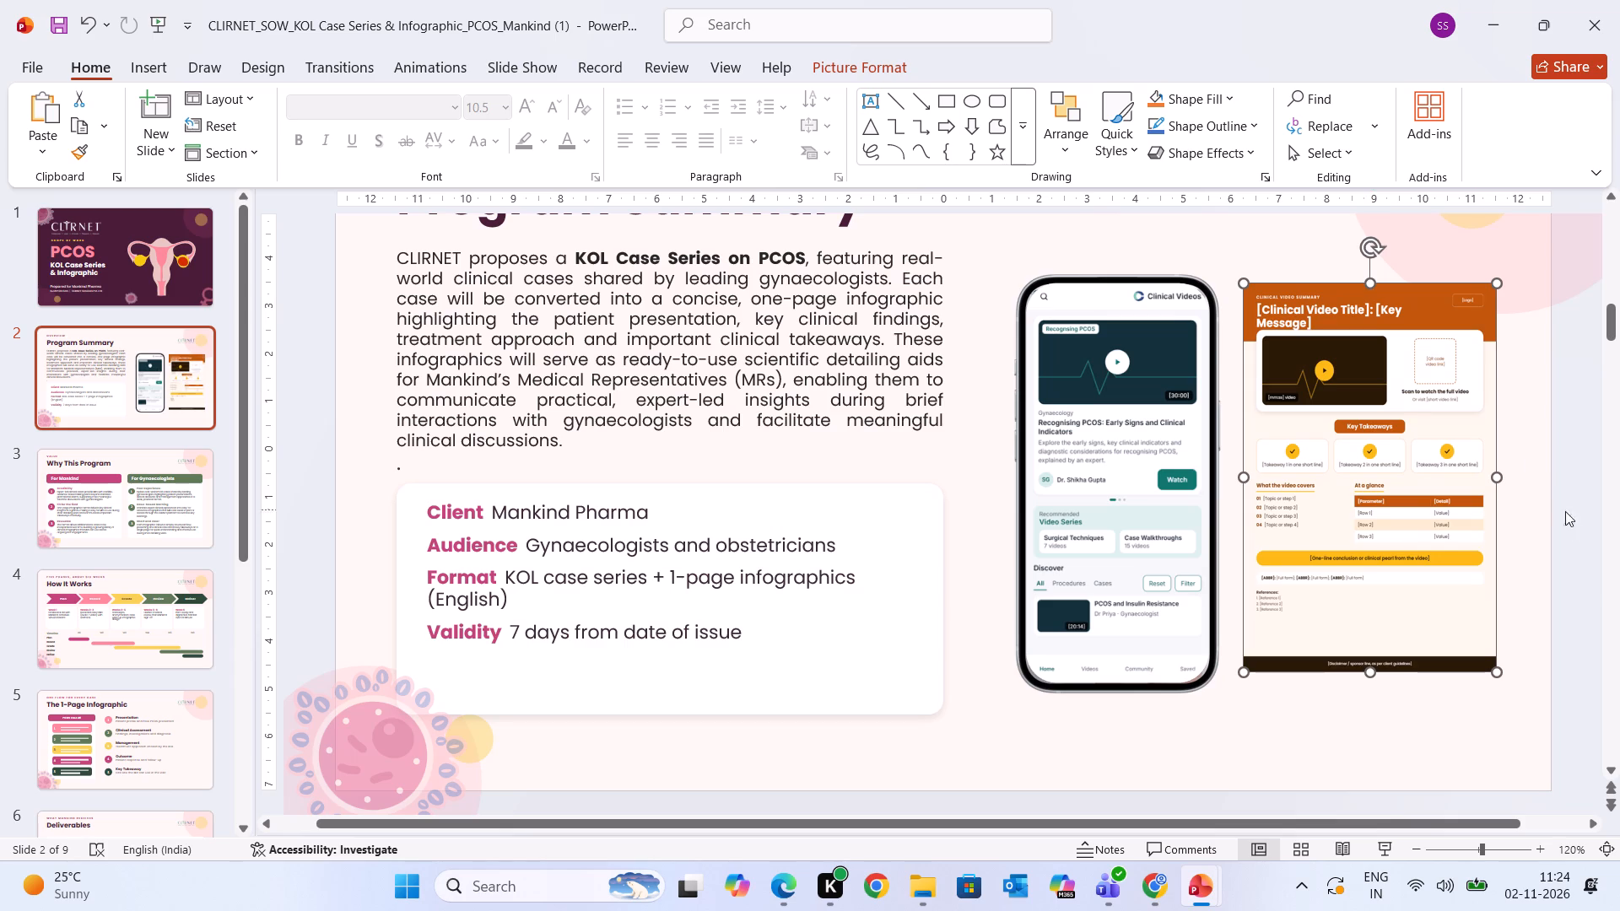
click(1583, 533)
scroll(1583, 533, up, 1)
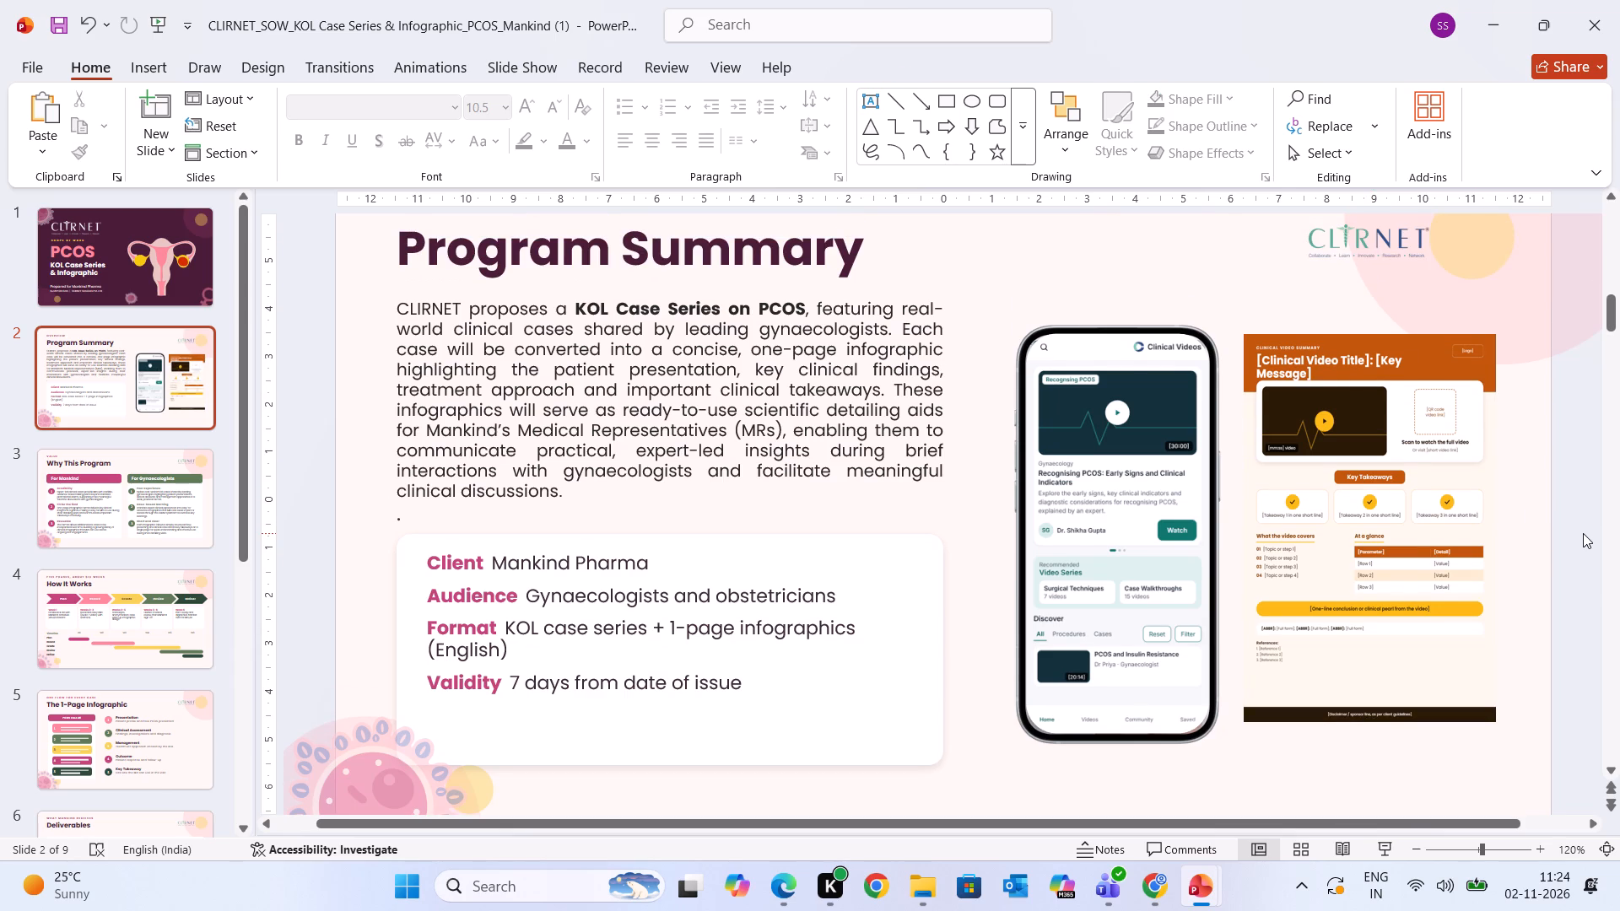
click(1378, 601)
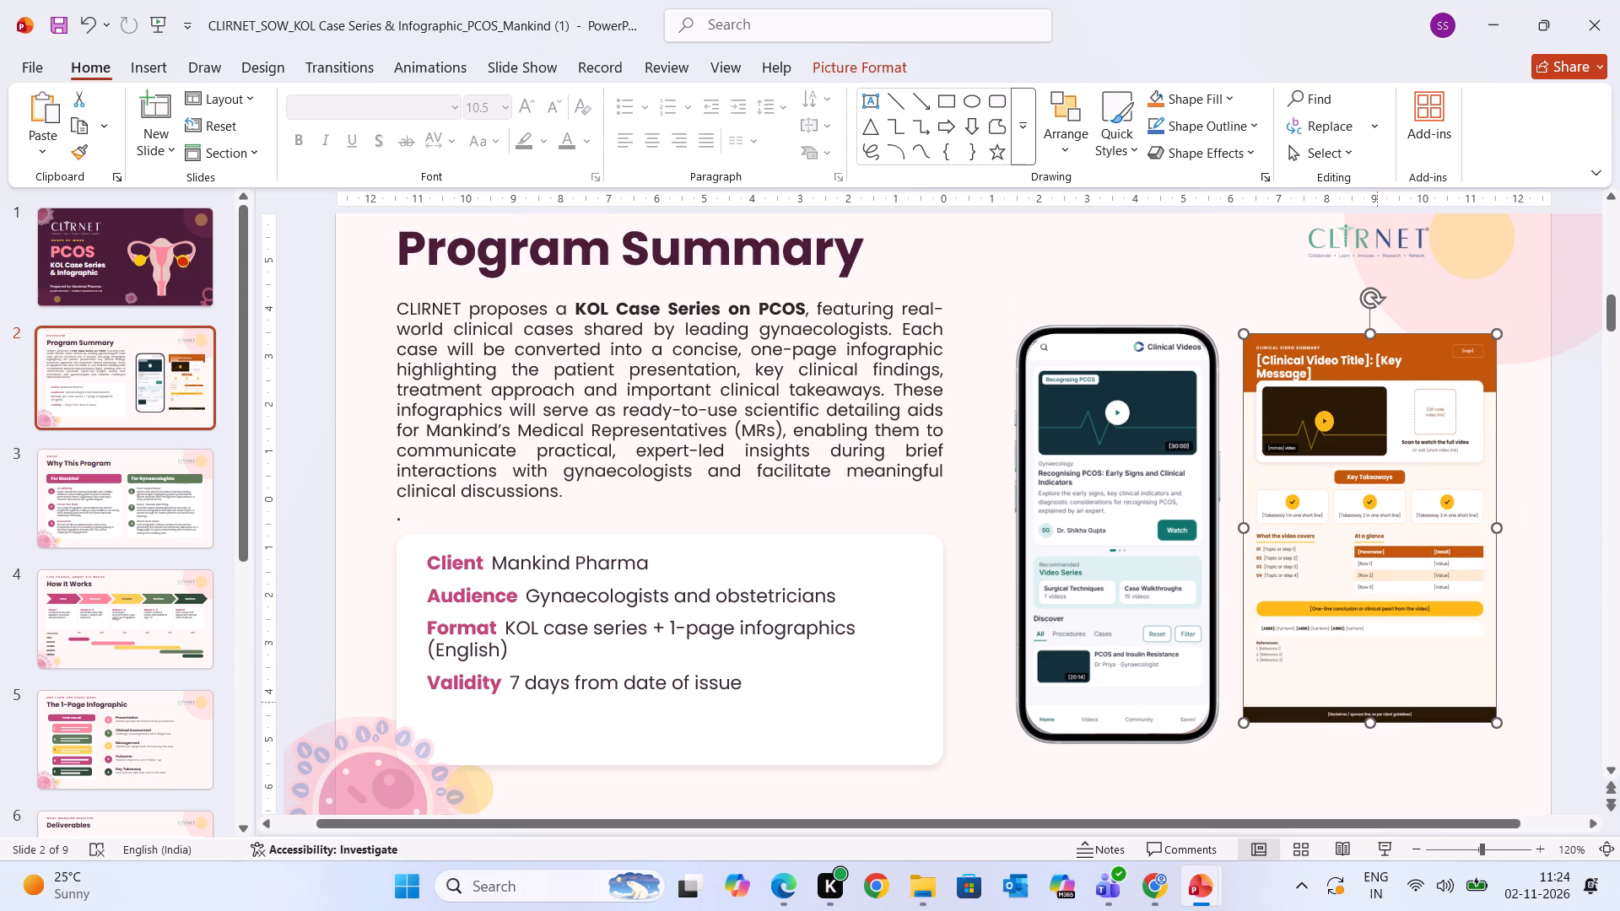
drag(1373, 719, 1374, 733)
click(1577, 652)
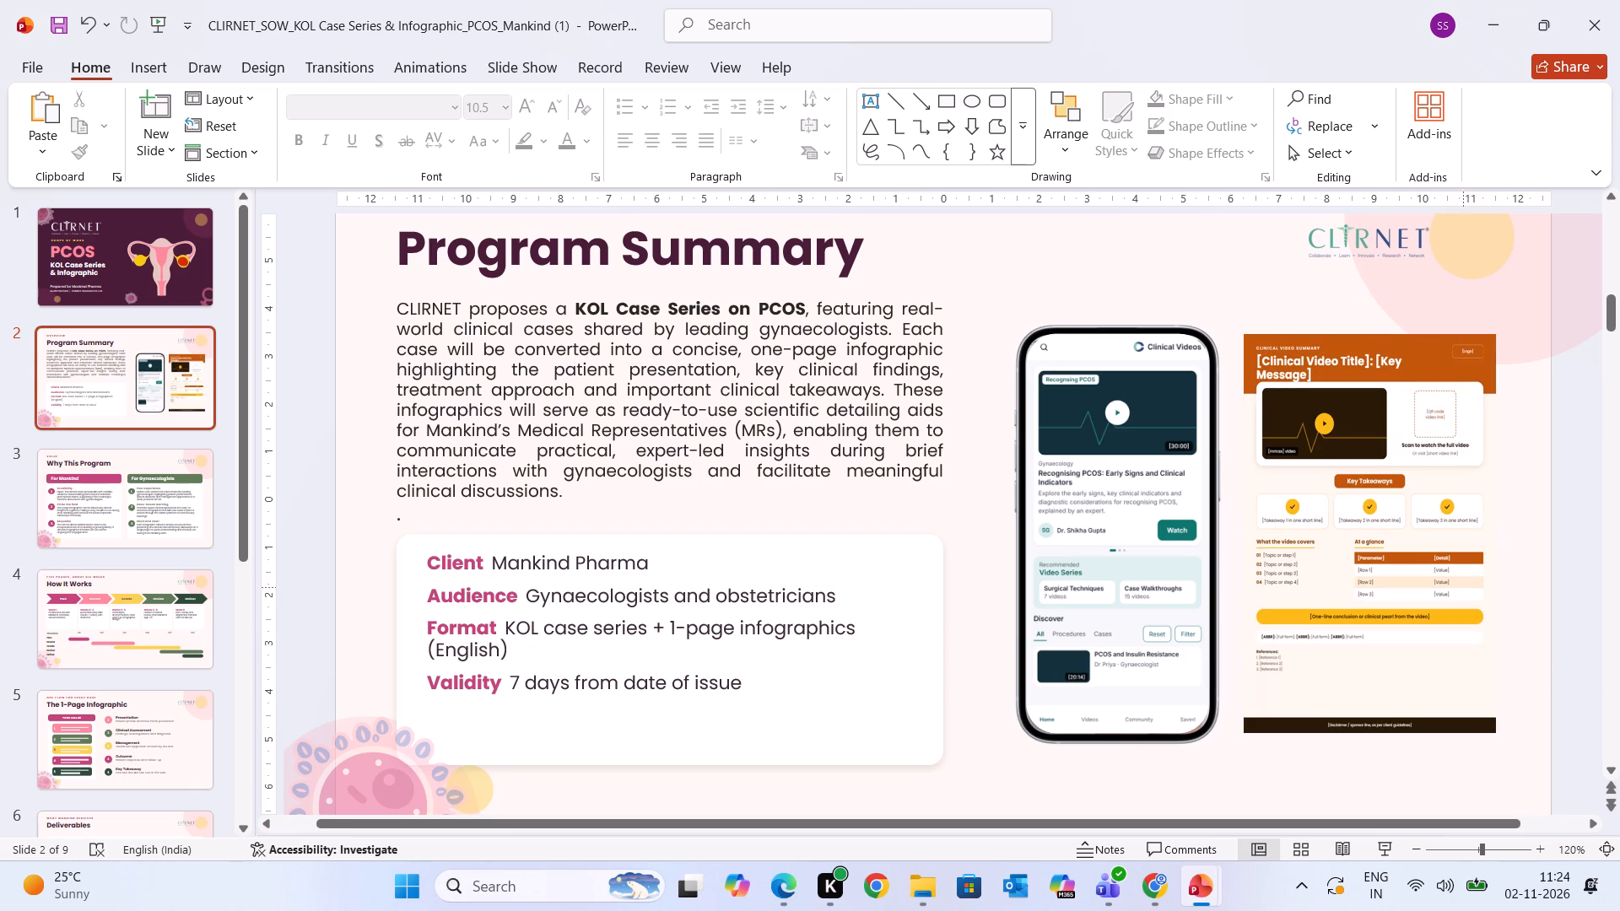
Reduce the zoom to 100% and review the slides from the cover through Deliverables, checking the updated Program Summary layout.
click(113, 277)
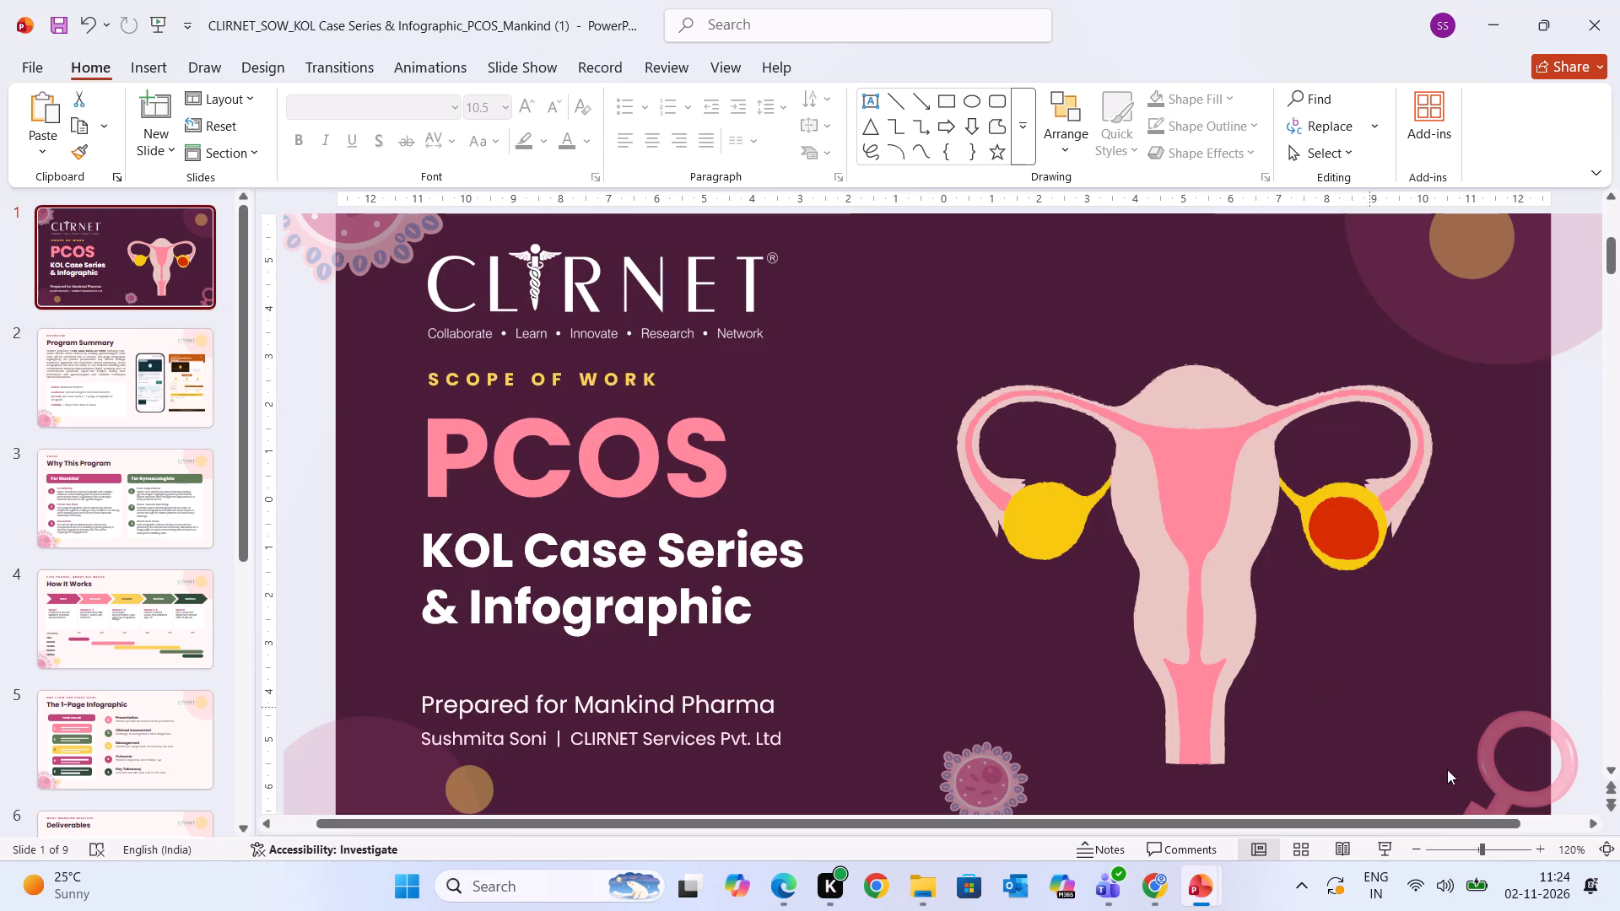
click(1407, 844)
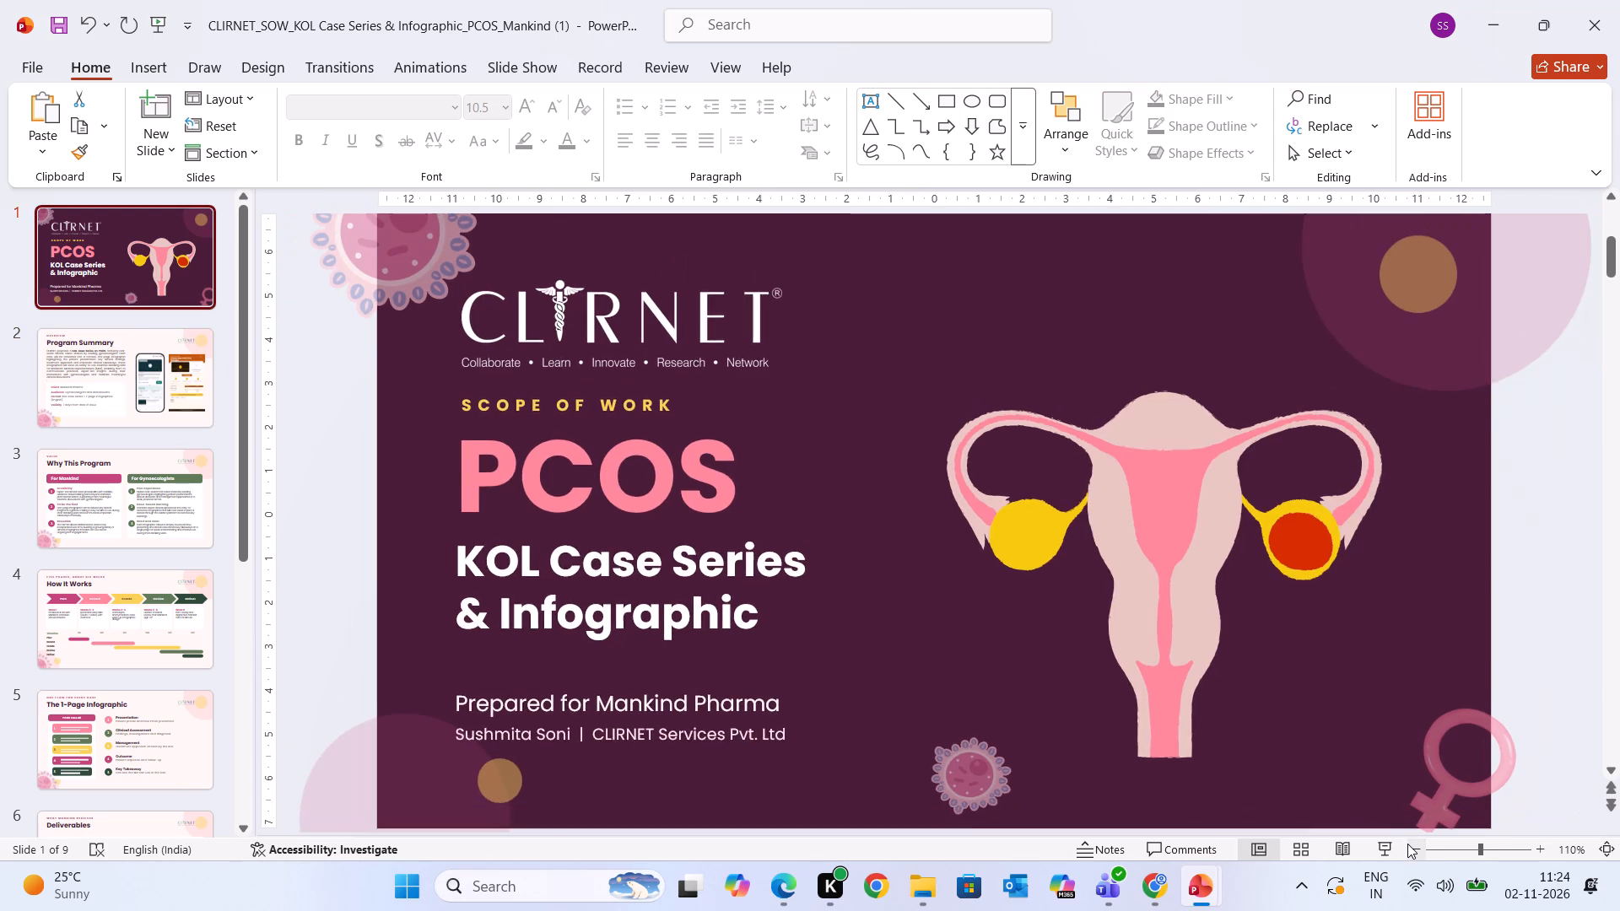
click(1407, 844)
click(163, 296)
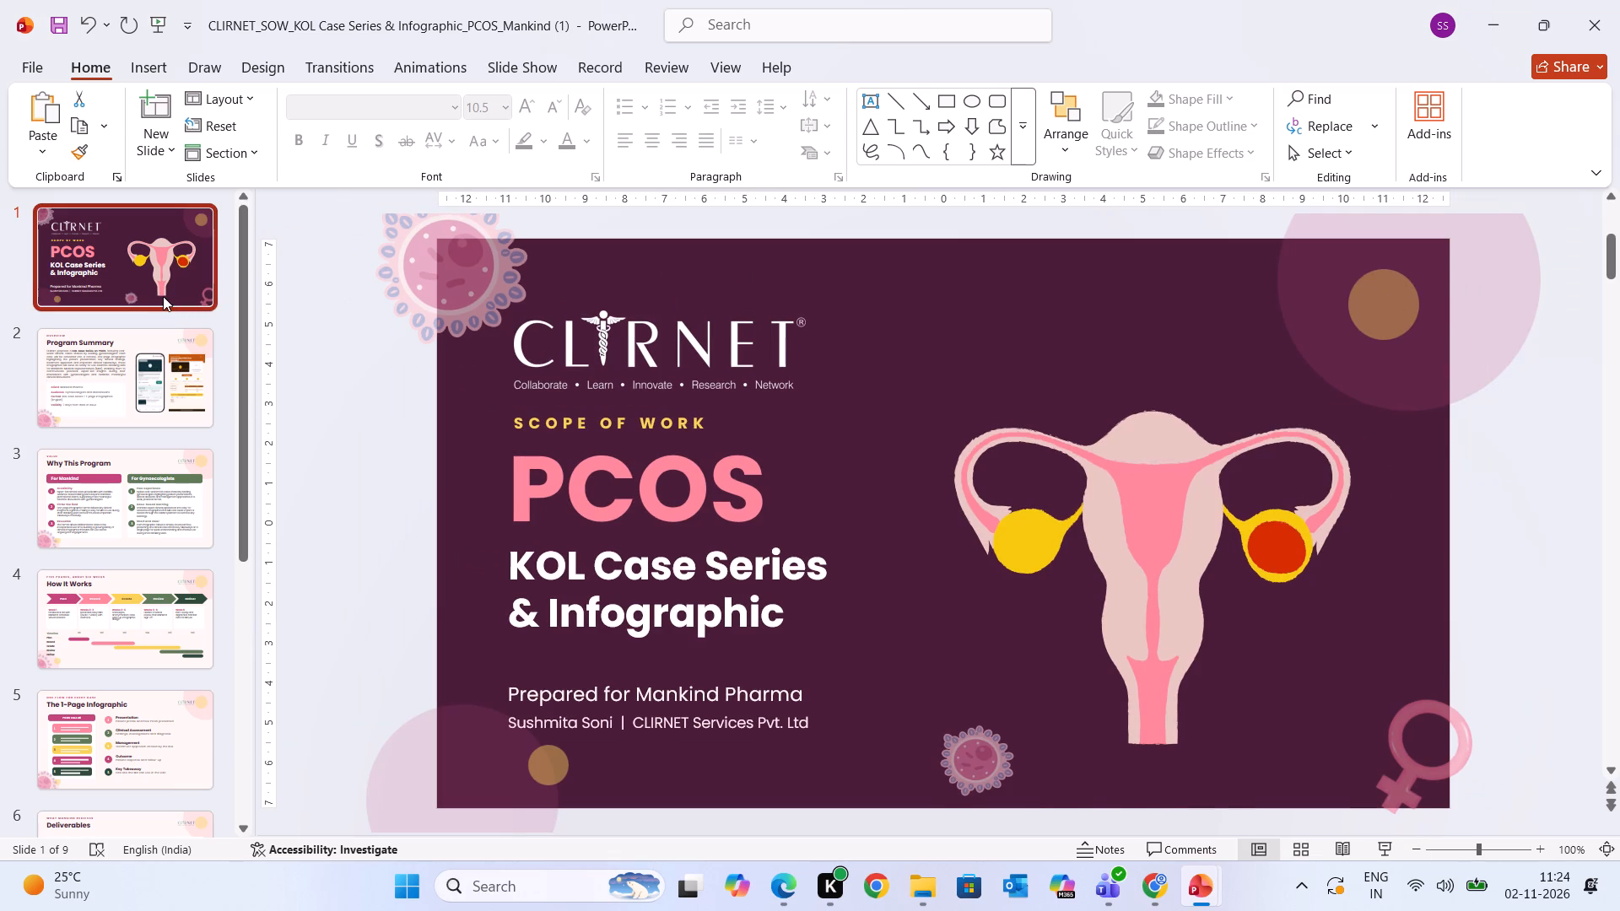
key(Down)
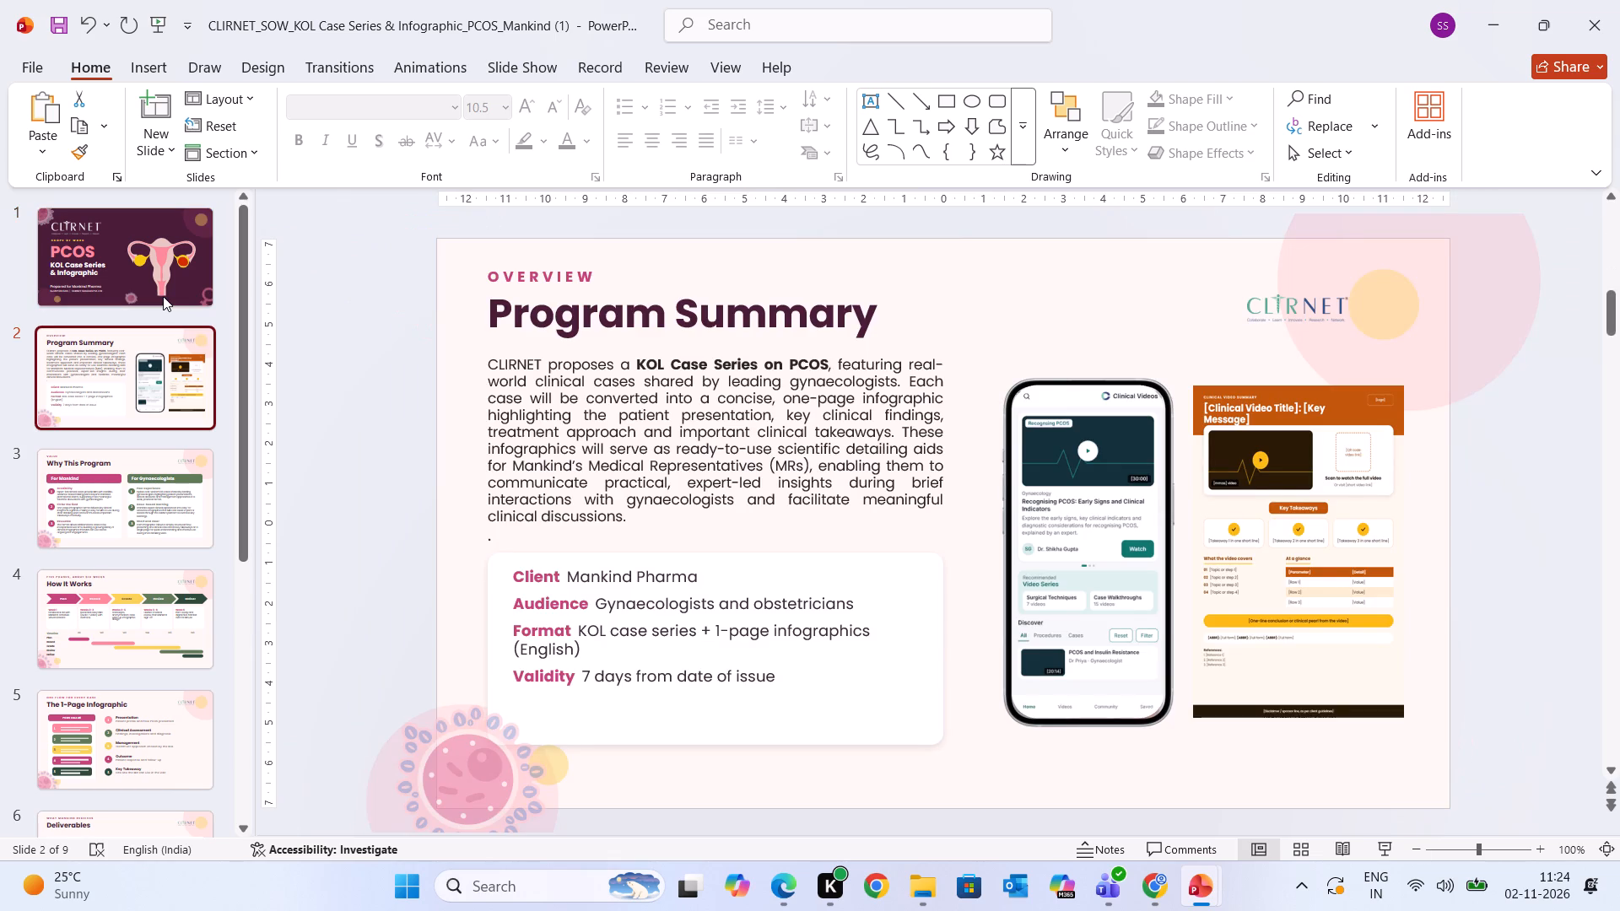
key(Down)
key(Down)
key(Down)
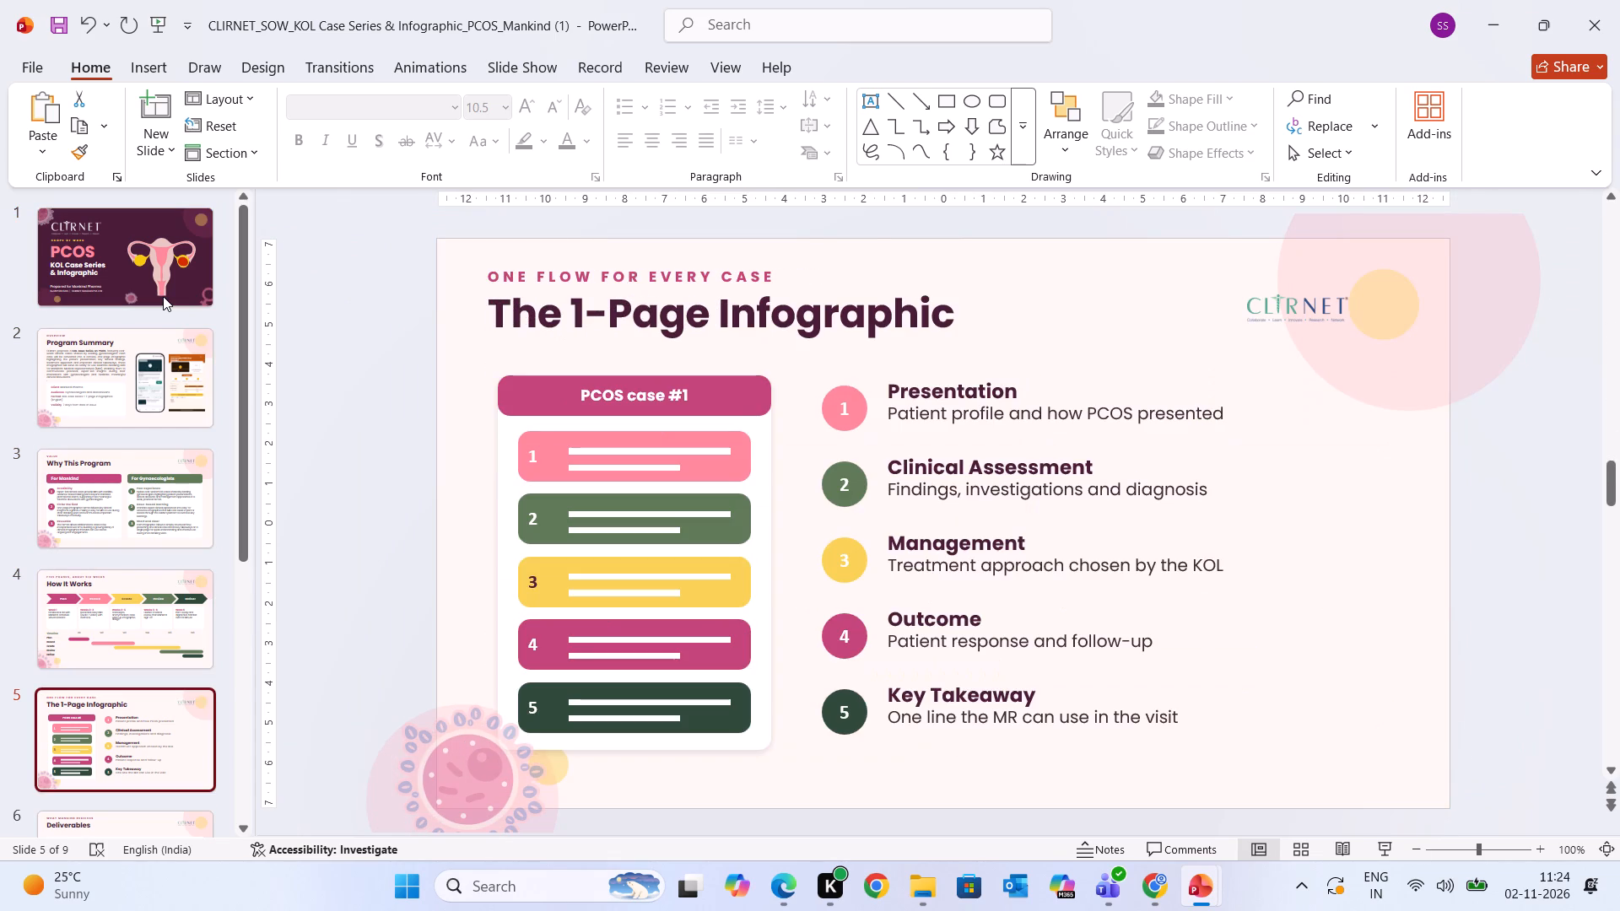
key(Down)
key(Up)
key(Up)
key(Up)
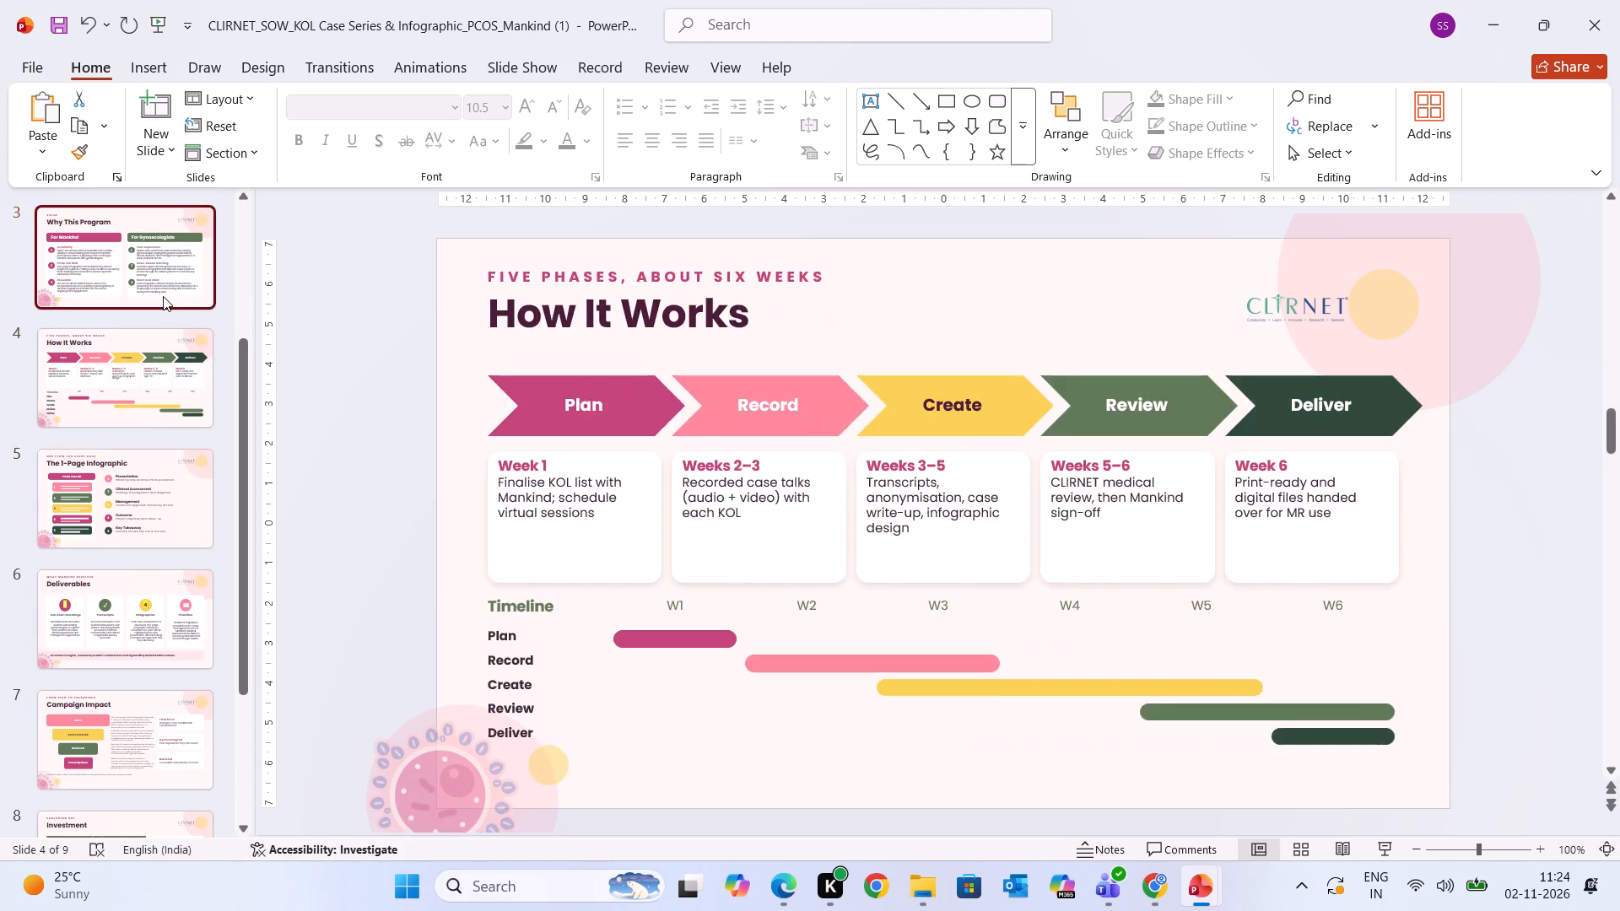
key(Up)
key(Up)
key(Up)
key(Down)
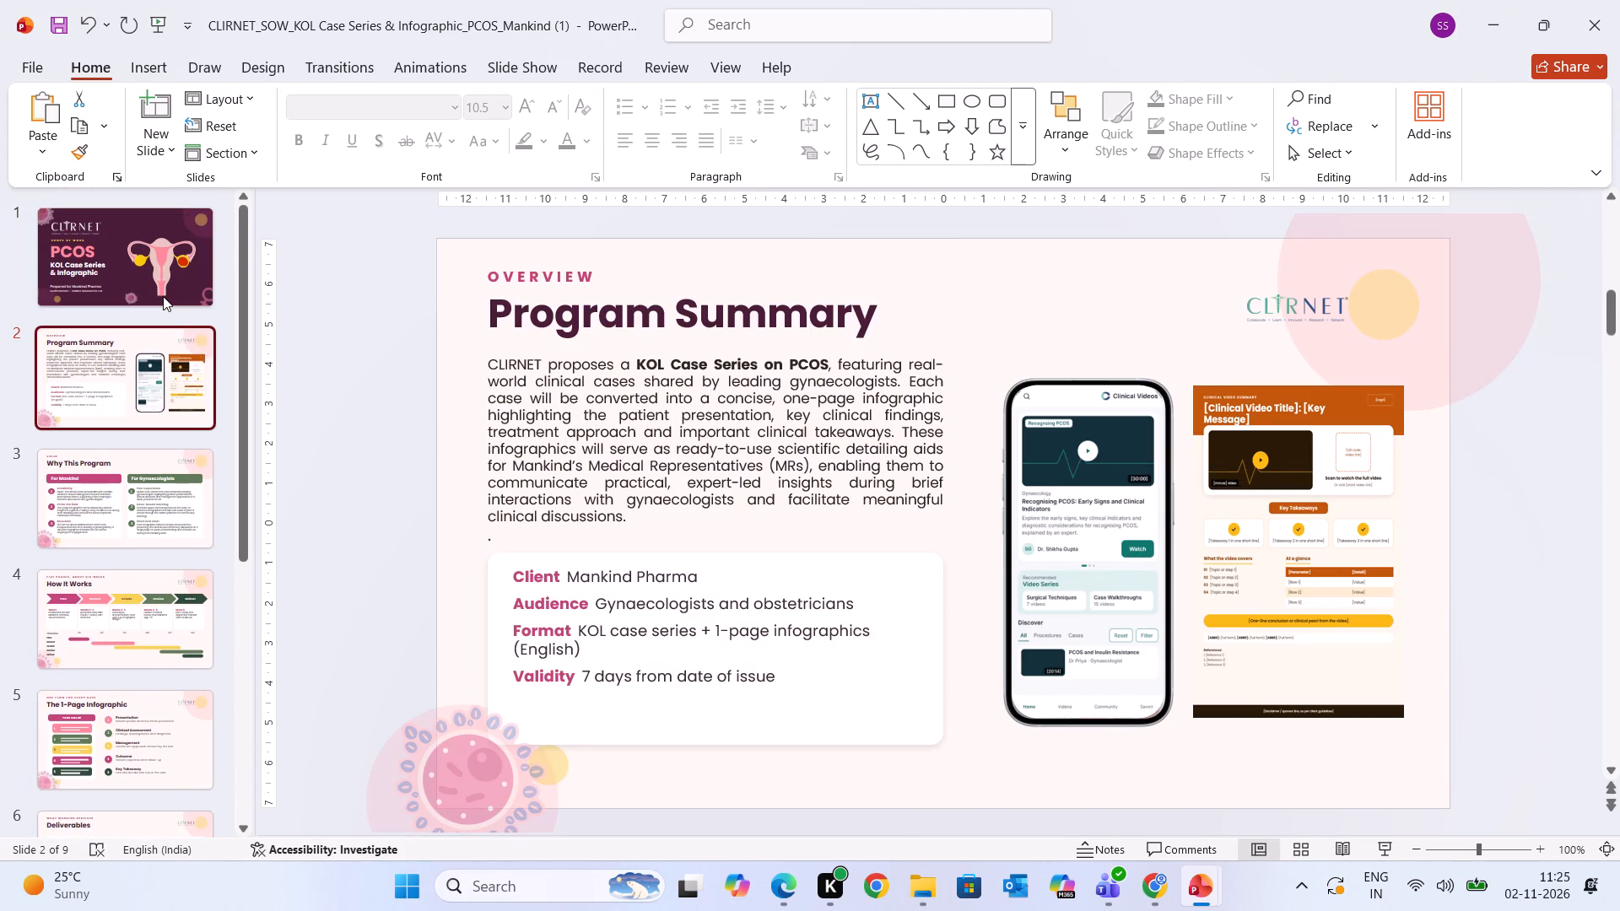
key(Down)
key(Up)
key(Down)
key(Down)
key(Down)
key(Down)
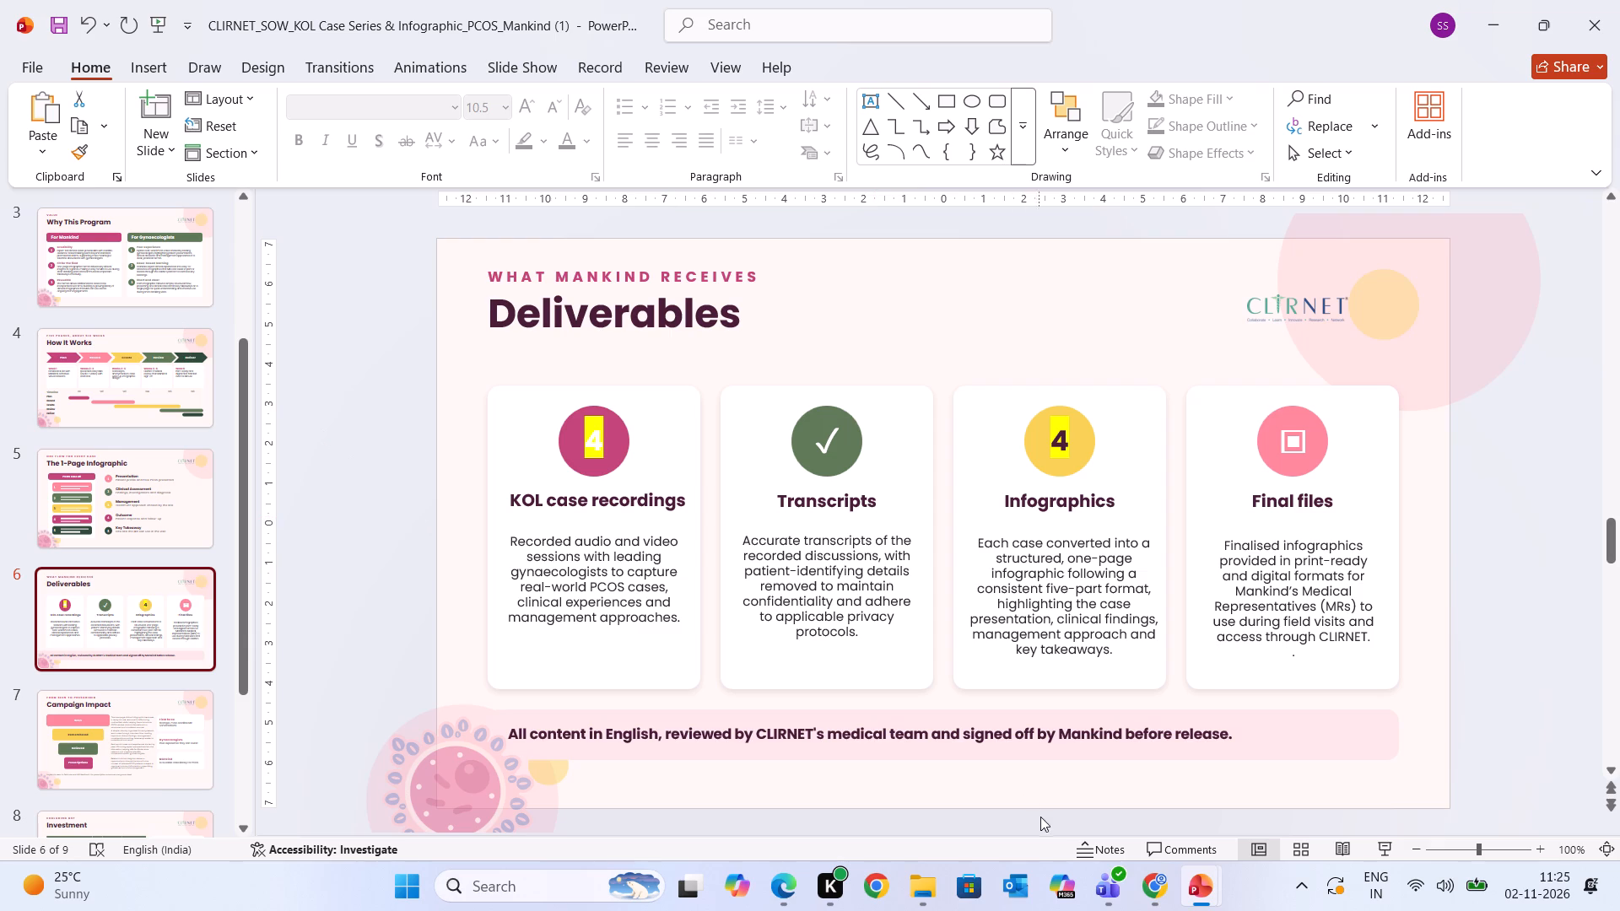
Switch to Chrome, search Google Images for "case recording logo" and browse the results for a KOL case recordings icon.
click(1153, 877)
click(1156, 0)
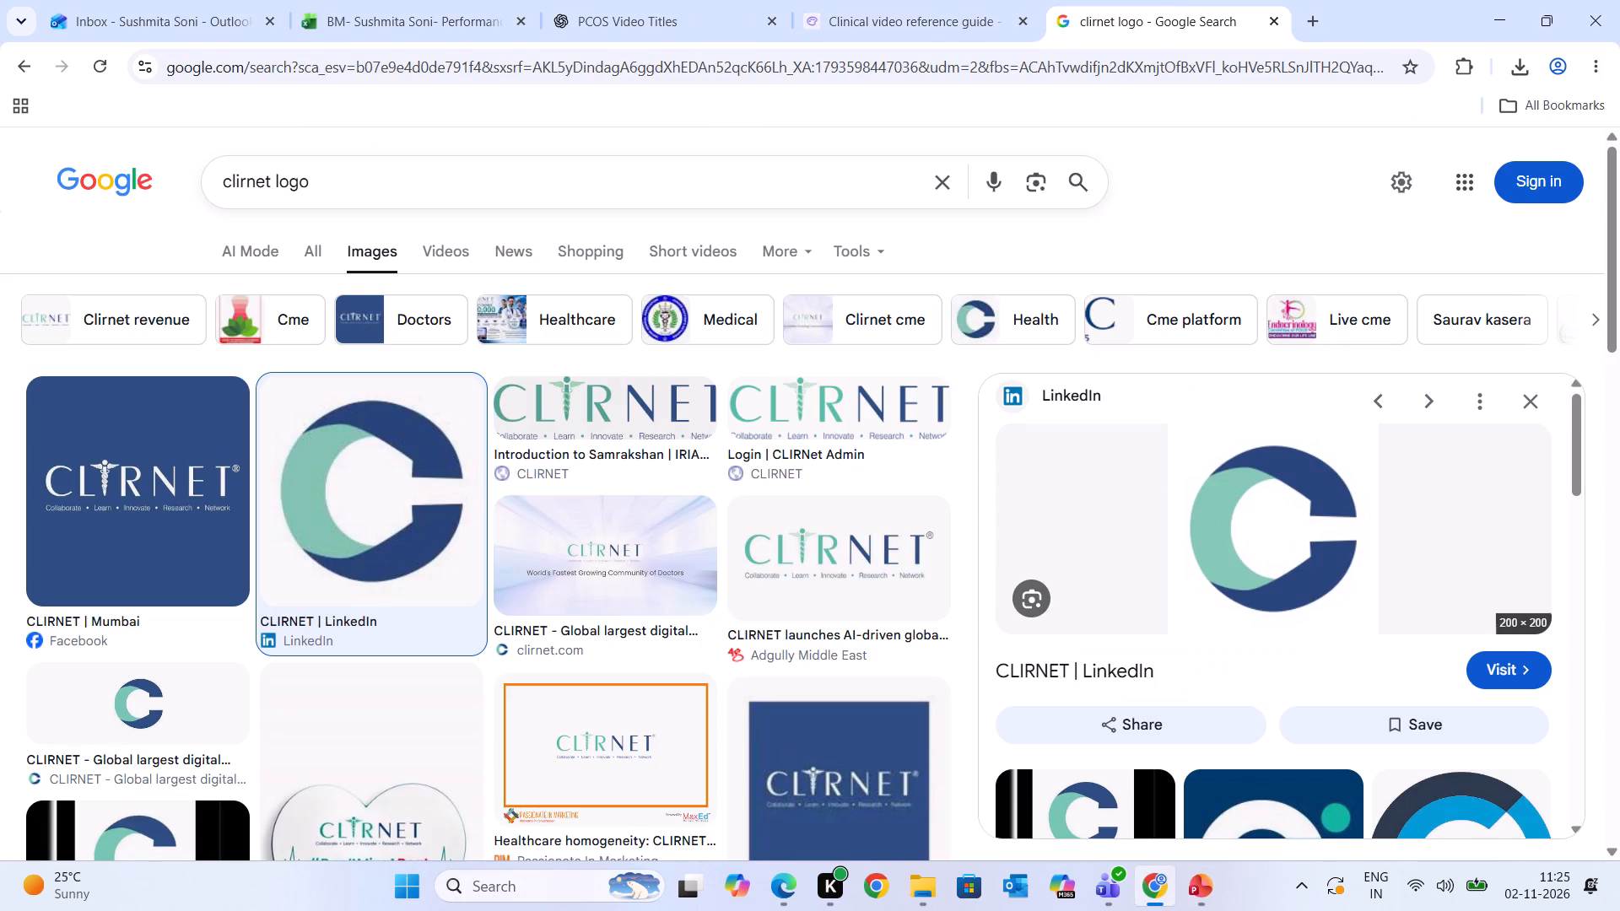
drag(352, 185, 0, 215)
key(BackSpace)
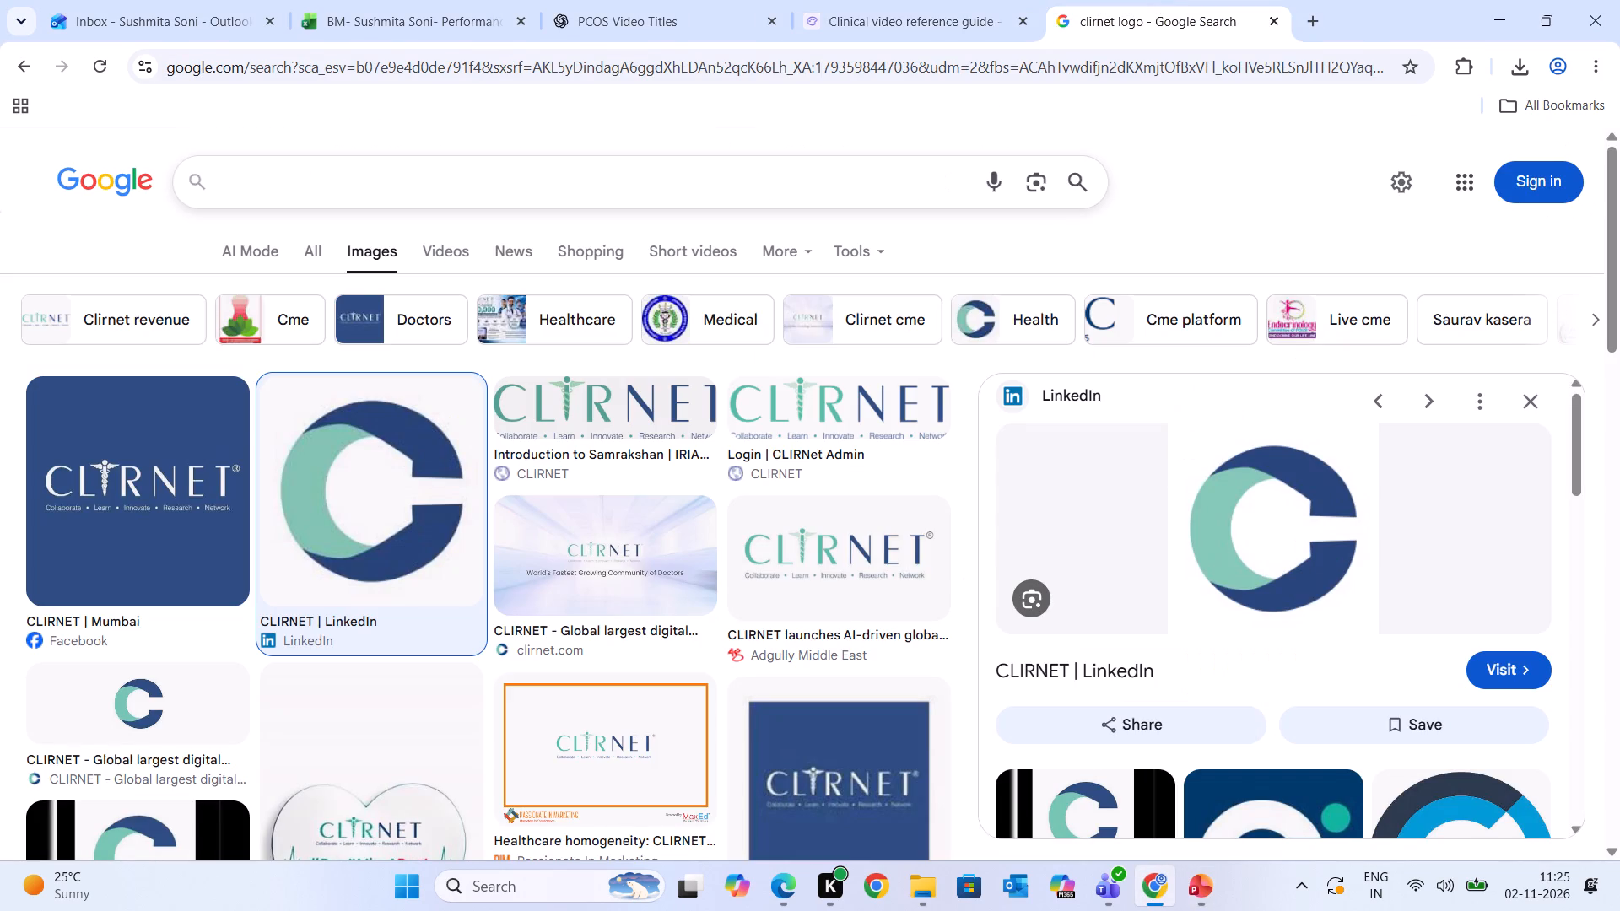
click(1147, 884)
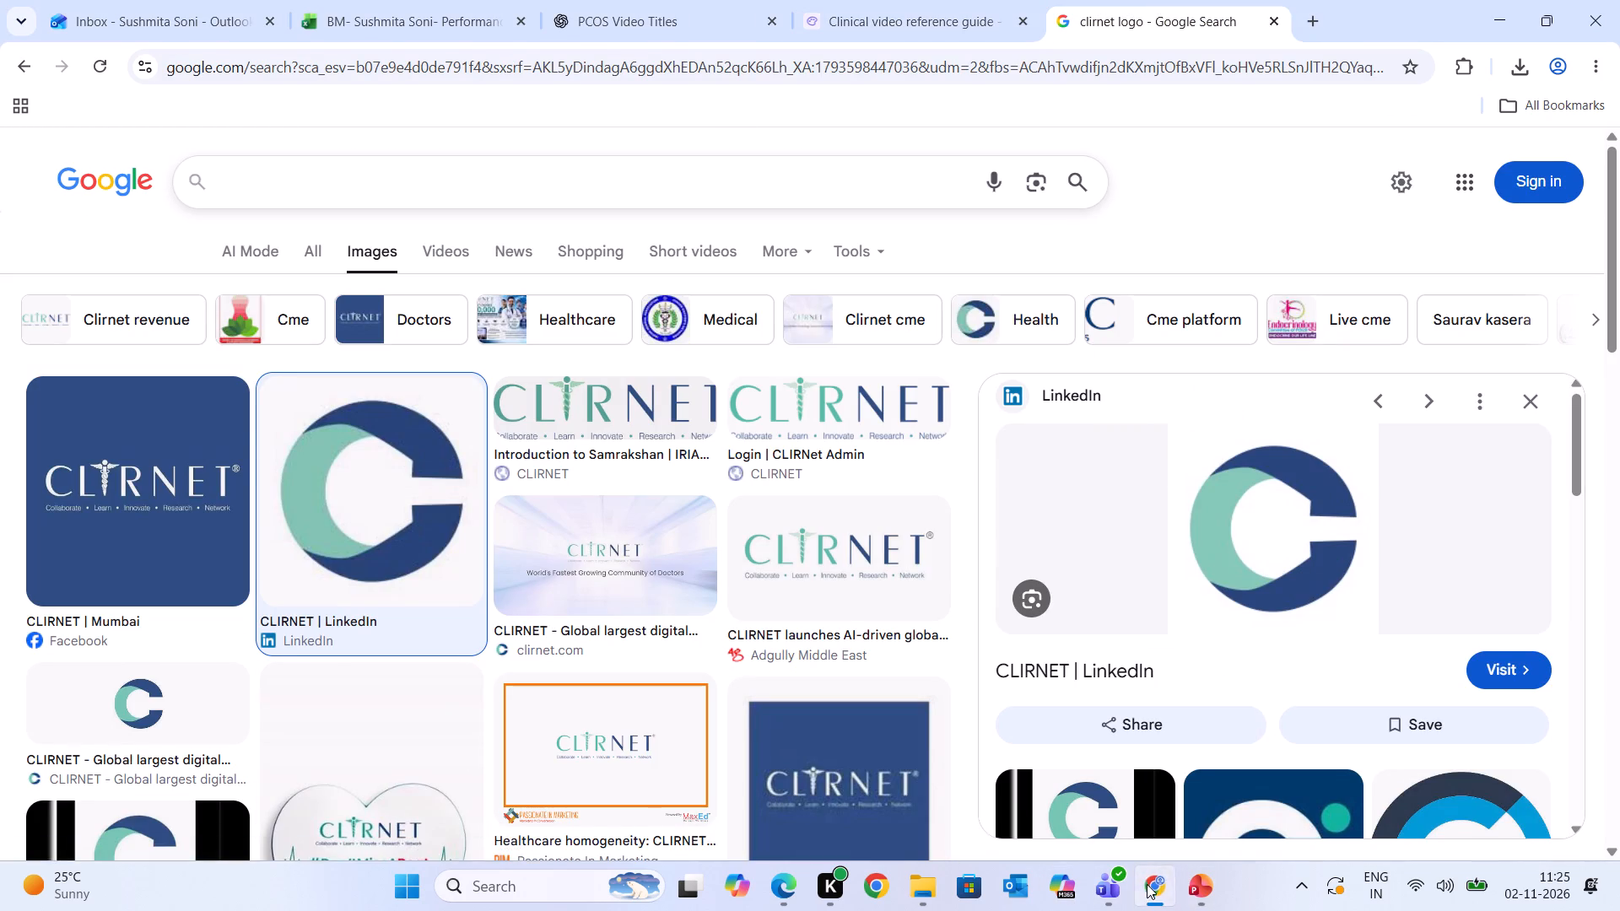
click(1147, 884)
text(case recording logo)
key(Return)
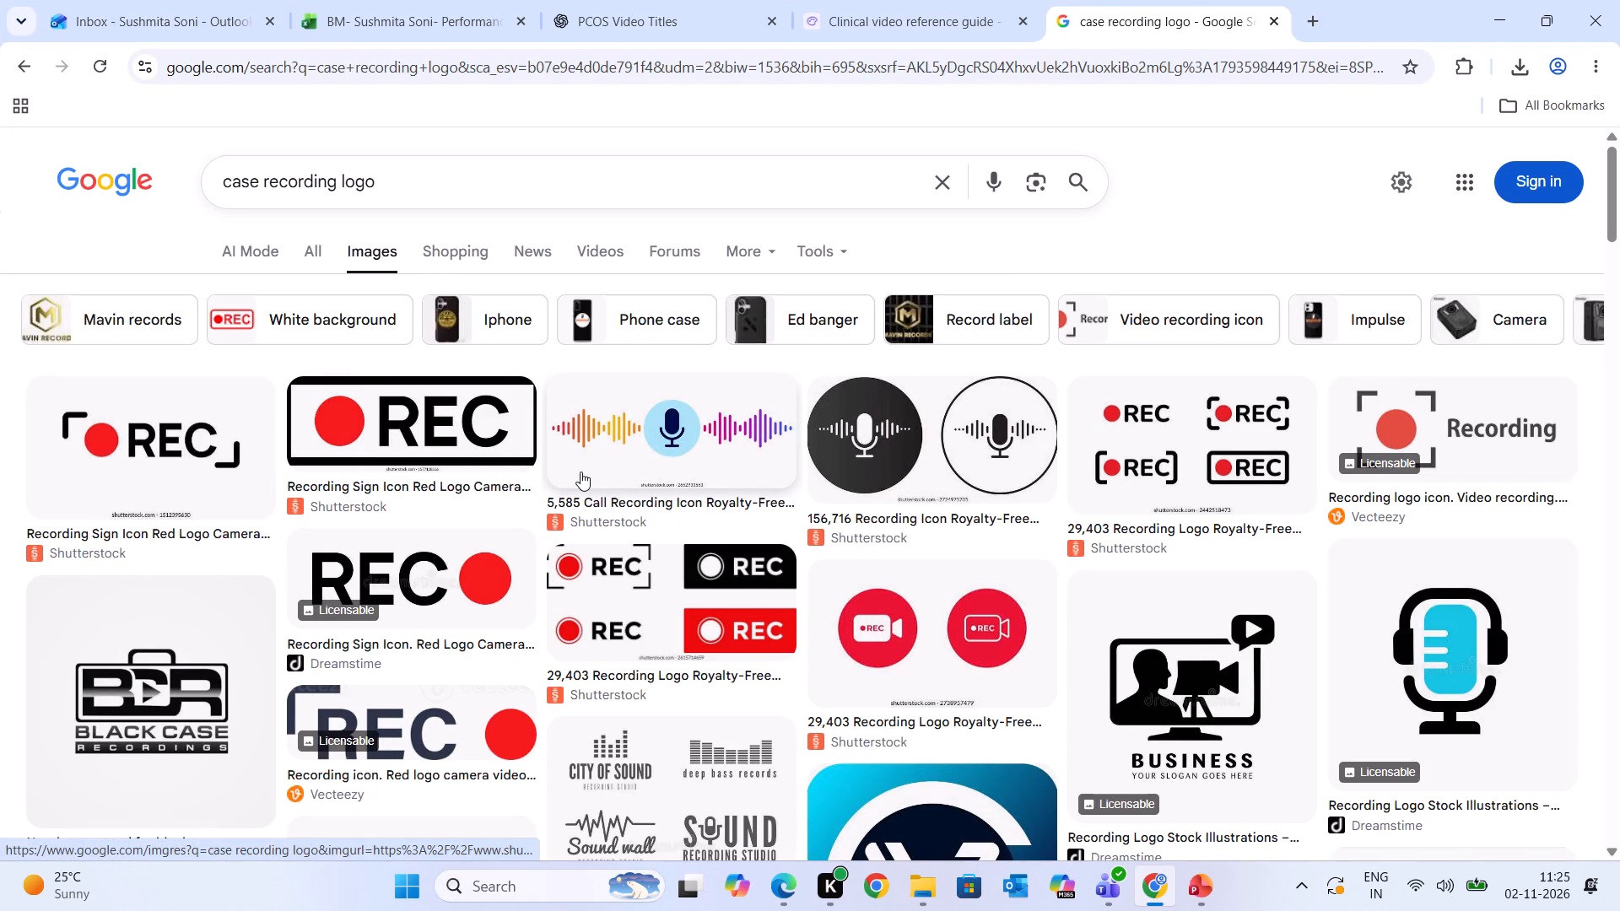
scroll(838, 450, down, 1)
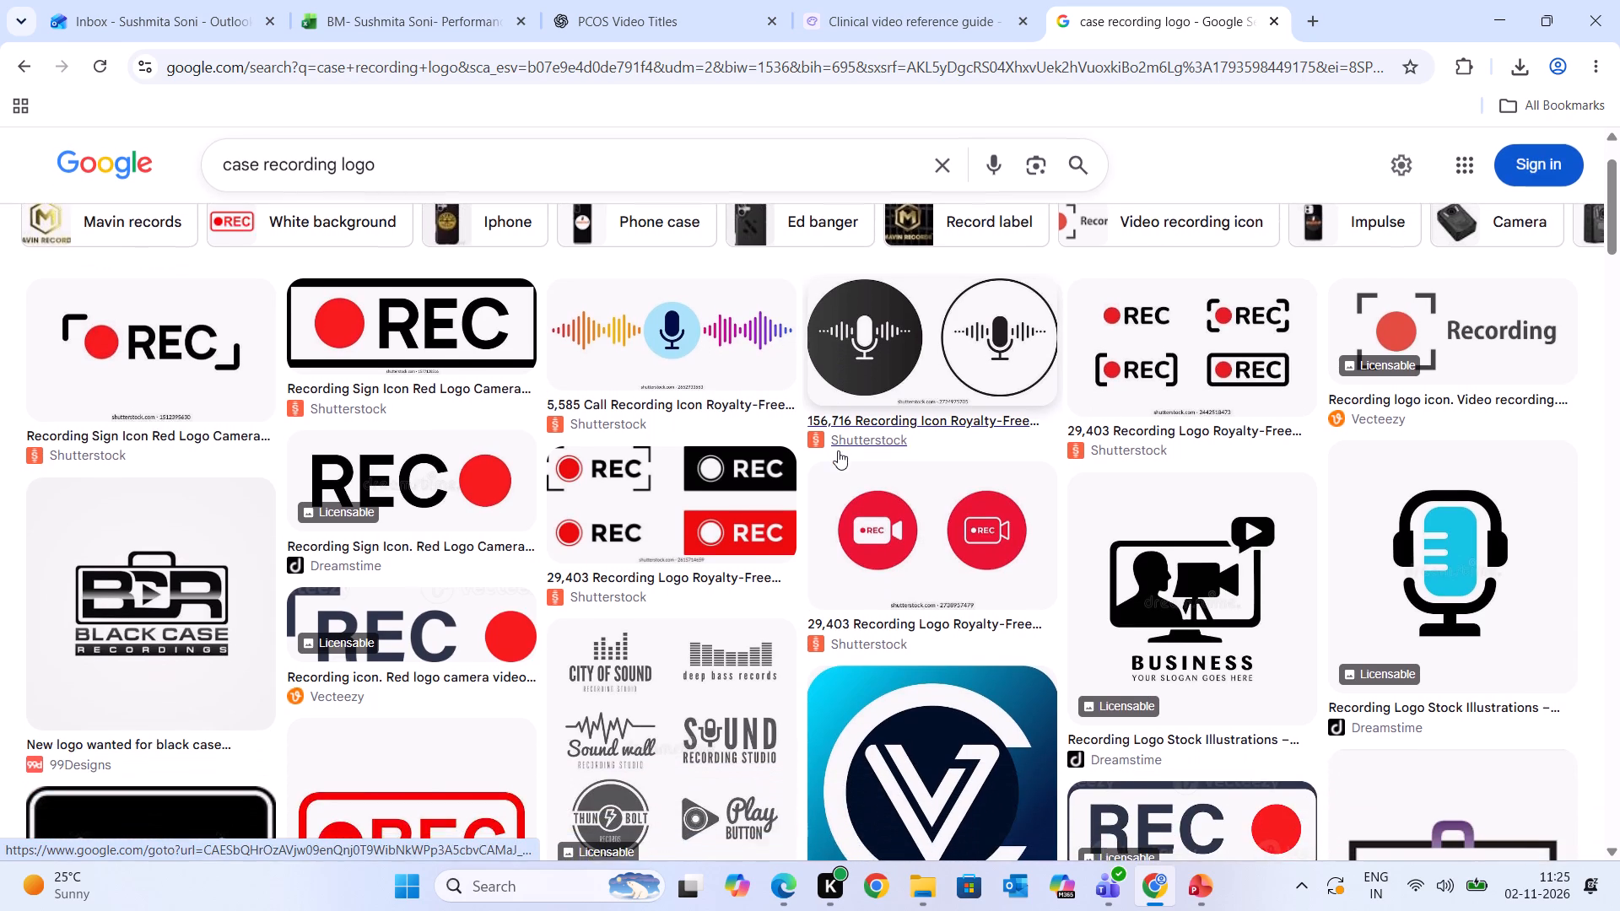
scroll(838, 450, down, 2)
scroll(838, 450, up, 1)
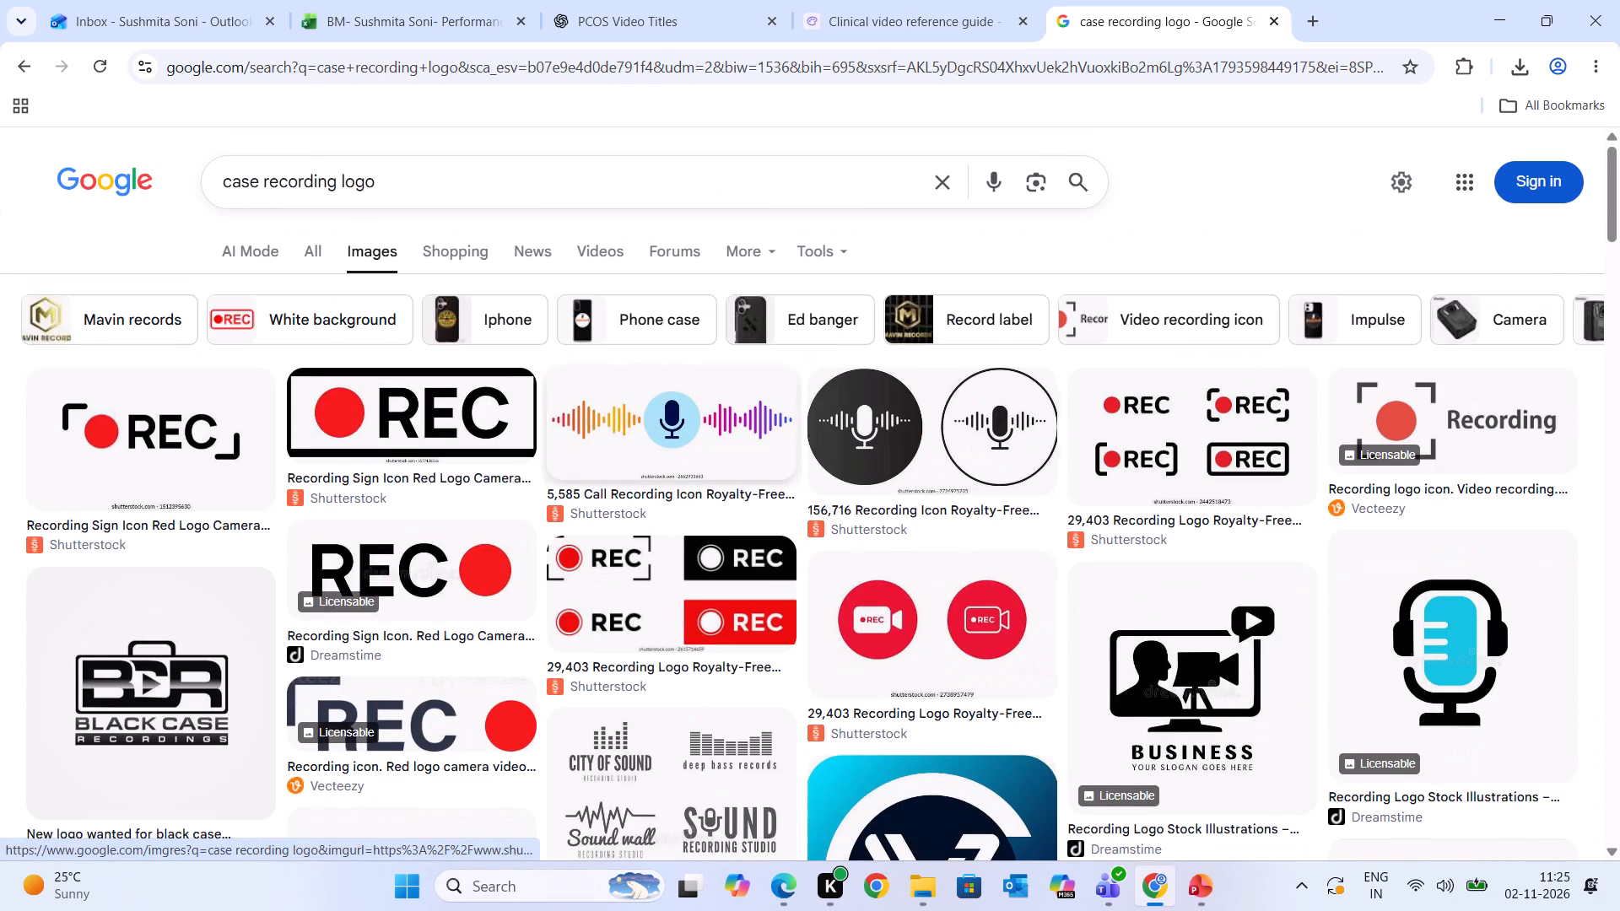
Change the image search to "video recording logo" and preview the outlined tripod camera icon from Pinterest.
drag(260, 183, 63, 179)
key(BackSpace)
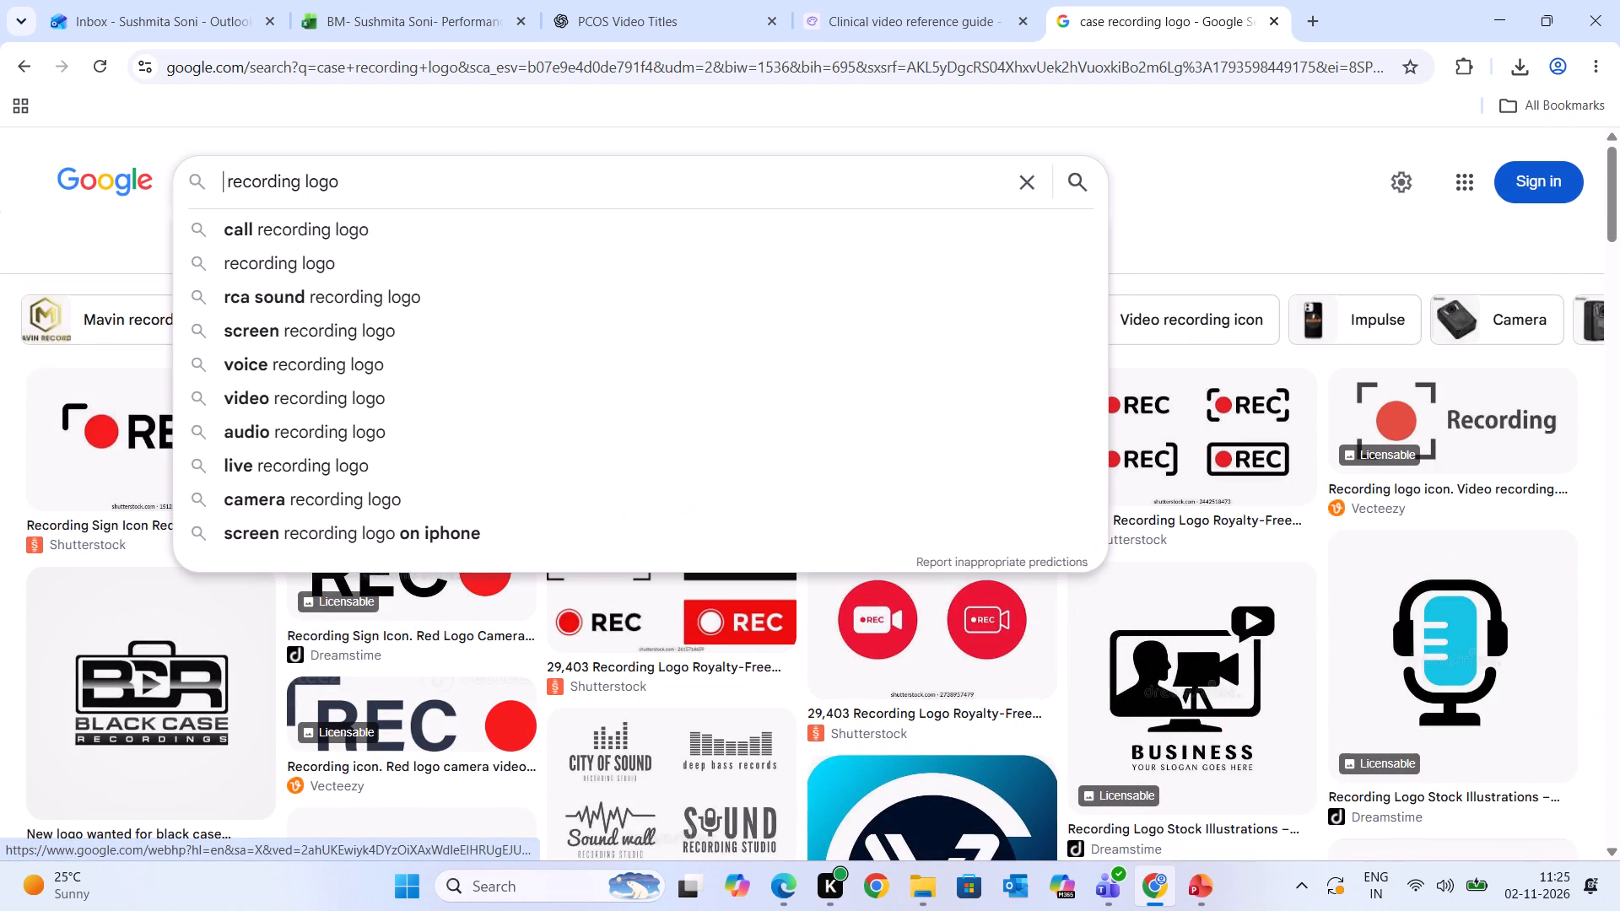
text(vido)
key(BackSpace)
text(eo)
key(Return)
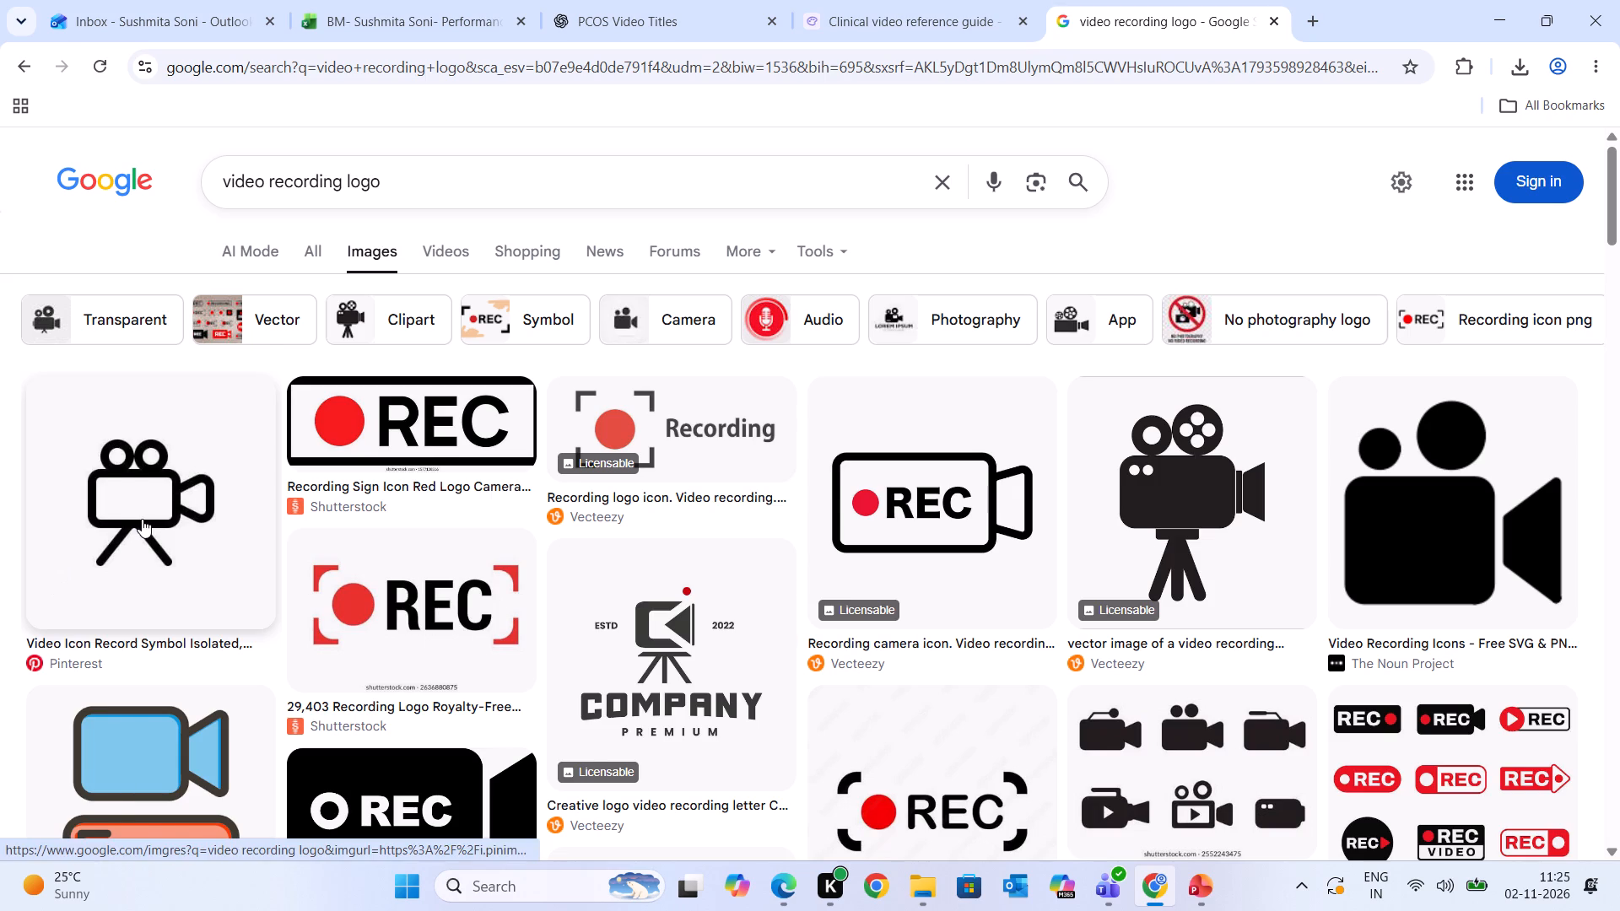
click(142, 519)
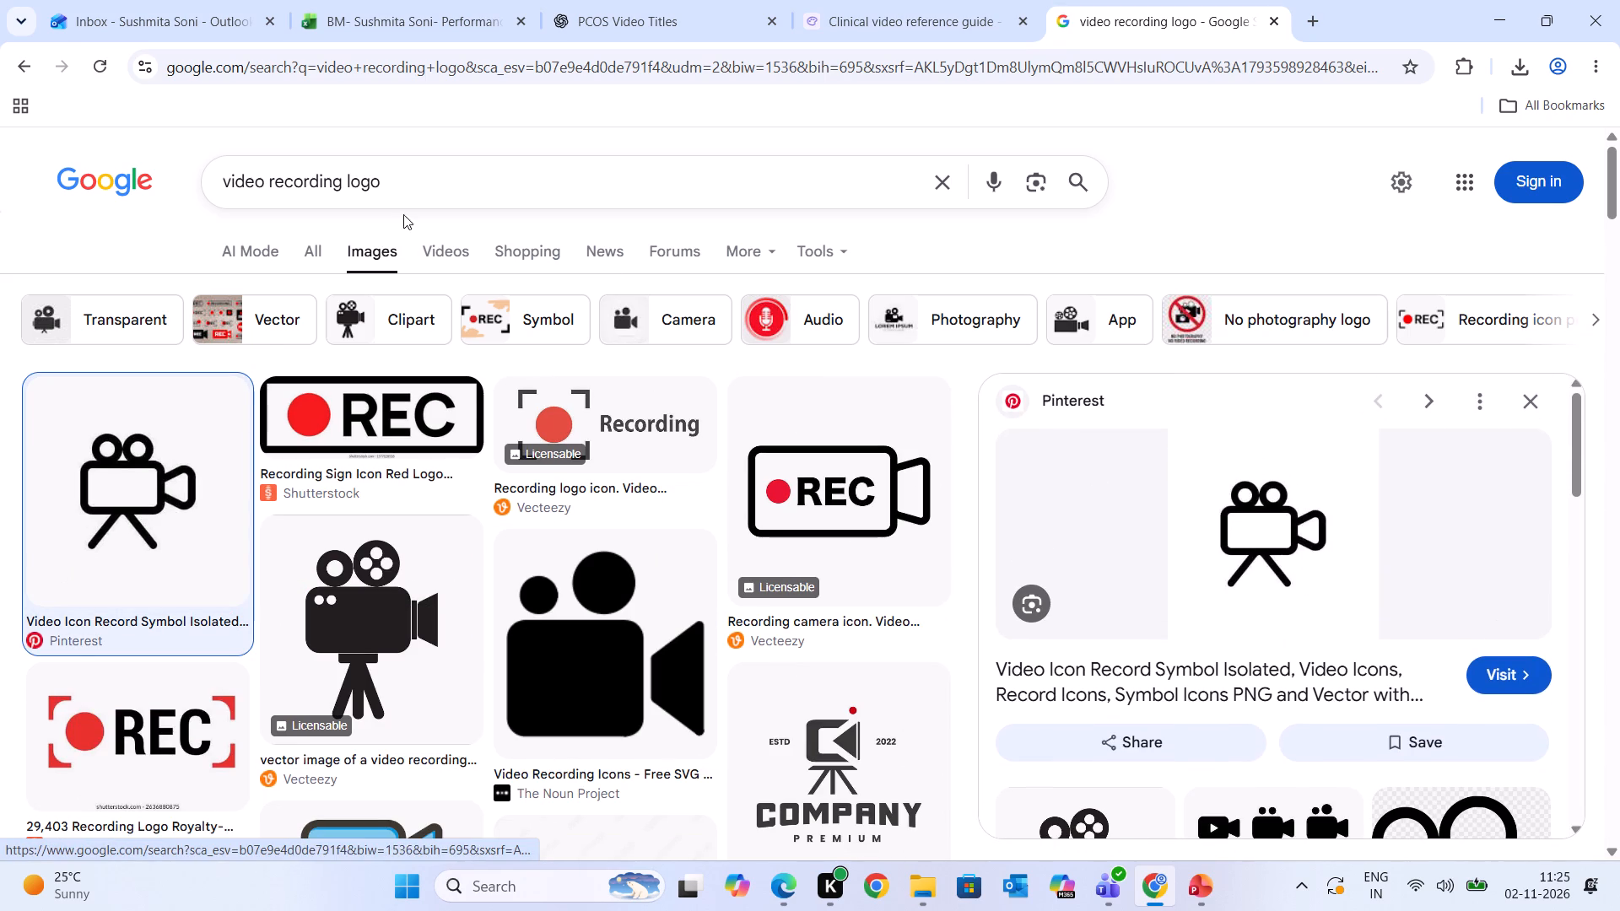
Refine the image search to "video recording logo vector".
click(412, 164)
key(space)
text(vector)
key(Return)
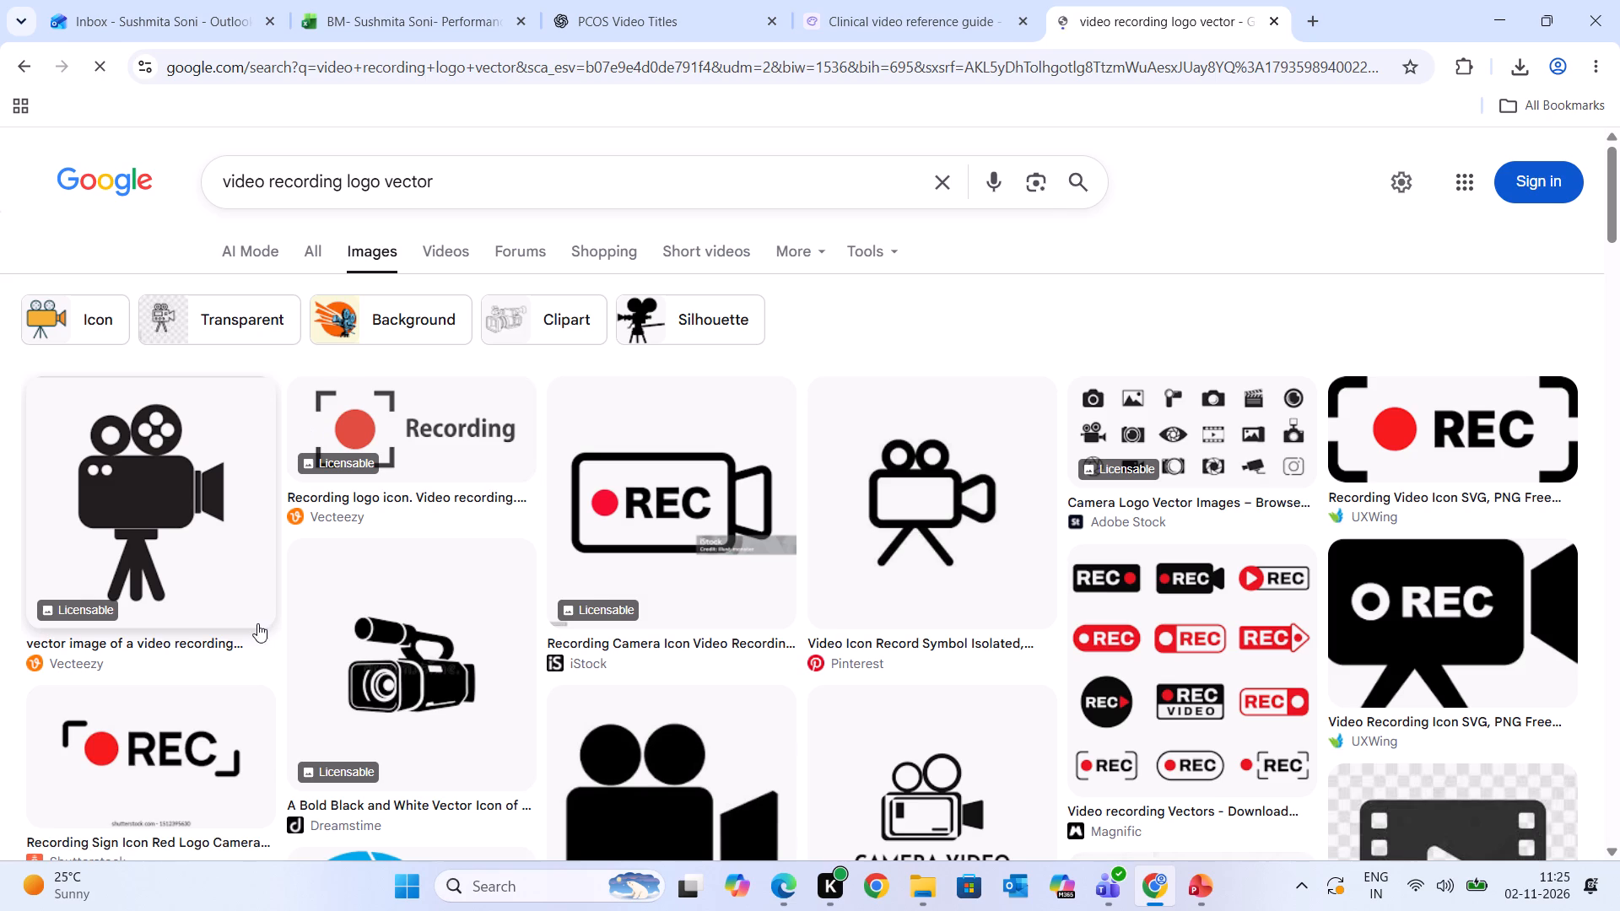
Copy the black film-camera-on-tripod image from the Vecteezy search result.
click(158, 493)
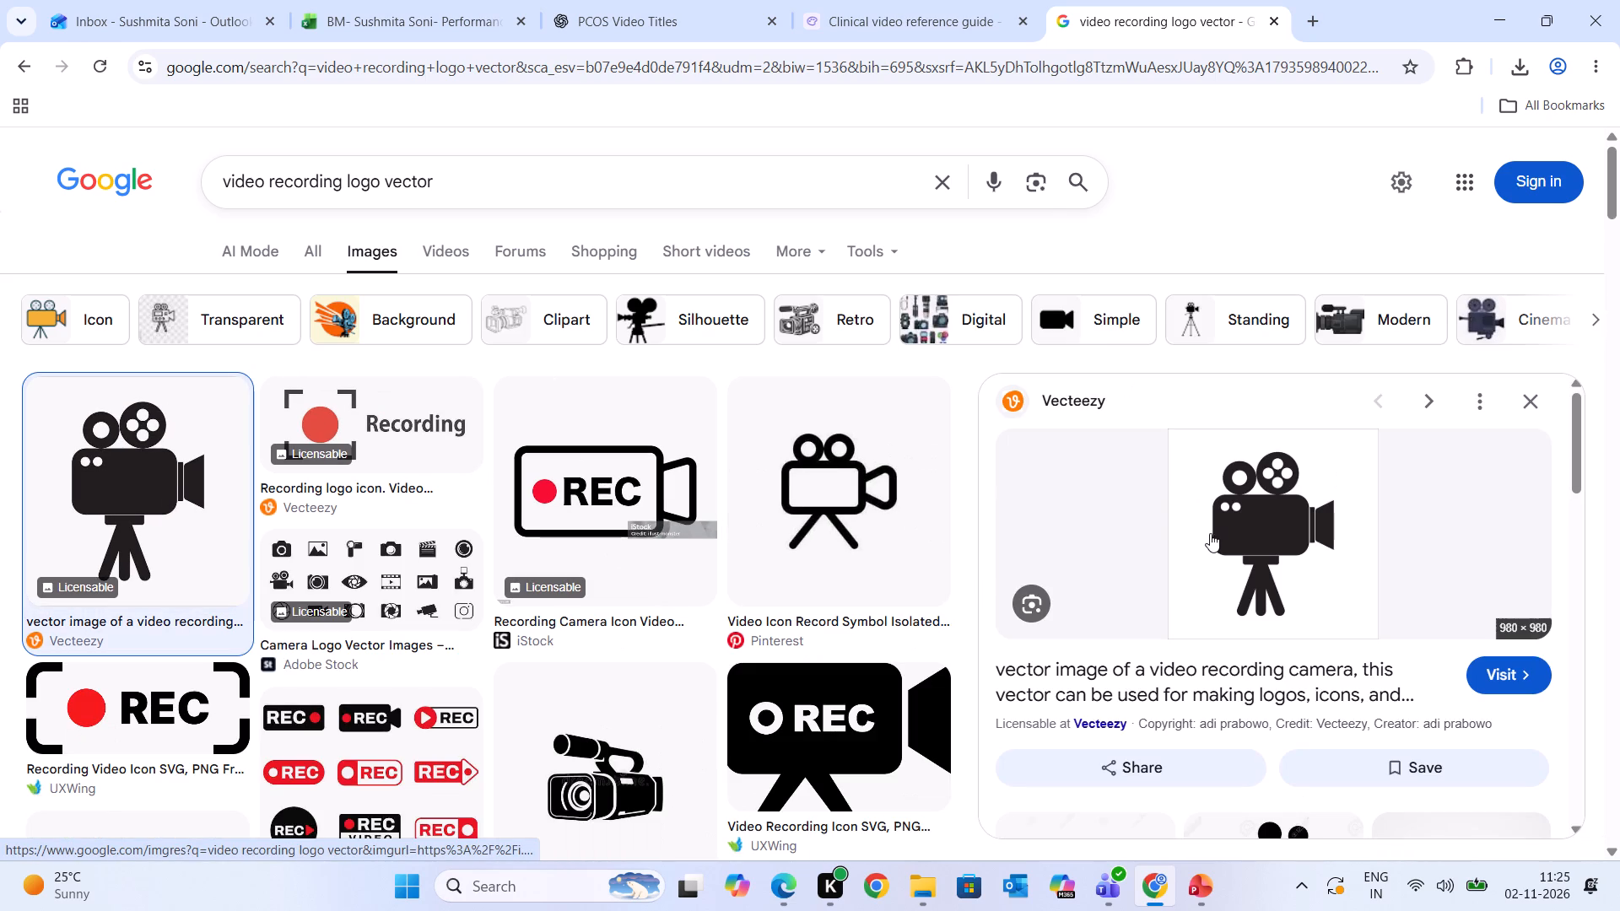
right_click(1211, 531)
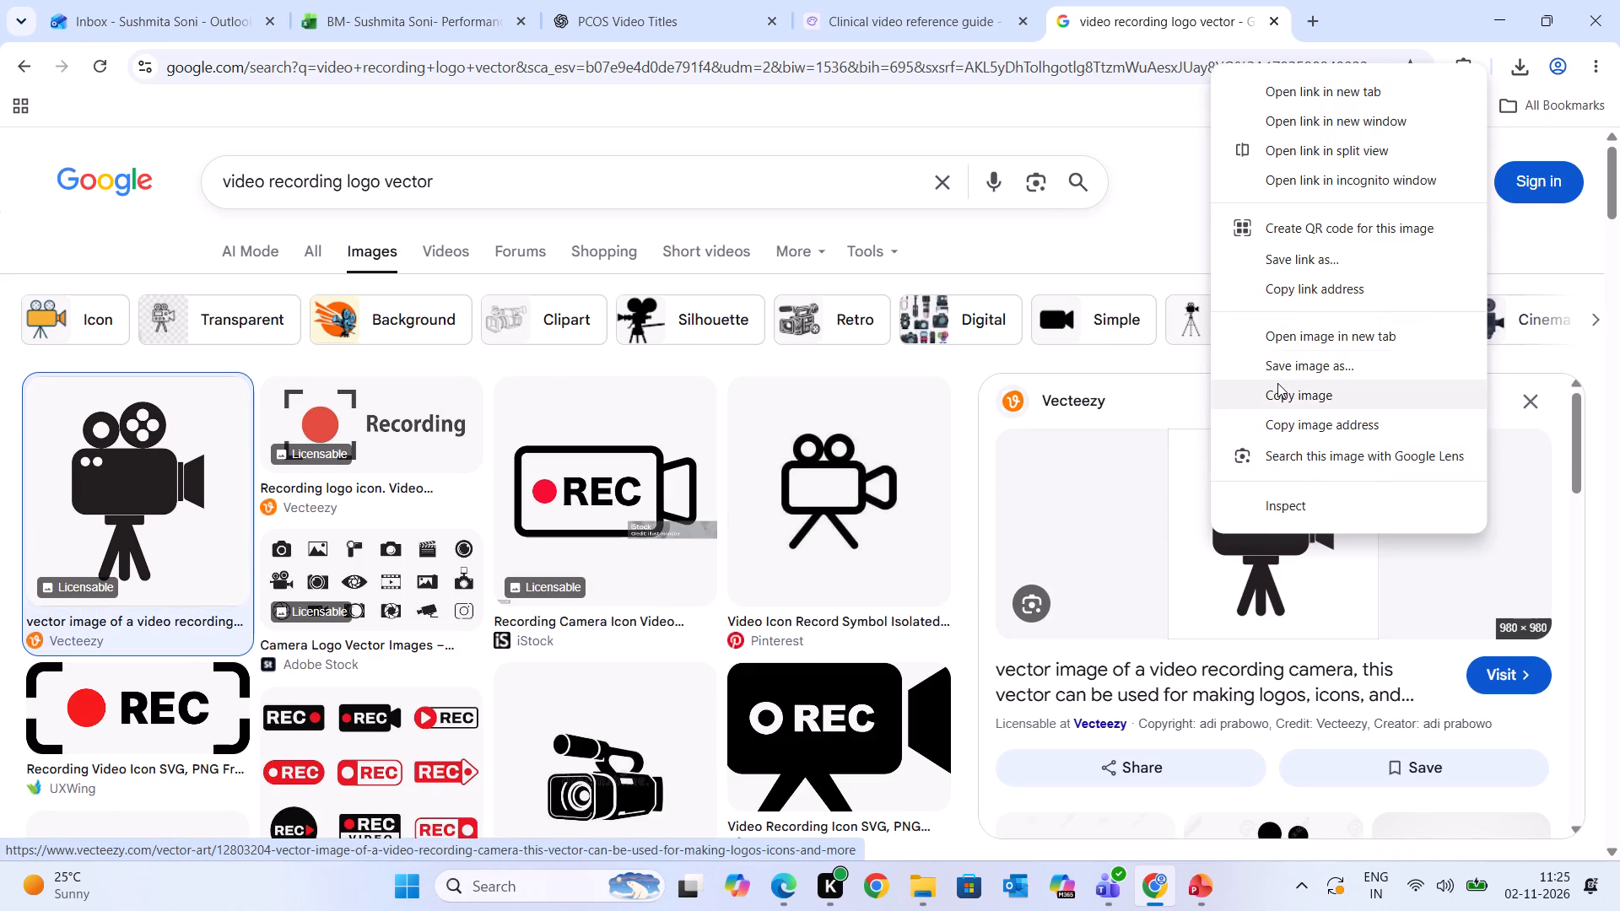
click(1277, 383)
Switch to the CLIRNET_SOW deck in PowerPoint and delete the highlighted 4 from the KOL case recordings circle on the Deliverables slide.
click(1211, 910)
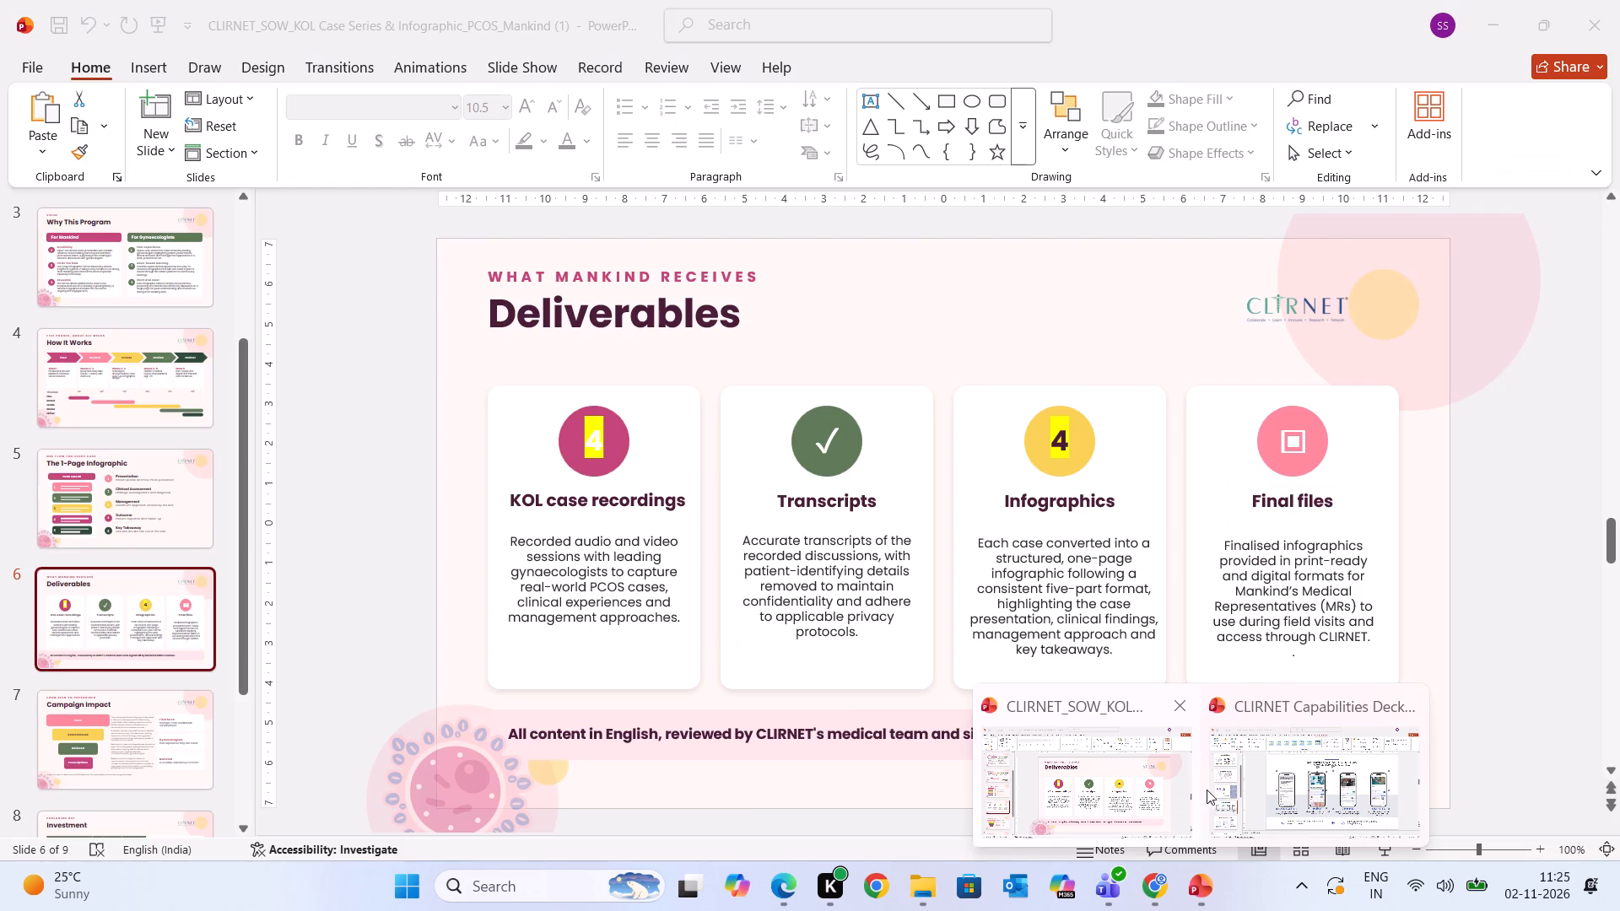
click(1138, 799)
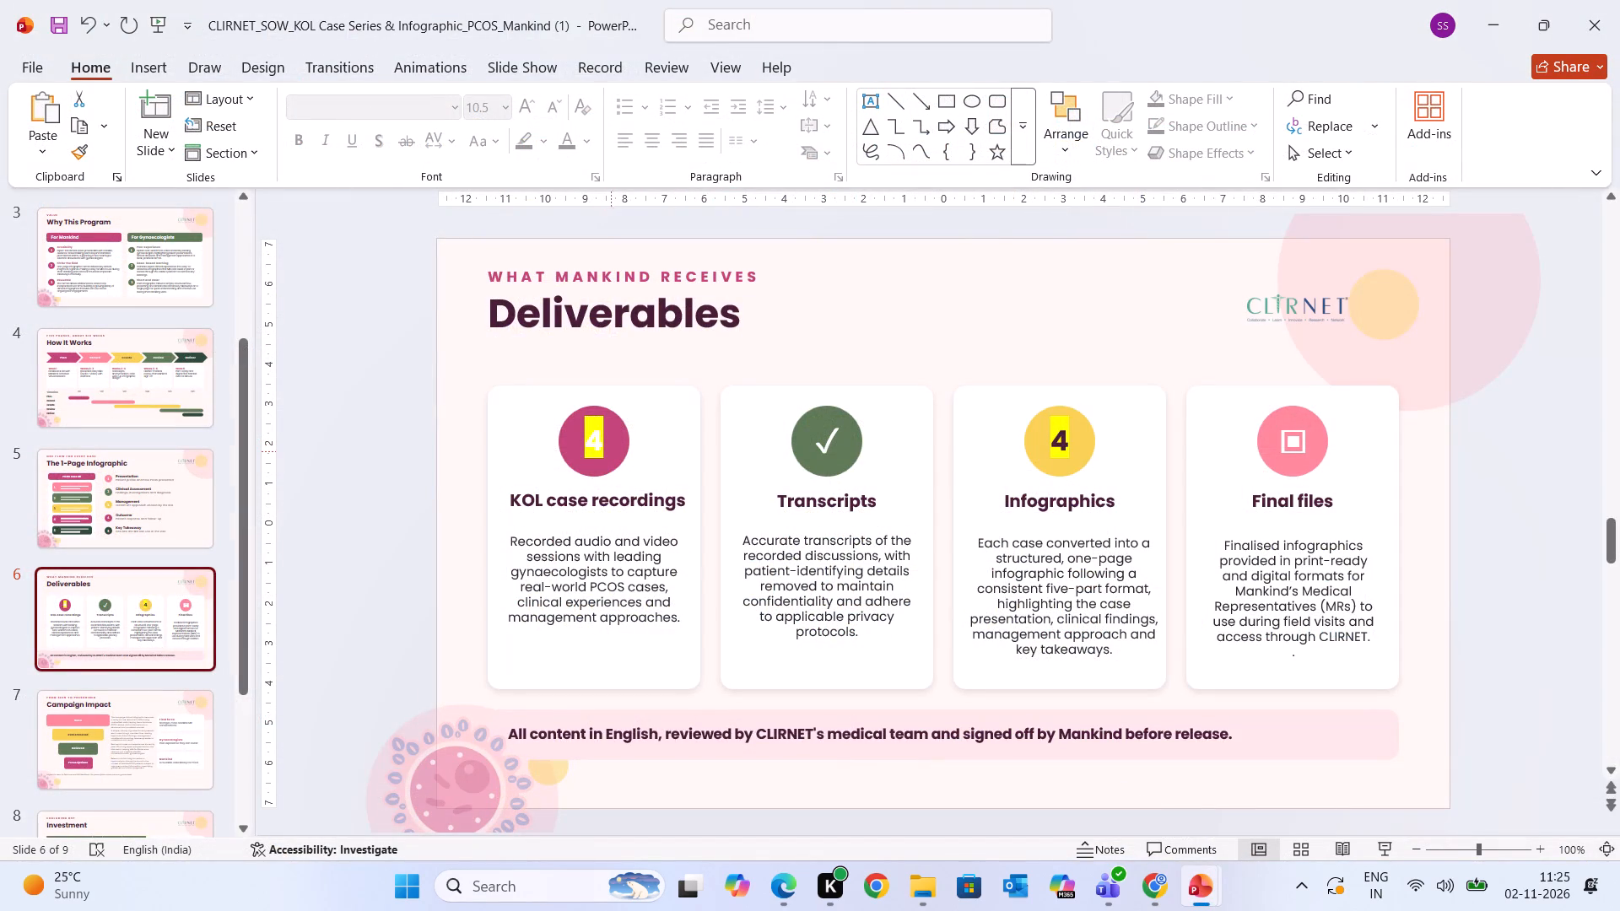
key(BackSpace)
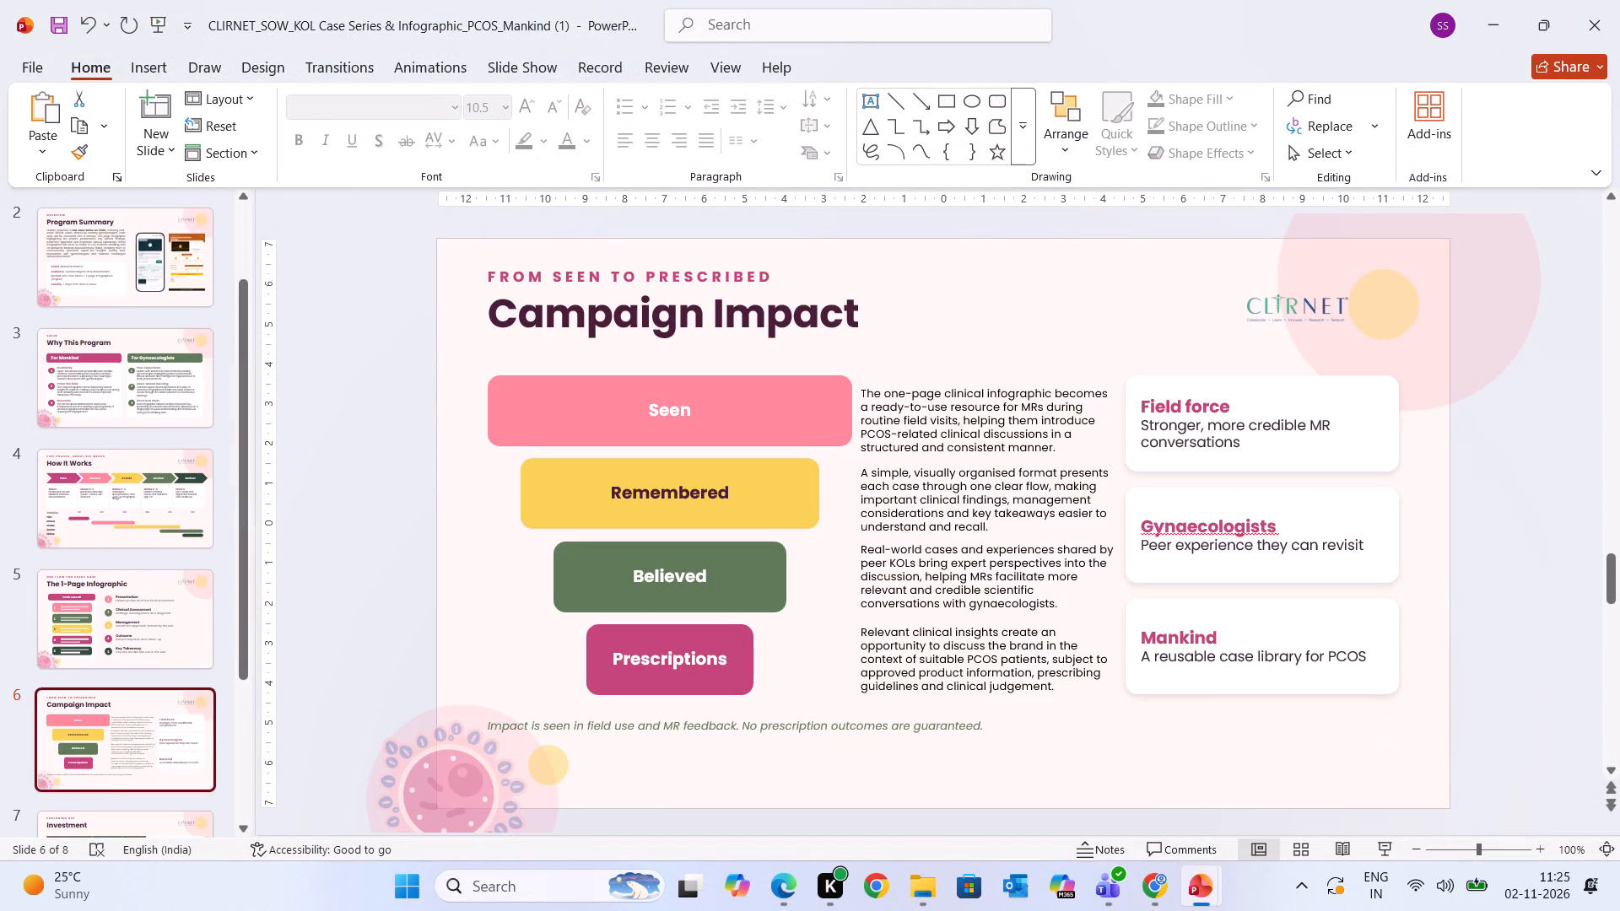
key(ctrl+z)
double_click(595, 437)
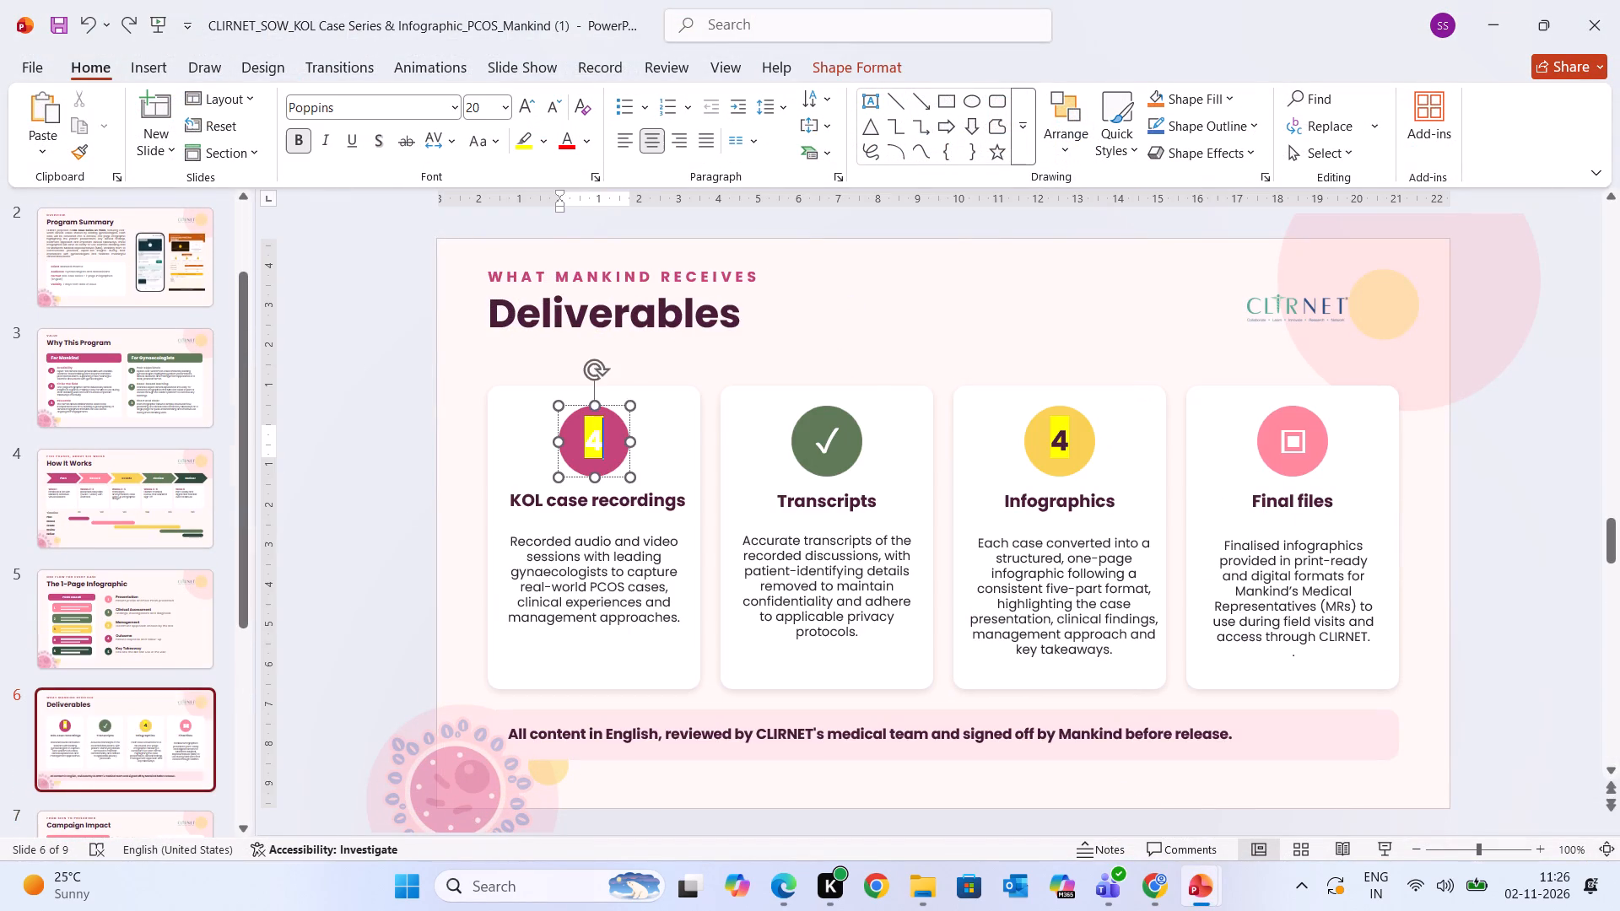
click(602, 445)
key(BackSpace)
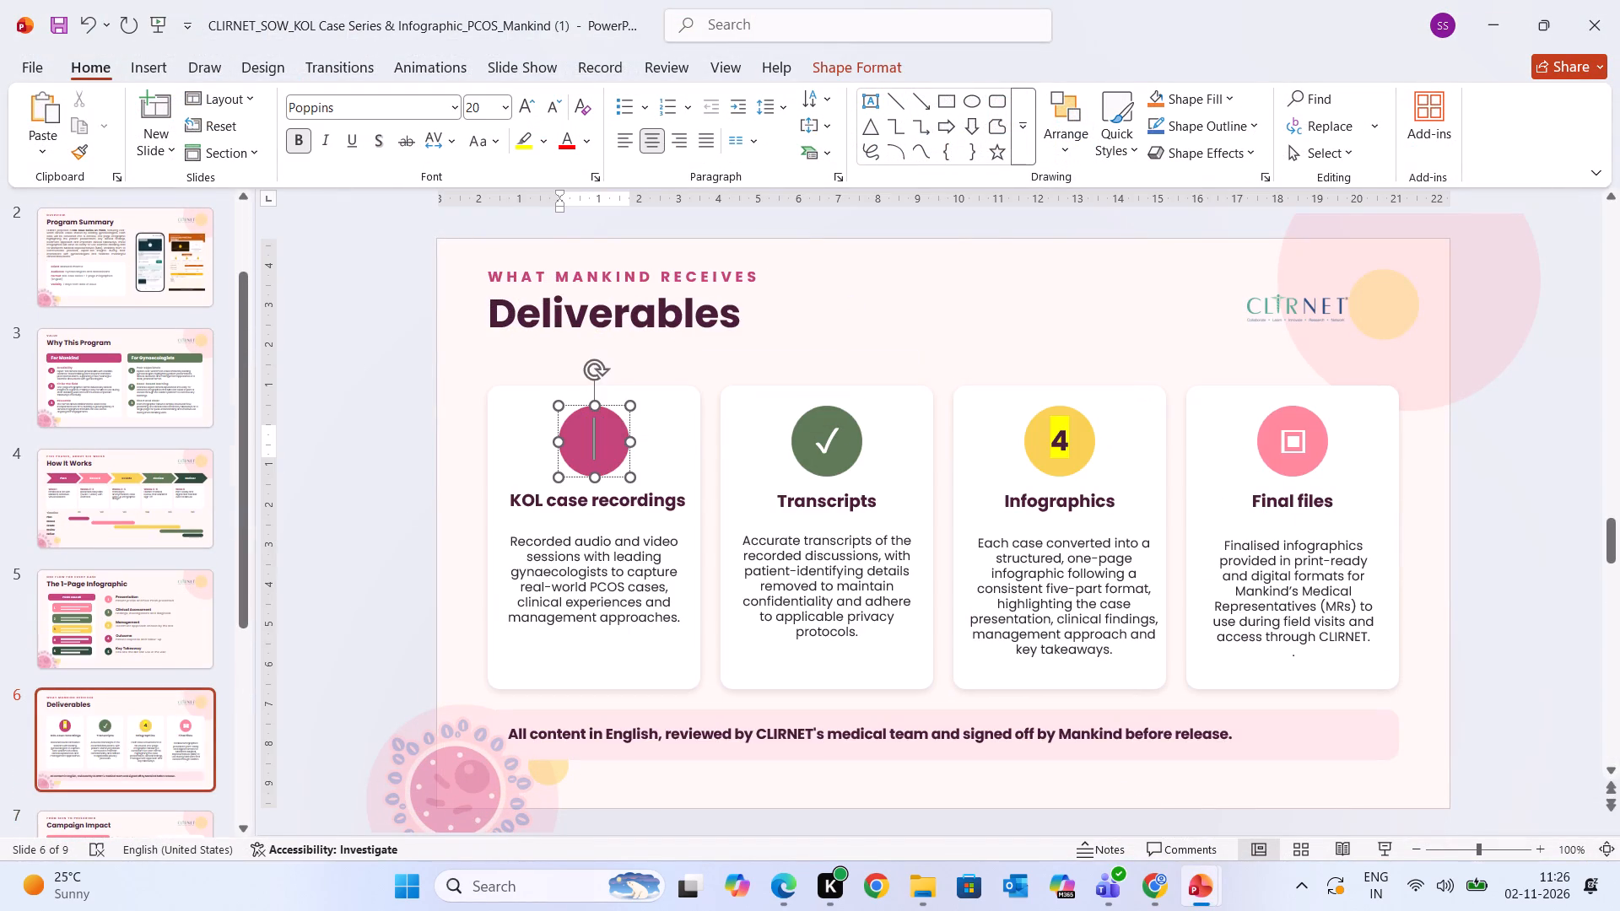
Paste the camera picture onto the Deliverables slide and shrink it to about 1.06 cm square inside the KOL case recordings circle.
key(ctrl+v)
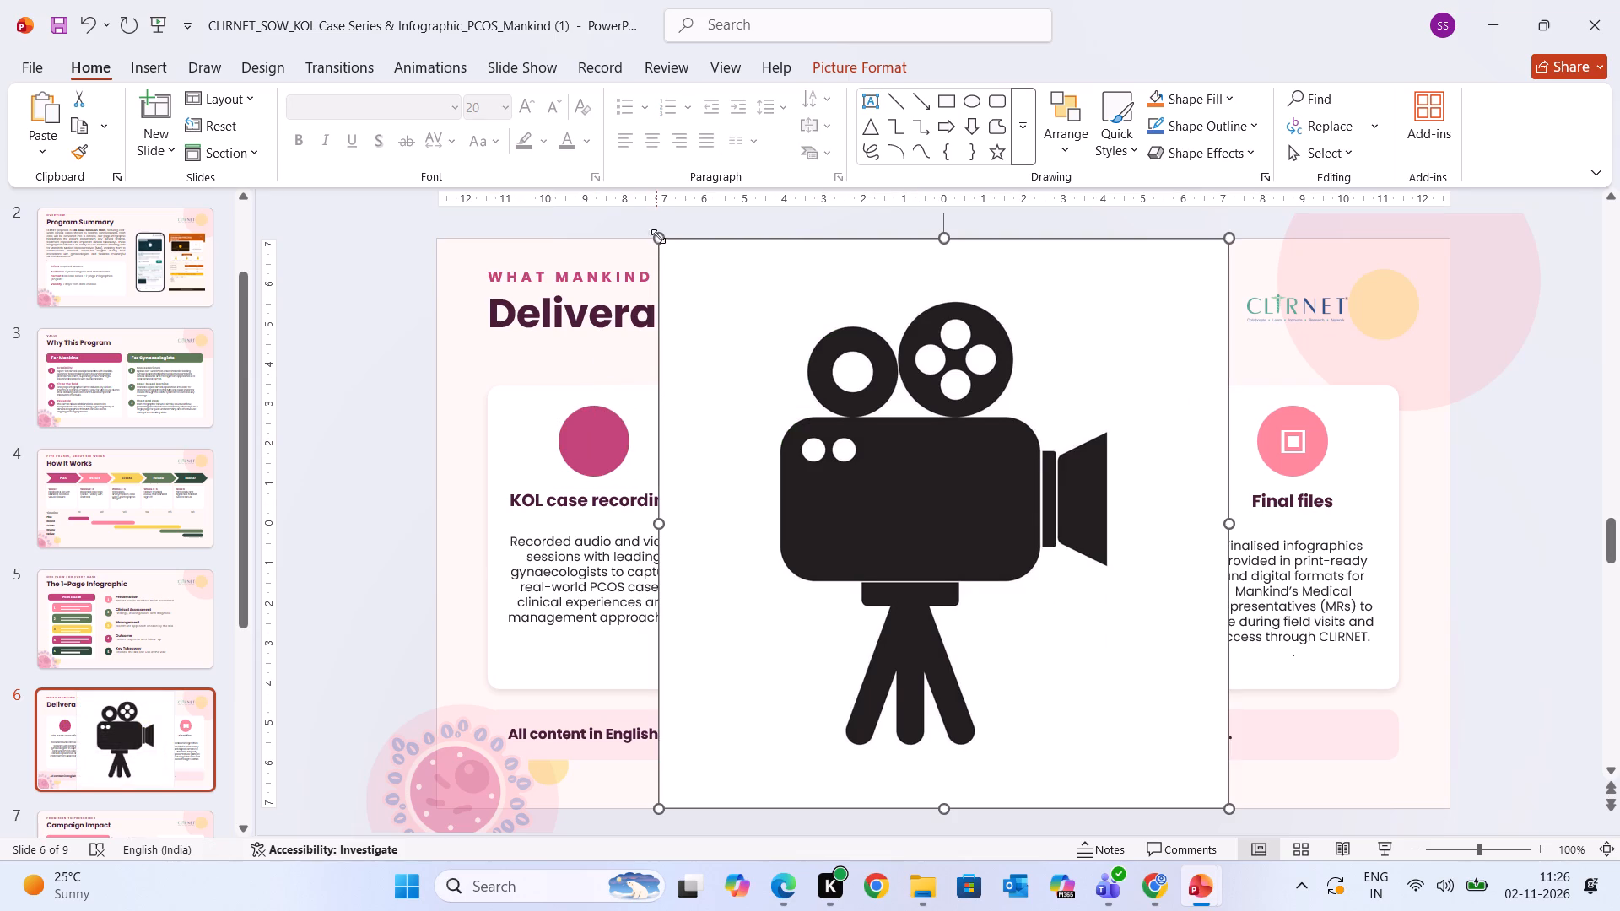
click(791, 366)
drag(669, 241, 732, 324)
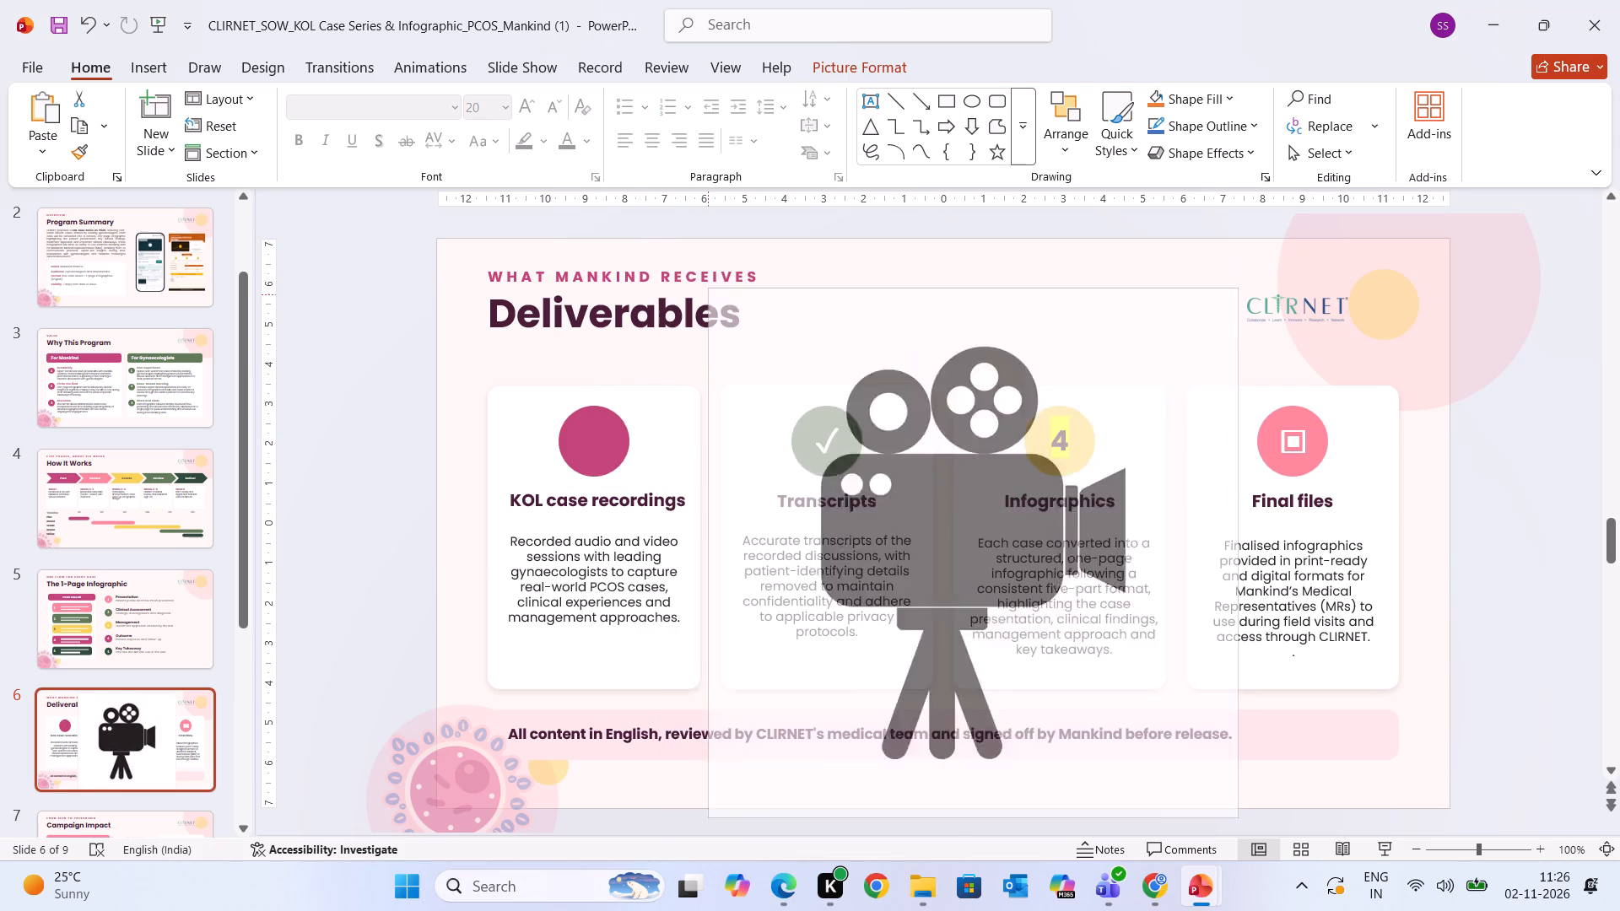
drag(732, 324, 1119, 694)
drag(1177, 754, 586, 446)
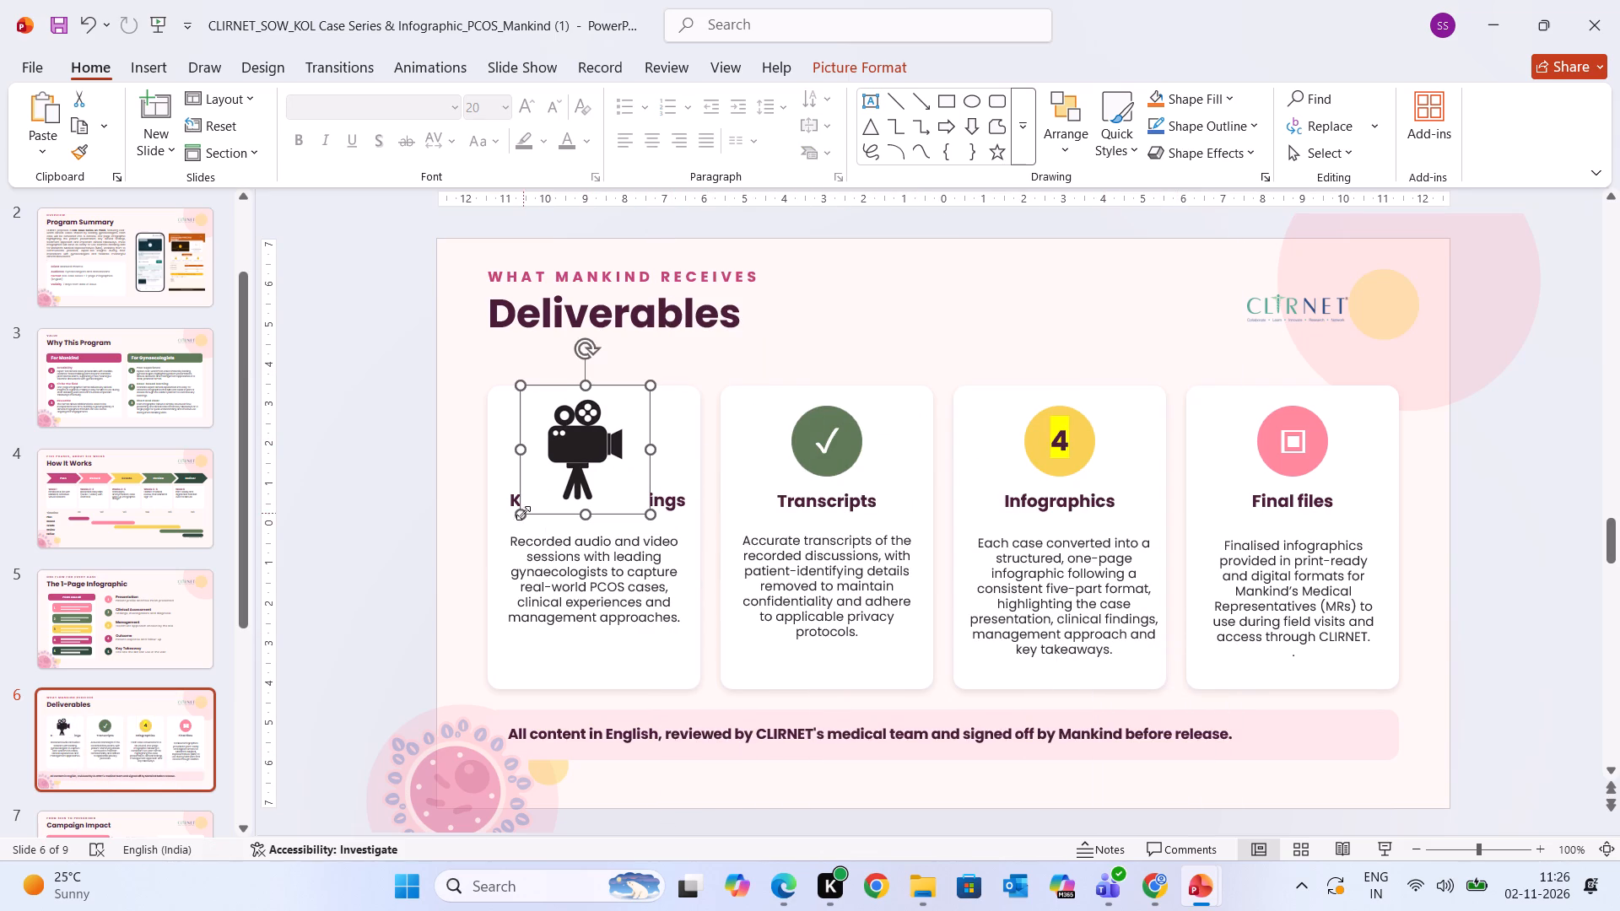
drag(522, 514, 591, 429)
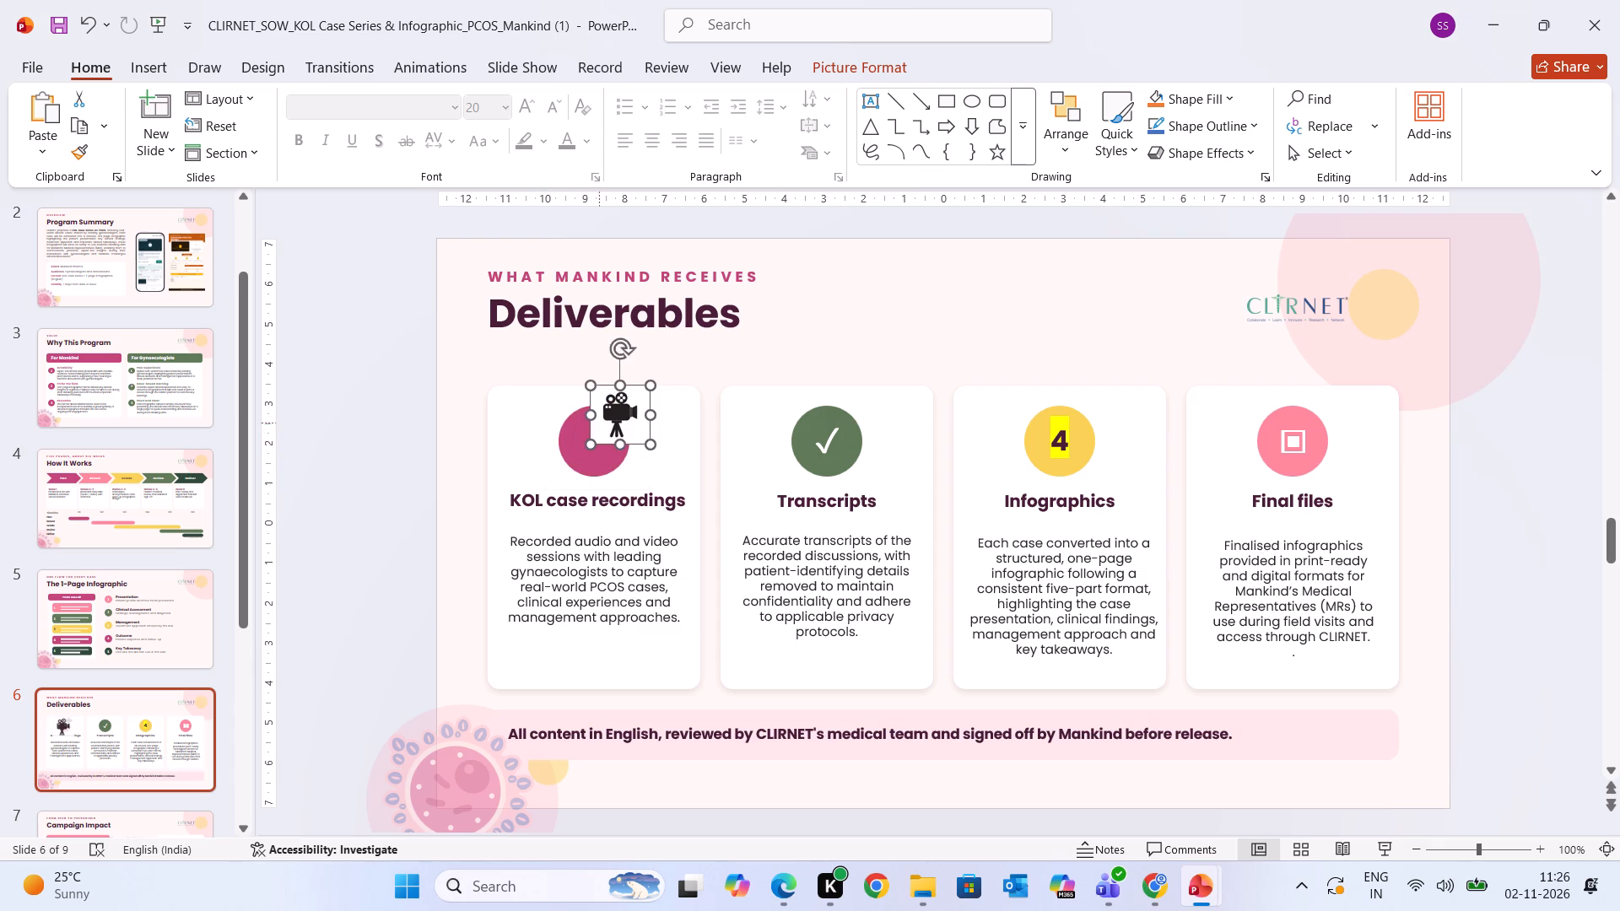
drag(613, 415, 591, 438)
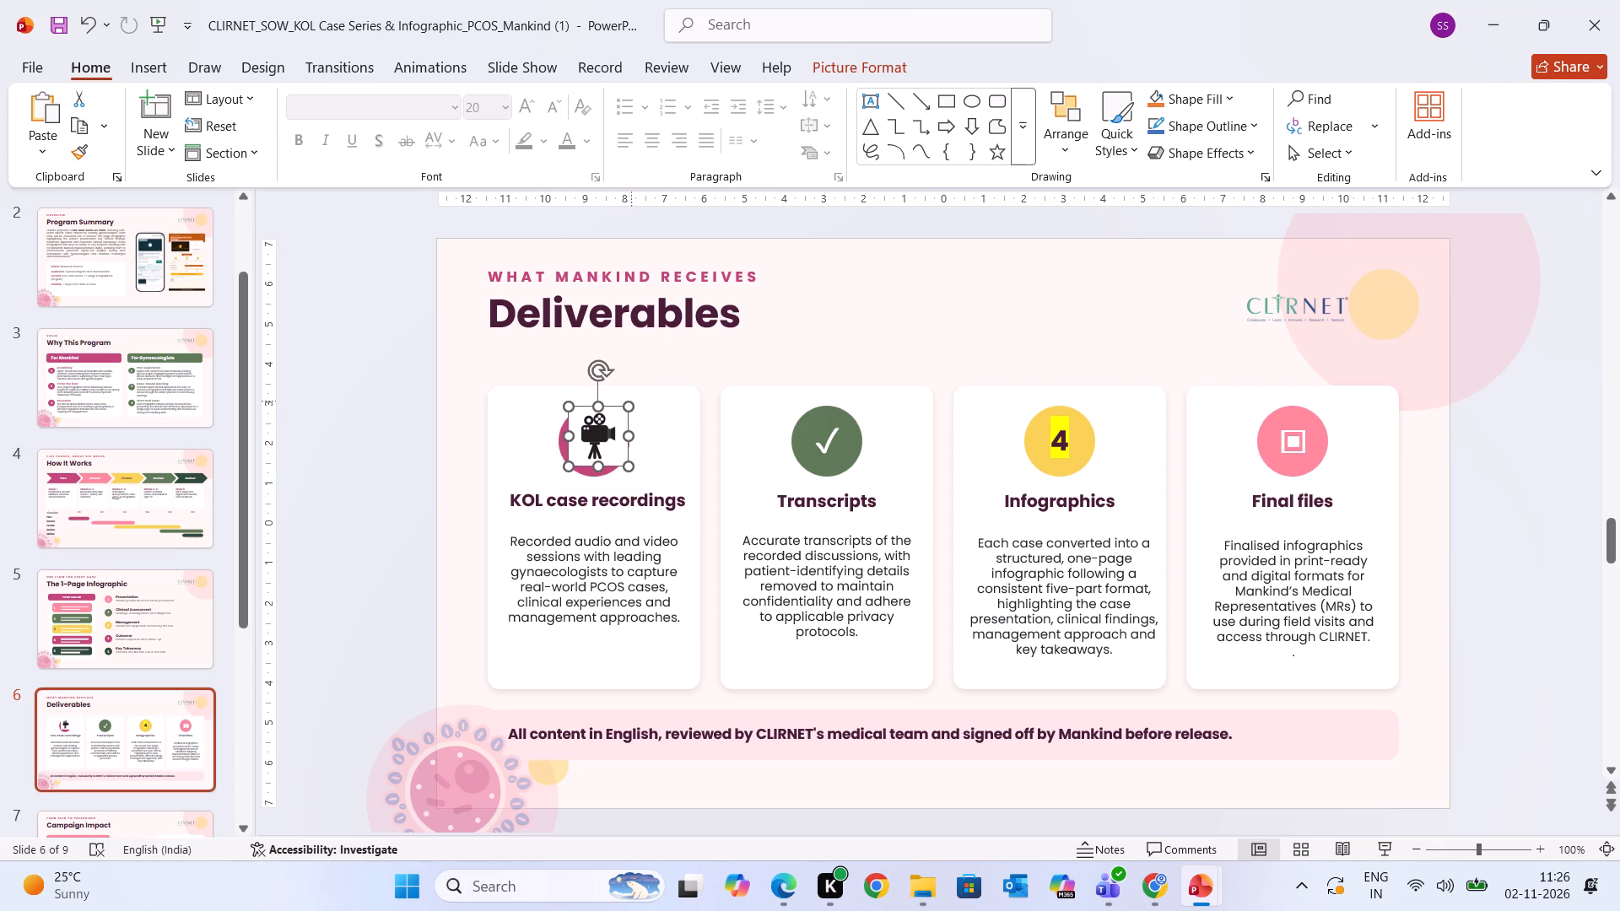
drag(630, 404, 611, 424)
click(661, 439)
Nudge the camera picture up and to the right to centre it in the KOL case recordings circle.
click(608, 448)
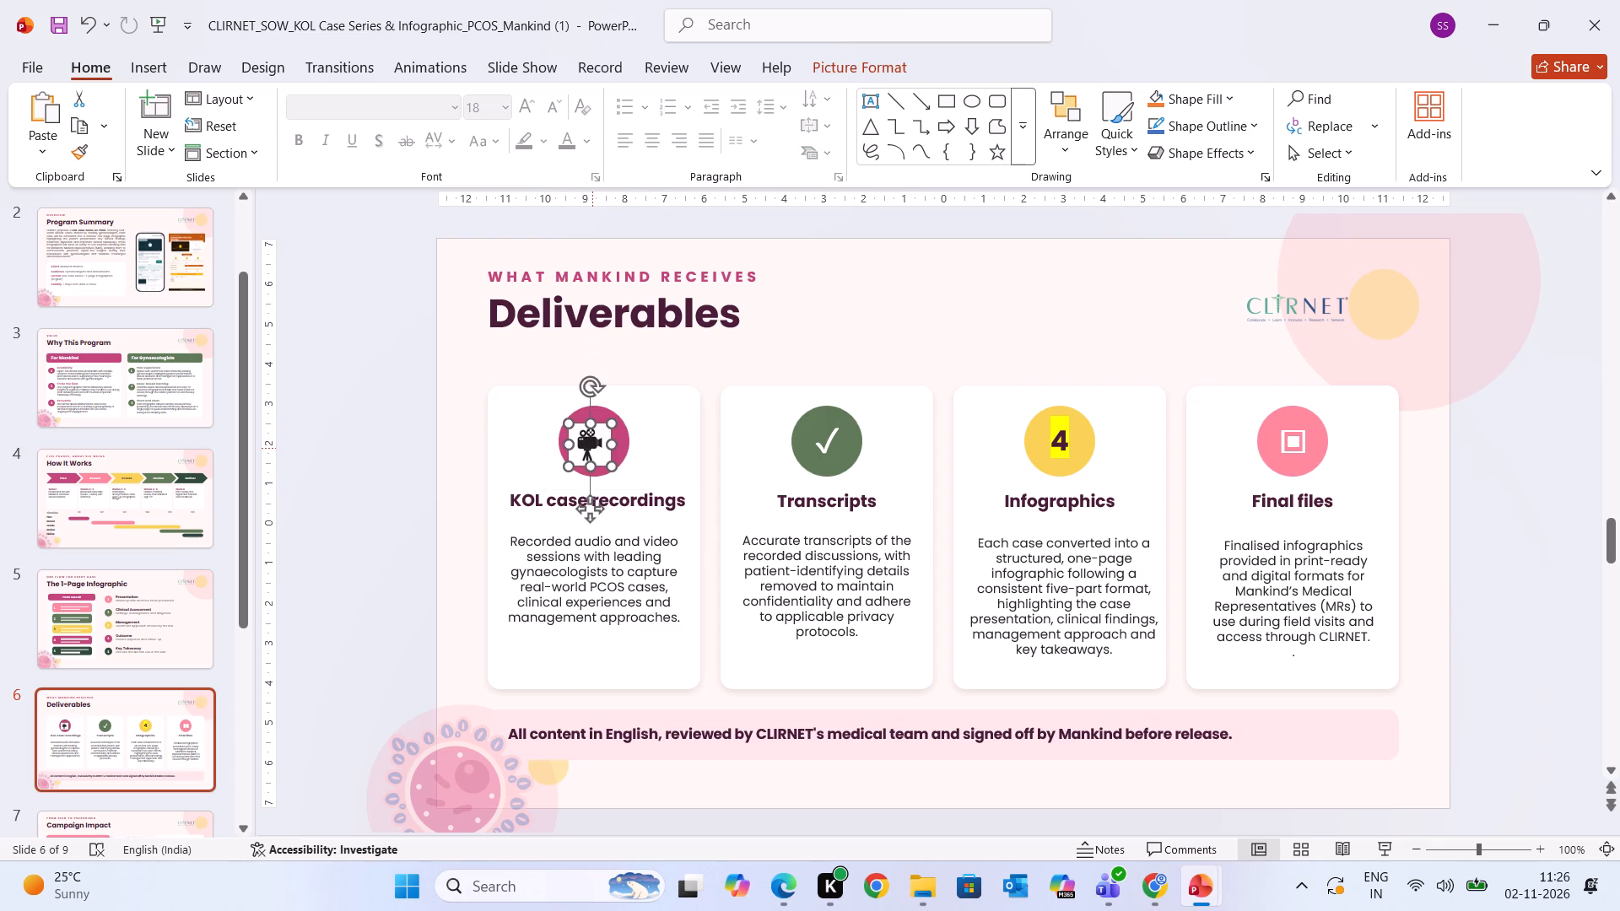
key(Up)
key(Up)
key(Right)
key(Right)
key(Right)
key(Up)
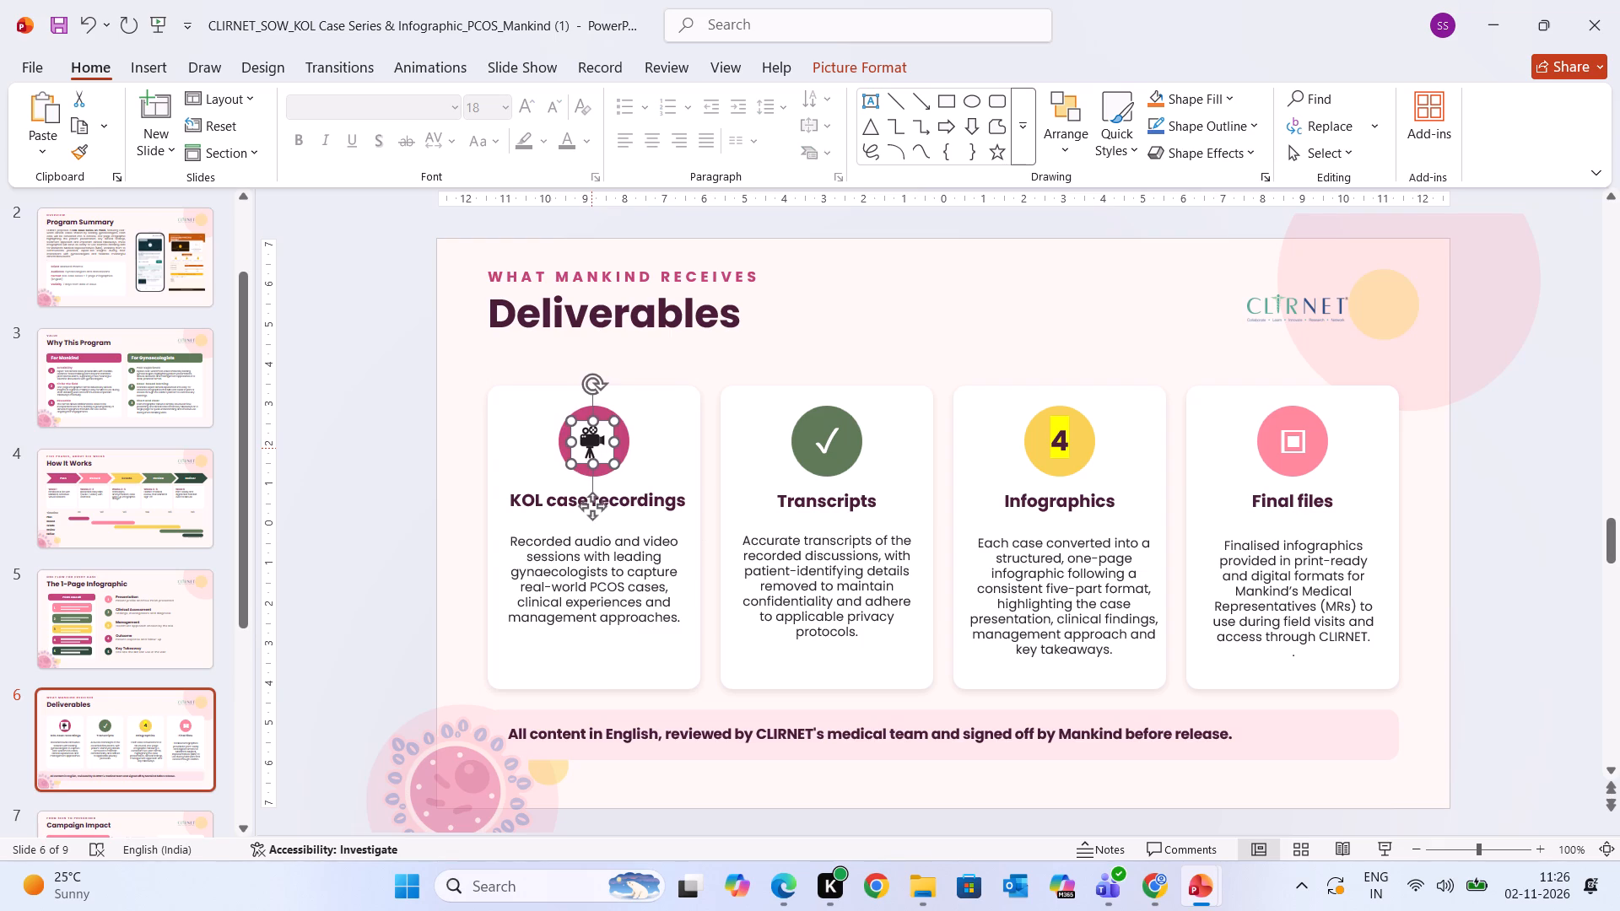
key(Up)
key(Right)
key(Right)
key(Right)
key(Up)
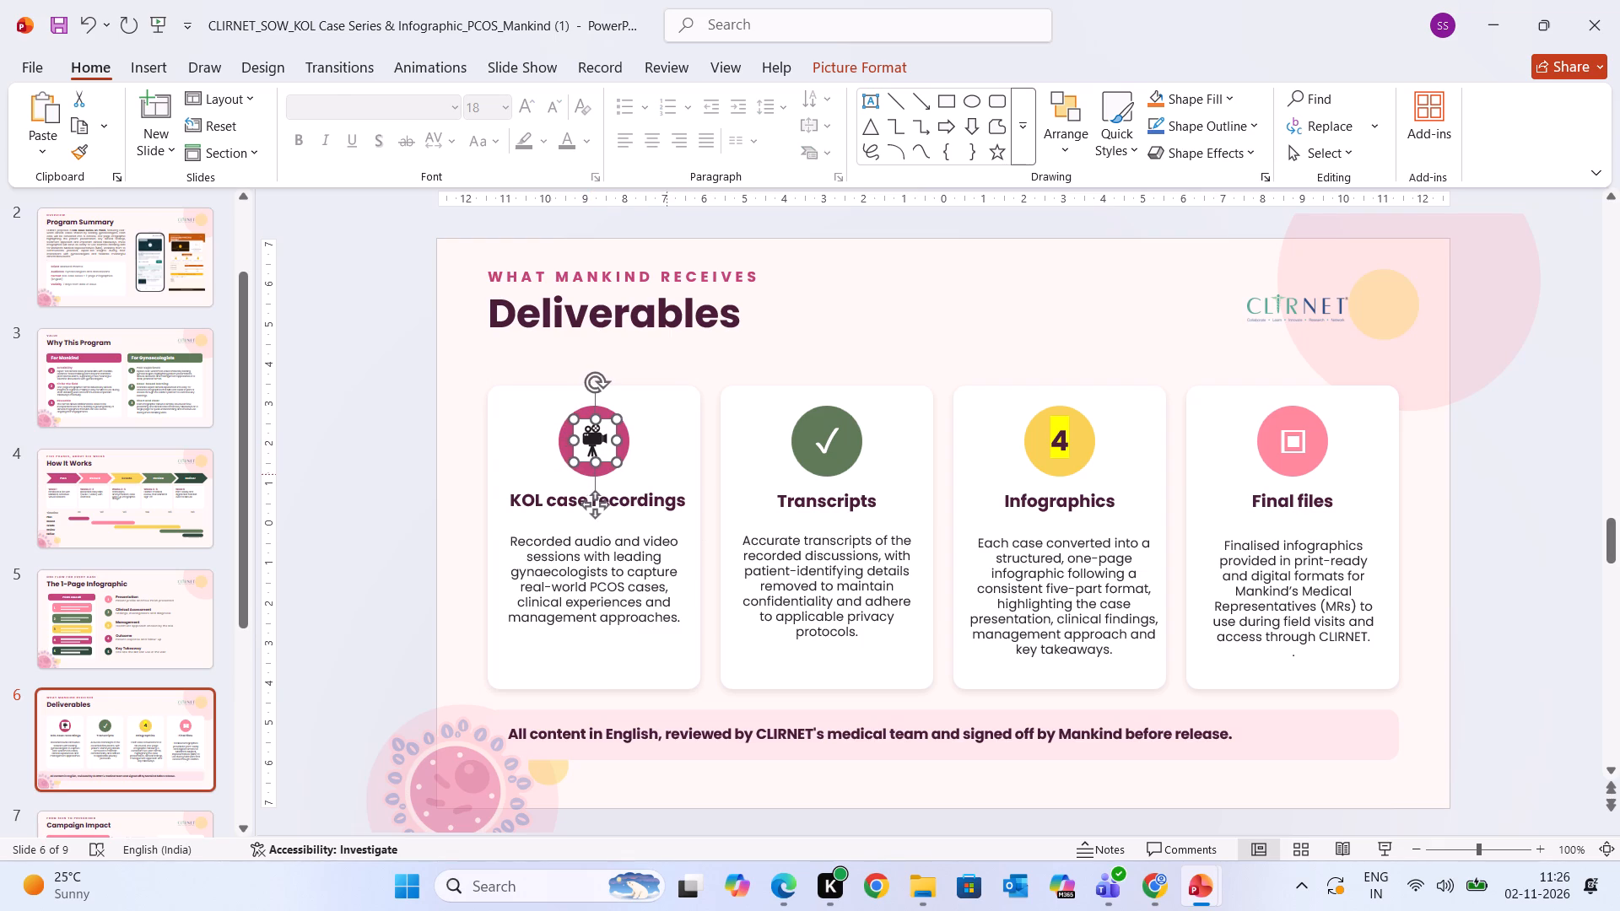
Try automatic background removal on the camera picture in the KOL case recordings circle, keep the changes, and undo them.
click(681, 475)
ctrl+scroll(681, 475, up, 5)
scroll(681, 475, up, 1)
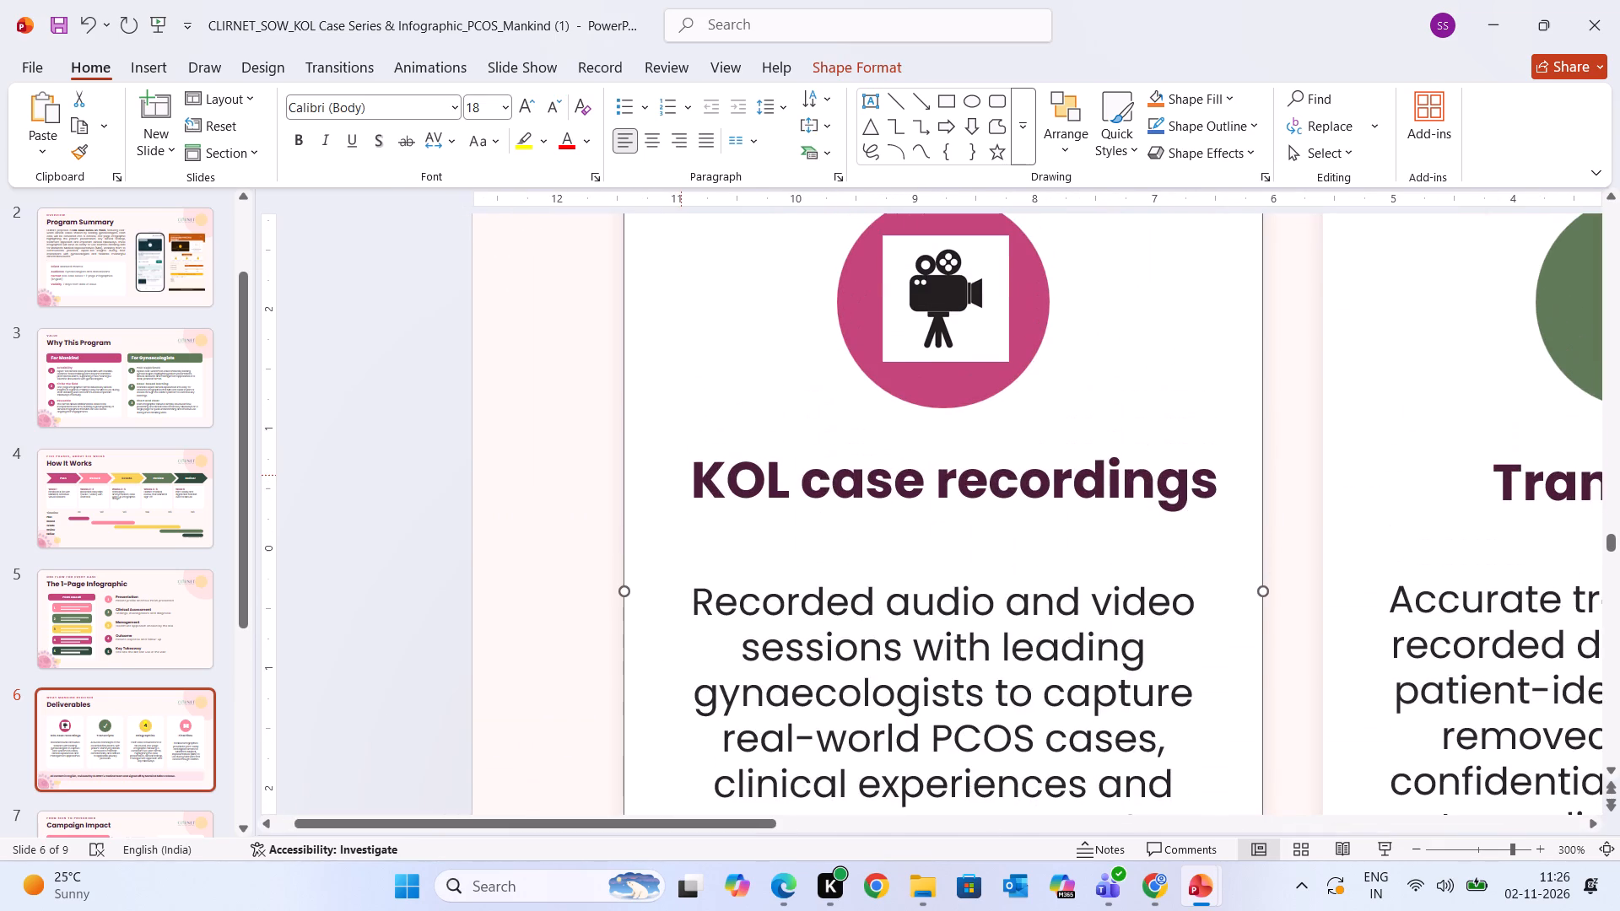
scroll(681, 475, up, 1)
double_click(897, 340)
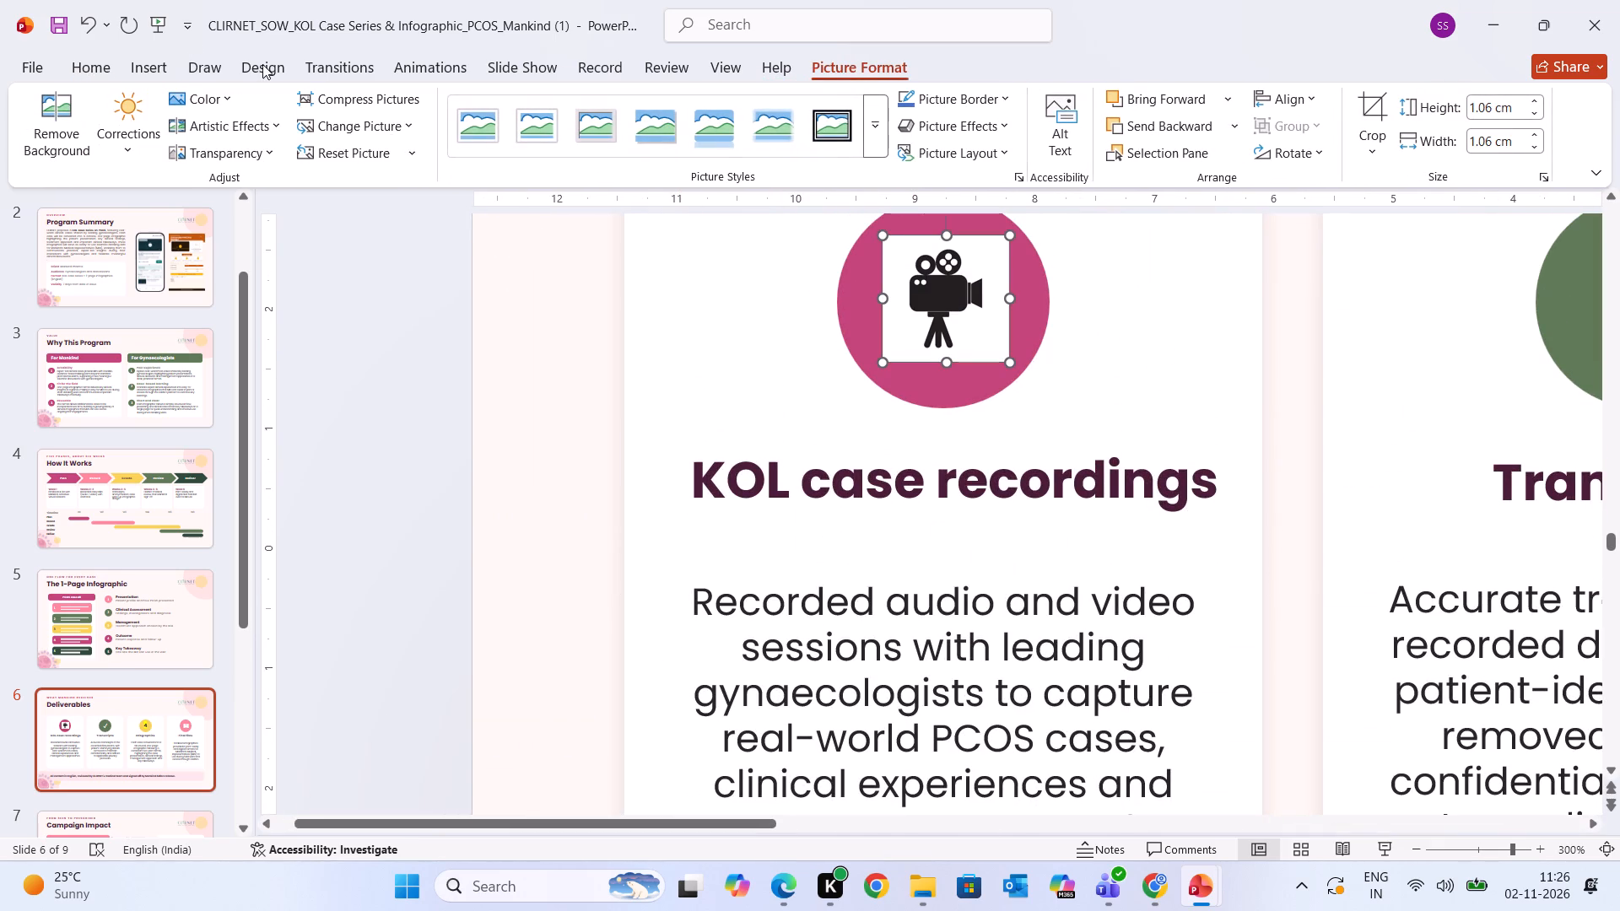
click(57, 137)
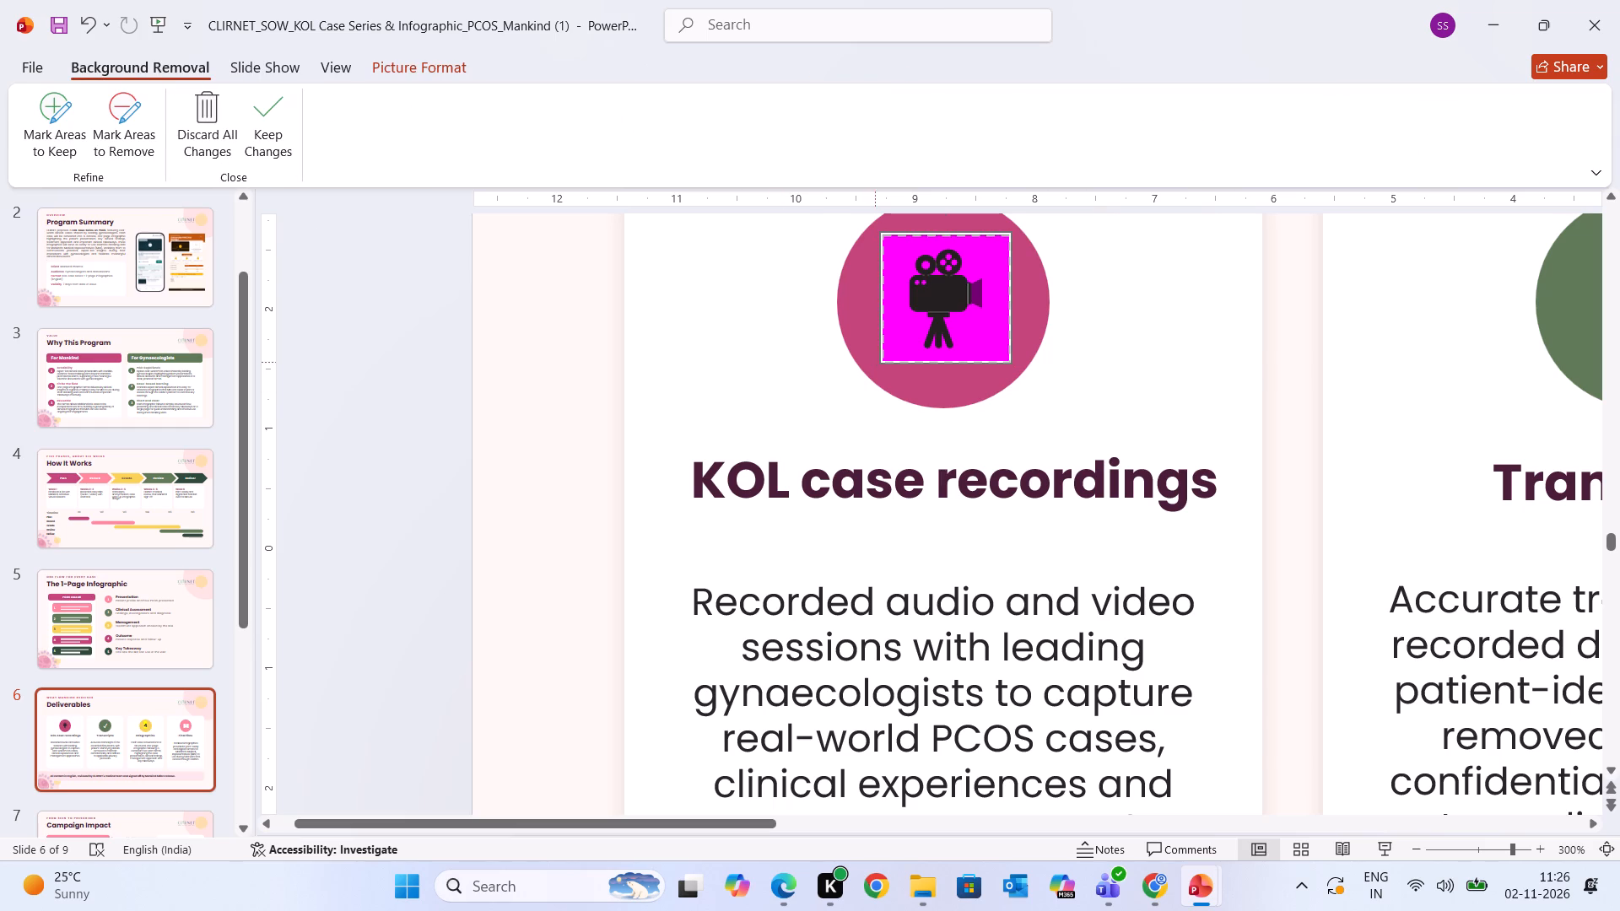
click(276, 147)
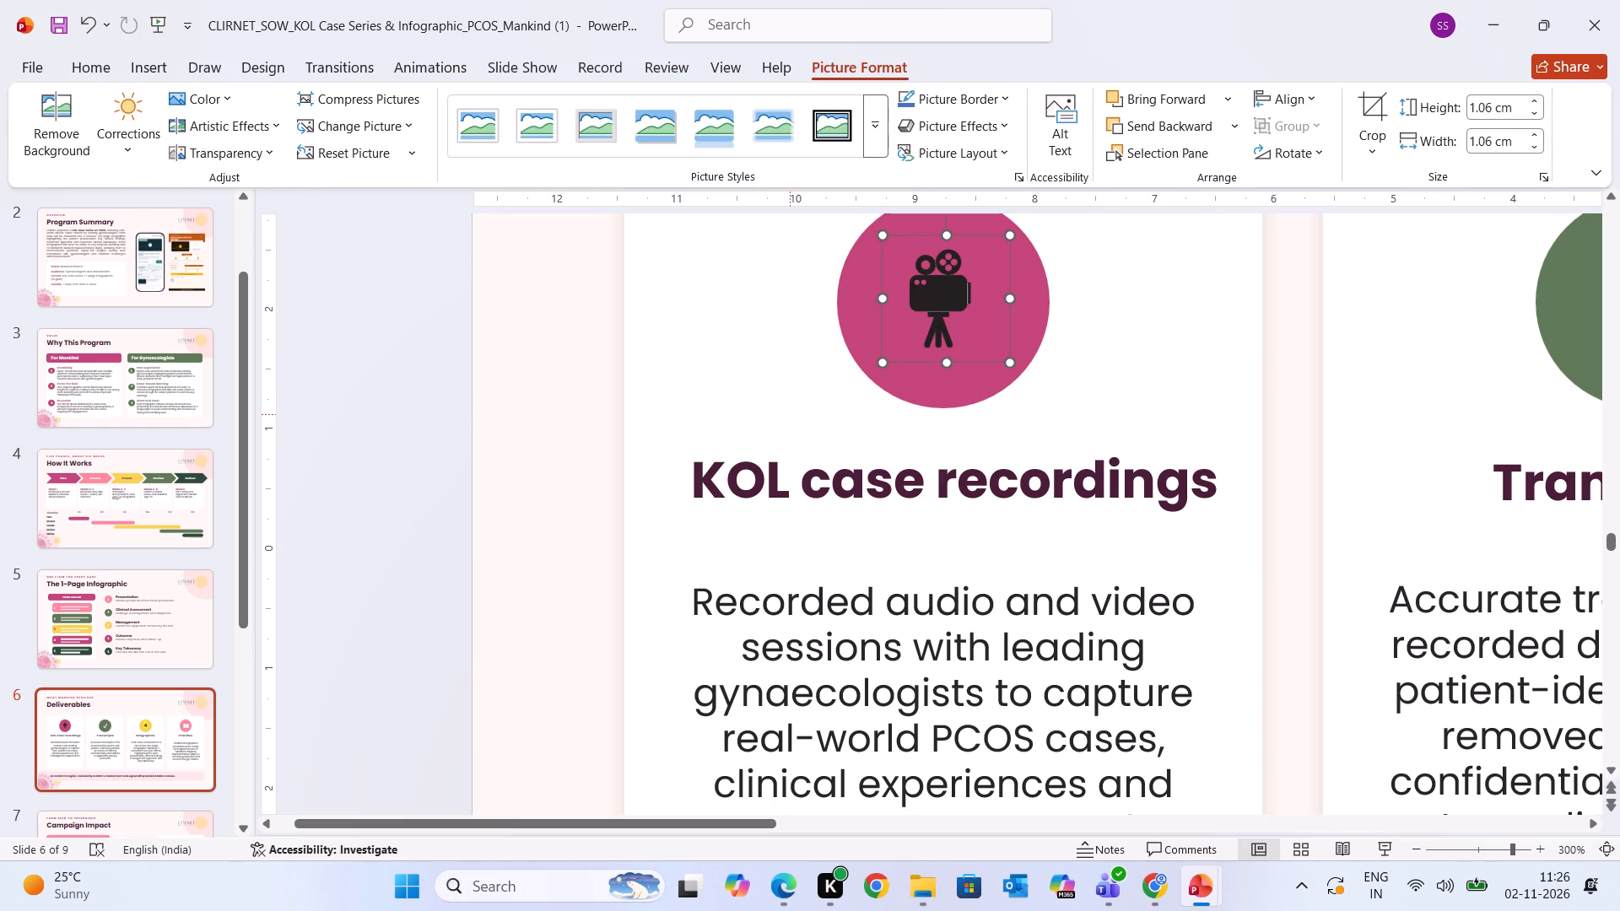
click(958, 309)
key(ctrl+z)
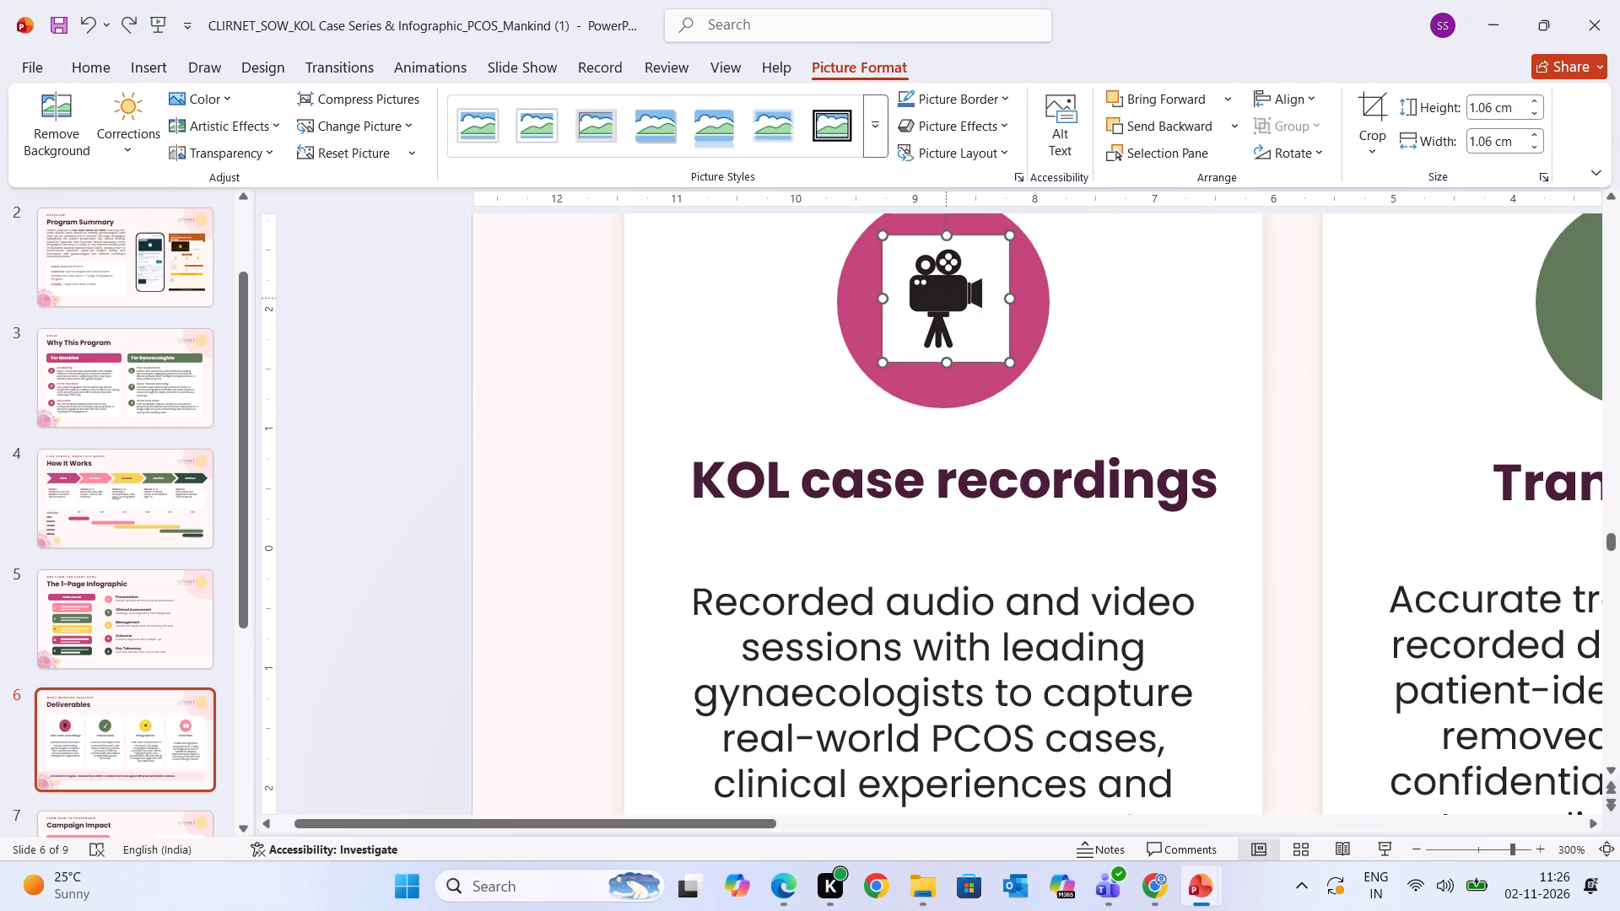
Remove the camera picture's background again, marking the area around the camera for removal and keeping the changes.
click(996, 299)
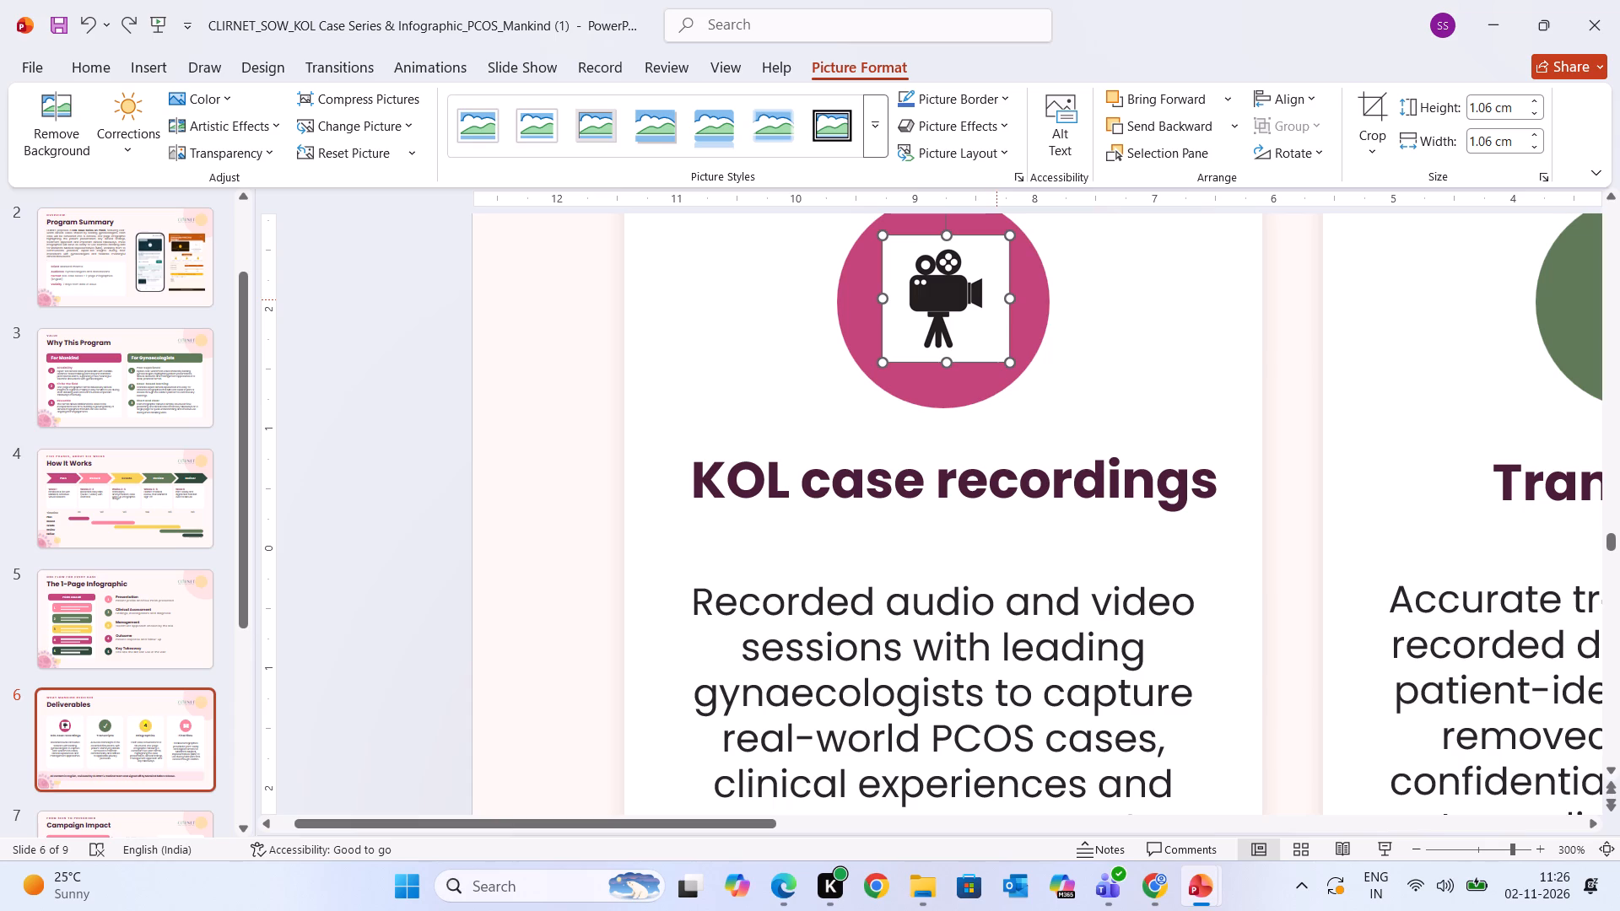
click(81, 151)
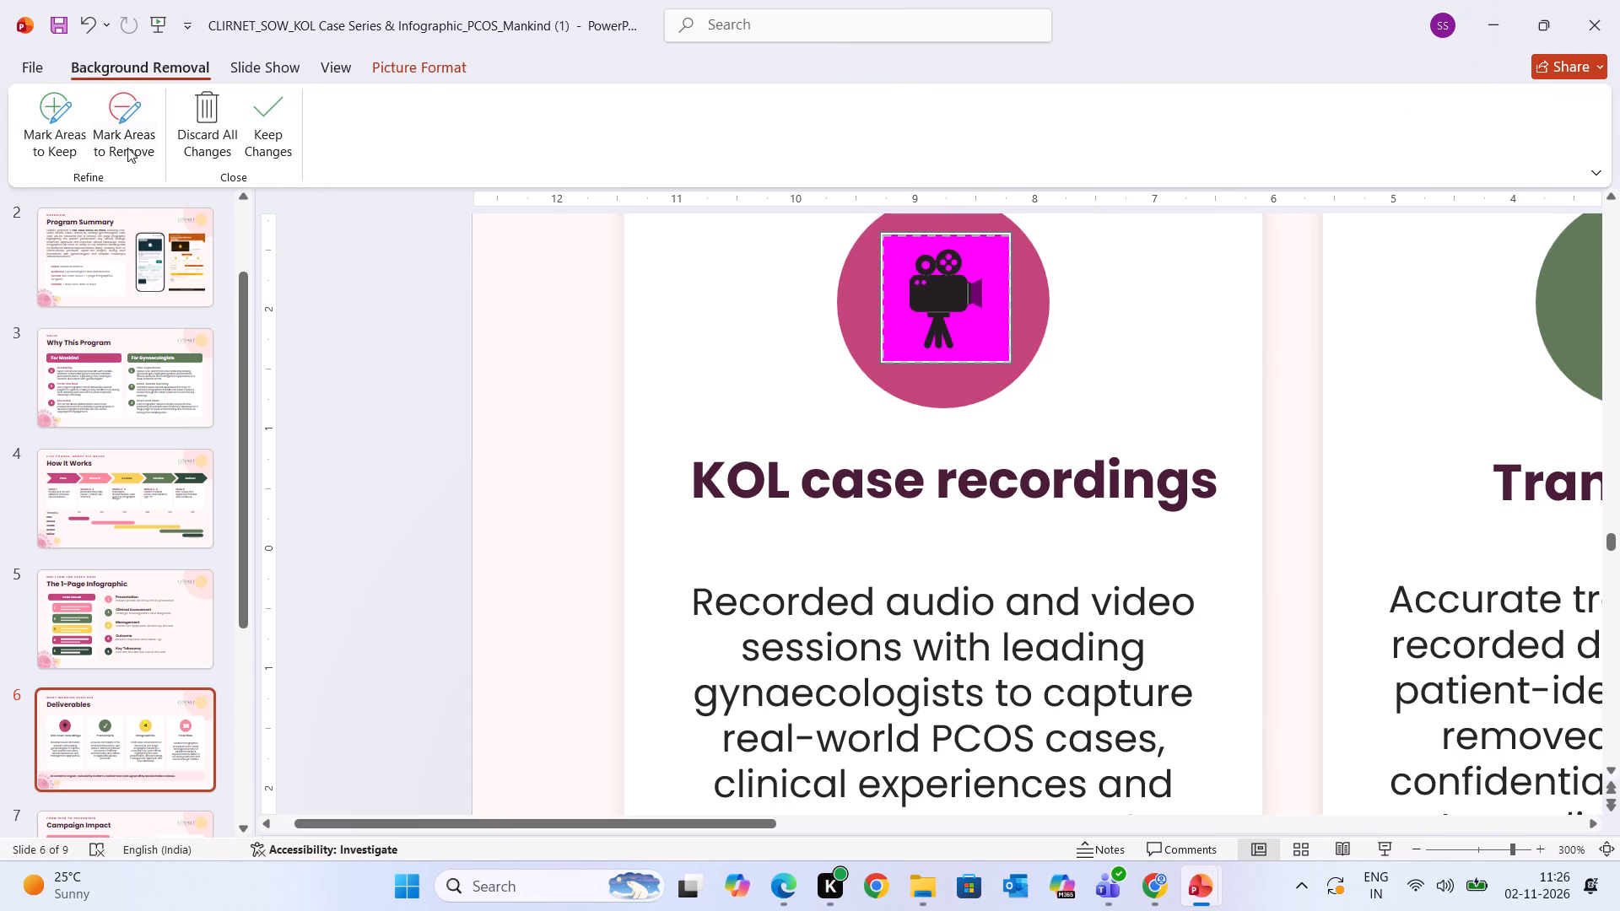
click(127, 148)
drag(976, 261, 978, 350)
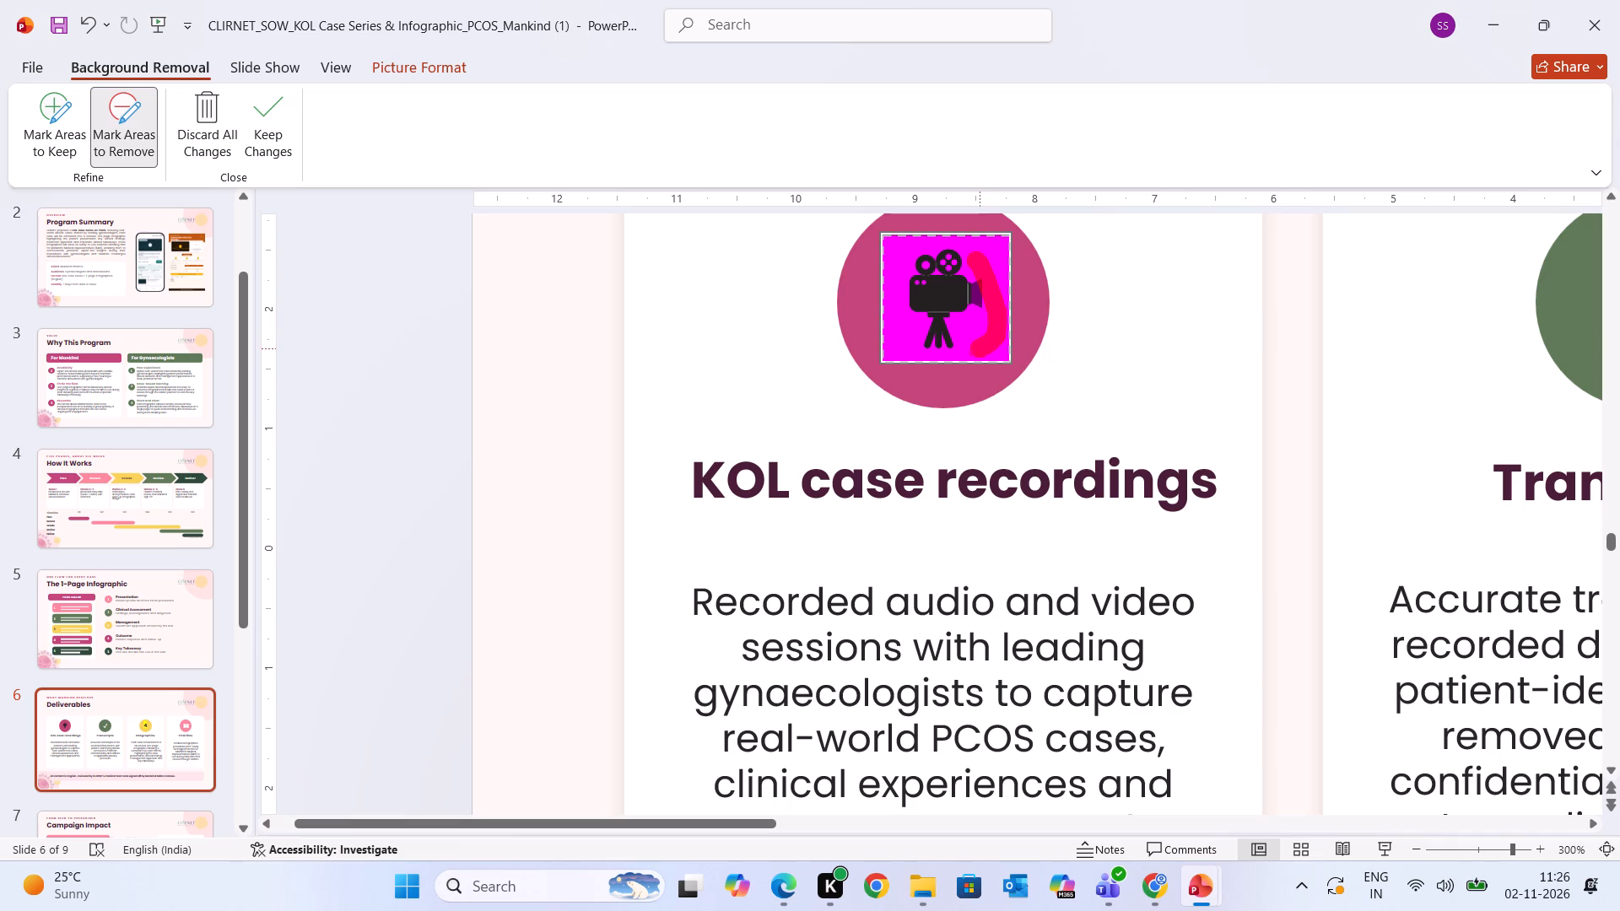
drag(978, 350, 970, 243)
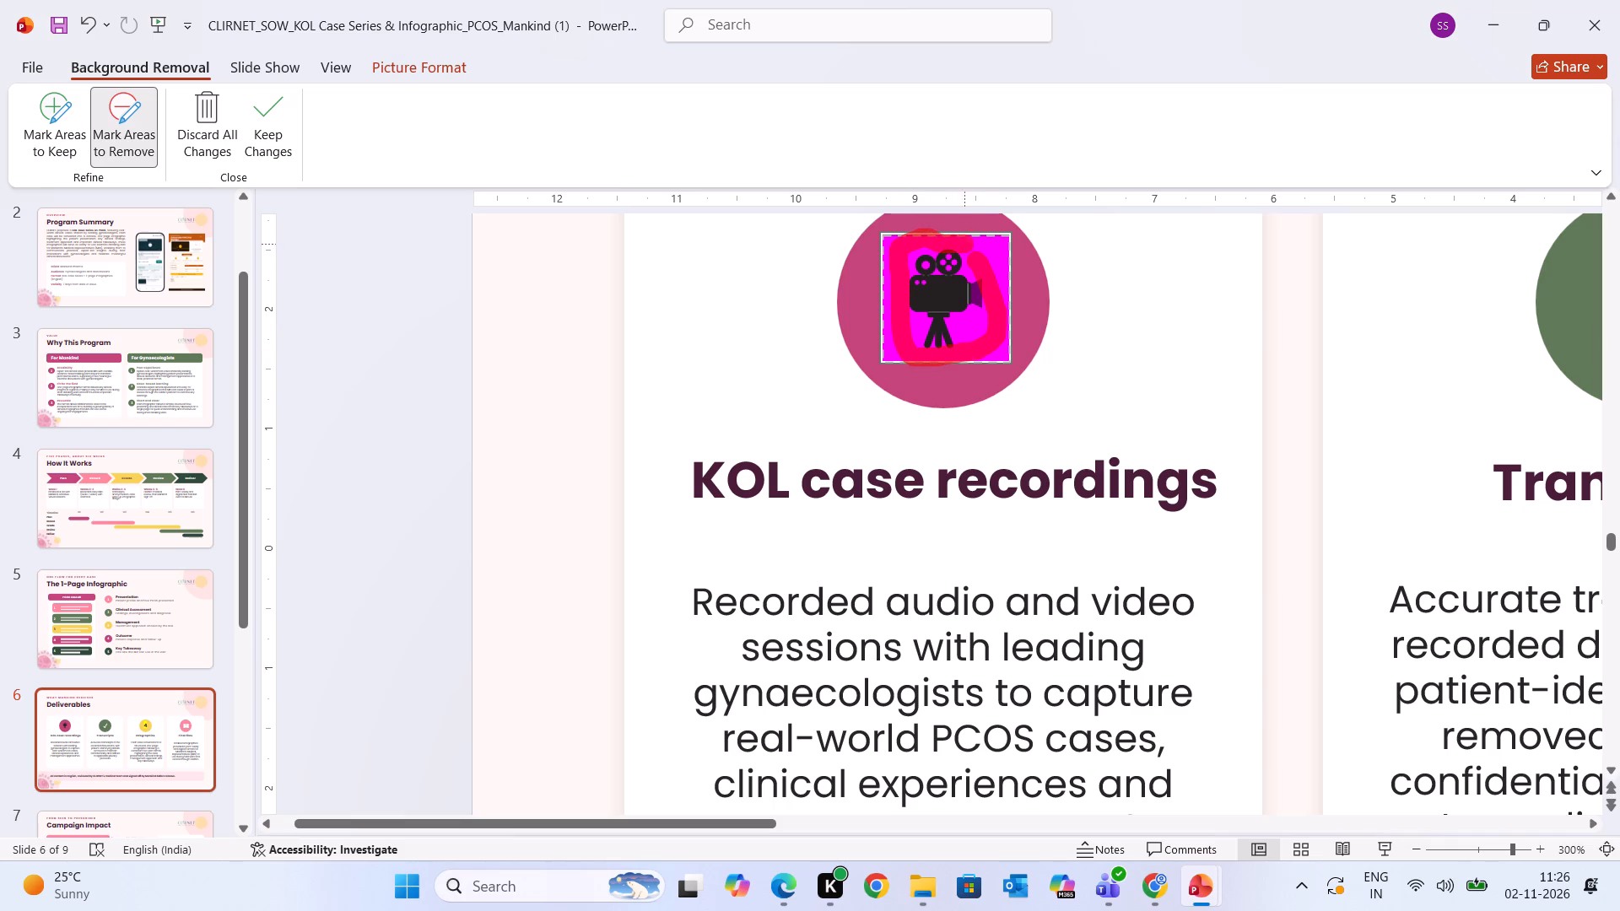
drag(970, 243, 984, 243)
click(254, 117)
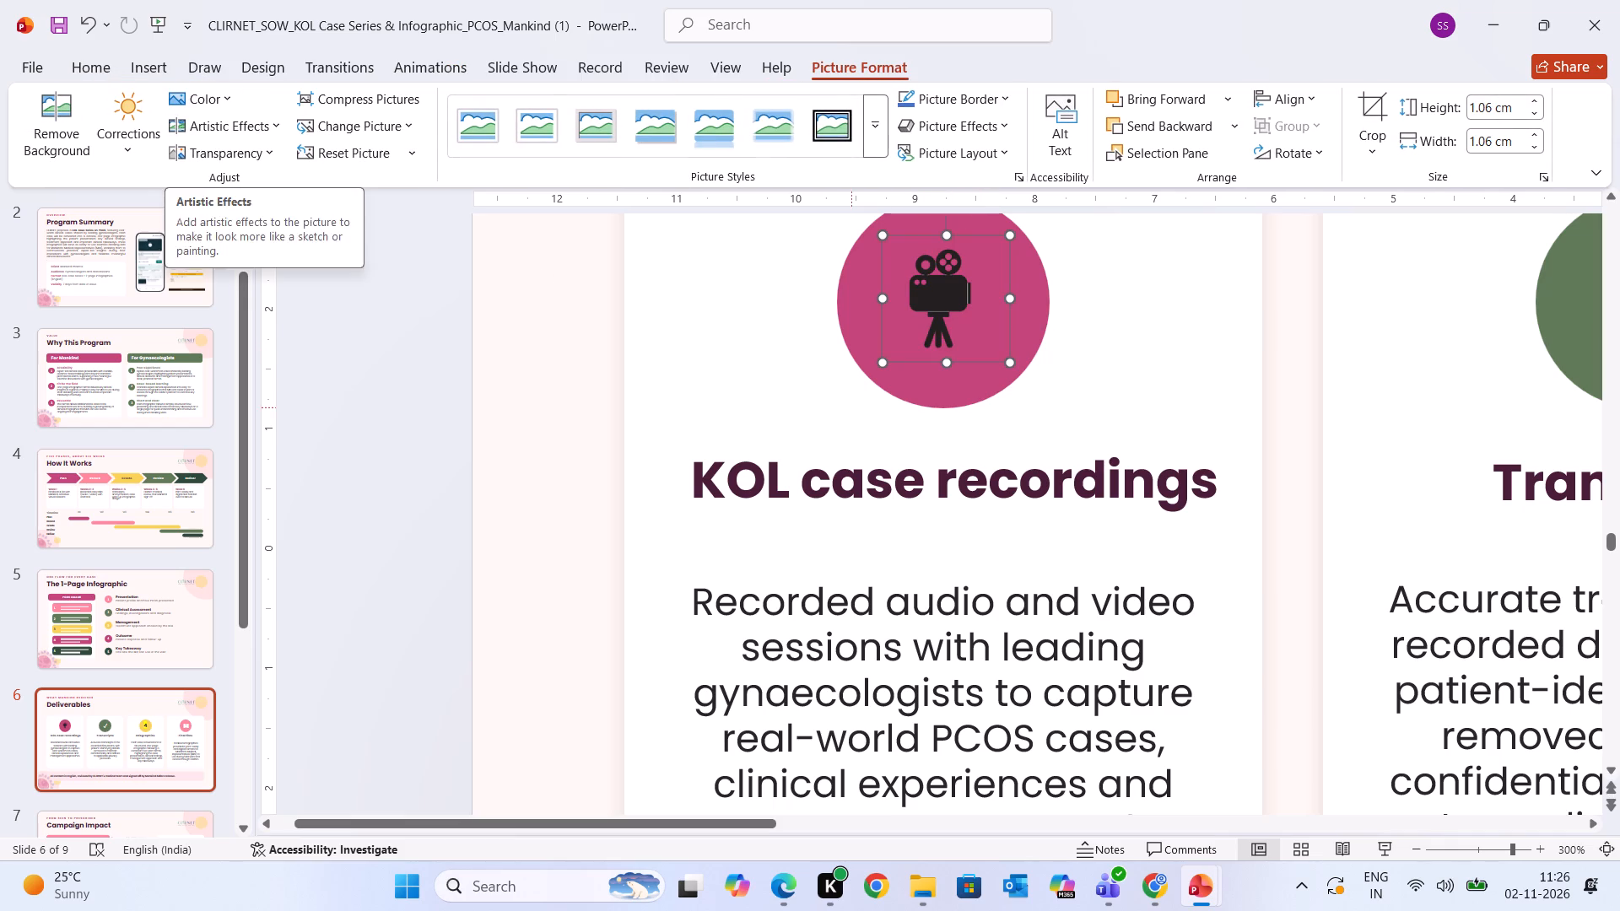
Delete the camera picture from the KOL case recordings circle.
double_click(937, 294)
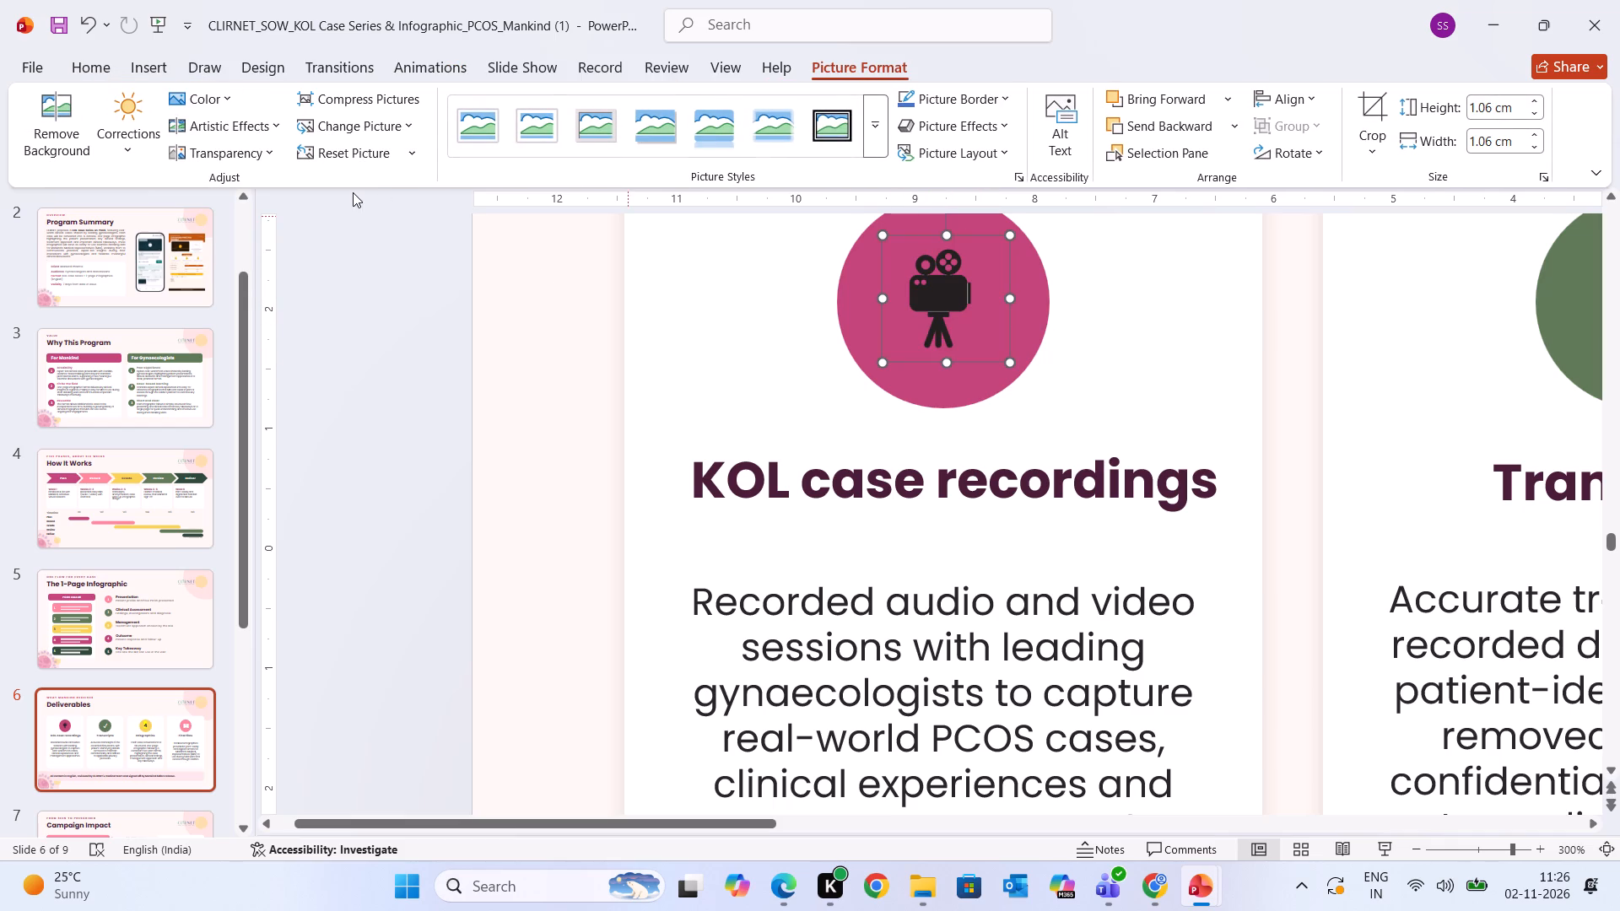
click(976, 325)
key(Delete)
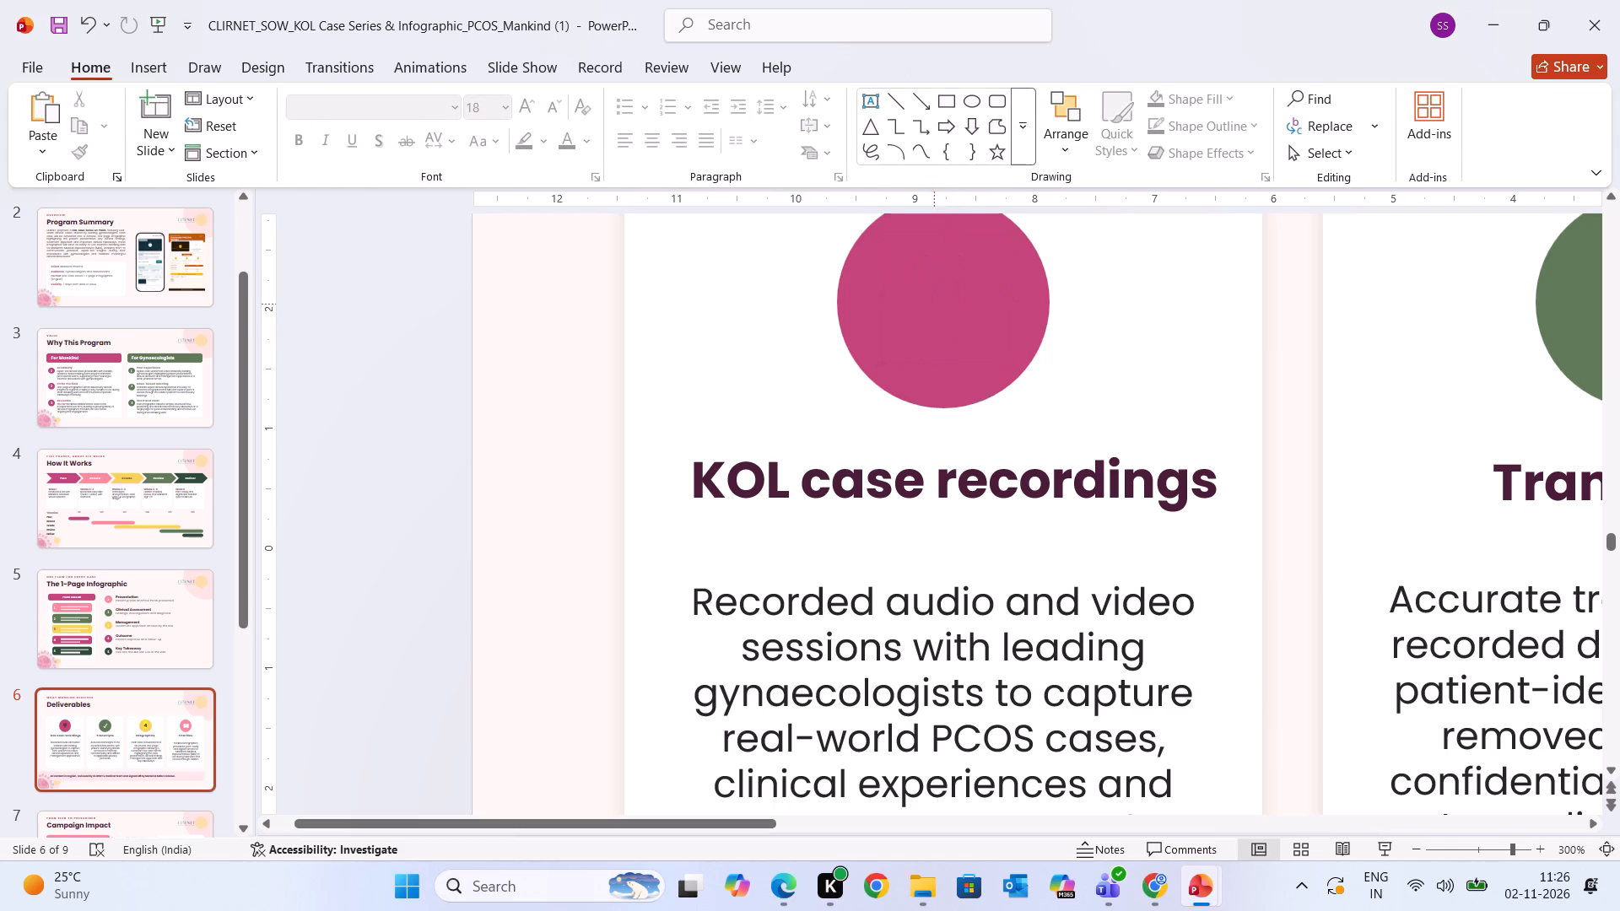
Switch to the browser, open the Pinterest video icon page from the image results, and copy the outlined clapperboard image.
click(1158, 891)
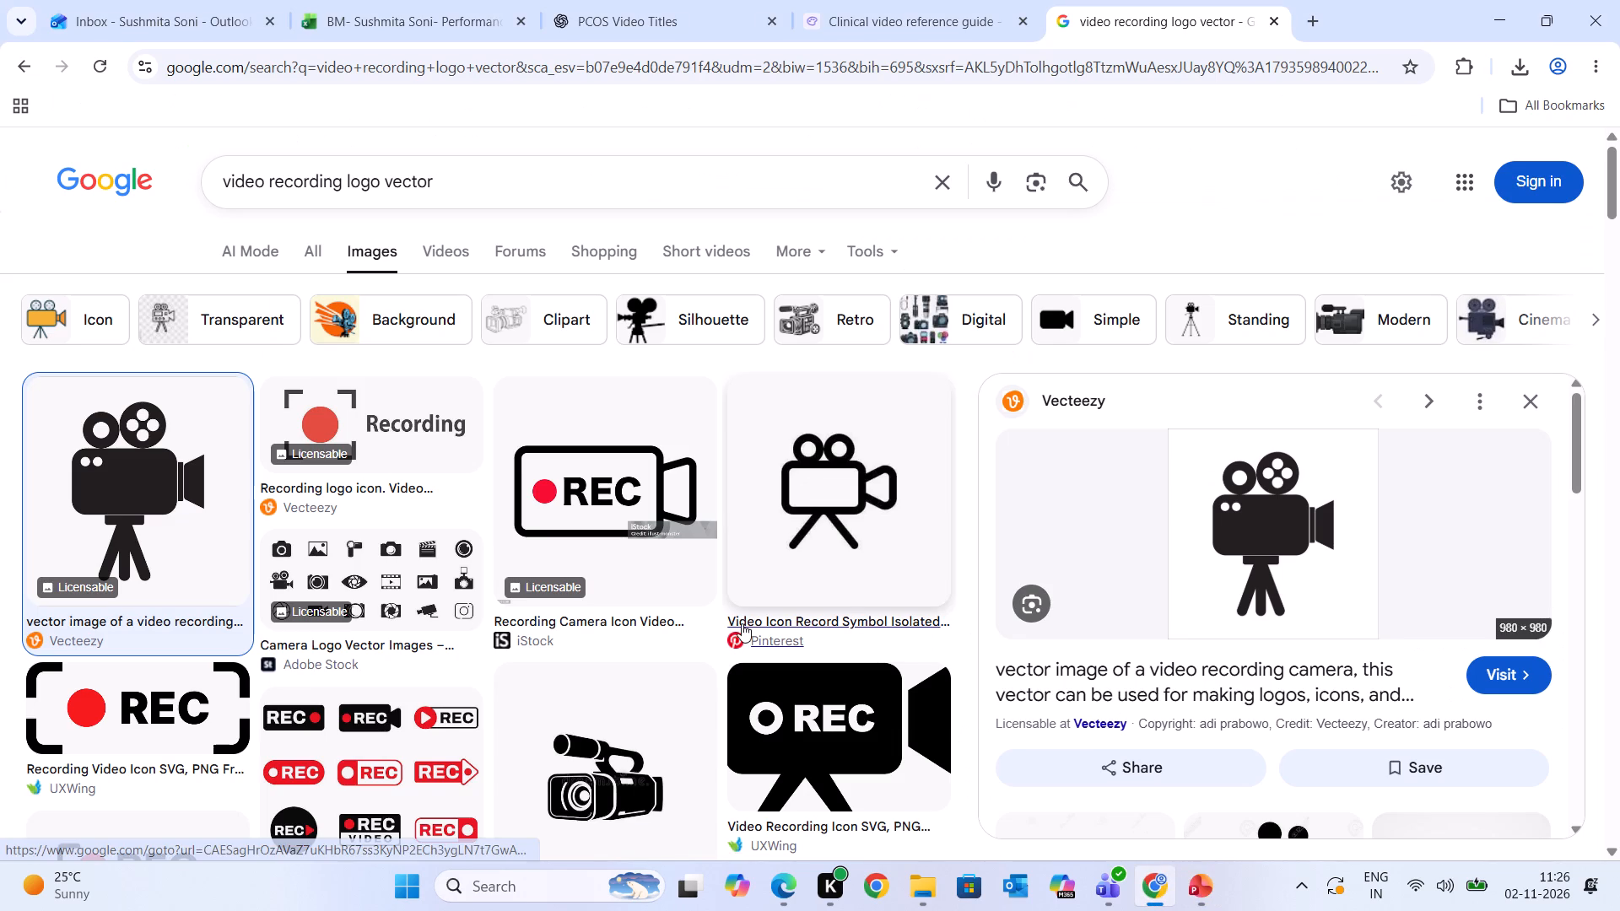
click(780, 547)
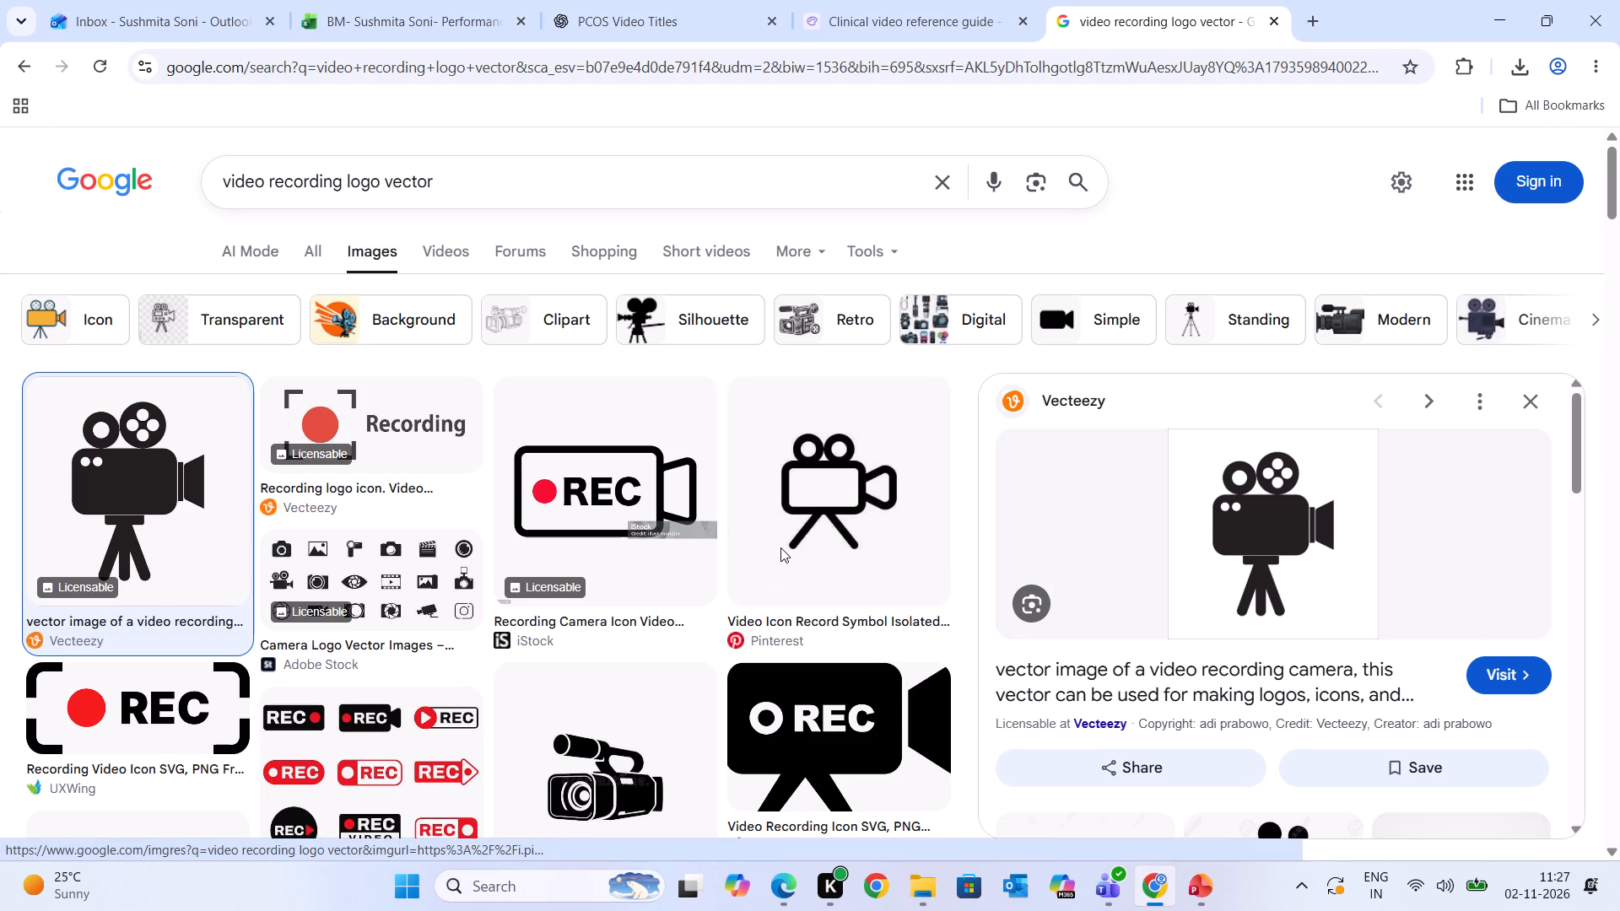
click(1222, 531)
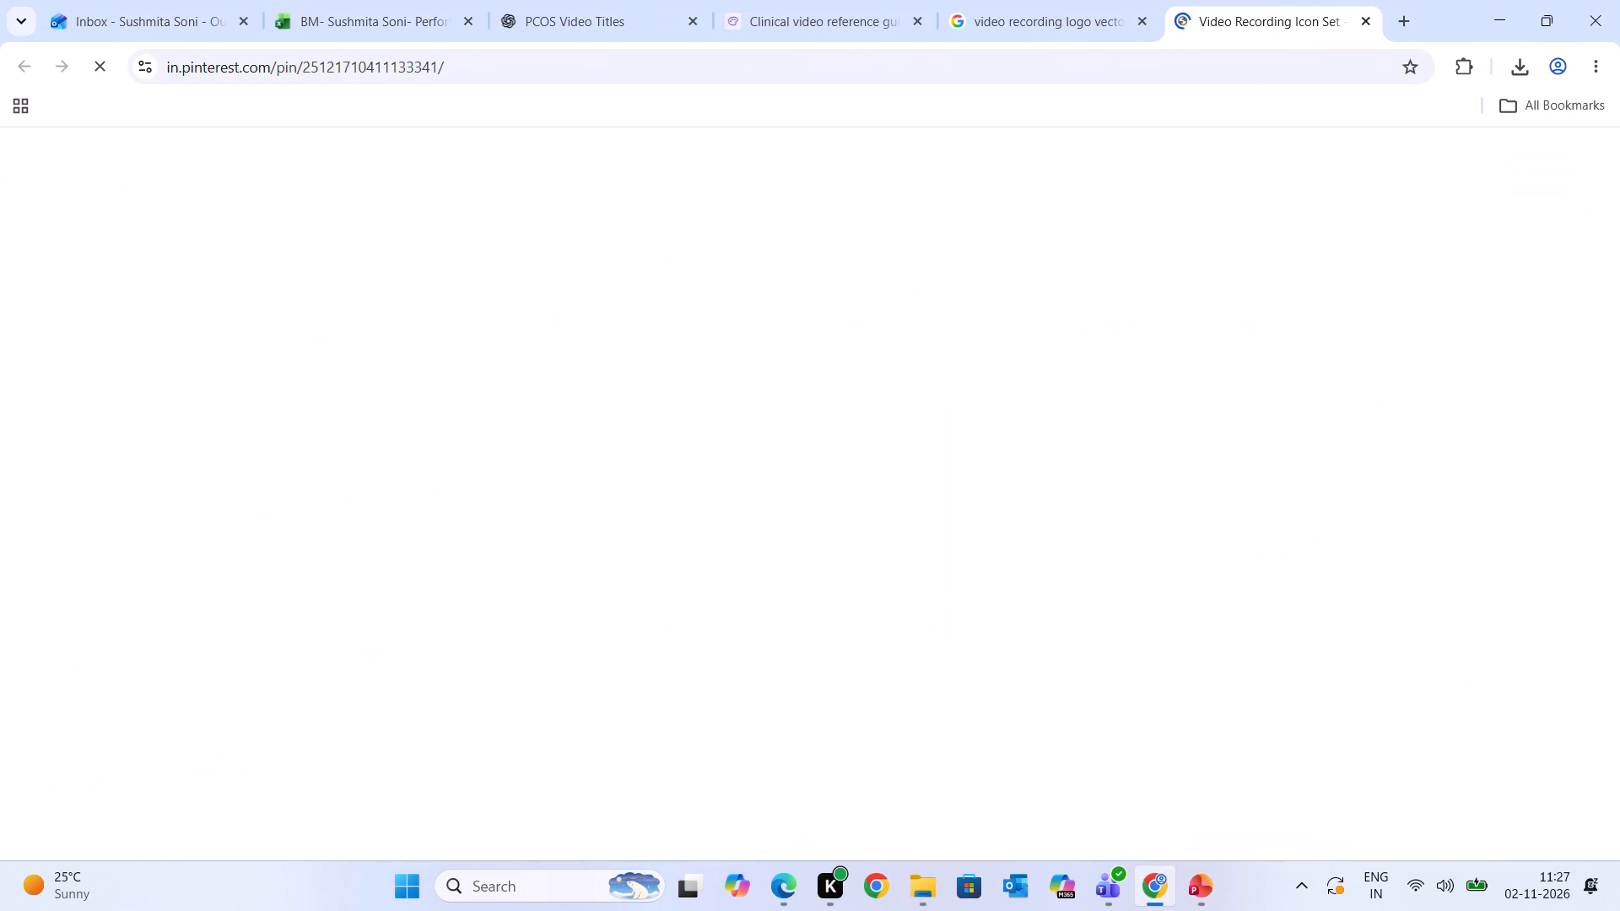
click(207, 449)
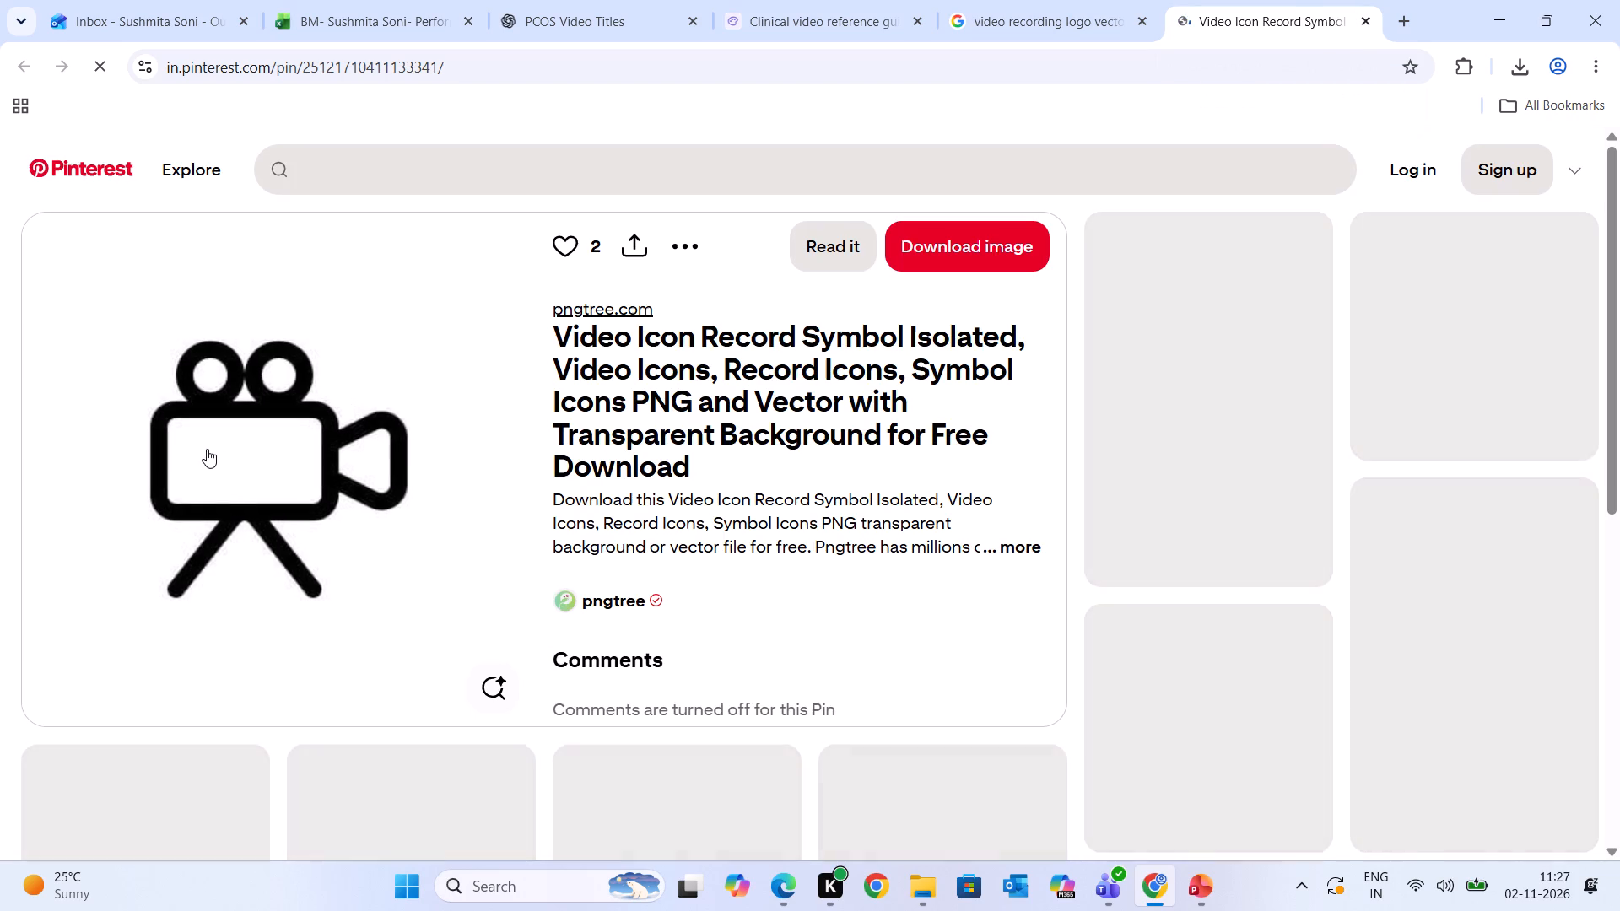
right_click(207, 449)
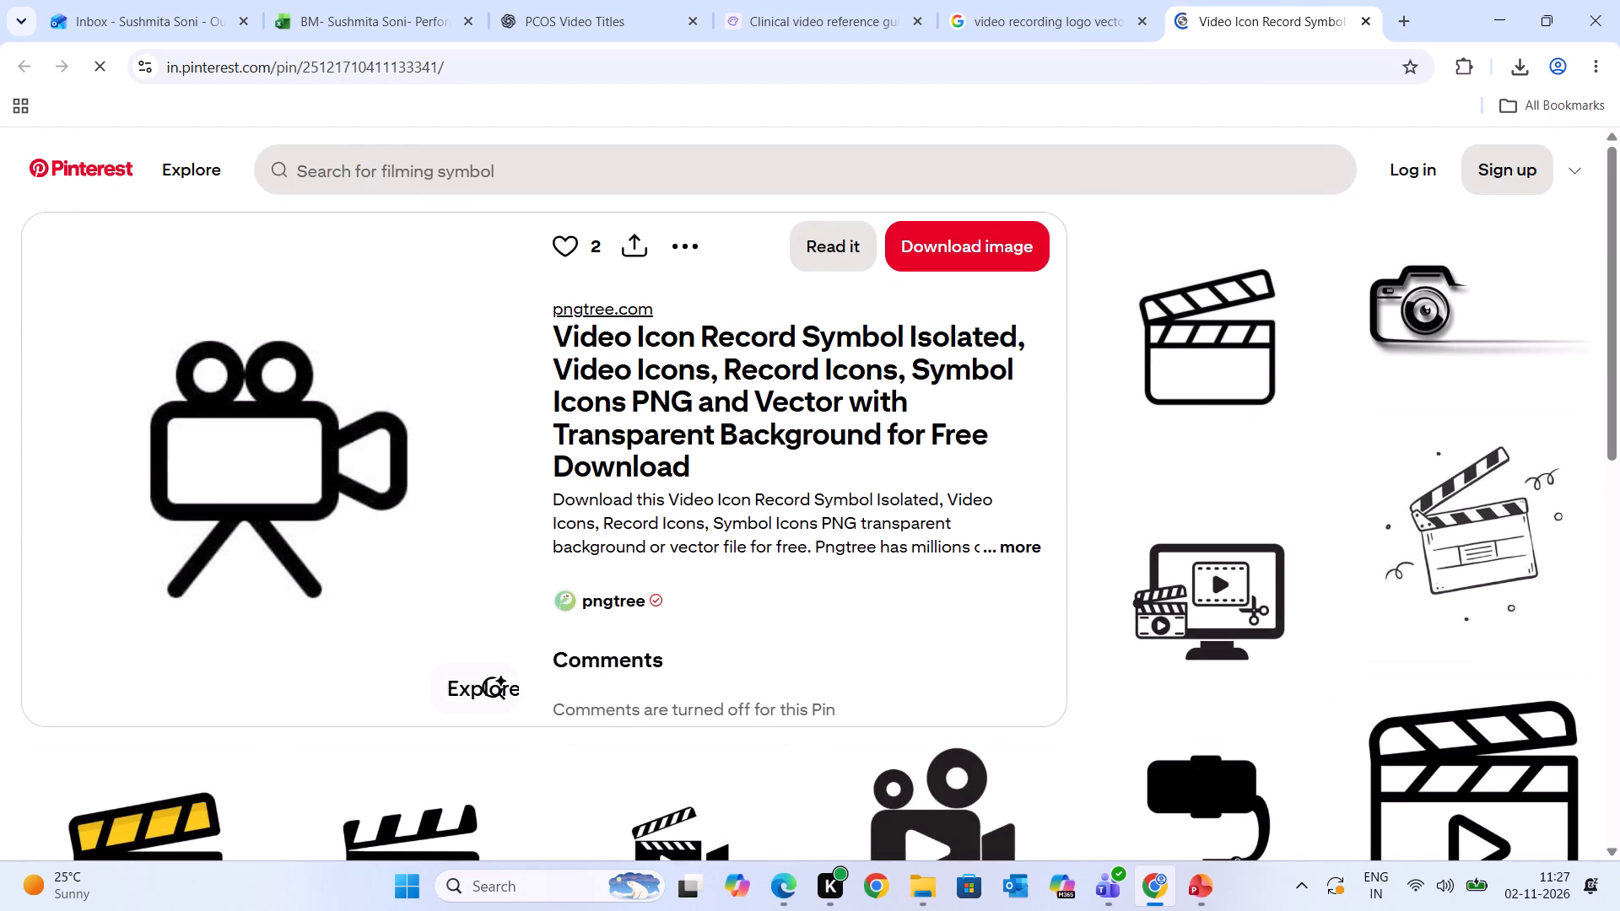
right_click(1200, 349)
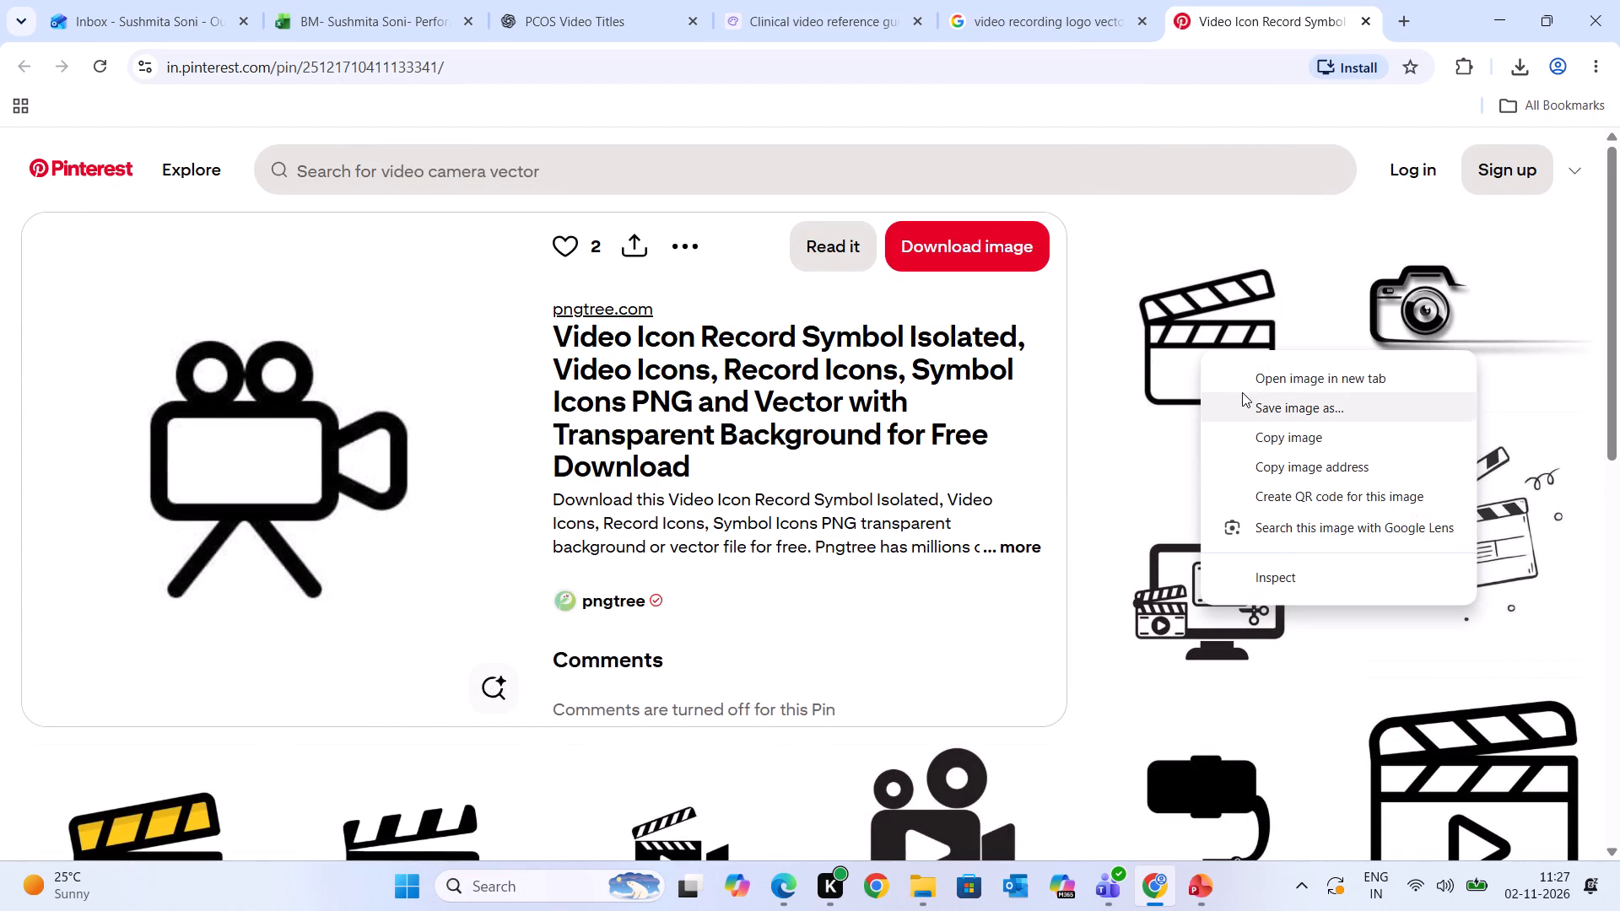
click(1252, 445)
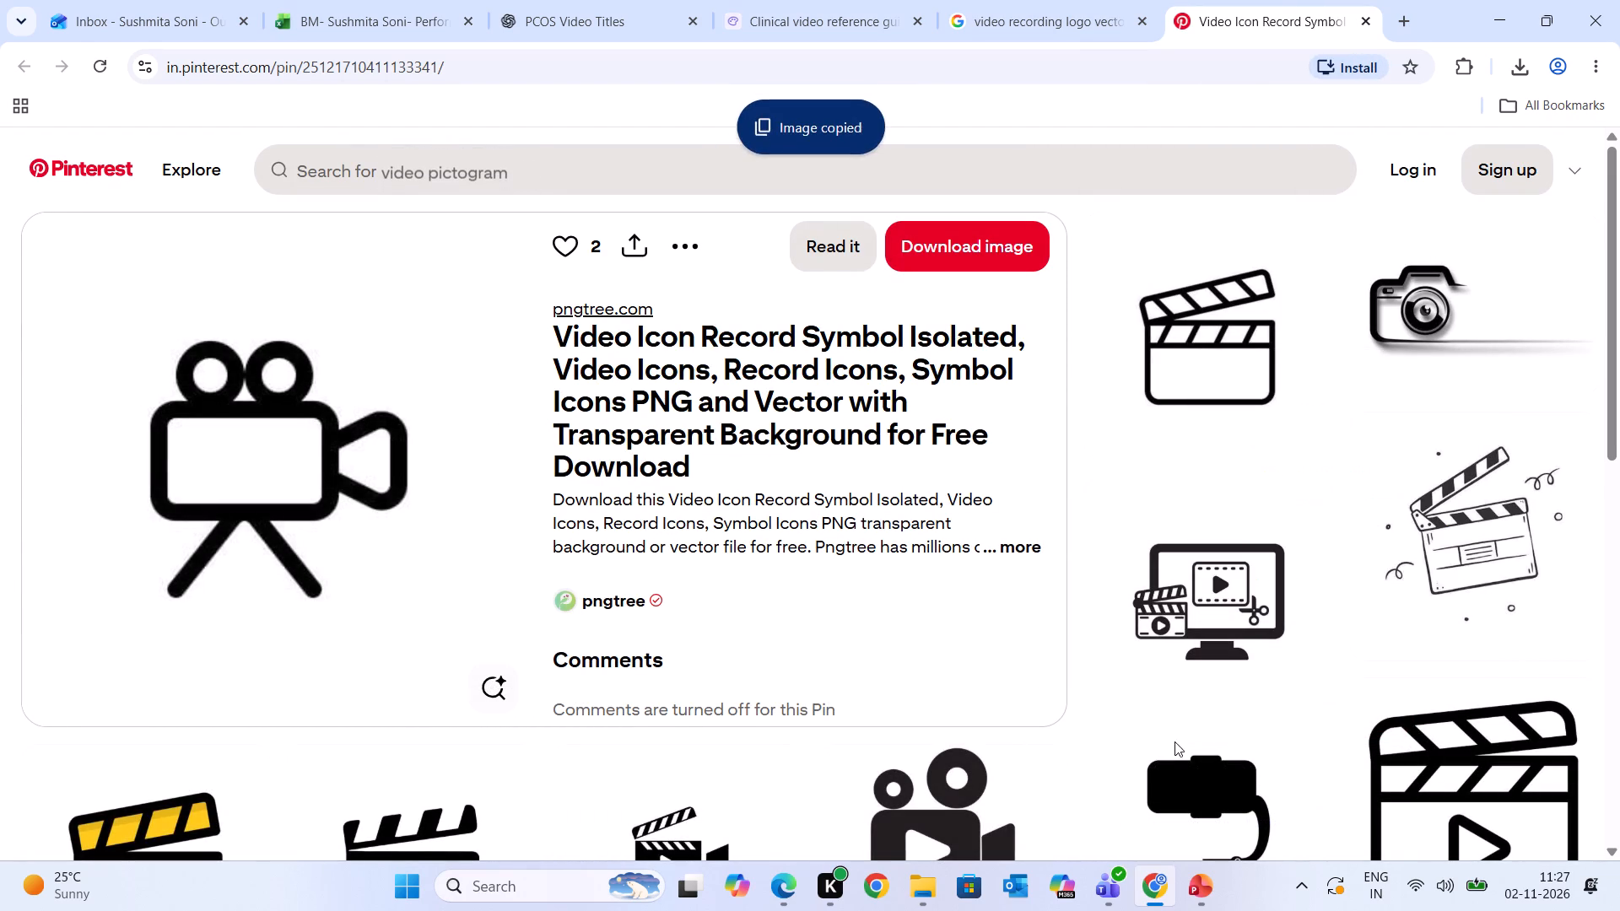
Switch back to PowerPoint and paste the copied clapperboard picture onto the Deliverables slide.
click(1212, 888)
click(1157, 787)
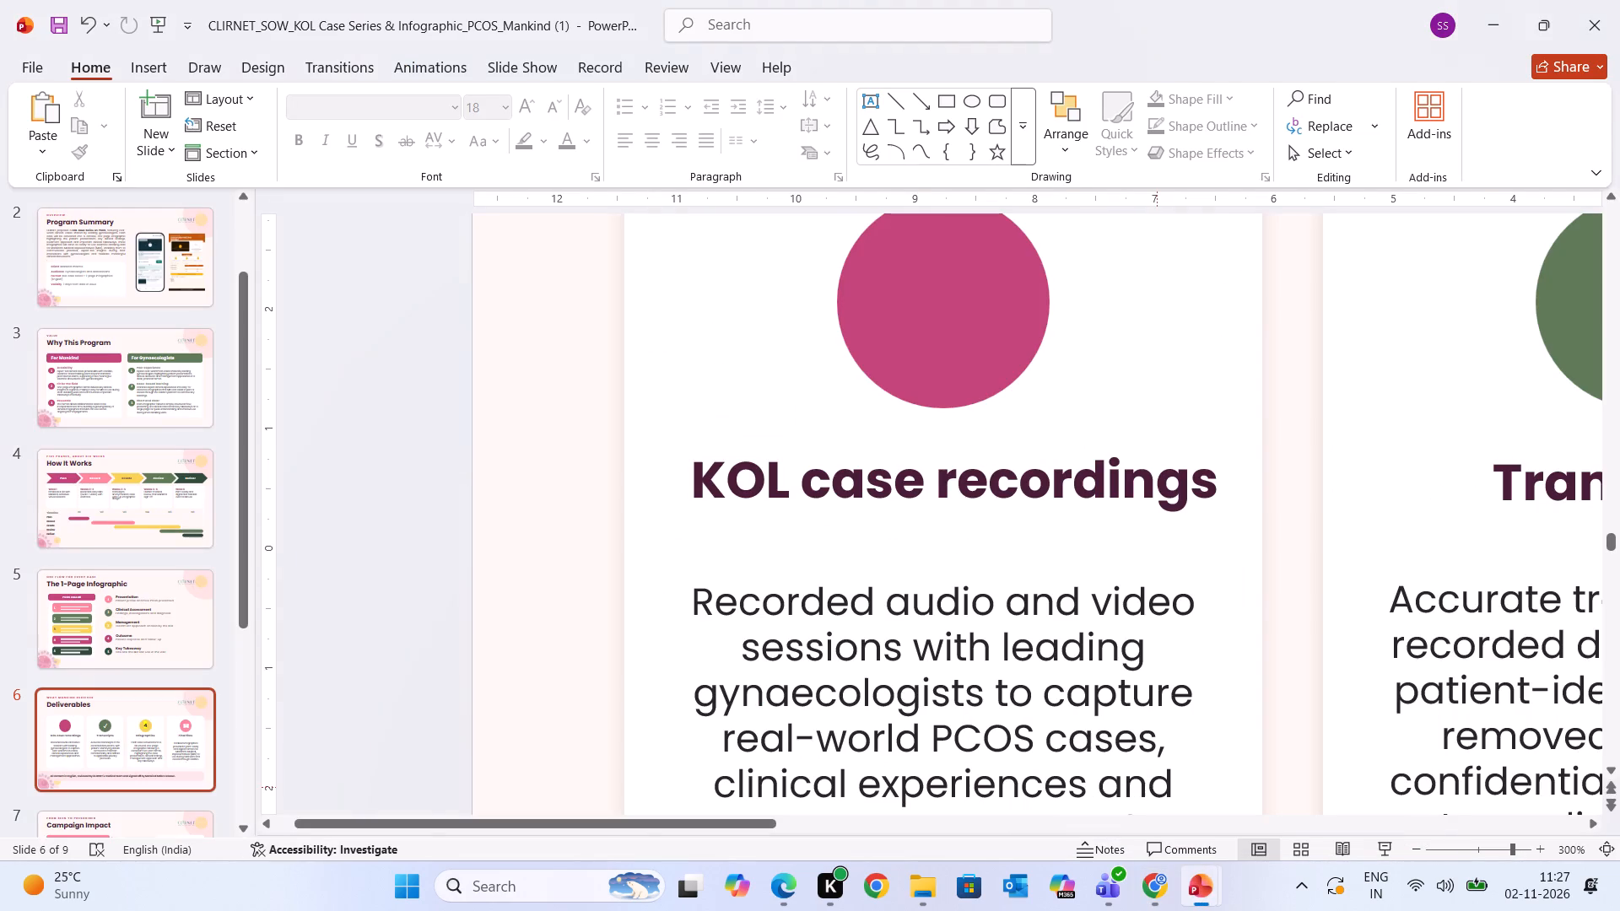
click(788, 425)
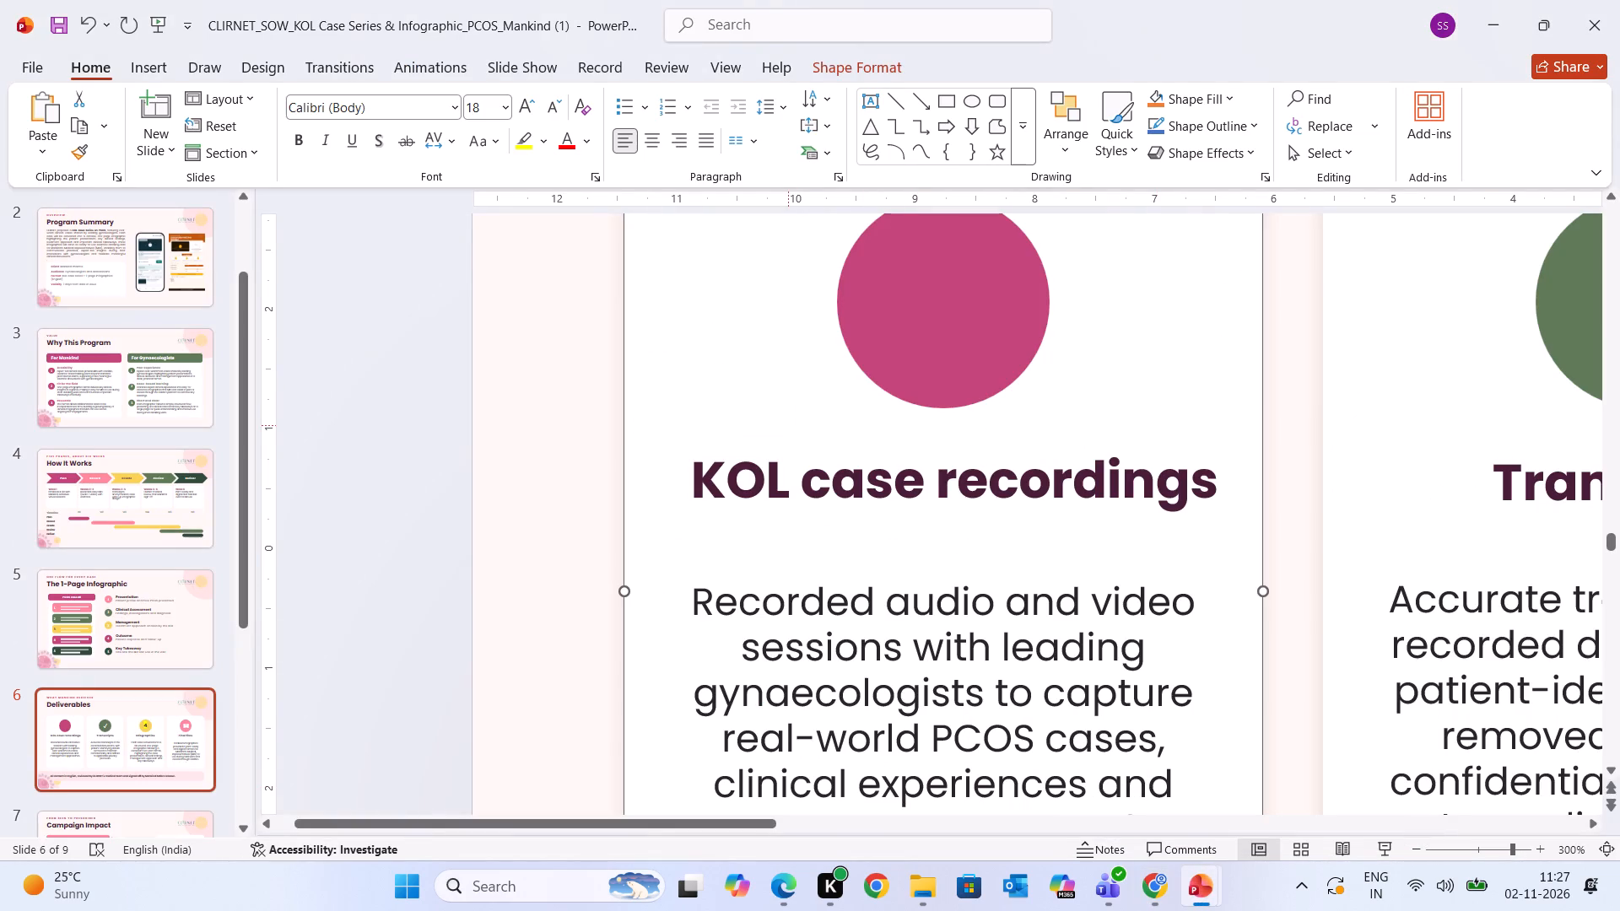
right_click(471, 437)
click(521, 517)
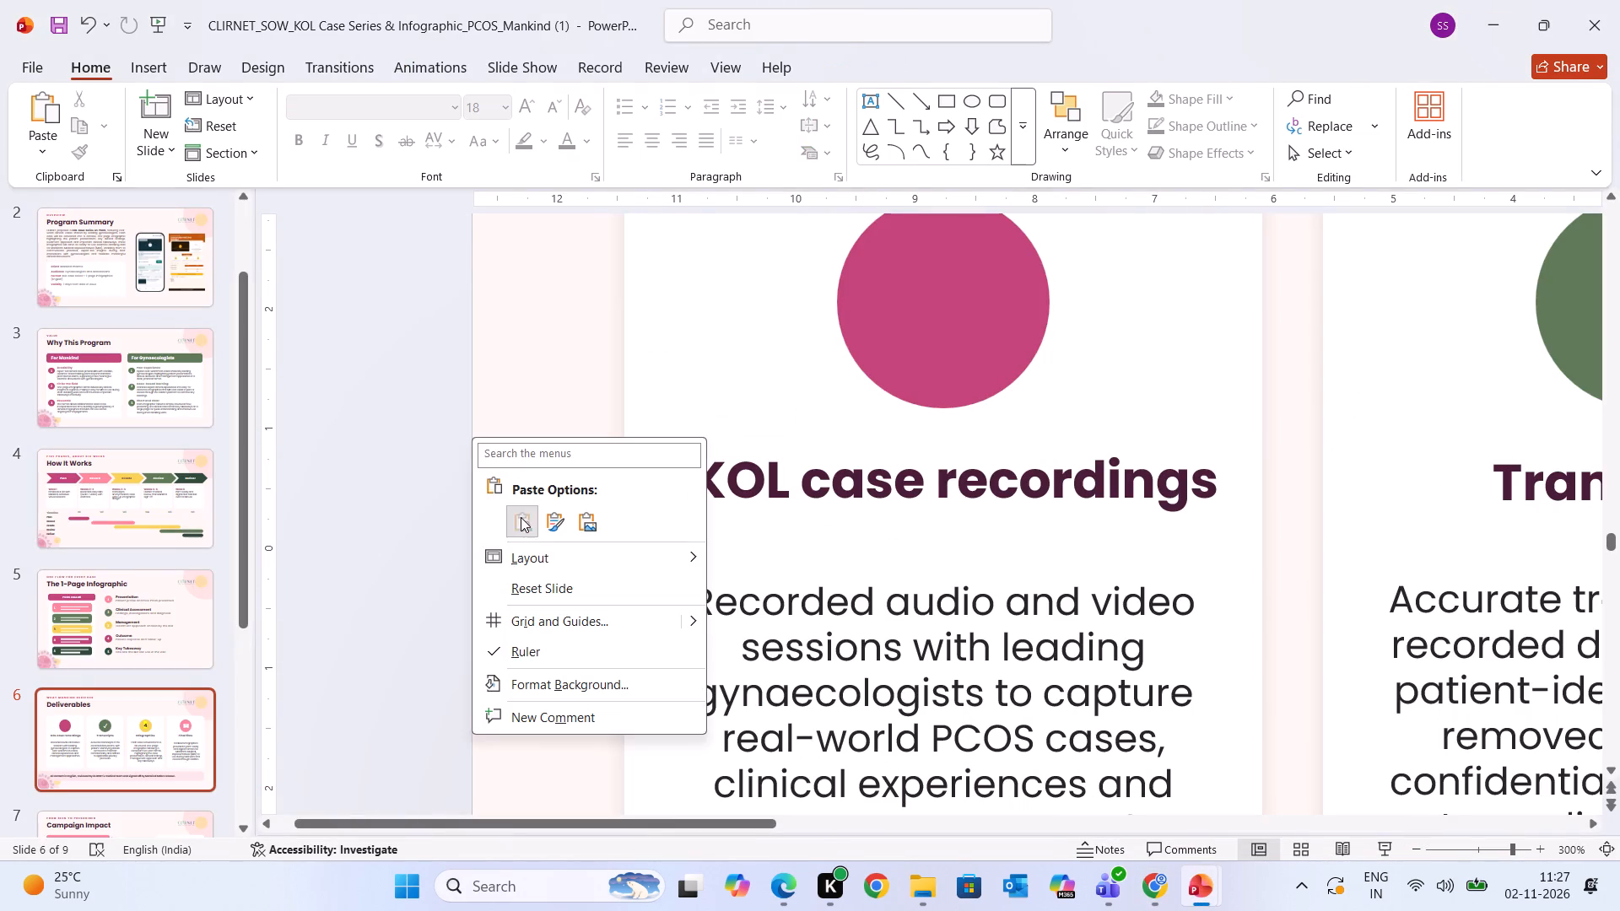
Shrink the clapperboard picture to about 0.96 cm square and place it inside the KOL case recordings circle.
ctrl+scroll(796, 484, down, 4)
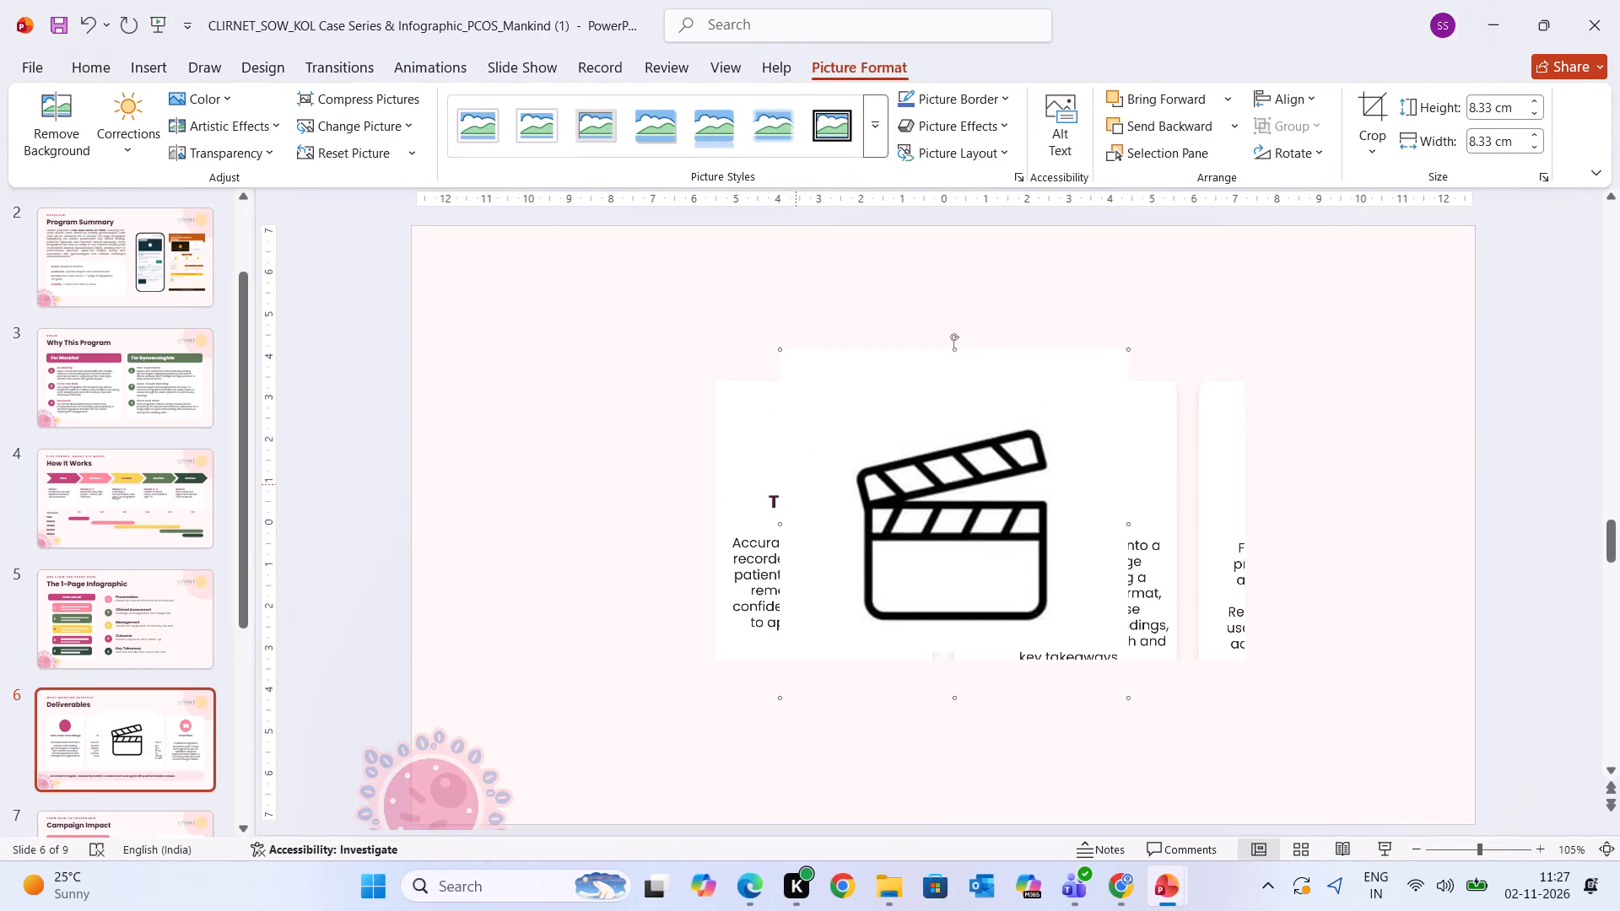
drag(784, 348, 1002, 531)
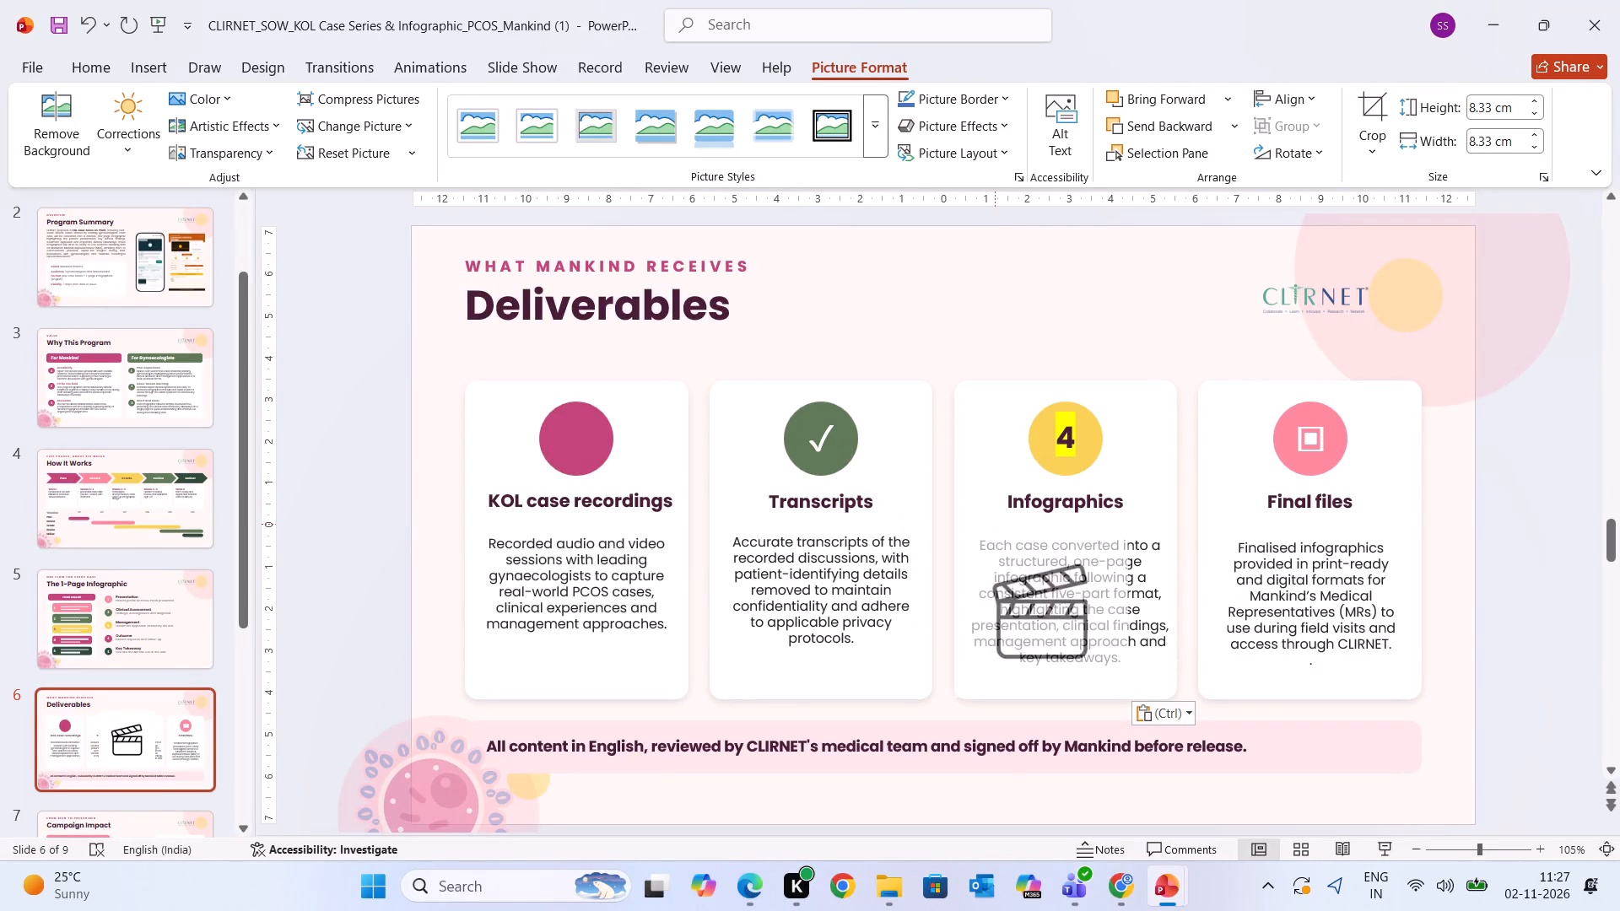
drag(1002, 531, 1050, 590)
drag(1072, 655, 586, 451)
drag(641, 383, 599, 435)
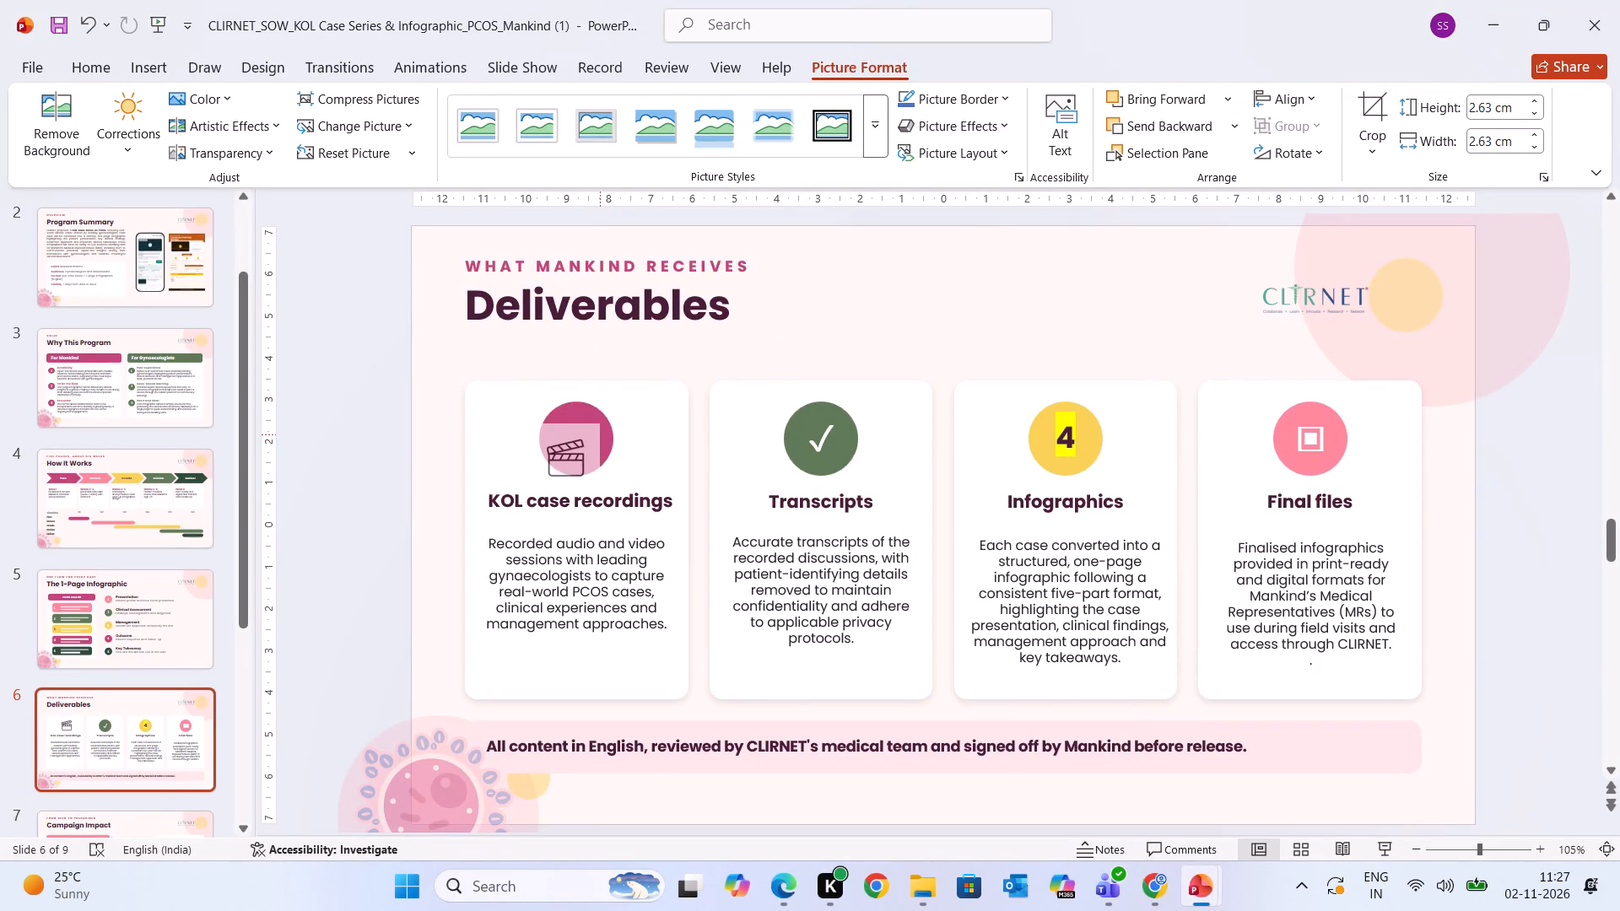
drag(599, 435, 597, 439)
drag(564, 458, 580, 439)
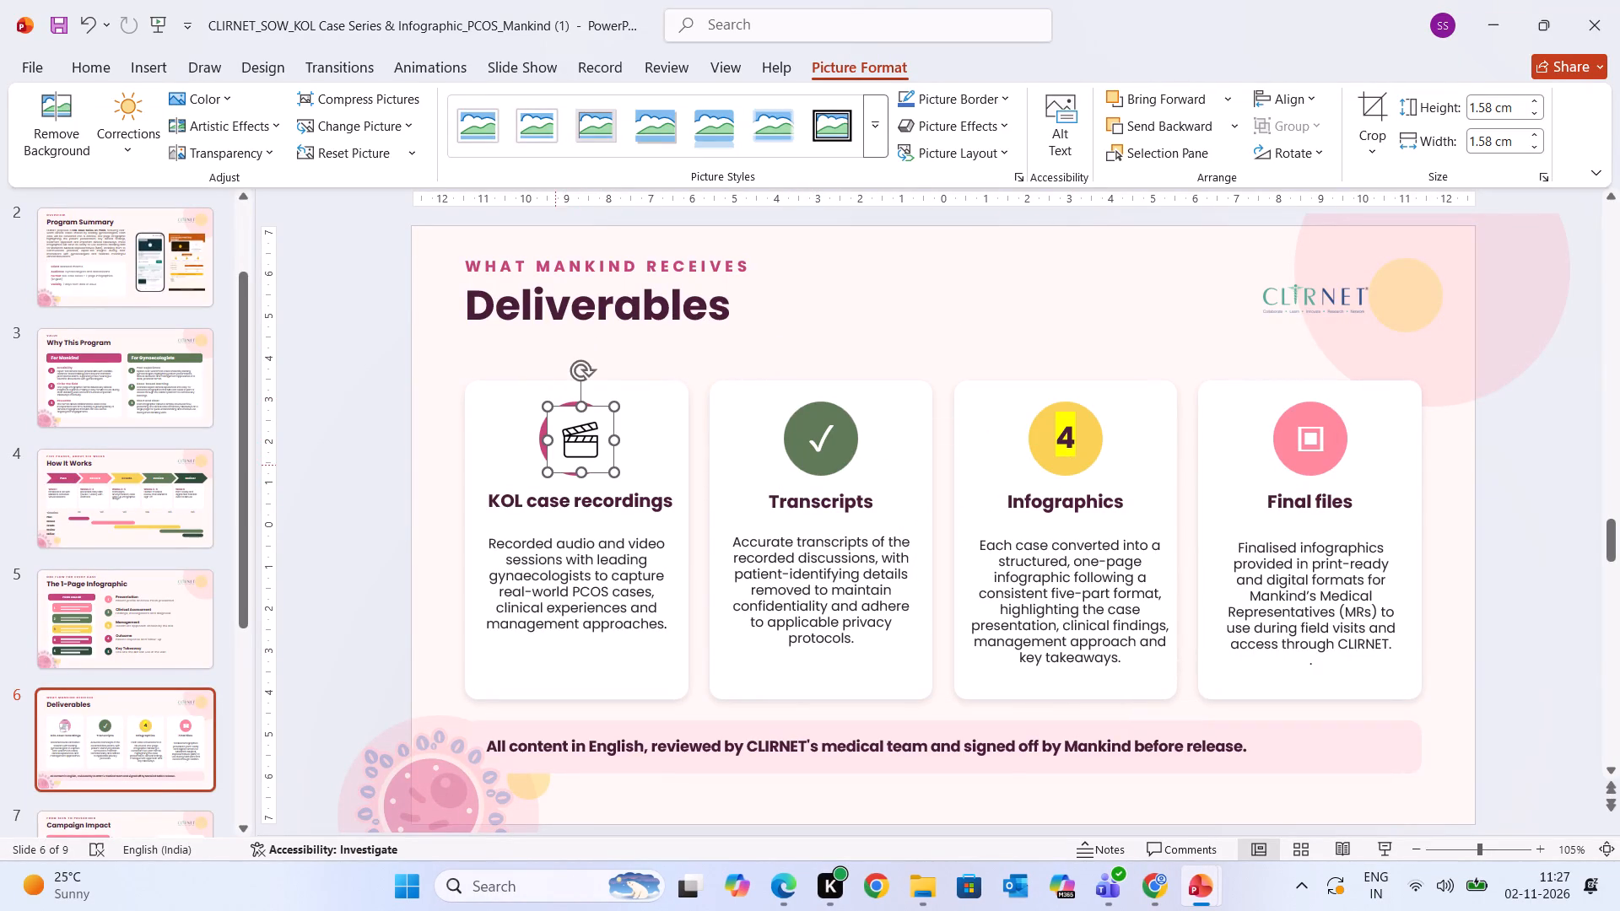
drag(546, 477, 567, 454)
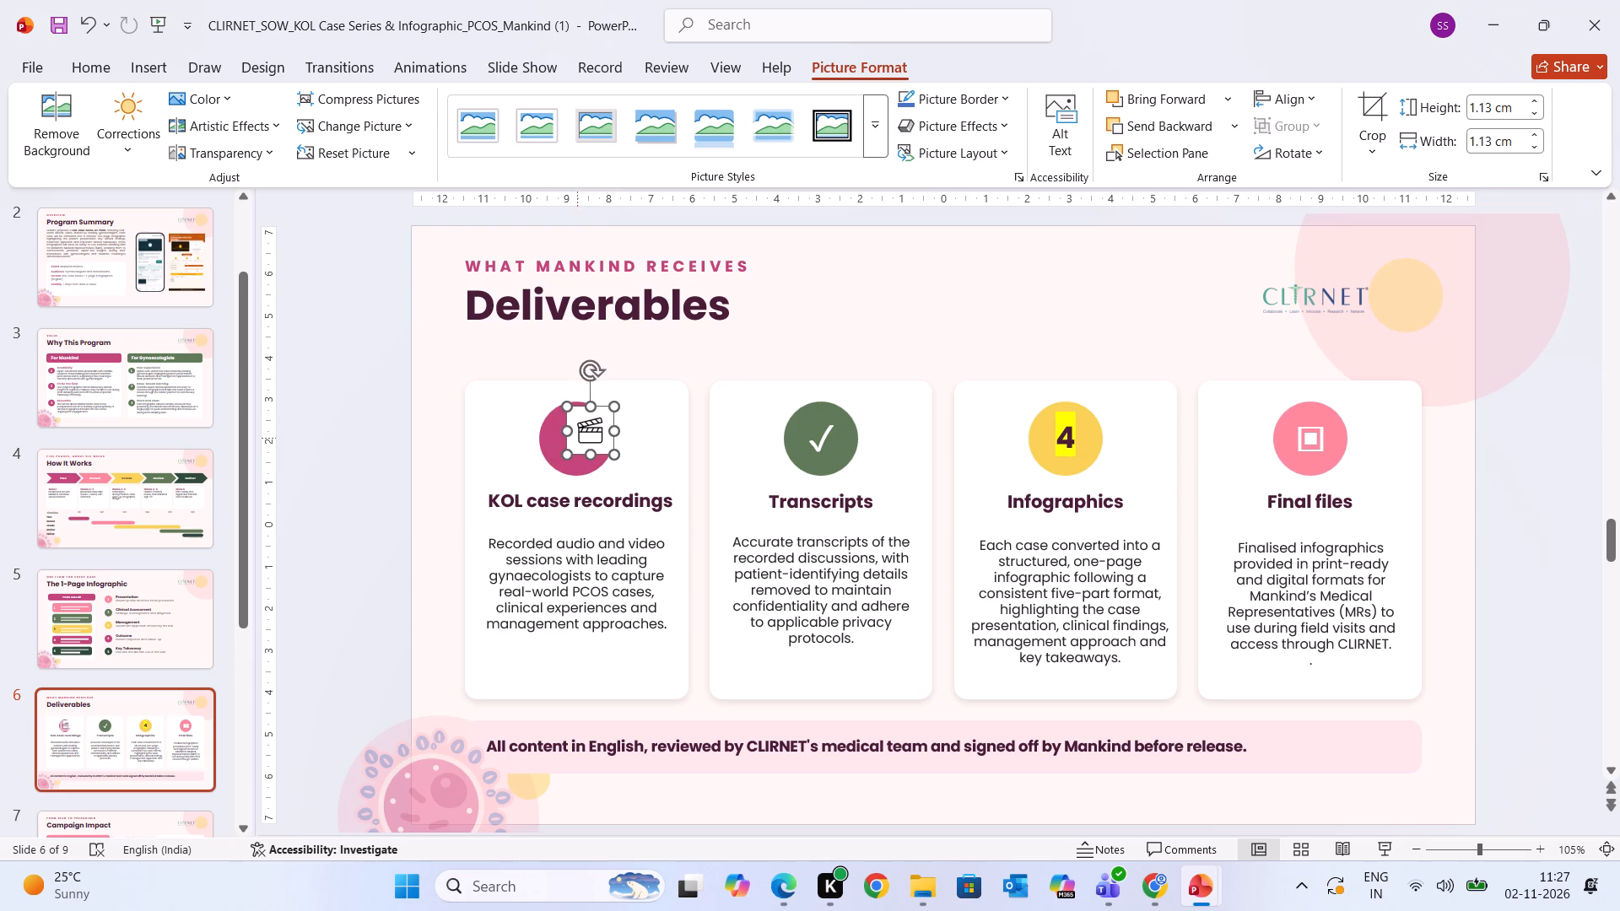
drag(591, 424, 584, 434)
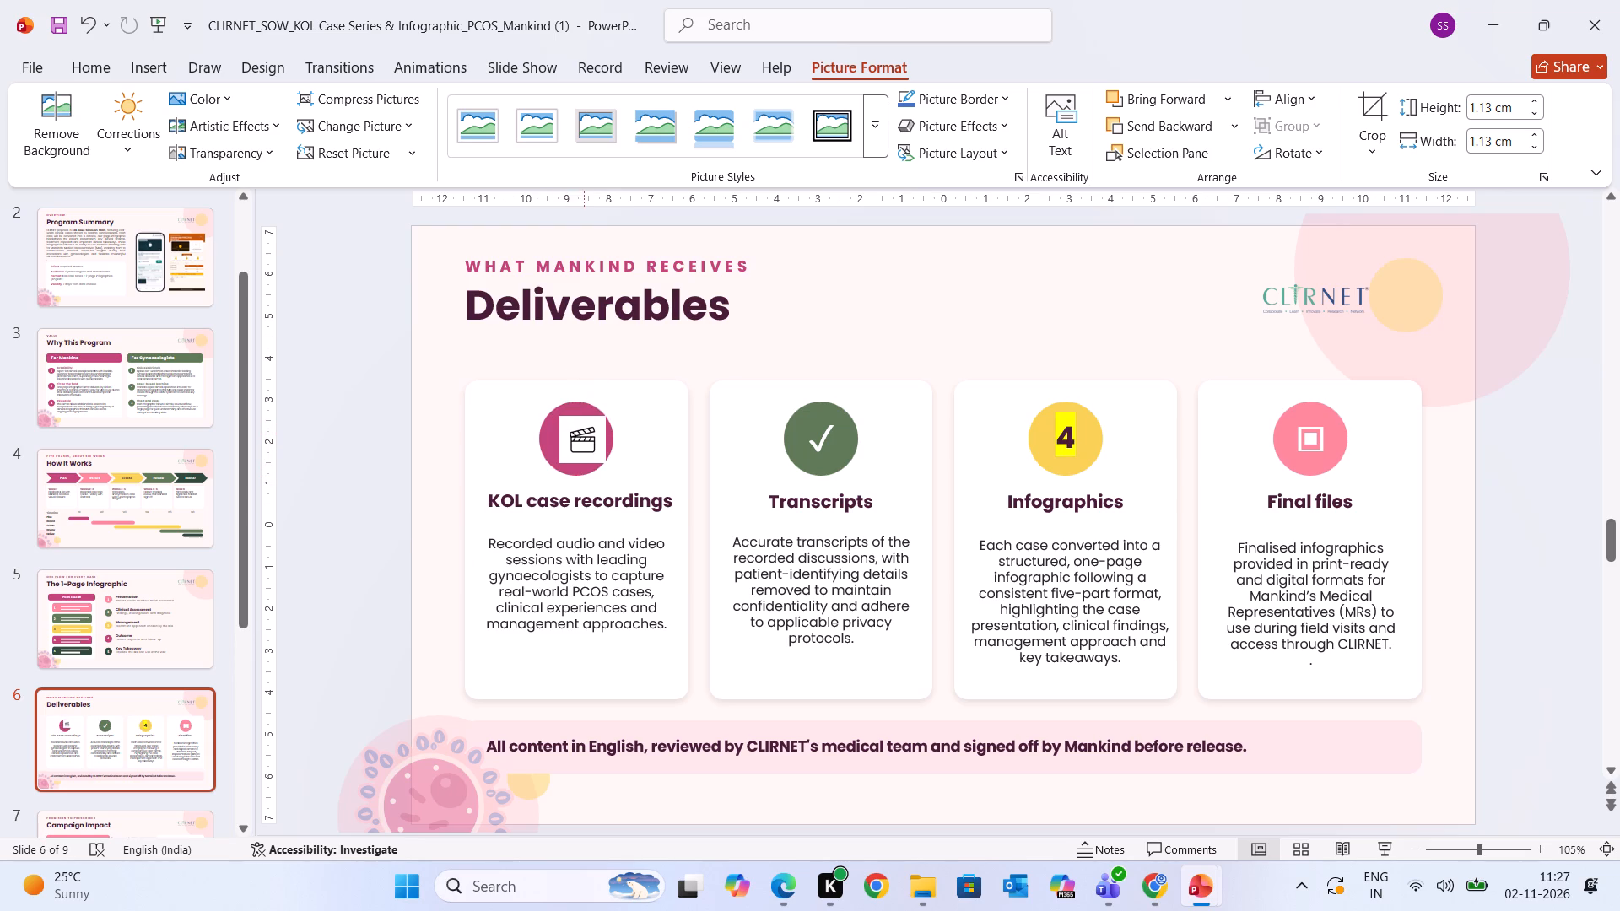
drag(584, 434, 581, 433)
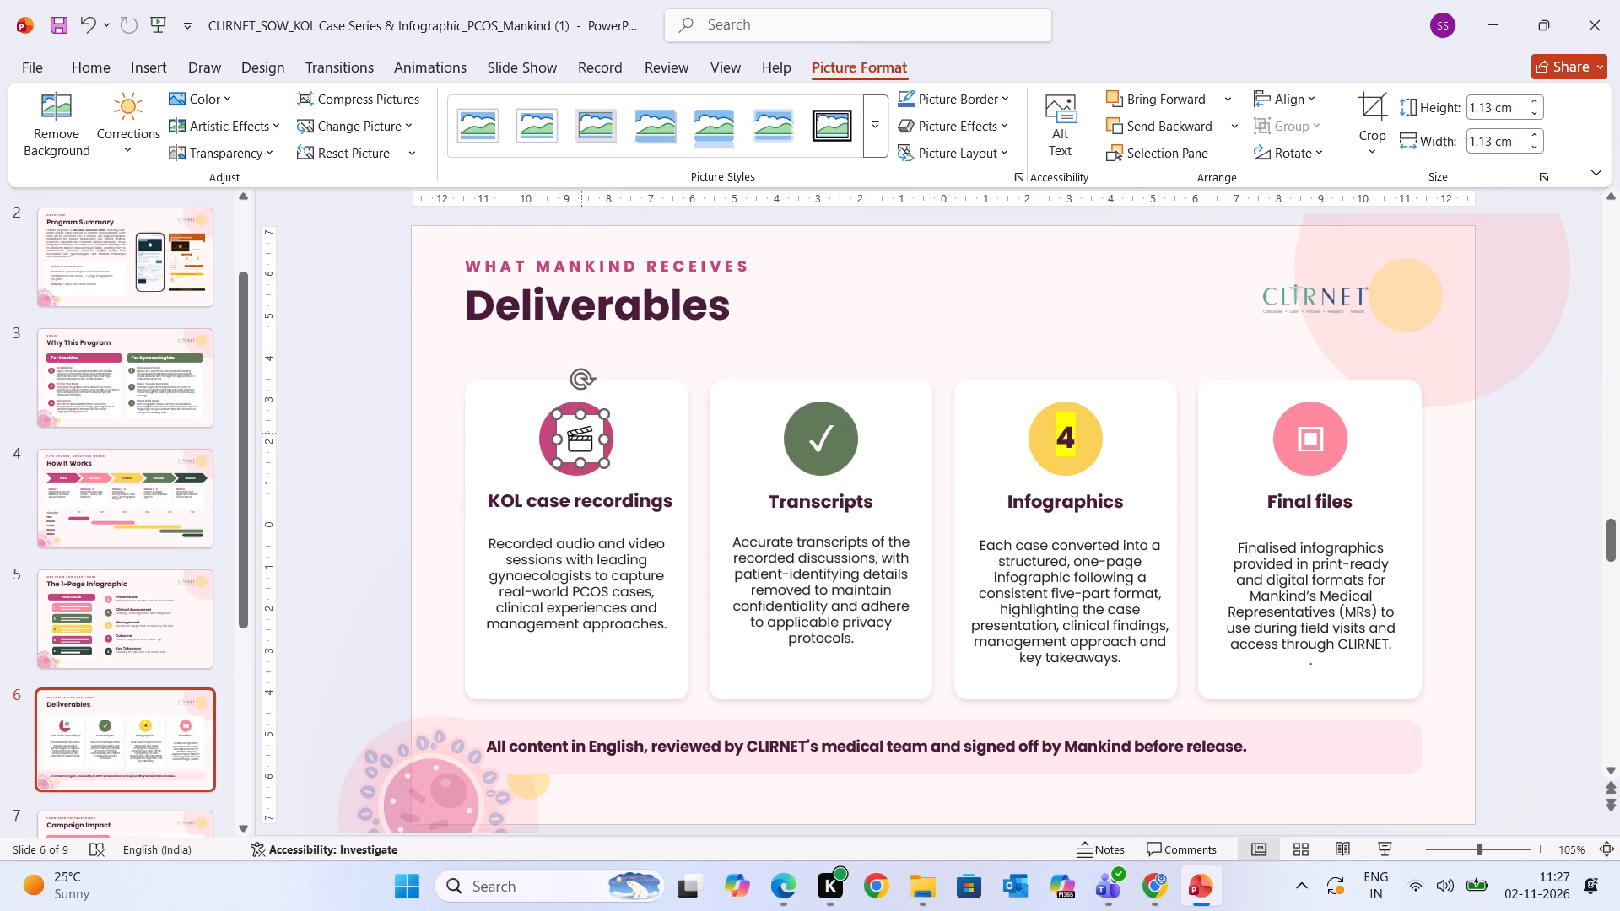
drag(605, 463, 593, 455)
click(747, 350)
Remove the white background from the clapperboard picture in the KOL case recordings circle, keeping the changes.
ctrl+scroll(747, 350, up, 2)
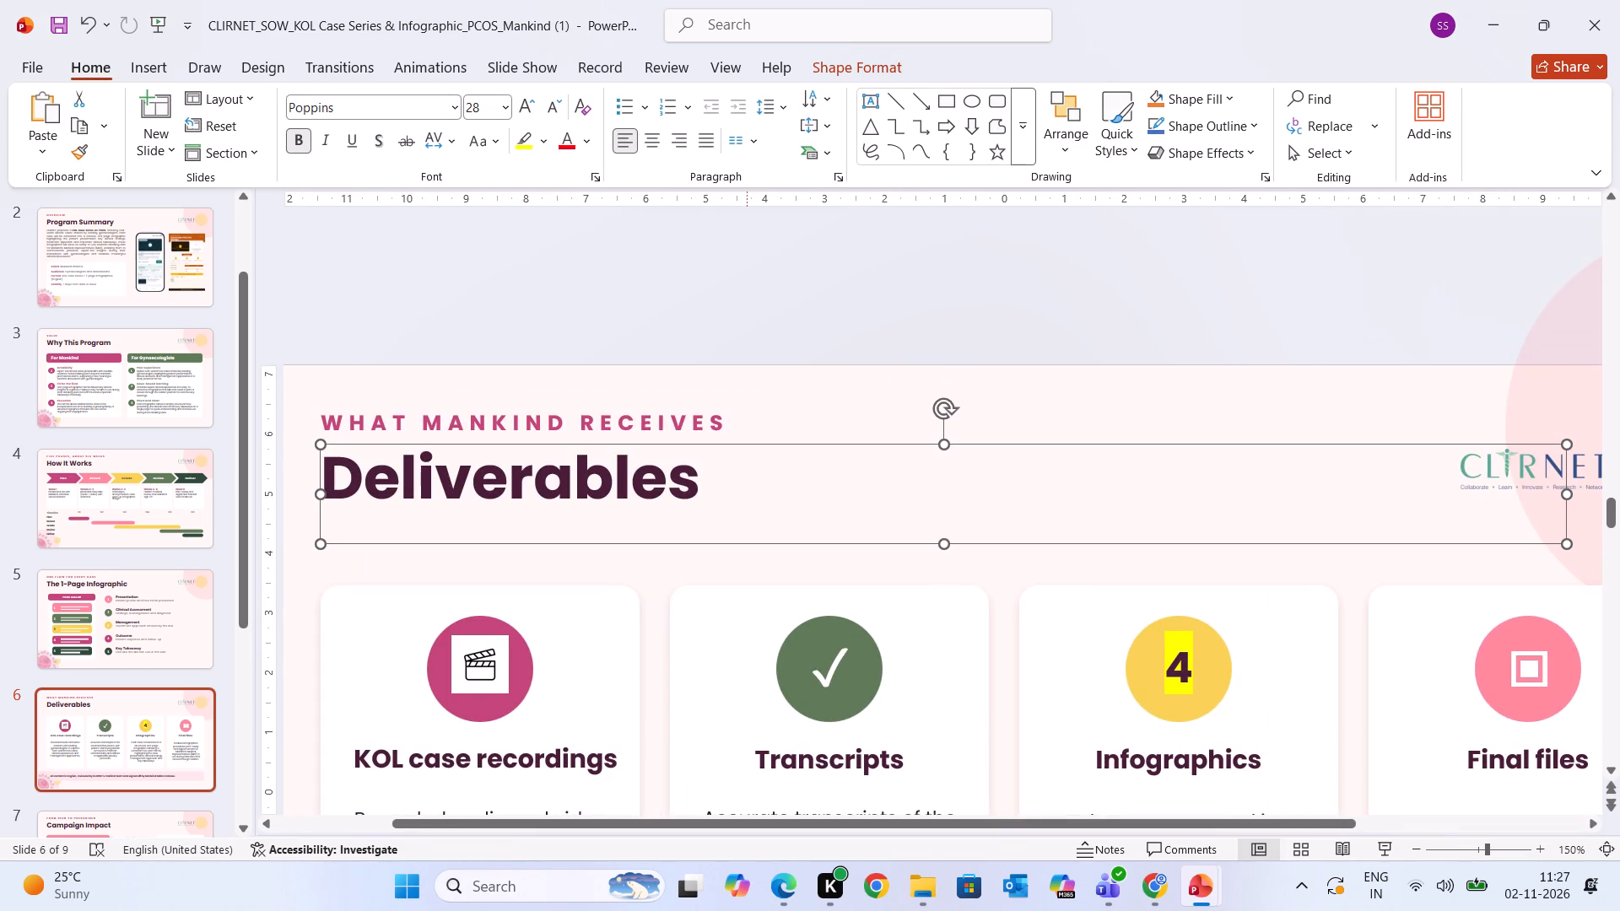
scroll(862, 580, down, 1)
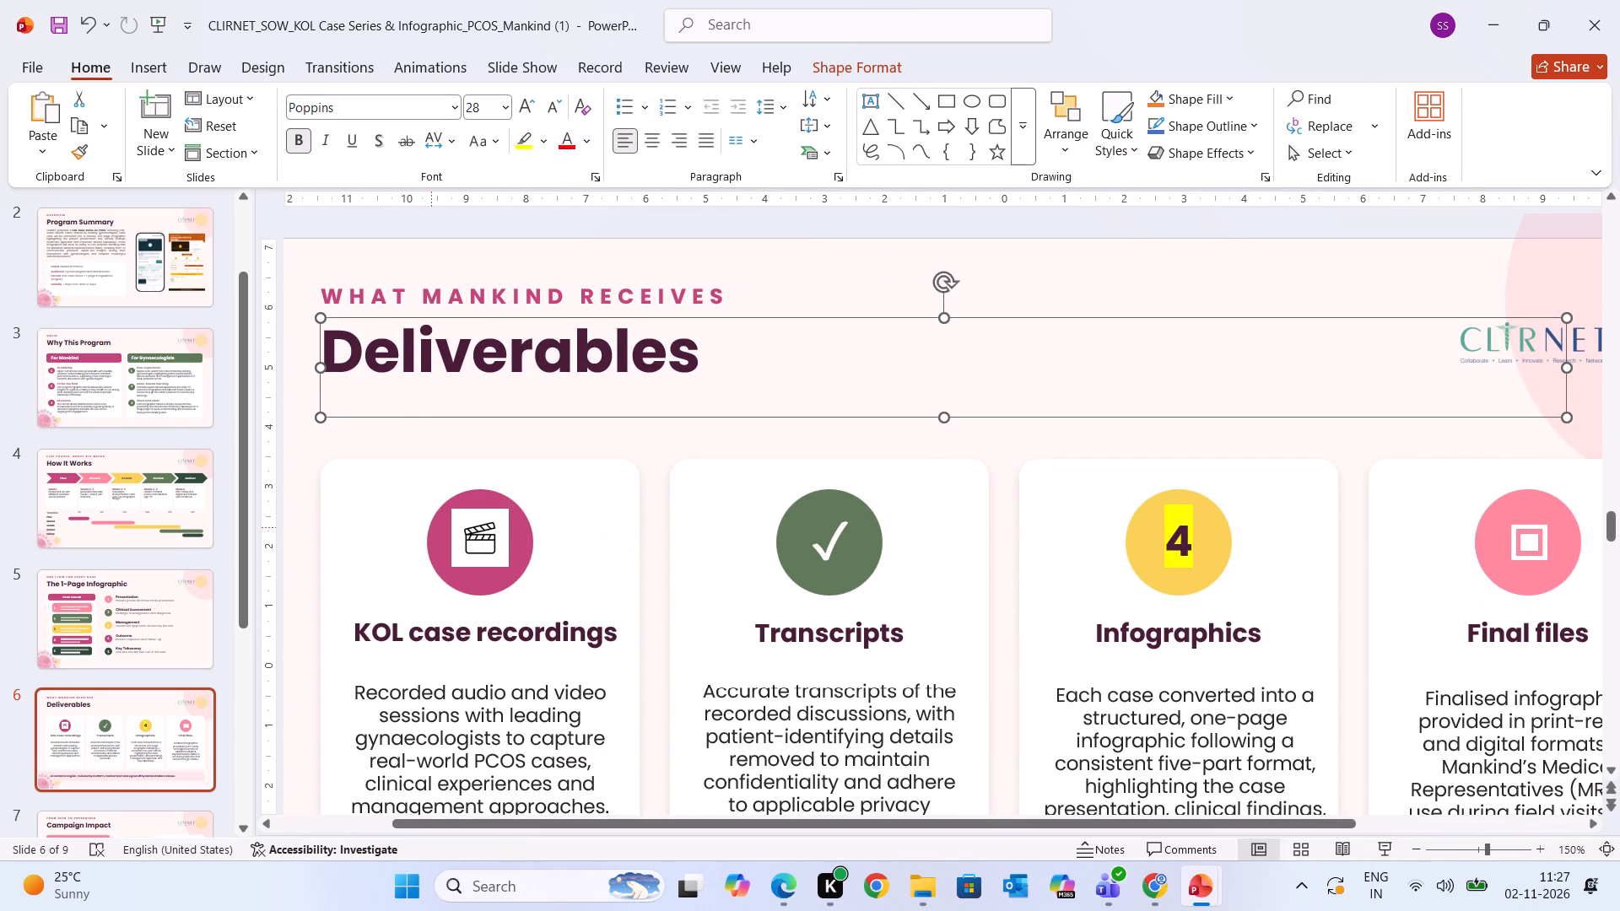
double_click(472, 541)
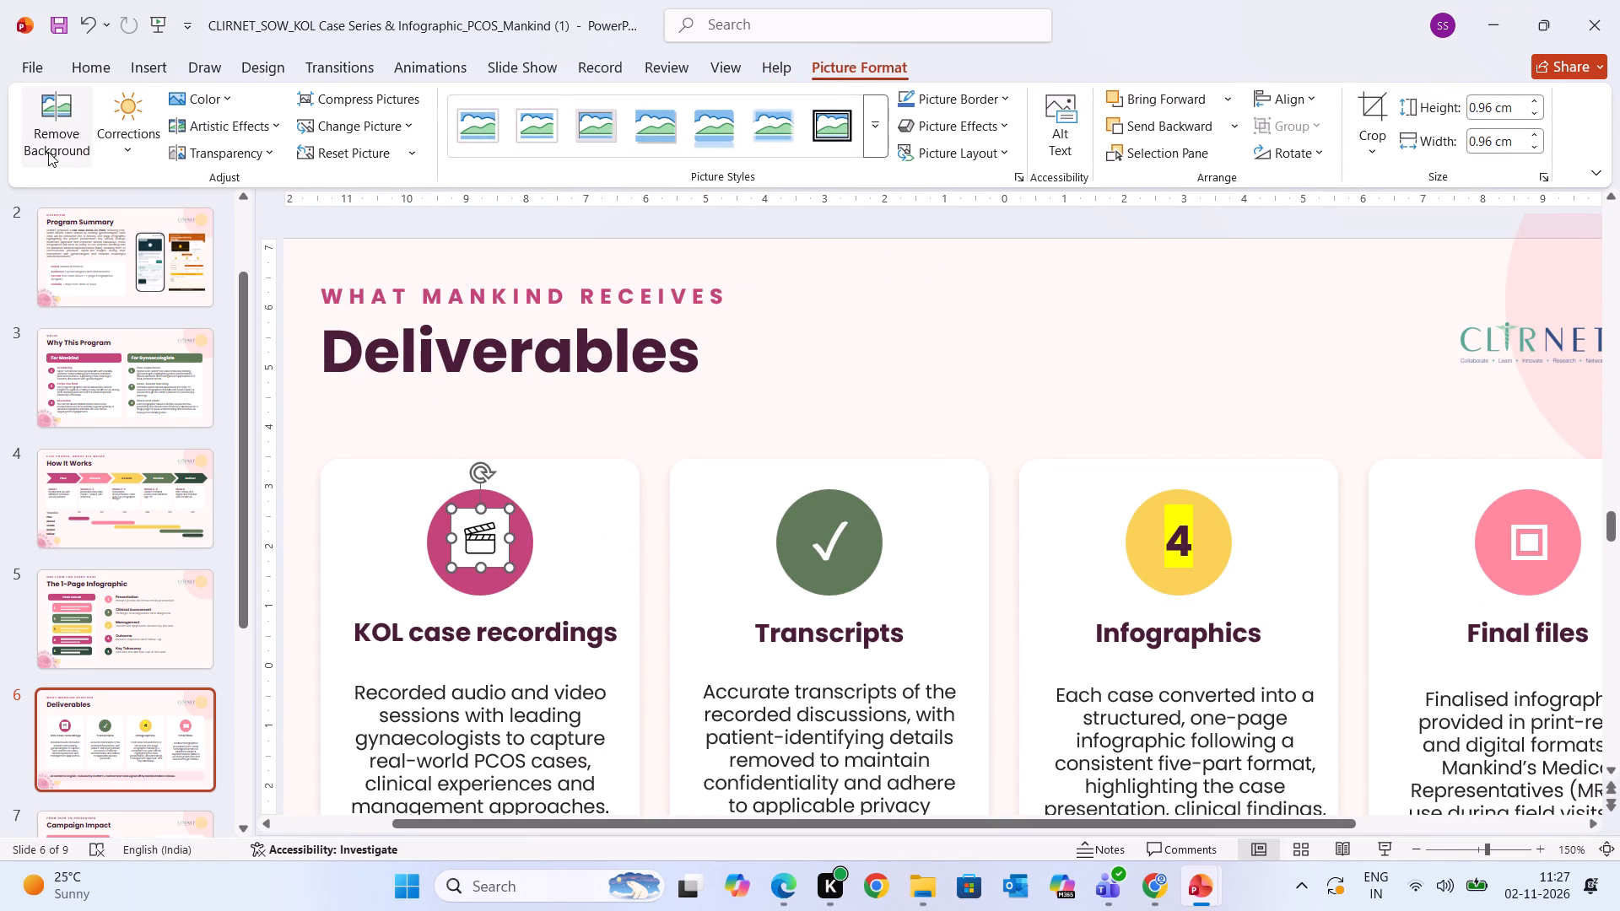
click(48, 152)
click(273, 130)
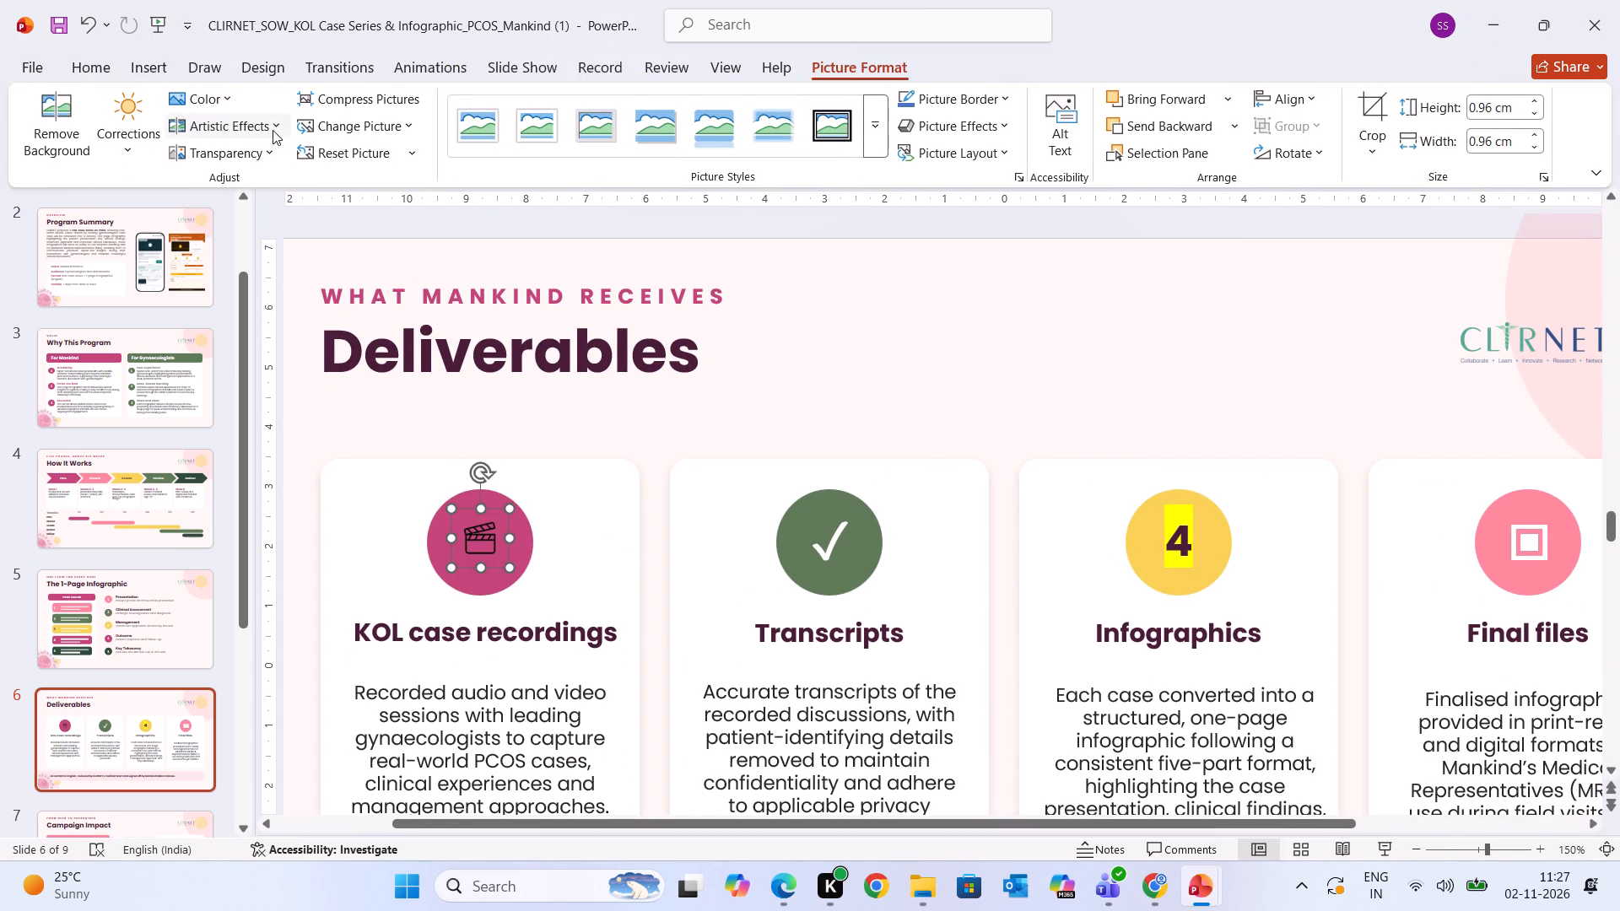
Recolour the clapperboard picture with the pale washed-out variation and give it a slightly cooler colour tone.
click(203, 100)
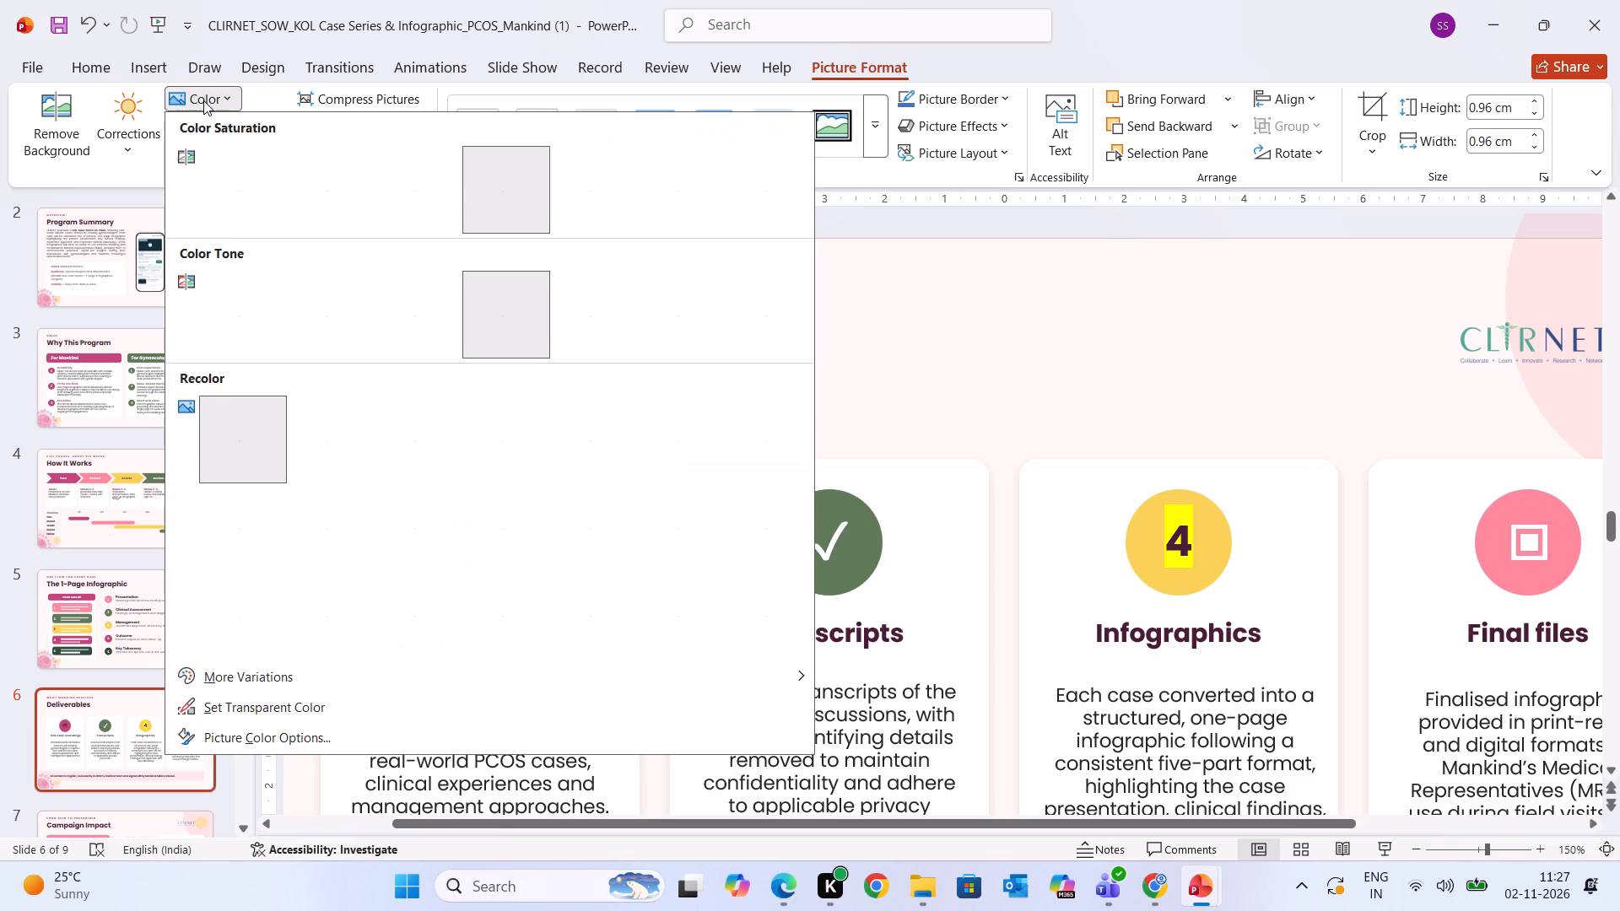
click(523, 439)
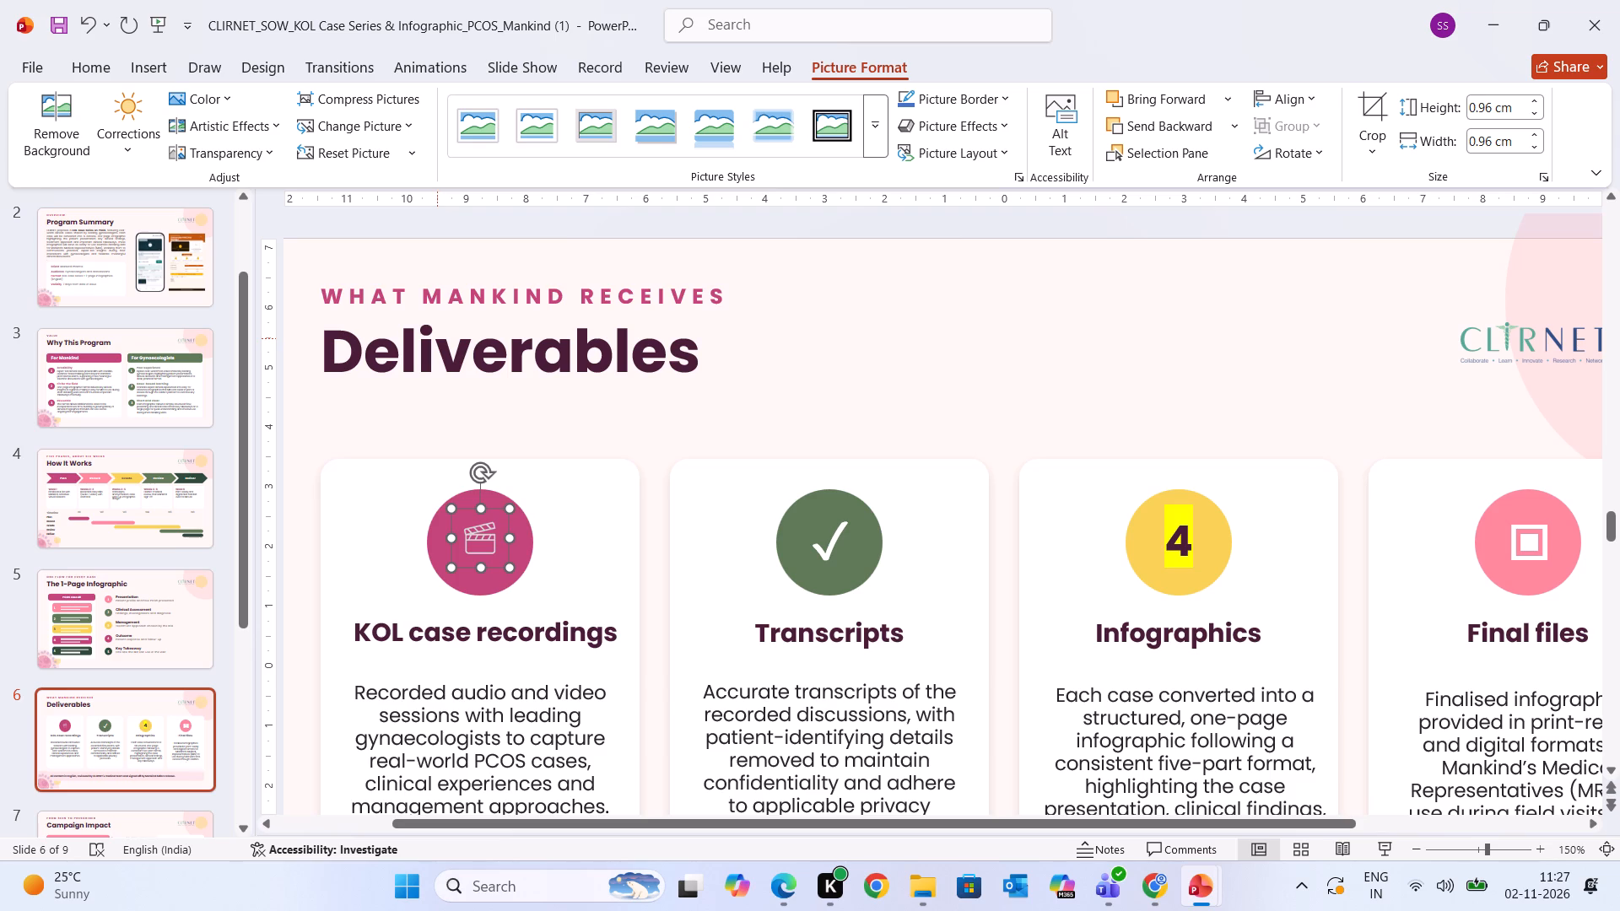
click(231, 106)
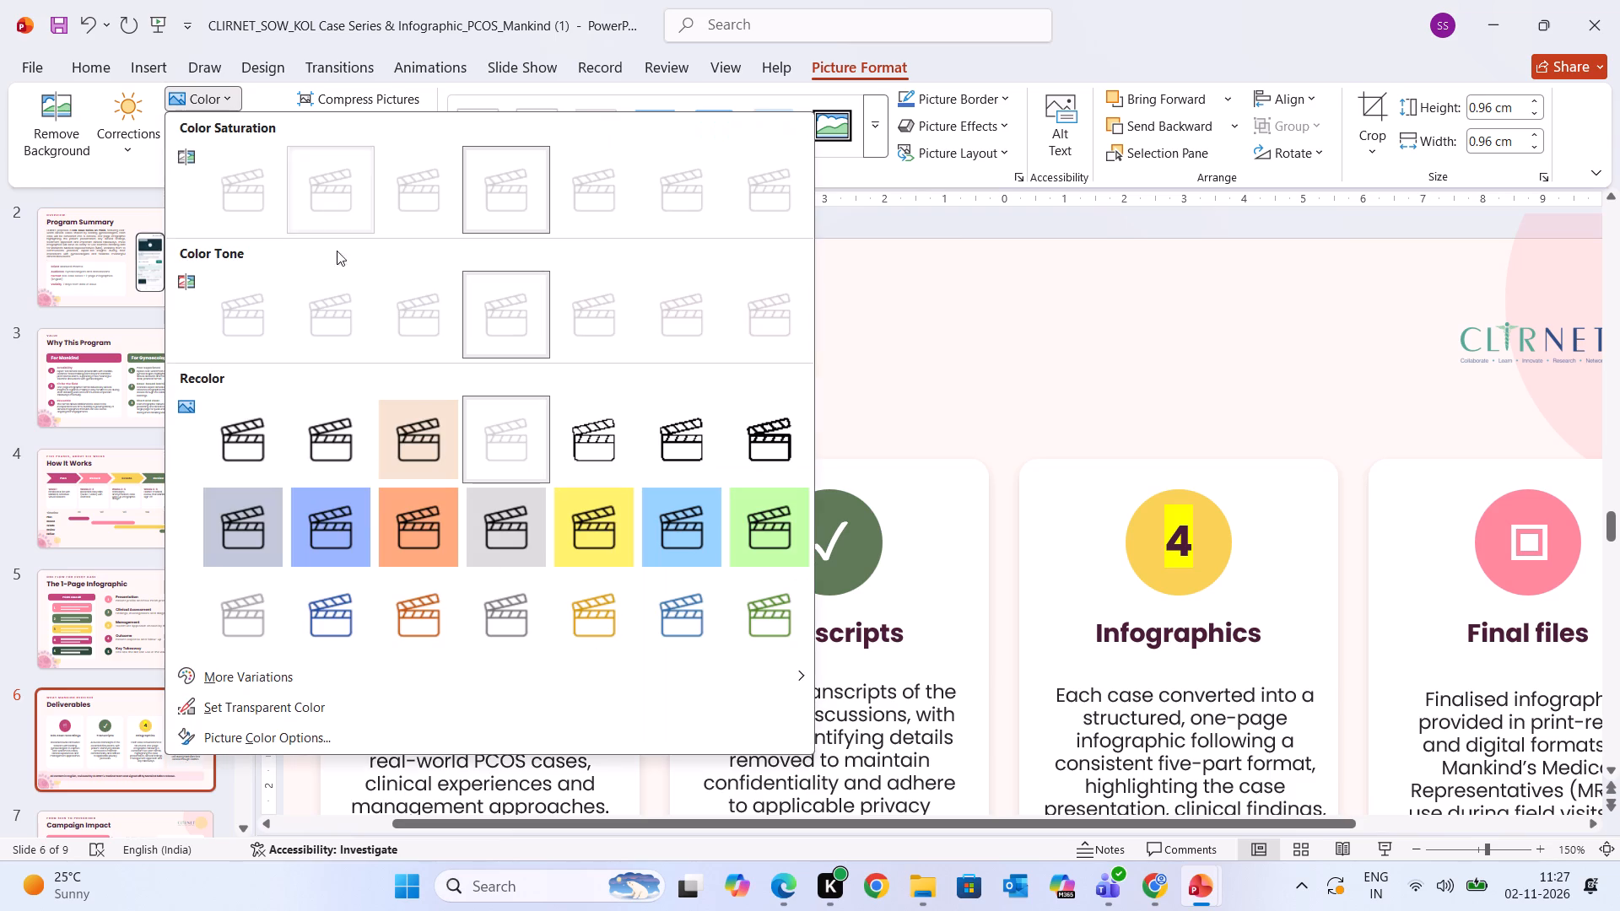
click(425, 330)
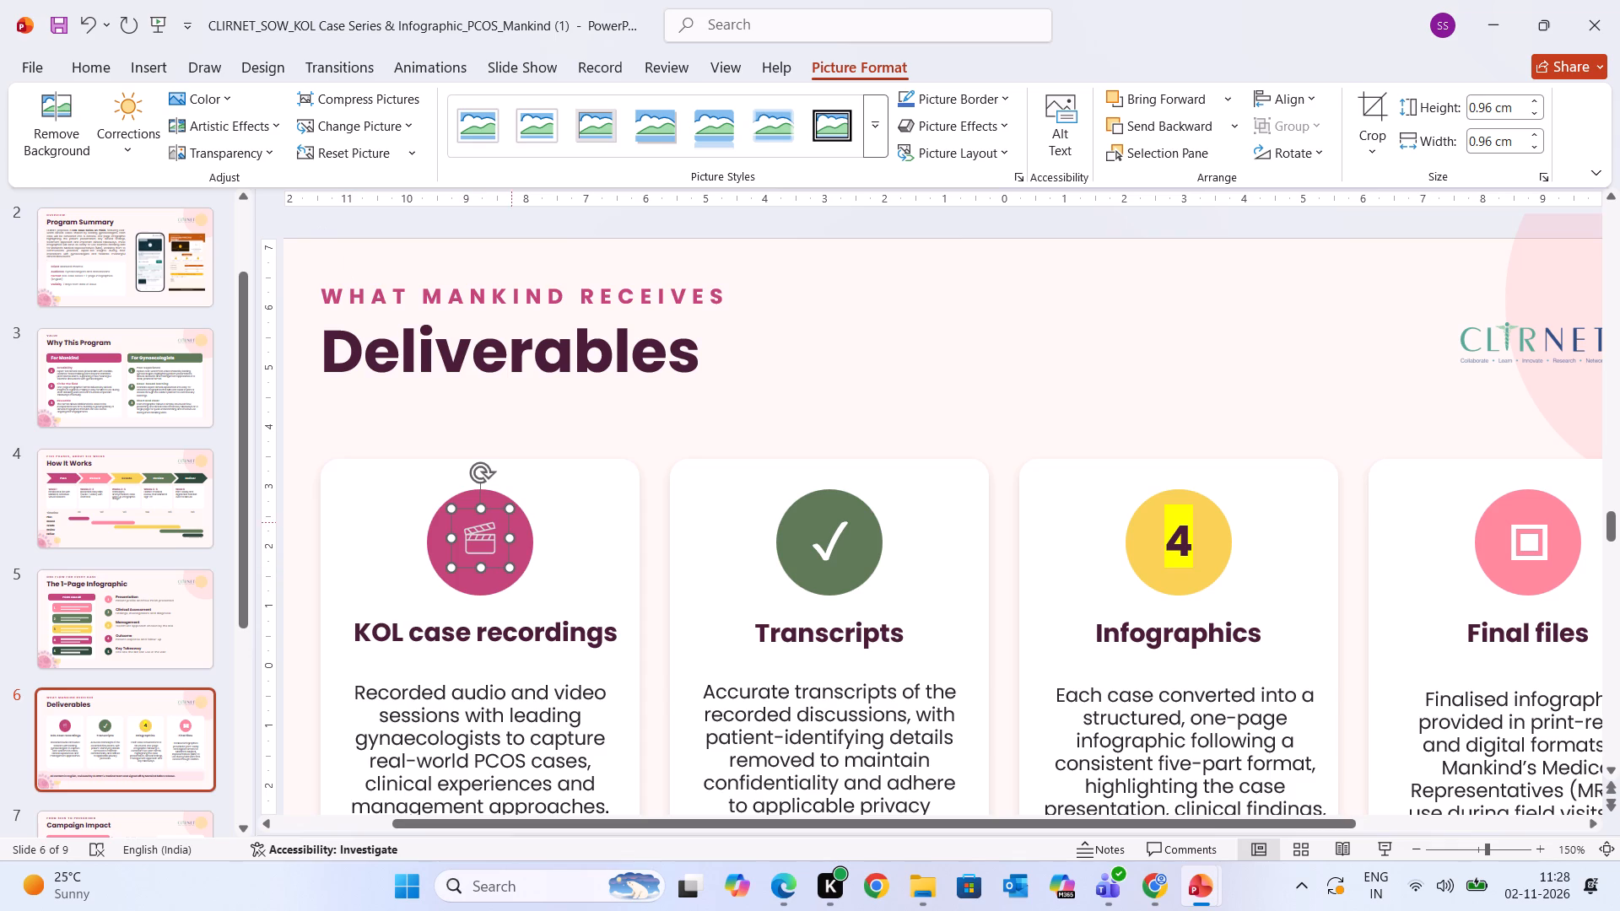
Apply a pale artistic effect that keeps the clapperboard picture's outline.
click(260, 124)
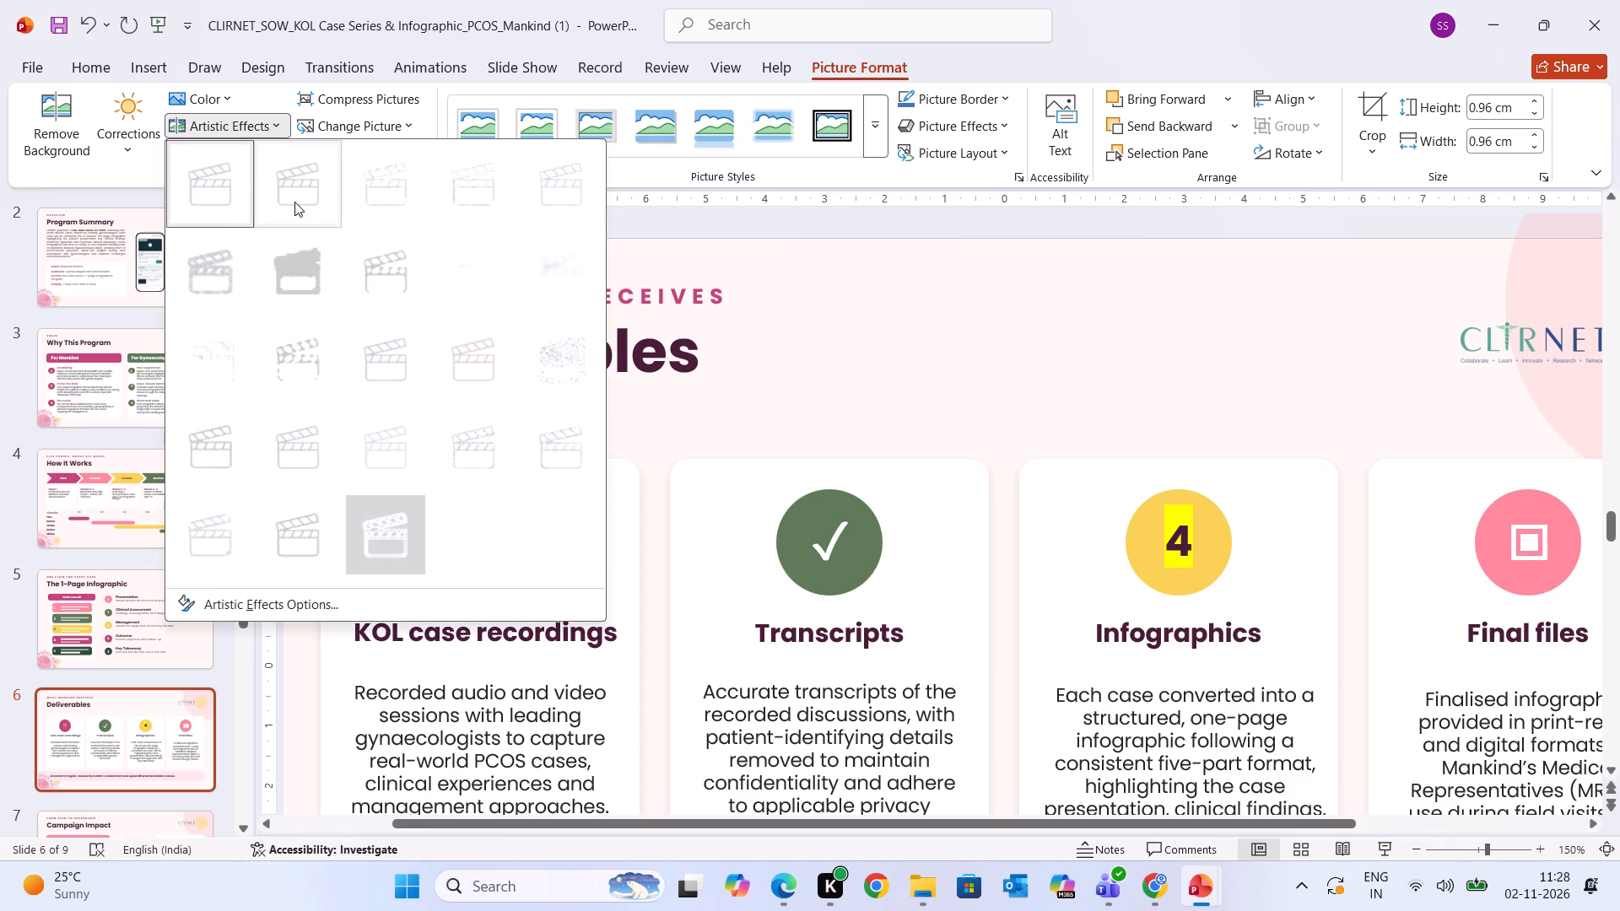
click(490, 369)
click(802, 487)
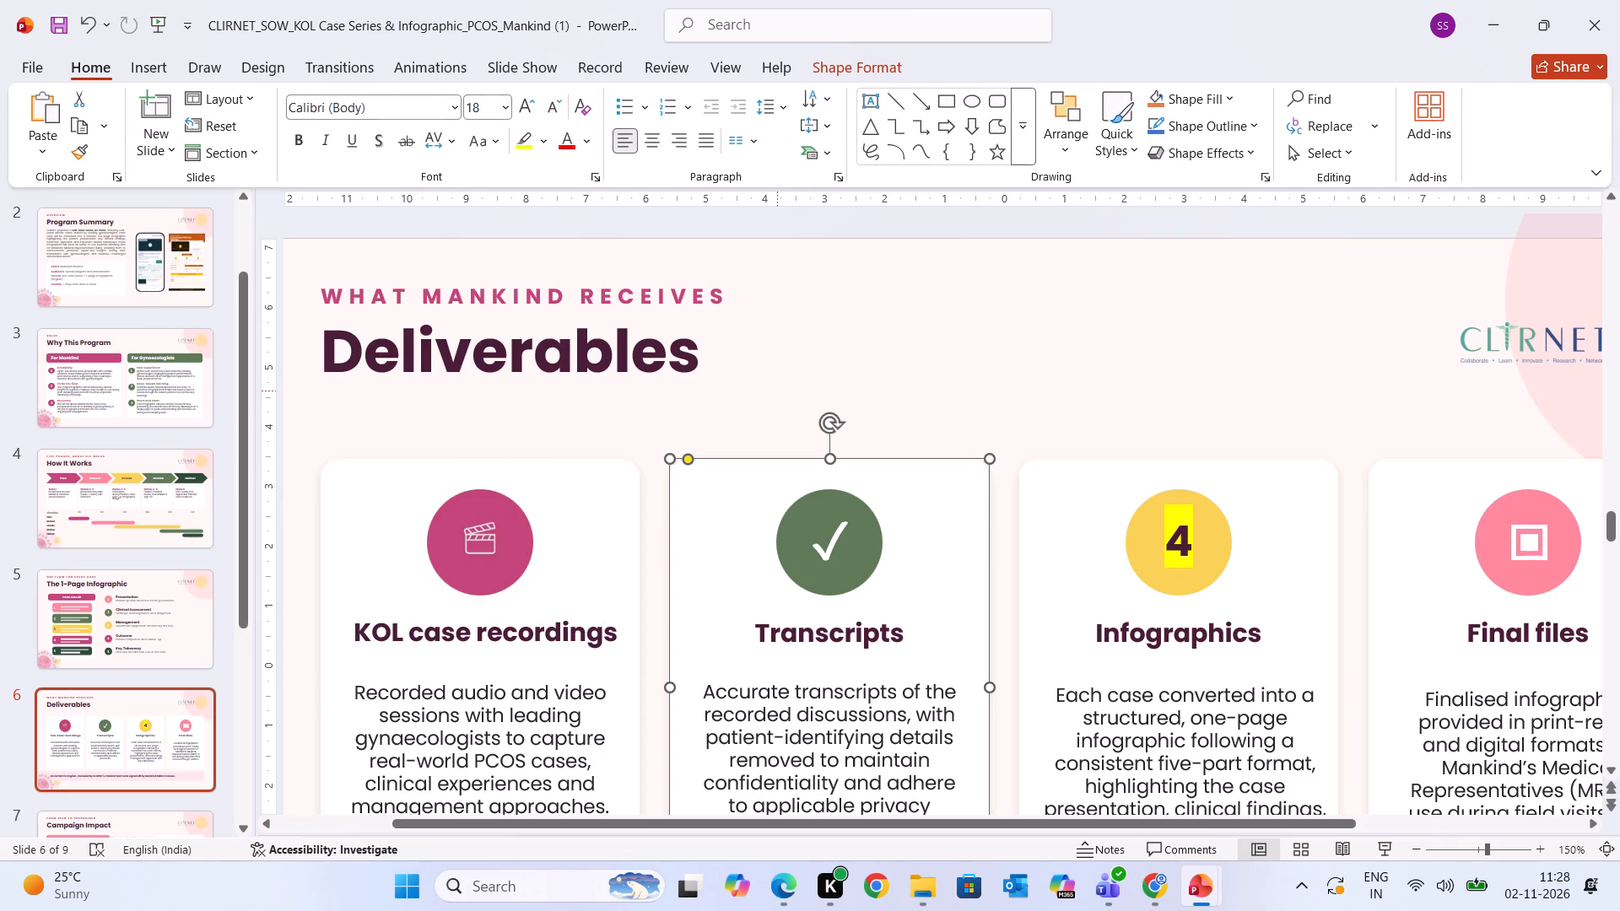
Enlarge the clapperboard picture slightly and move it up and to the right within the KOL case recordings circle.
click(477, 542)
drag(454, 573, 446, 583)
click(829, 378)
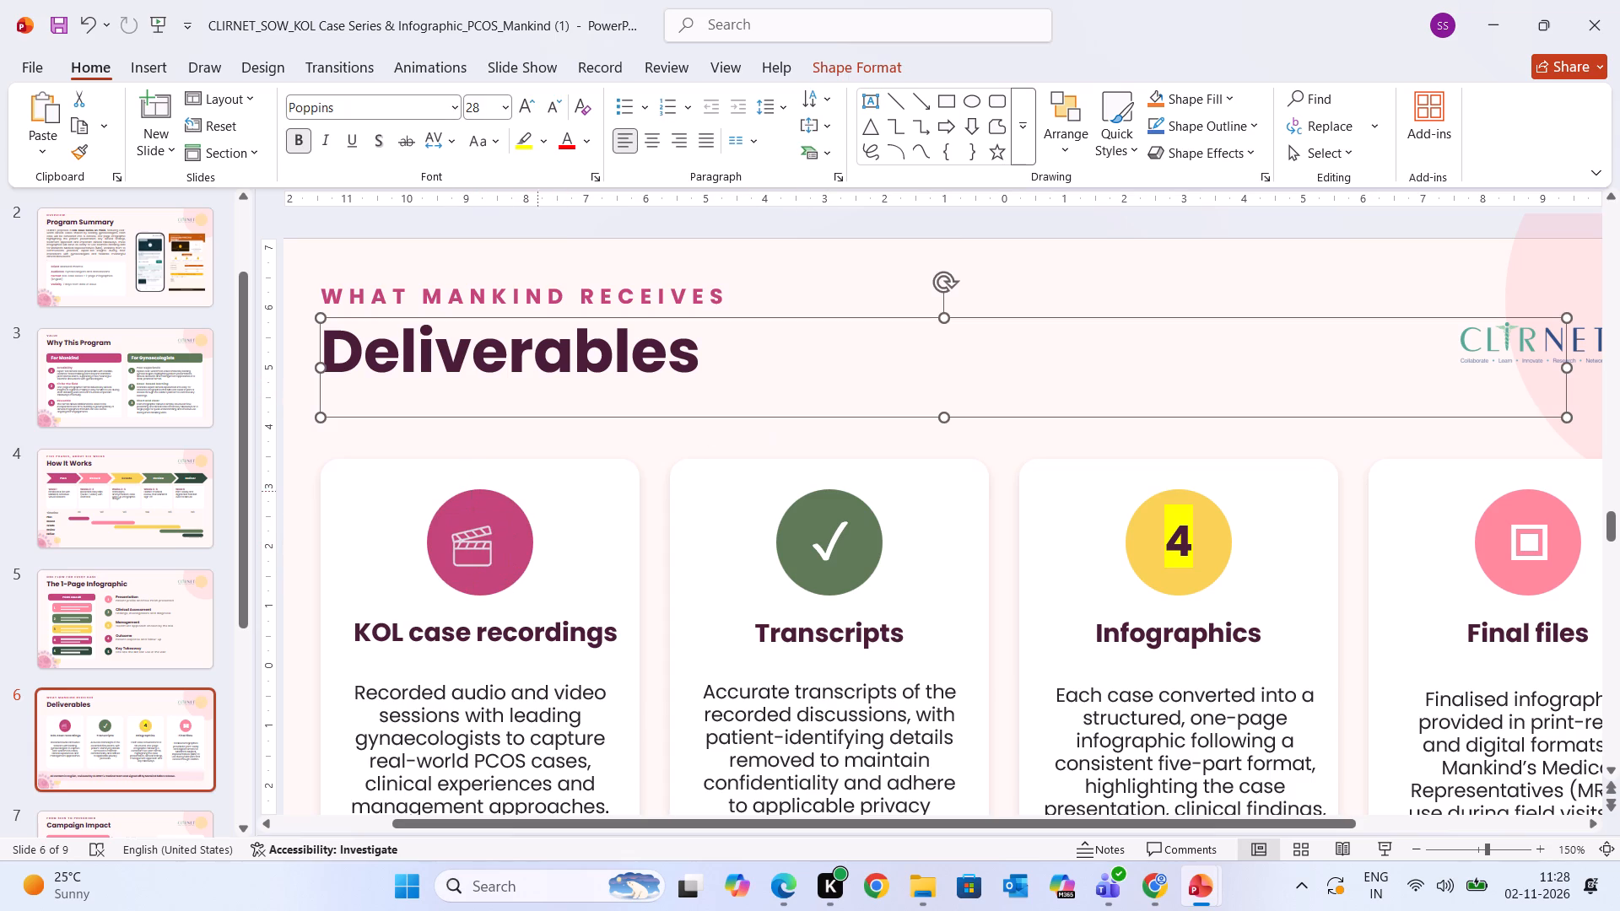
click(476, 526)
drag(486, 536, 491, 531)
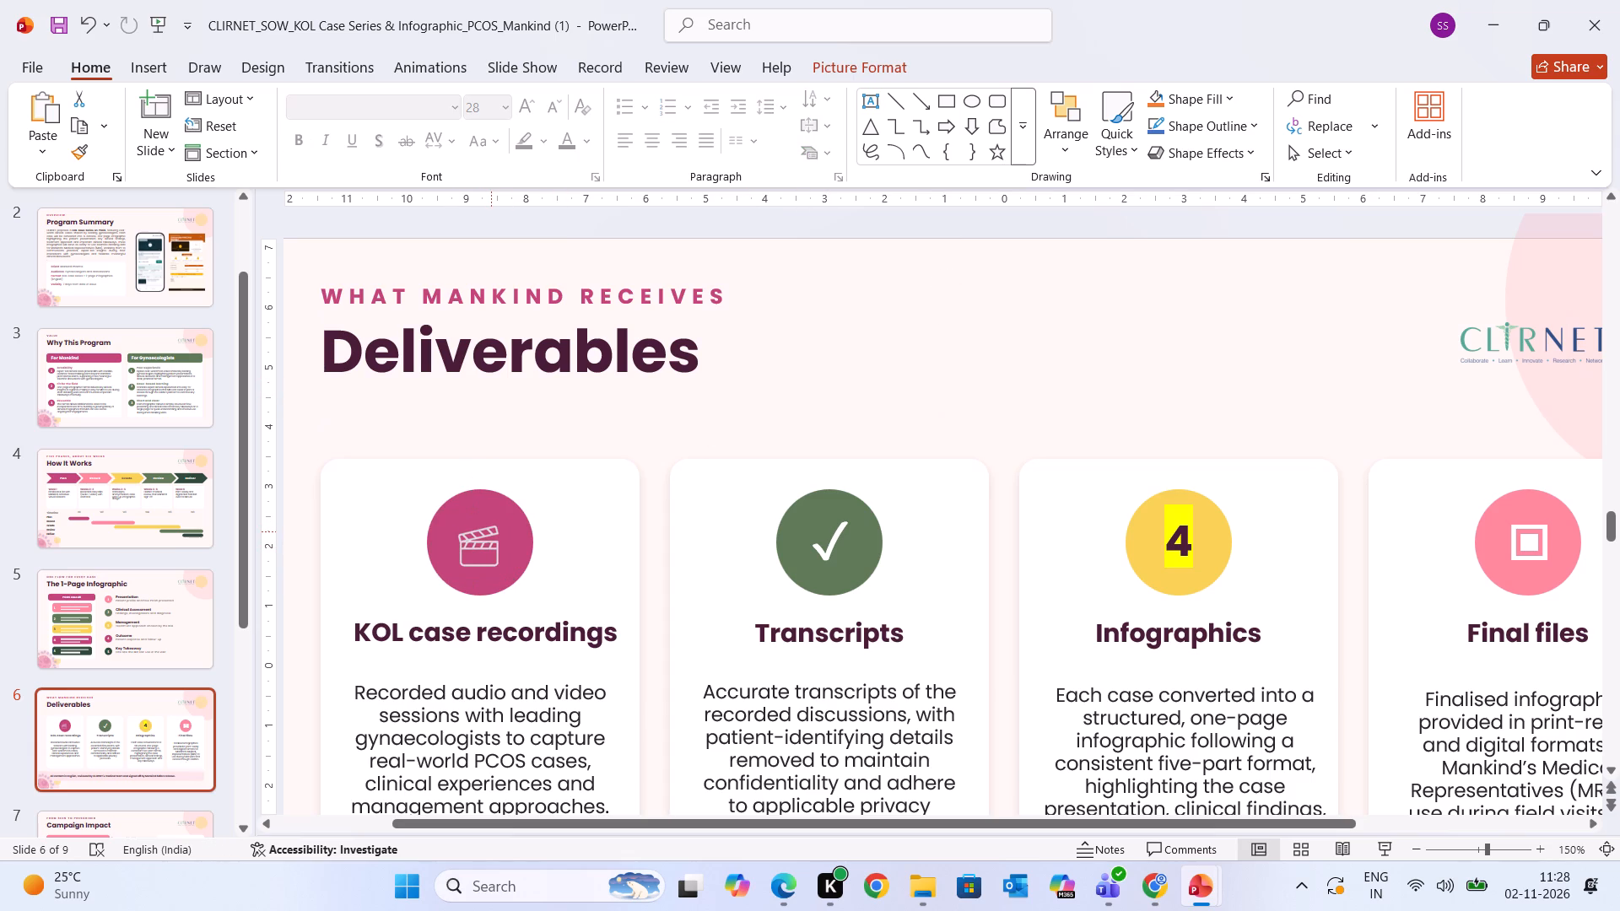
drag(491, 531, 491, 532)
drag(491, 532, 494, 530)
click(817, 435)
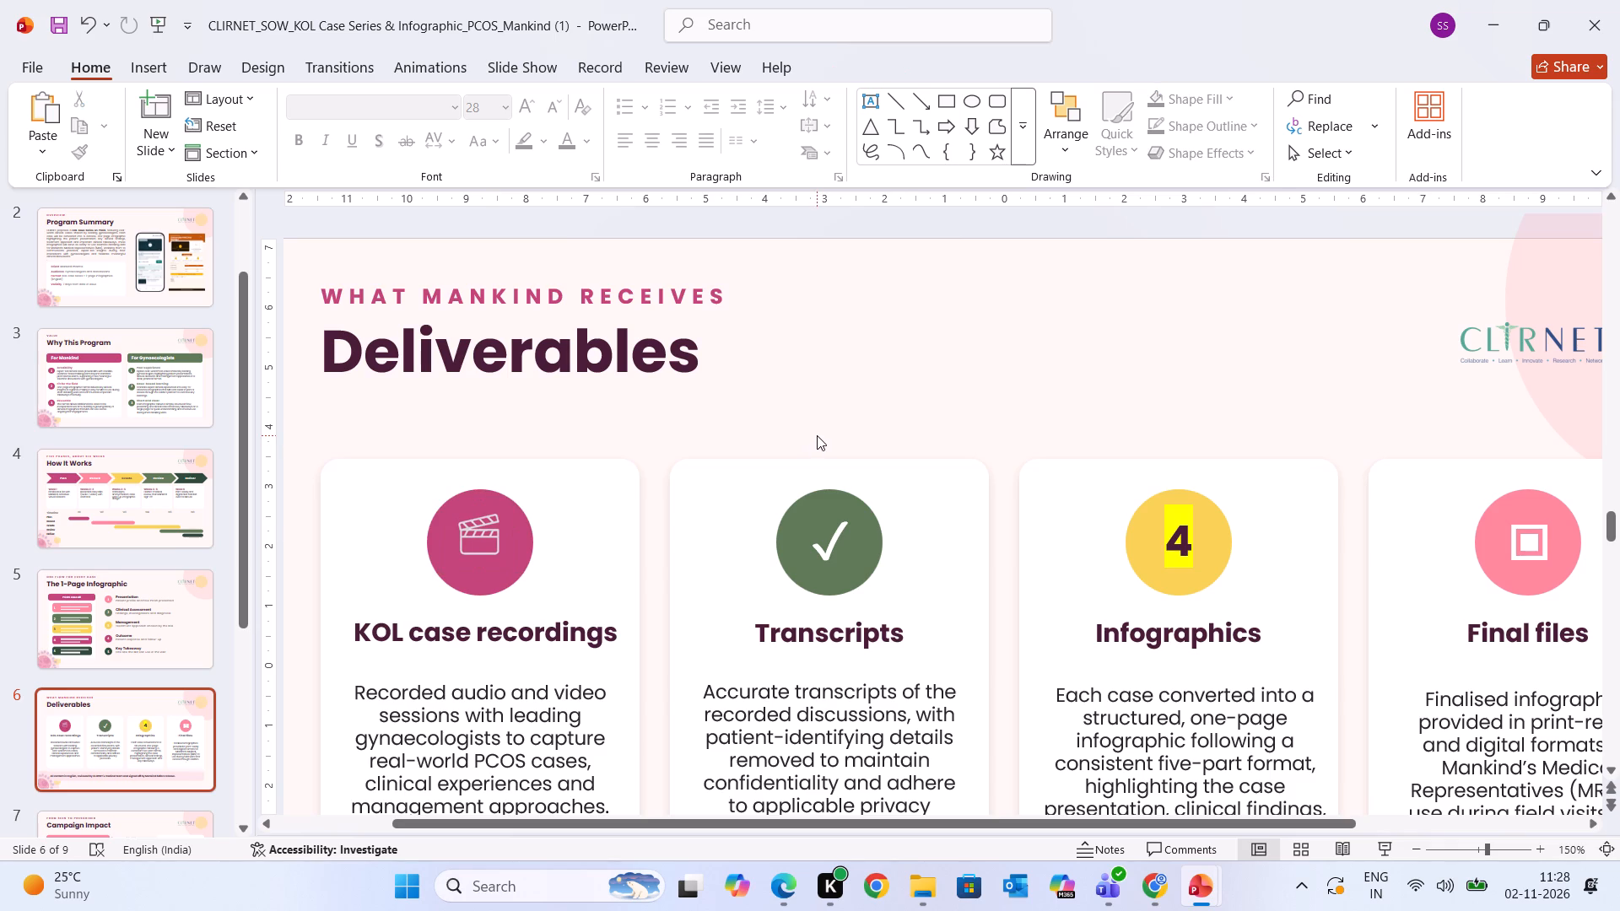
Nudge the clapperboard picture down slightly to centre it vertically in the KOL case recordings circle.
click(482, 541)
click(478, 543)
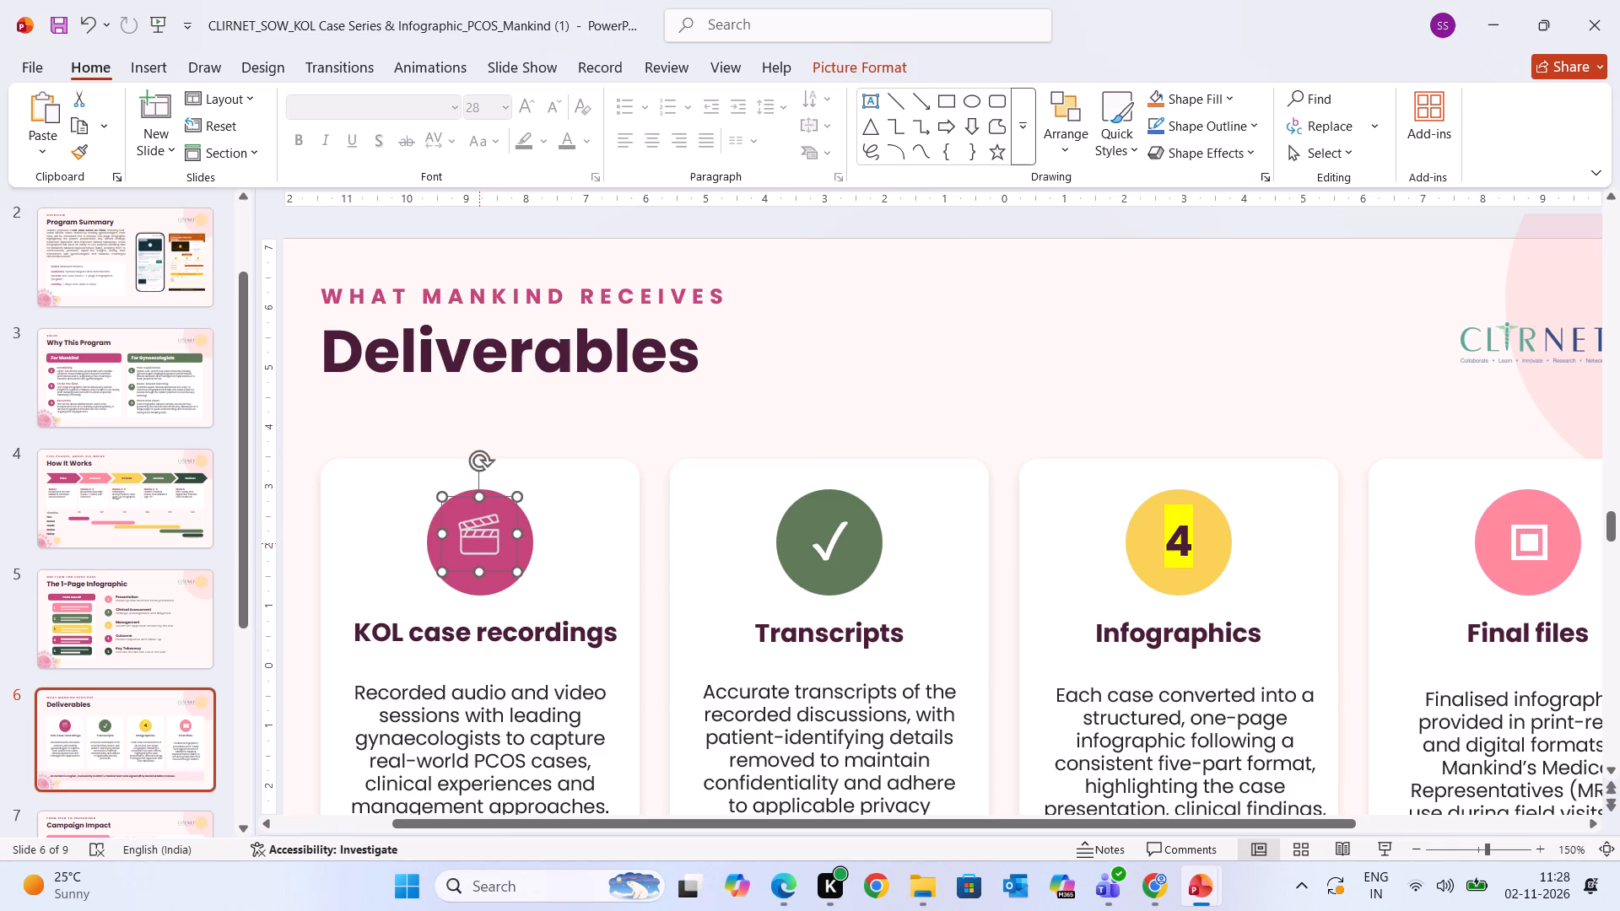
key(Down)
key(Down)
key(Down)
key(Down)
key(Down)
key(Down)
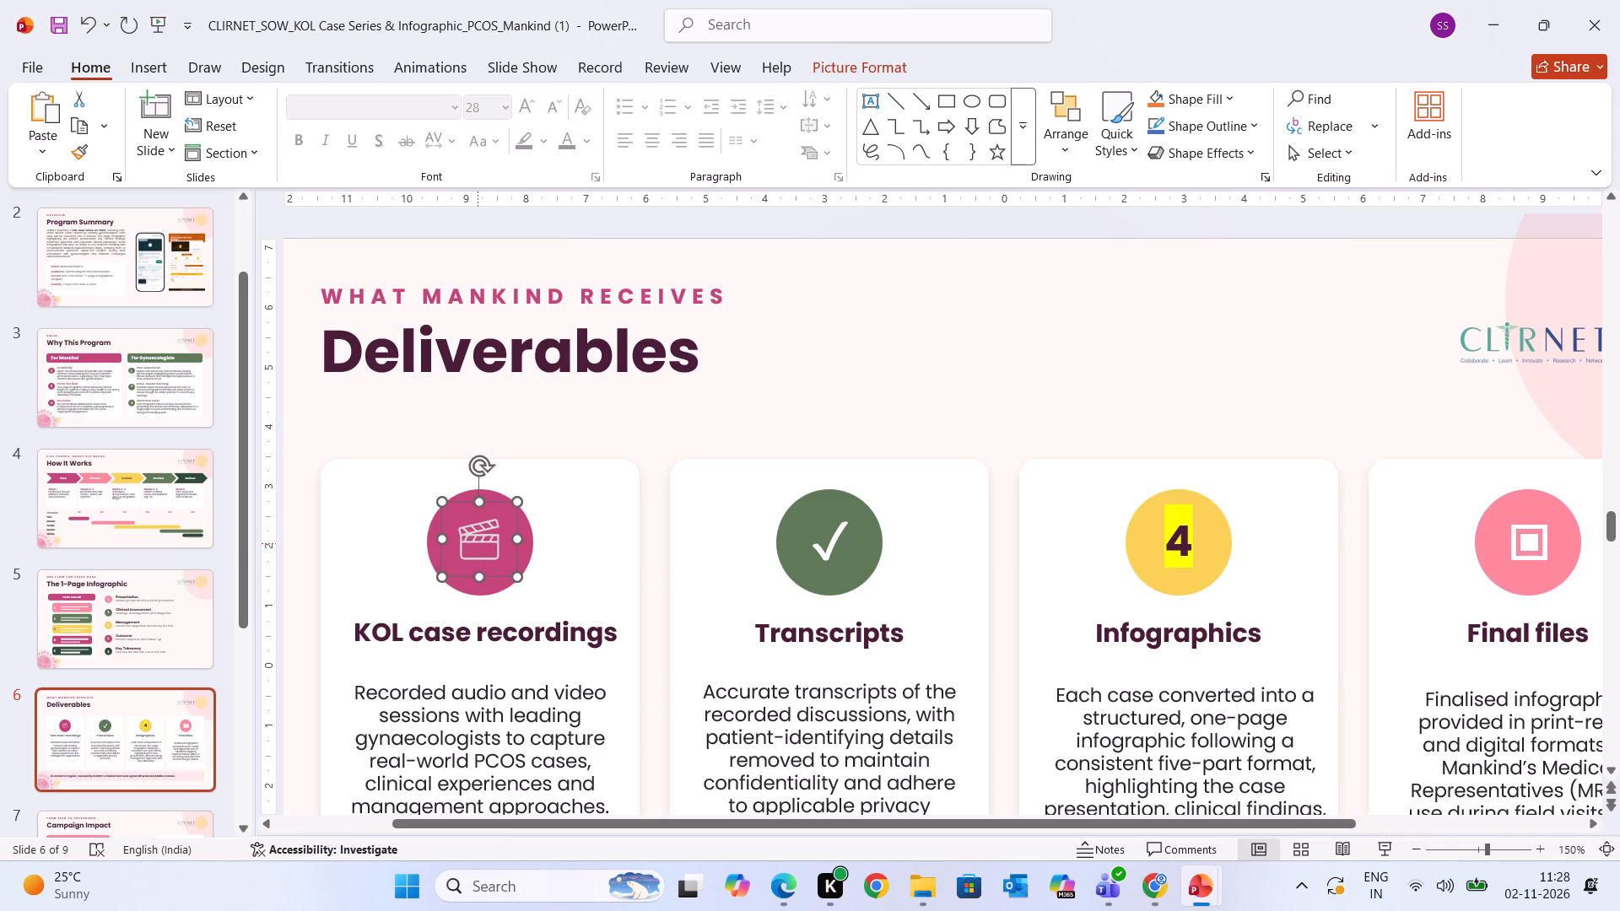
click(813, 373)
ctrl+scroll(813, 373, down, 1)
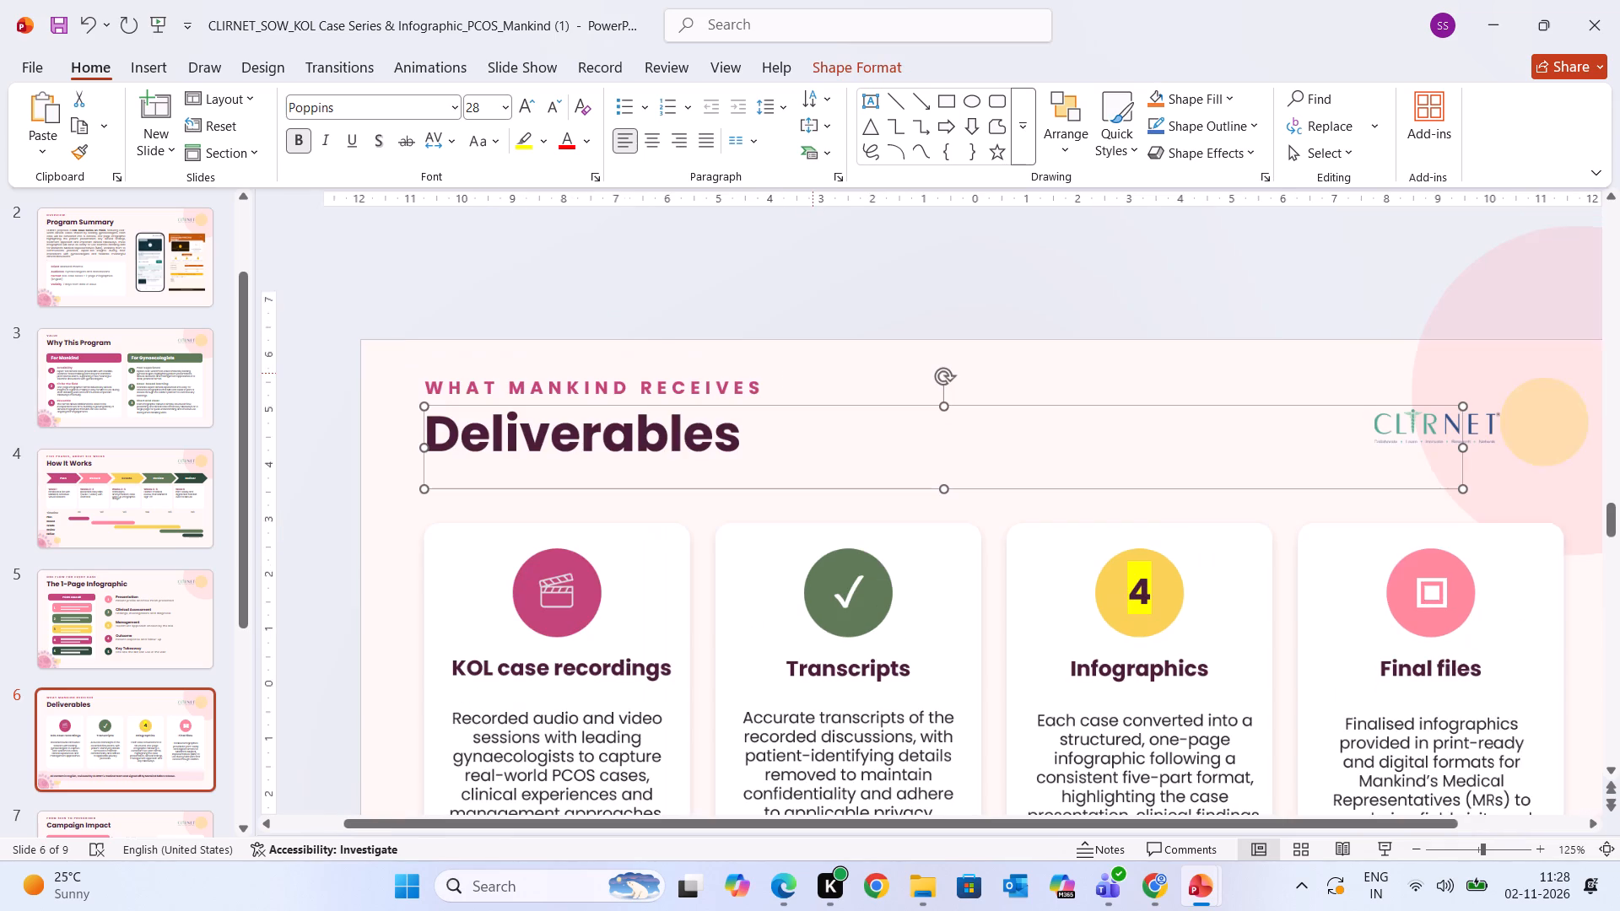
ctrl+scroll(682, 543, down, 2)
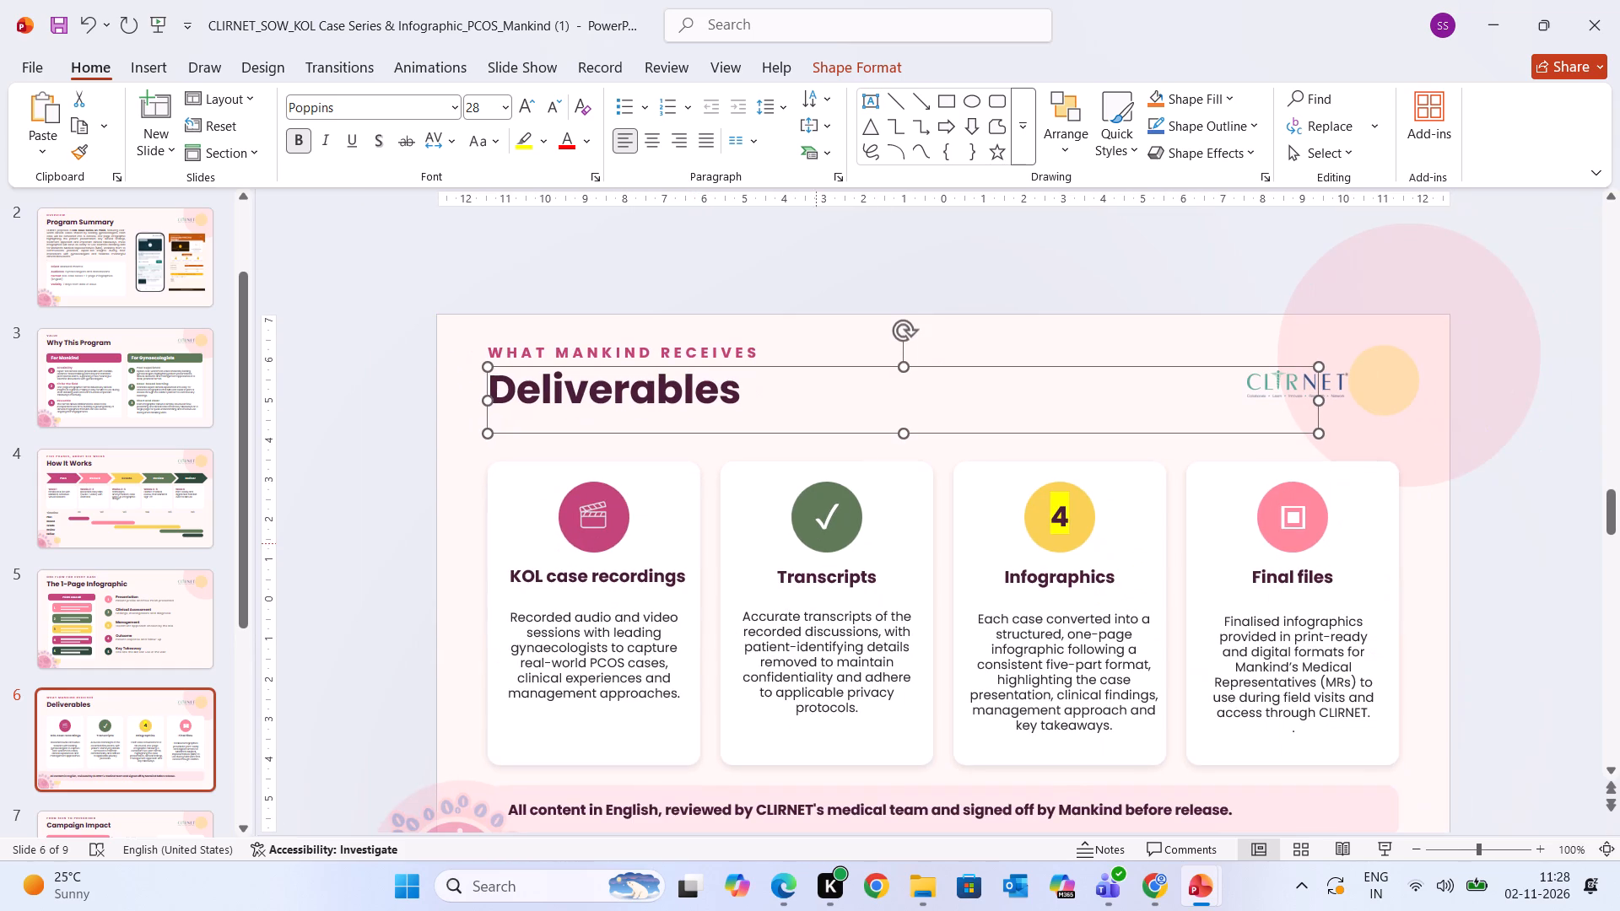
Switch to the browser, close the Pinterest pin page, and search Google Images for "inforgraphic logo vector", browsing the results.
click(1146, 889)
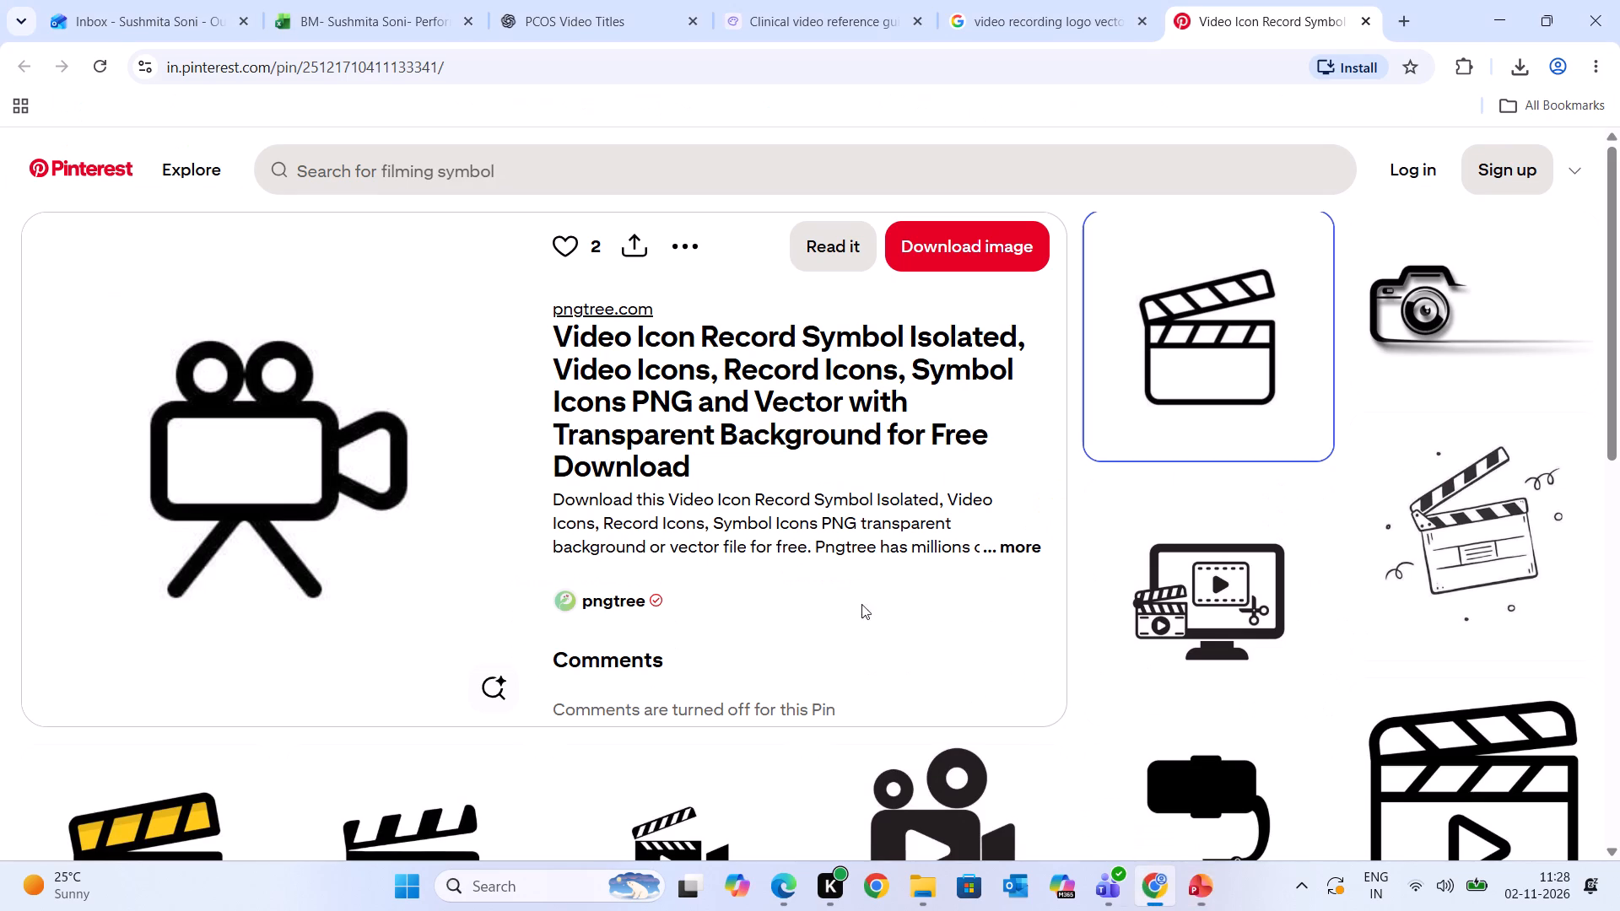
click(1365, 15)
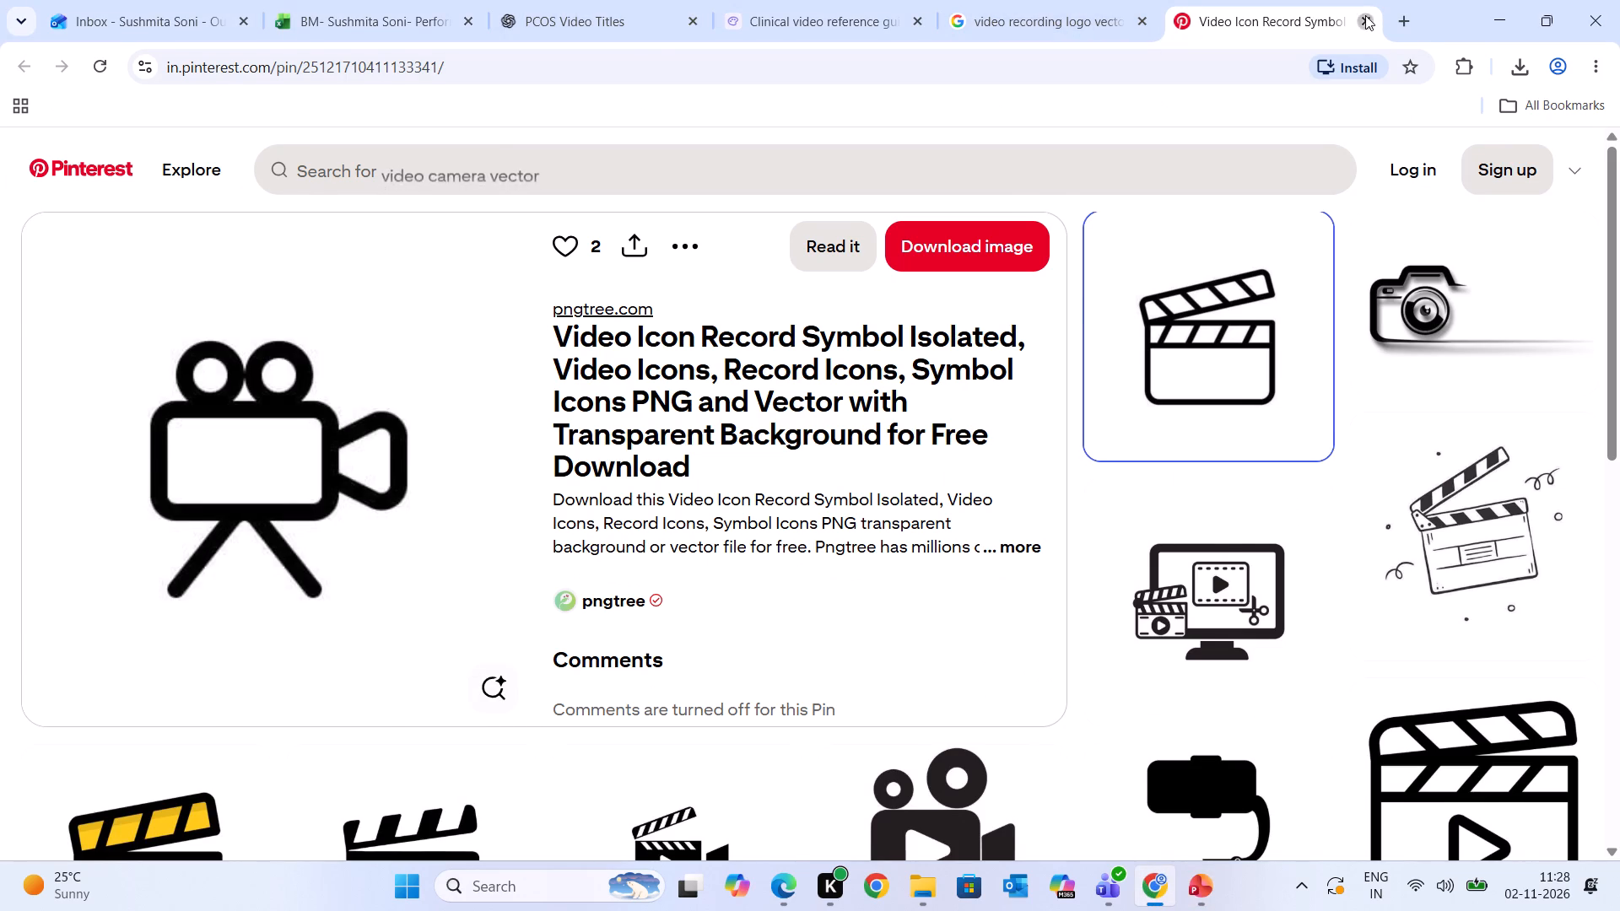
drag(339, 181, 0, 218)
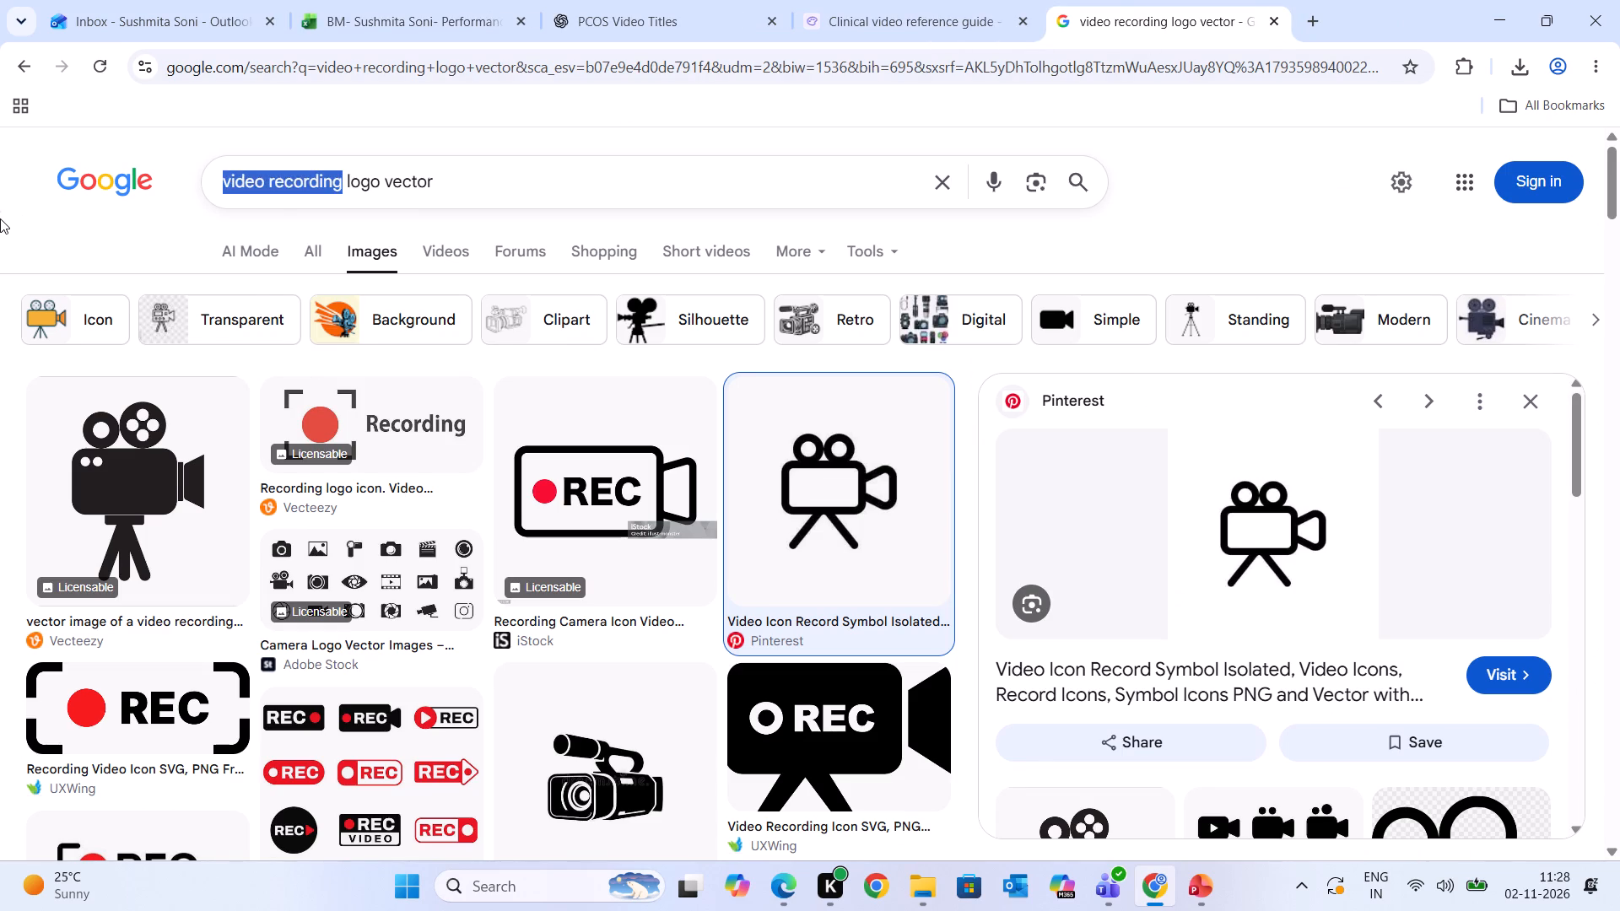
key(BackSpace)
text(infor)
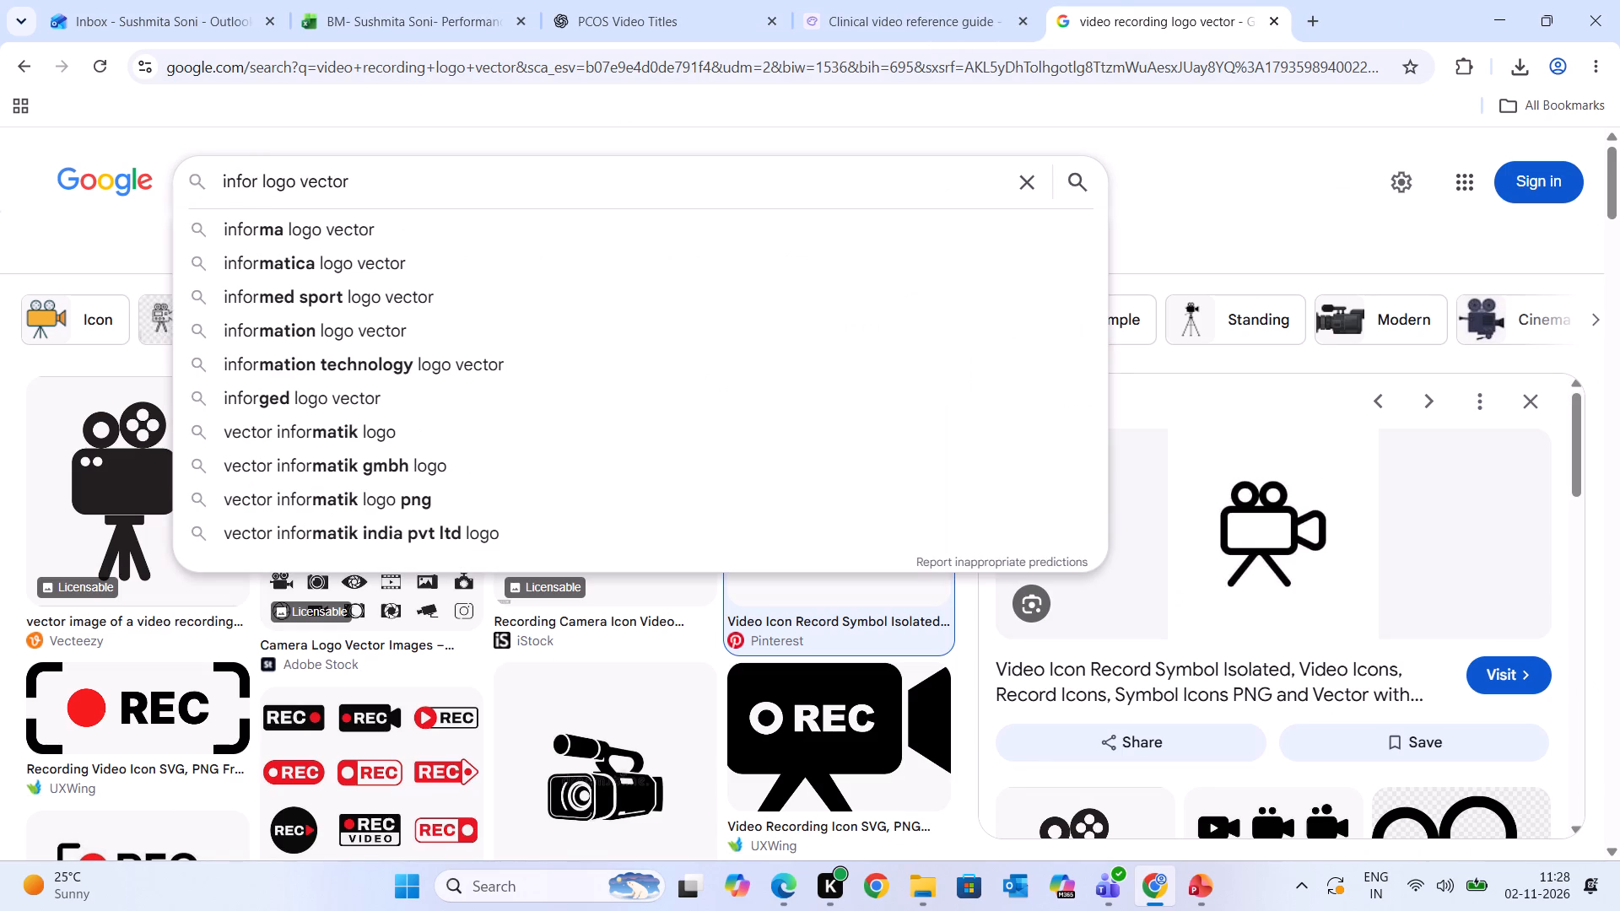
text(graphic)
key(Return)
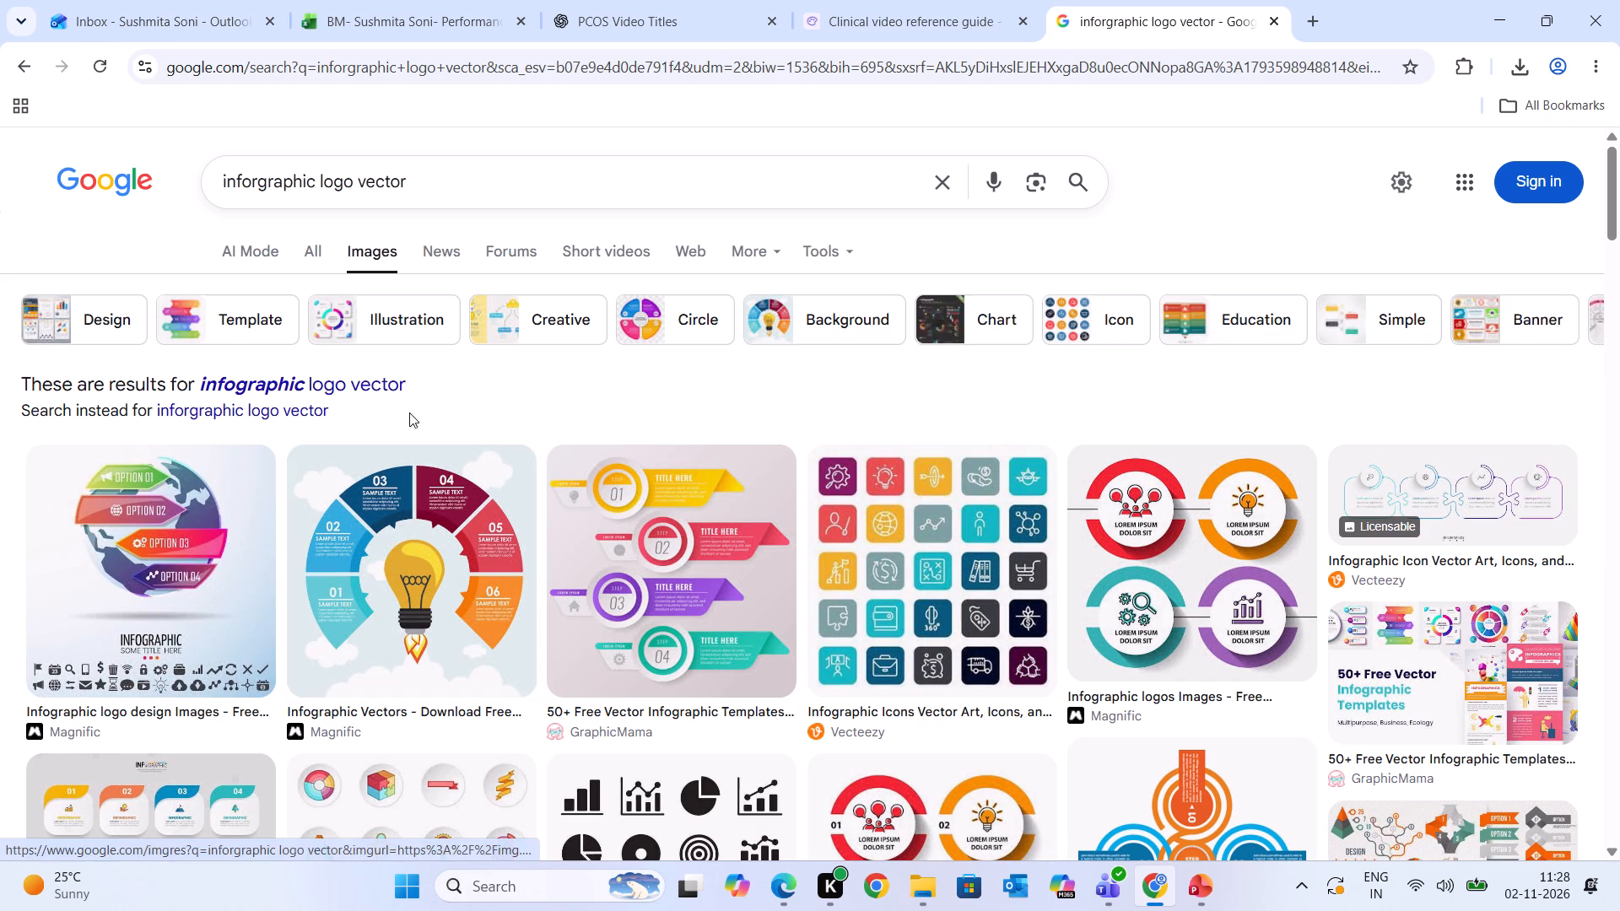
scroll(395, 532, down, 1)
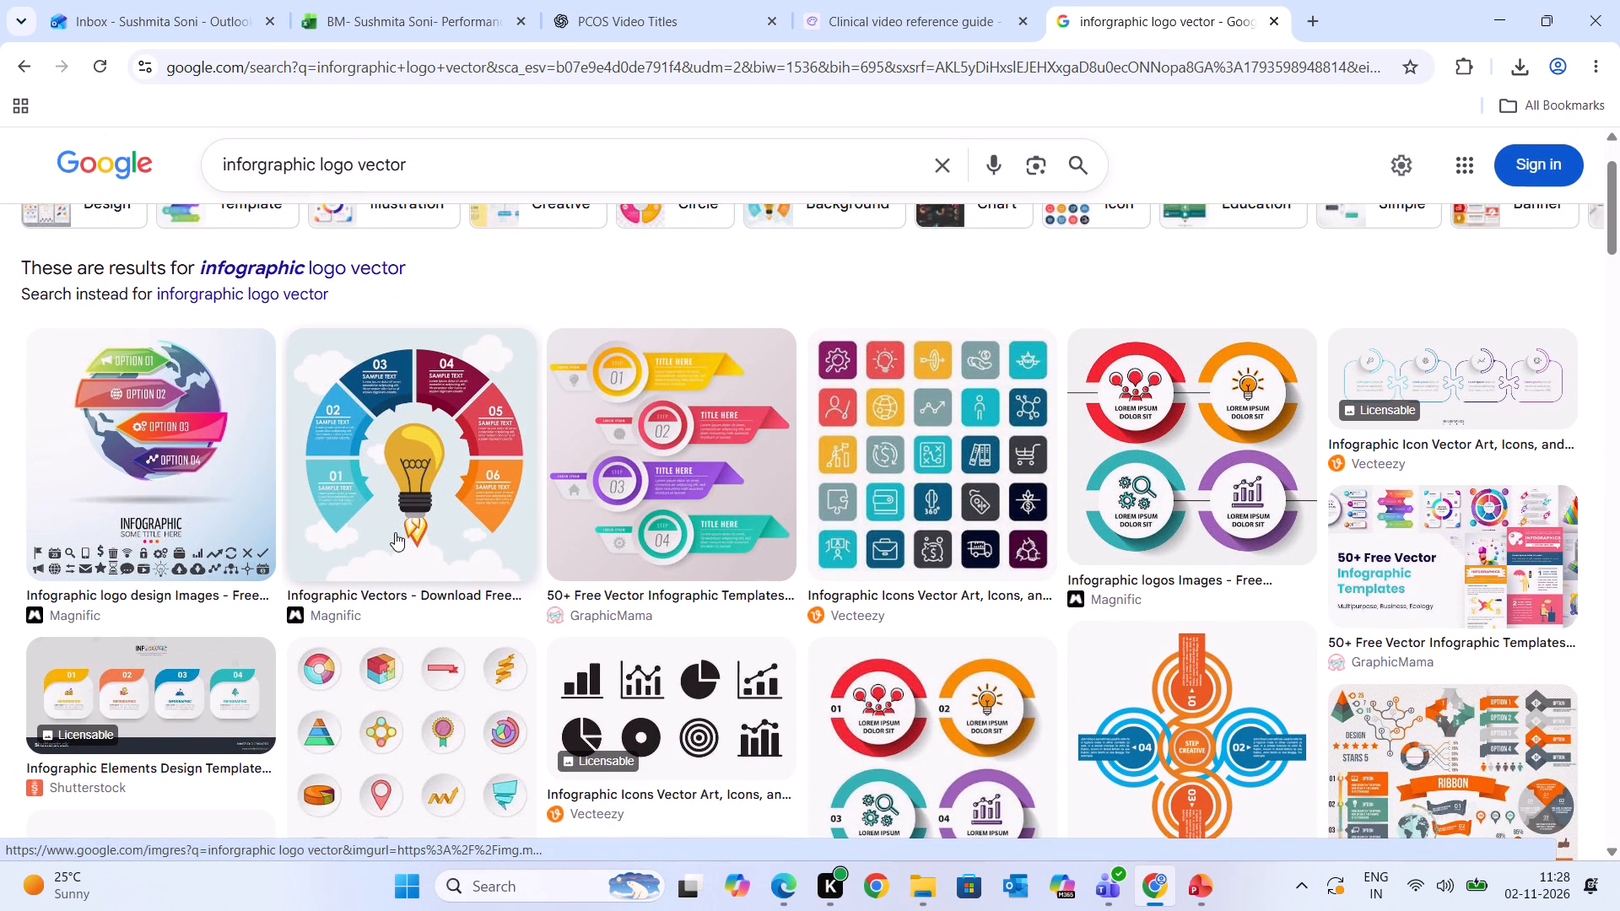
scroll(395, 532, down, 1)
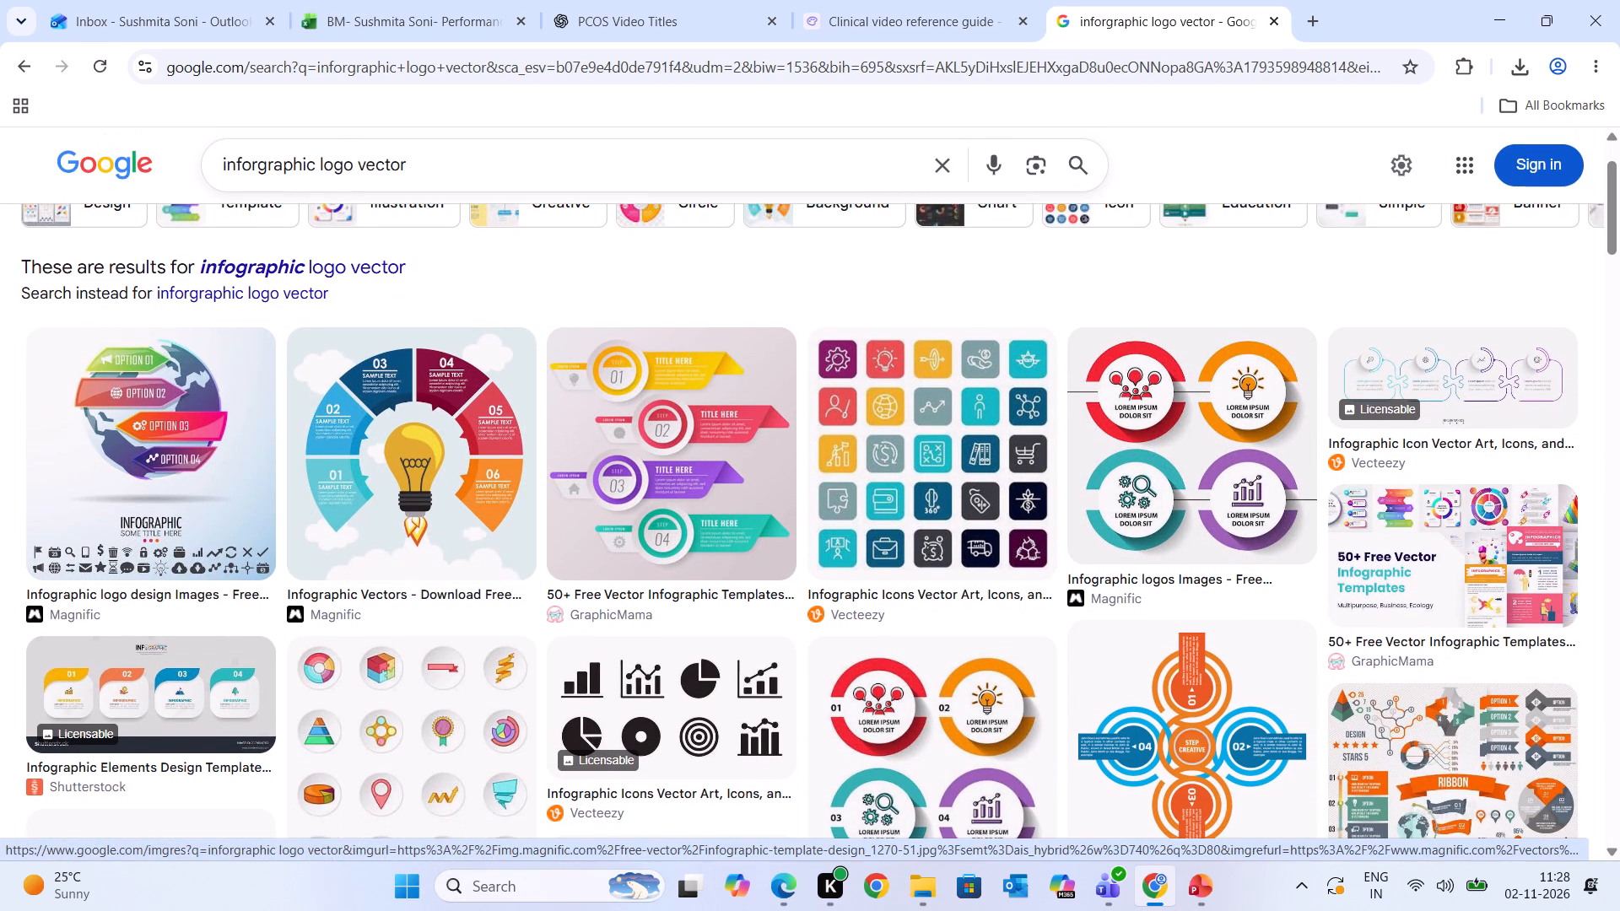
Refine the image search to "inforgraphic poster logo vector" and browse the results for a suitable icon.
click(319, 170)
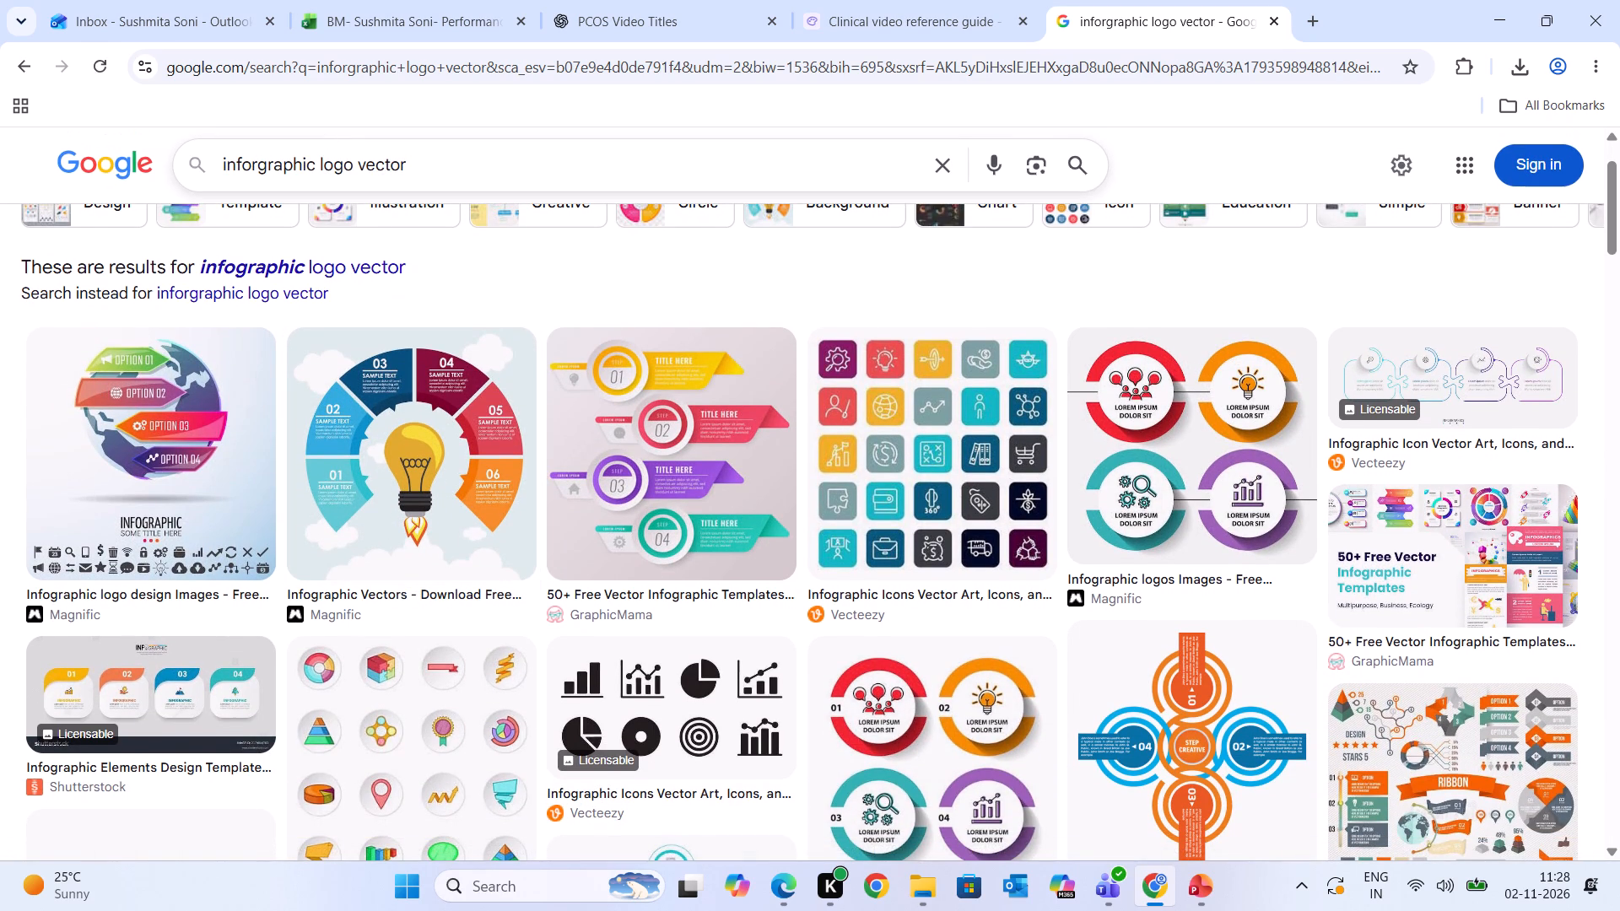
key(space)
text(poster)
key(space)
key(Return)
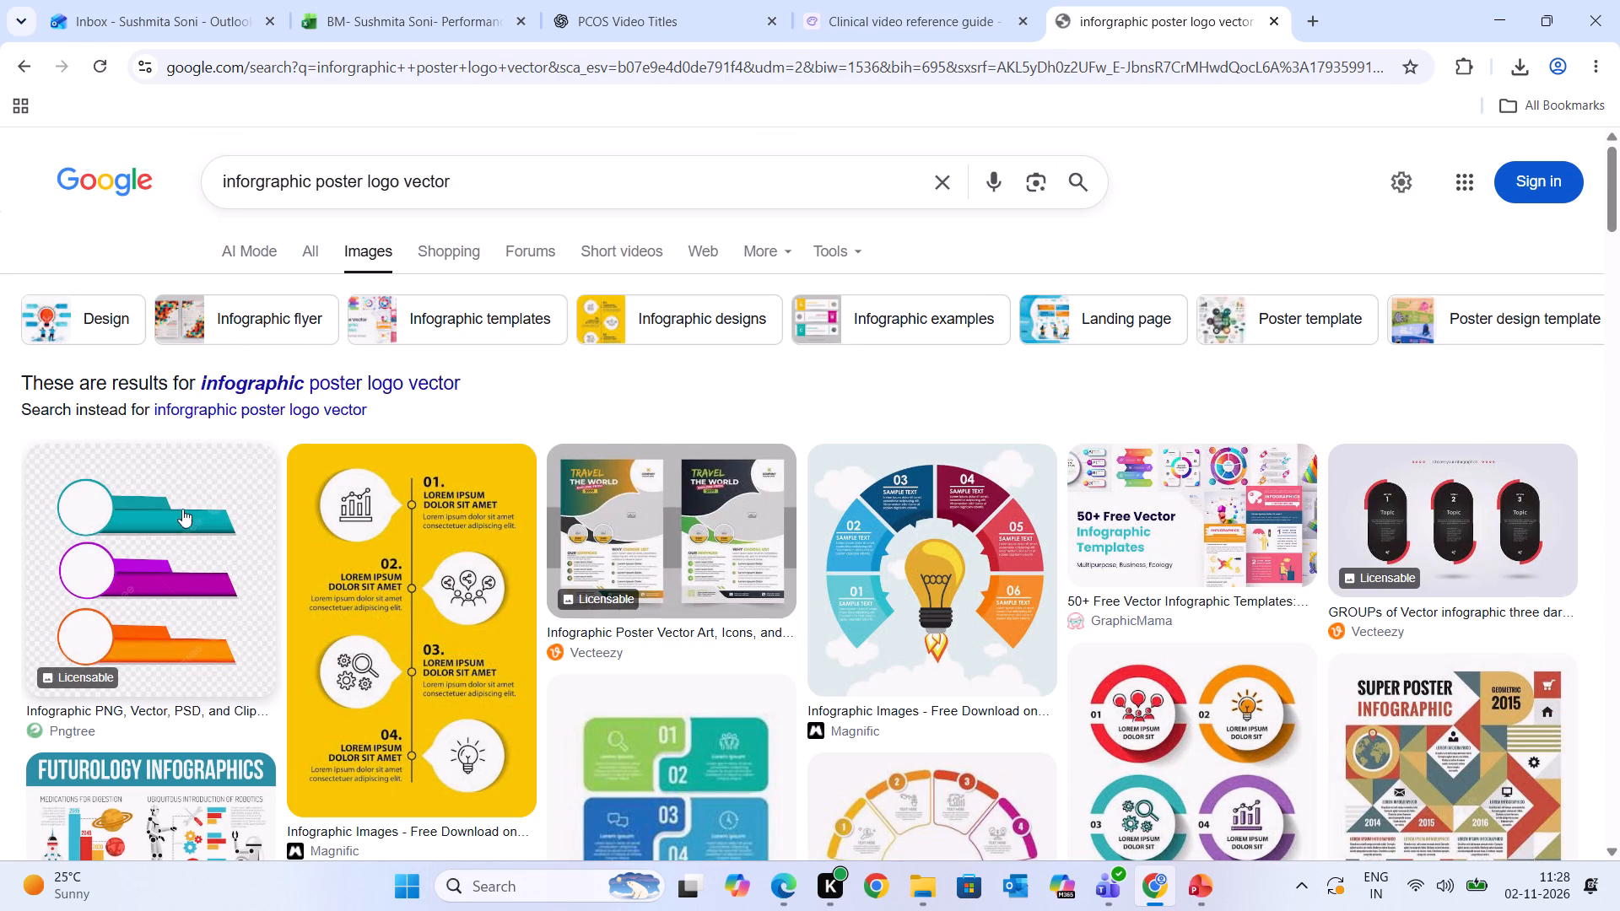
scroll(295, 523, down, 1)
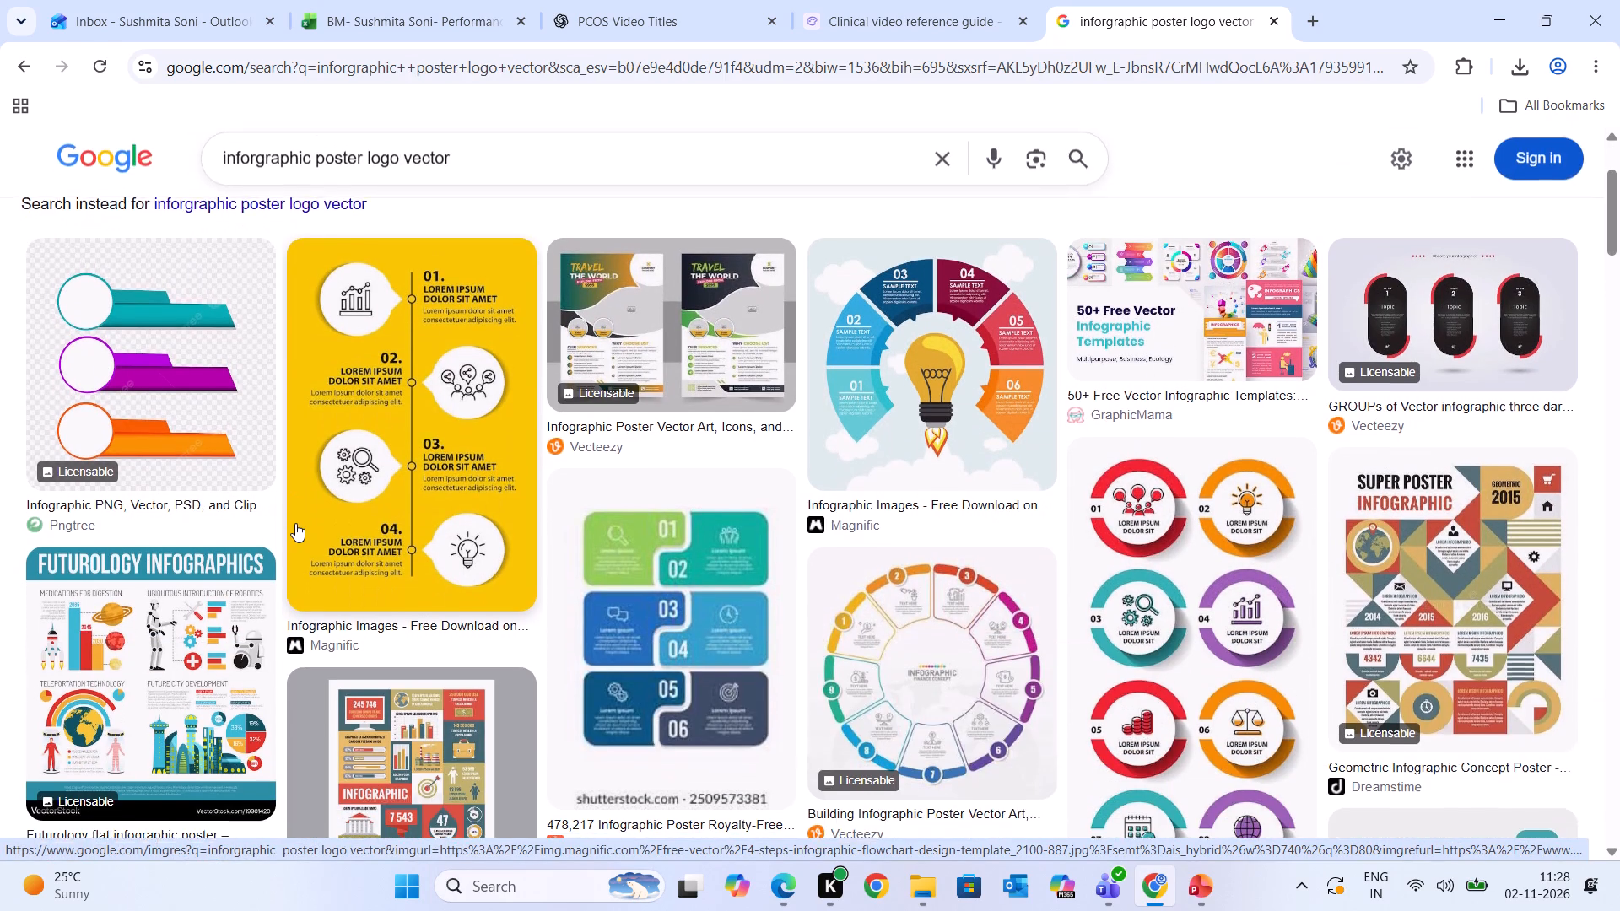
scroll(295, 523, down, 1)
Drop "logo" from the image search so it reads "inforgraphic poster vector", and look through the results.
click(396, 170)
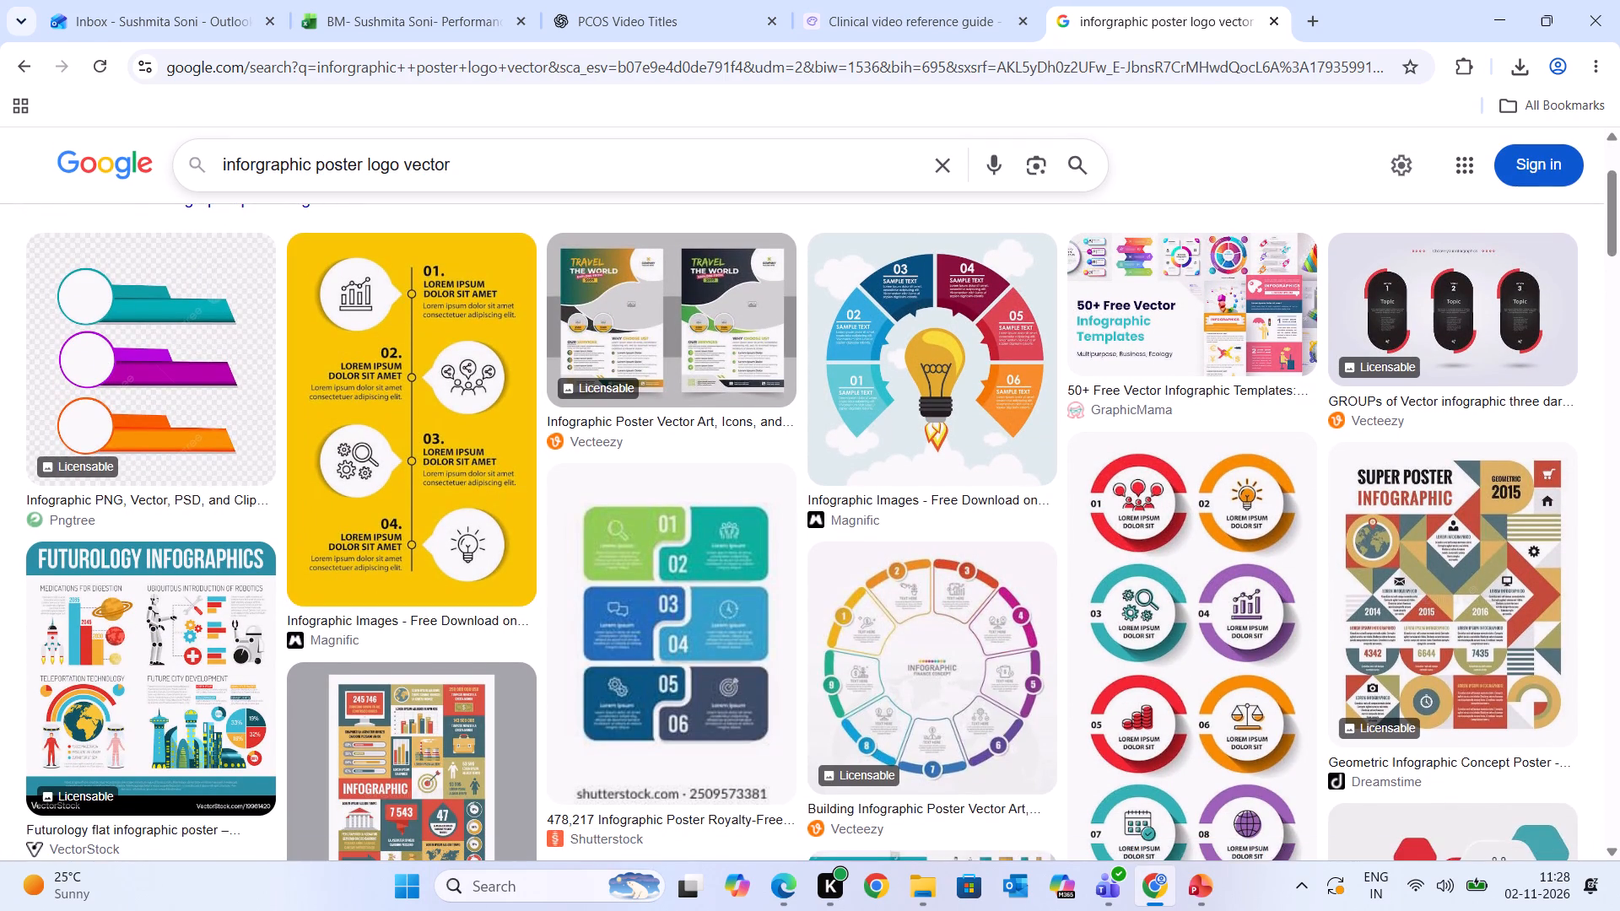
key(BackSpace)
key(BackSpace)
key(BackSpace)
key(BackSpace)
key(Return)
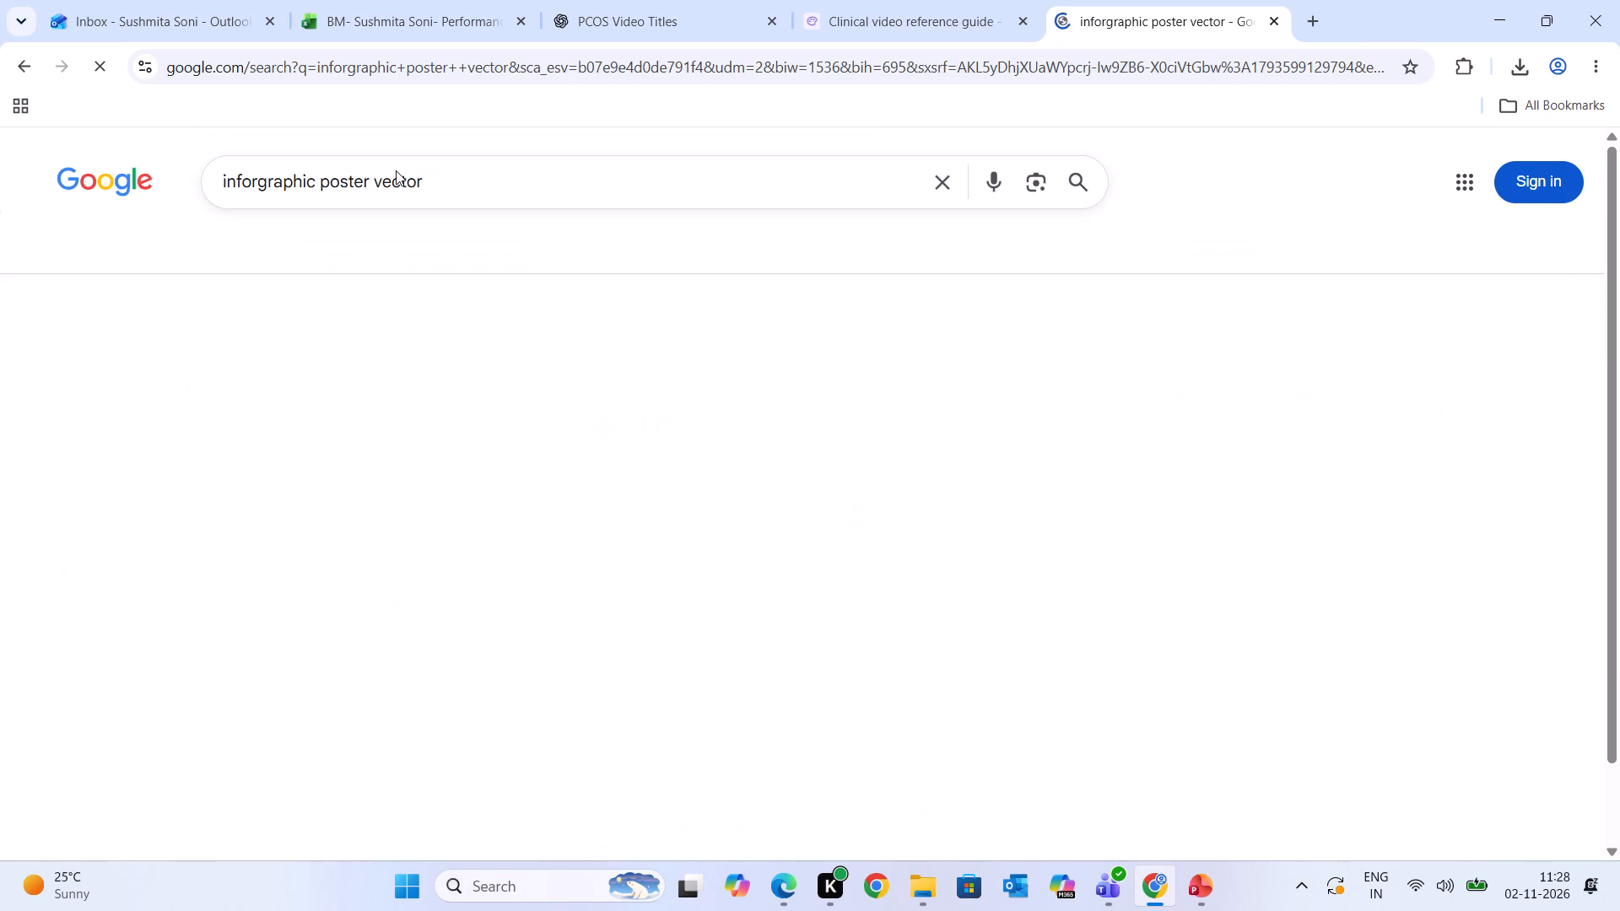
scroll(666, 644, down, 2)
scroll(666, 644, up, 1)
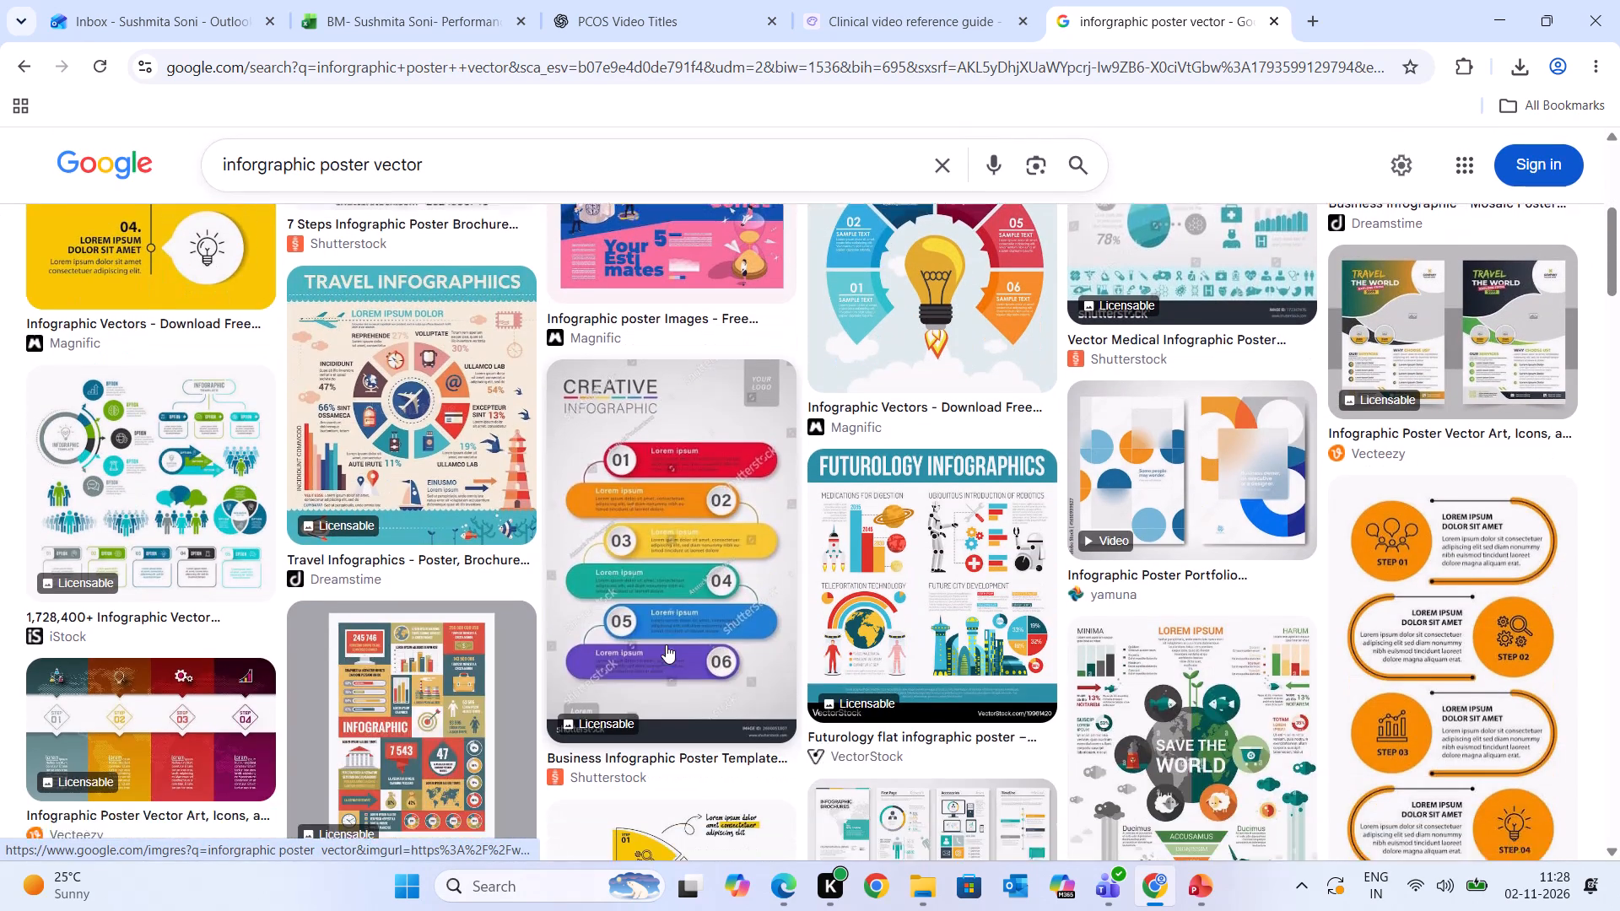
scroll(666, 644, up, 1)
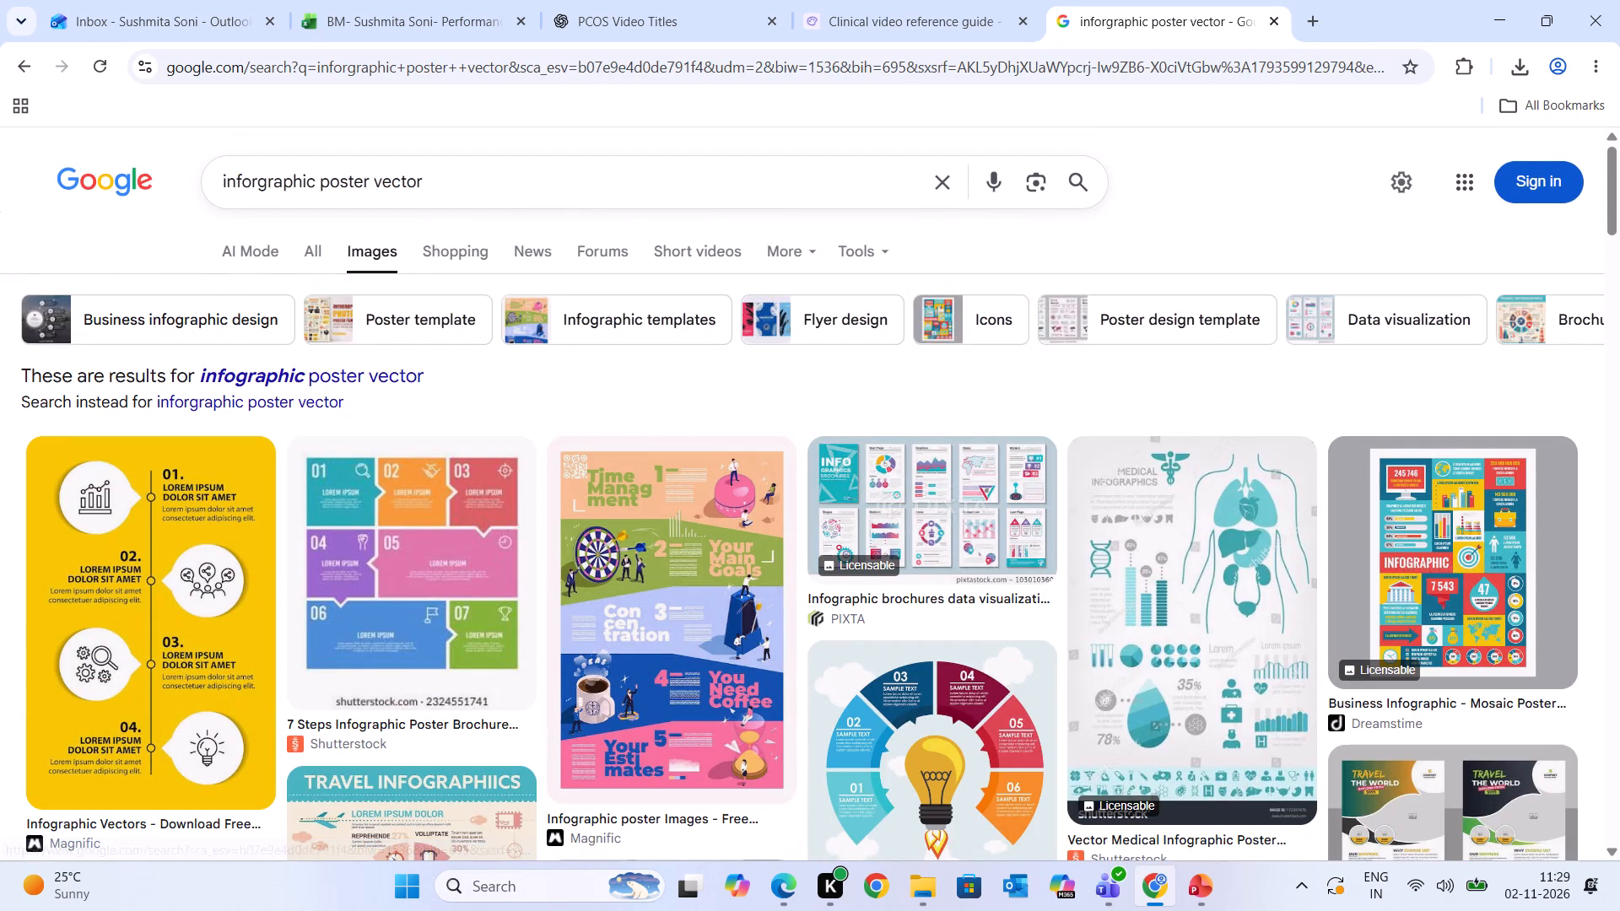
Extend the image search to "inforgraphic poster icon vector" and examine the results for a simple poster icon.
click(370, 181)
key(space)
text(icon)
key(Return)
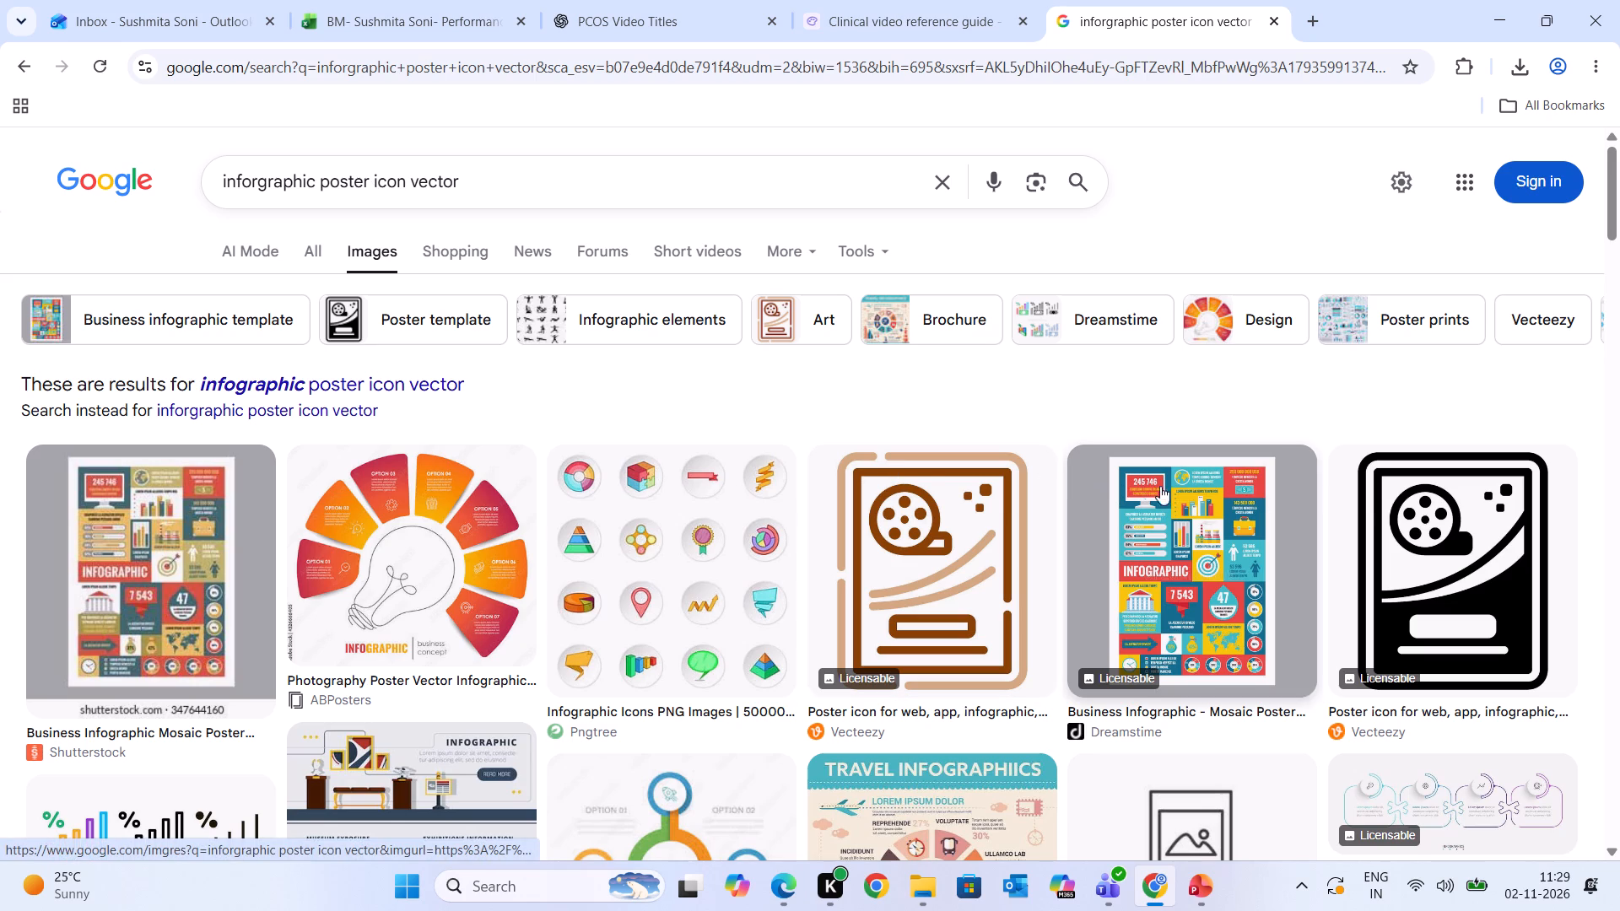
scroll(1420, 541, down, 2)
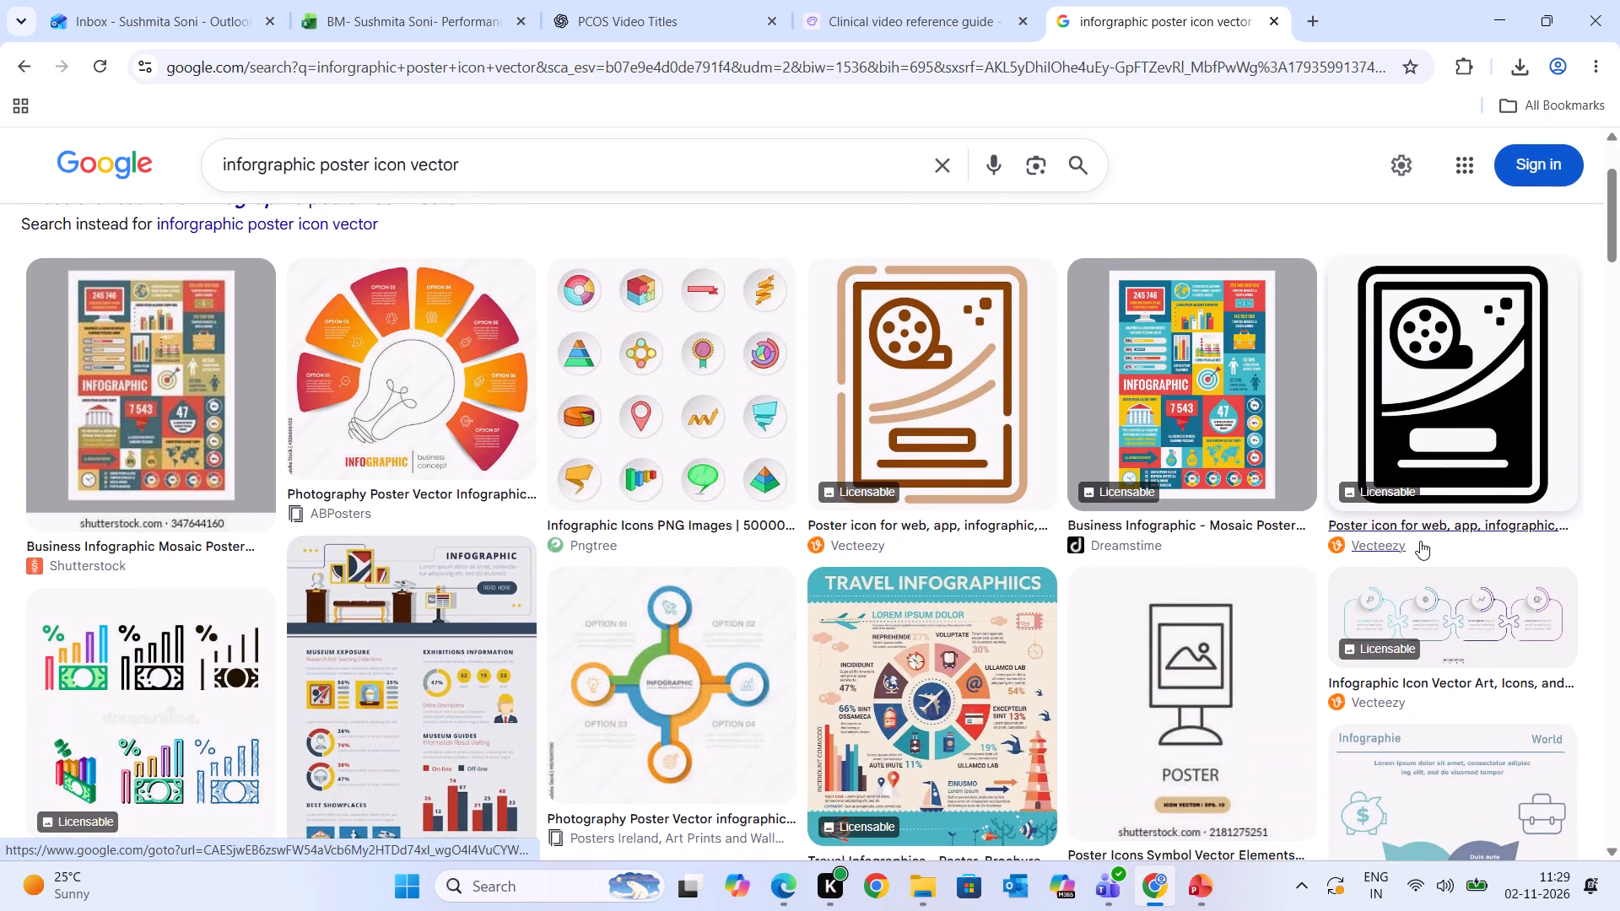
scroll(1420, 541, down, 1)
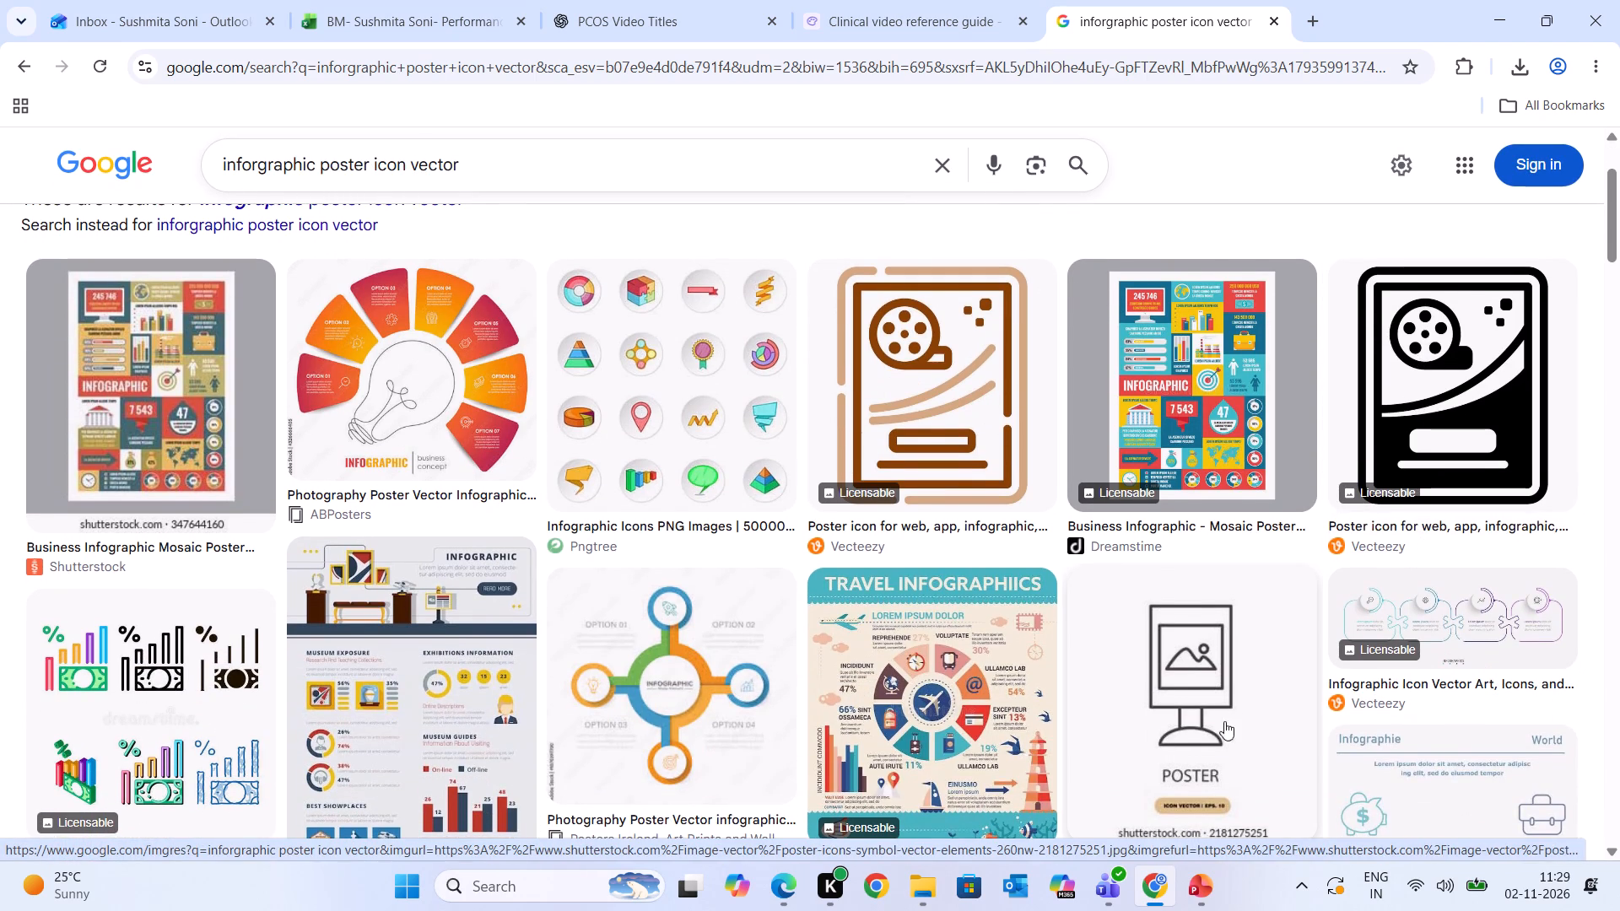
scroll(1201, 714, down, 7)
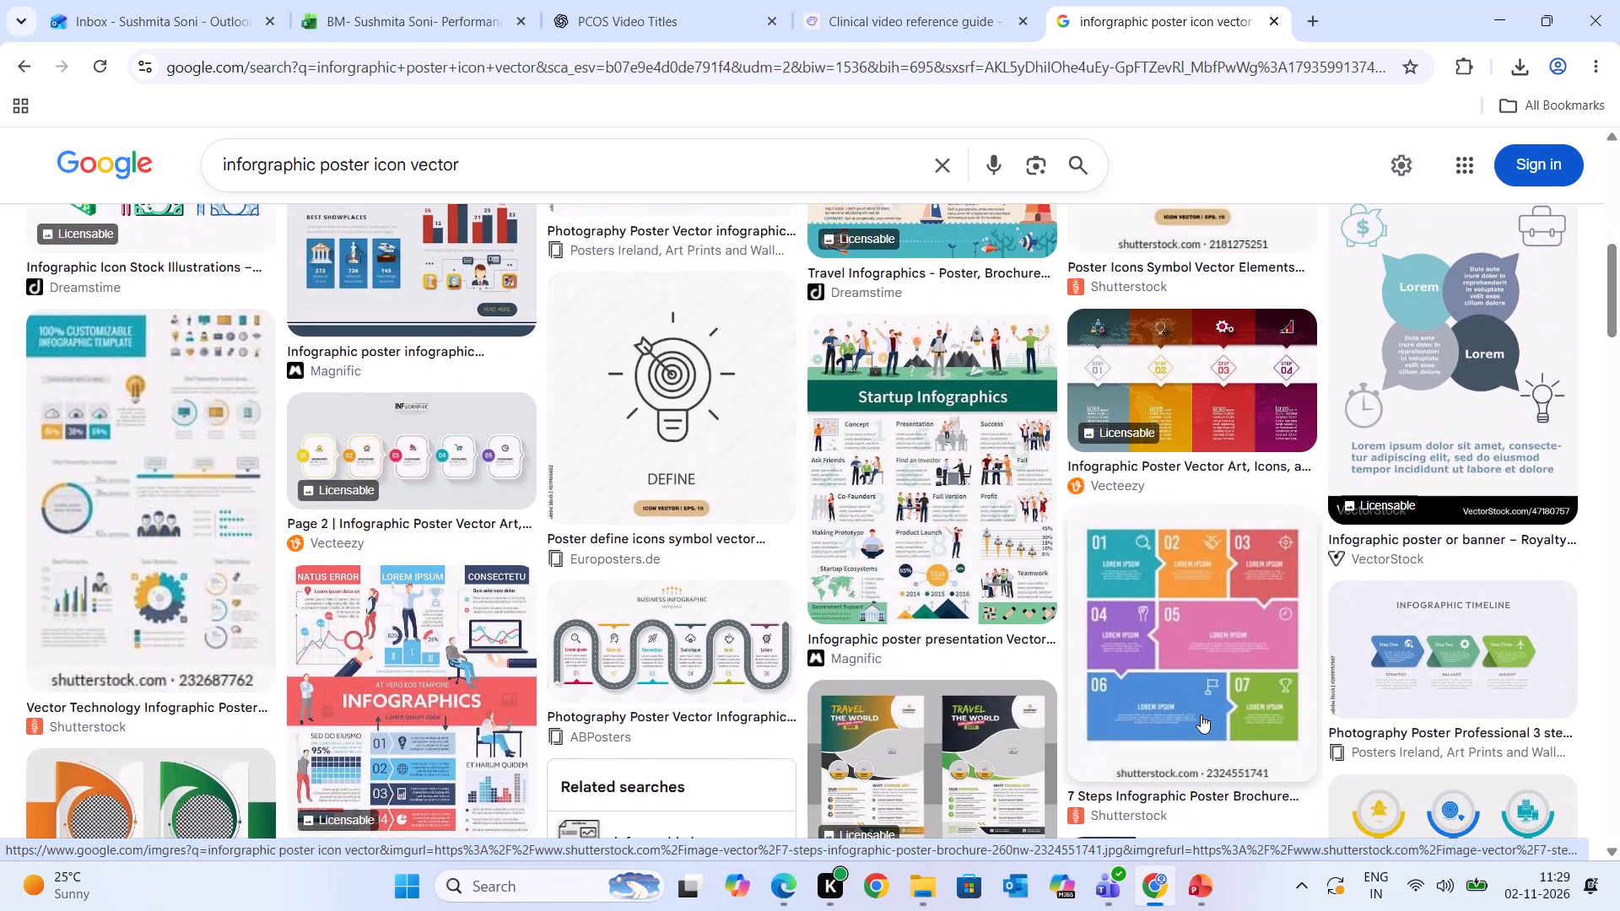
scroll(1201, 714, right, 1)
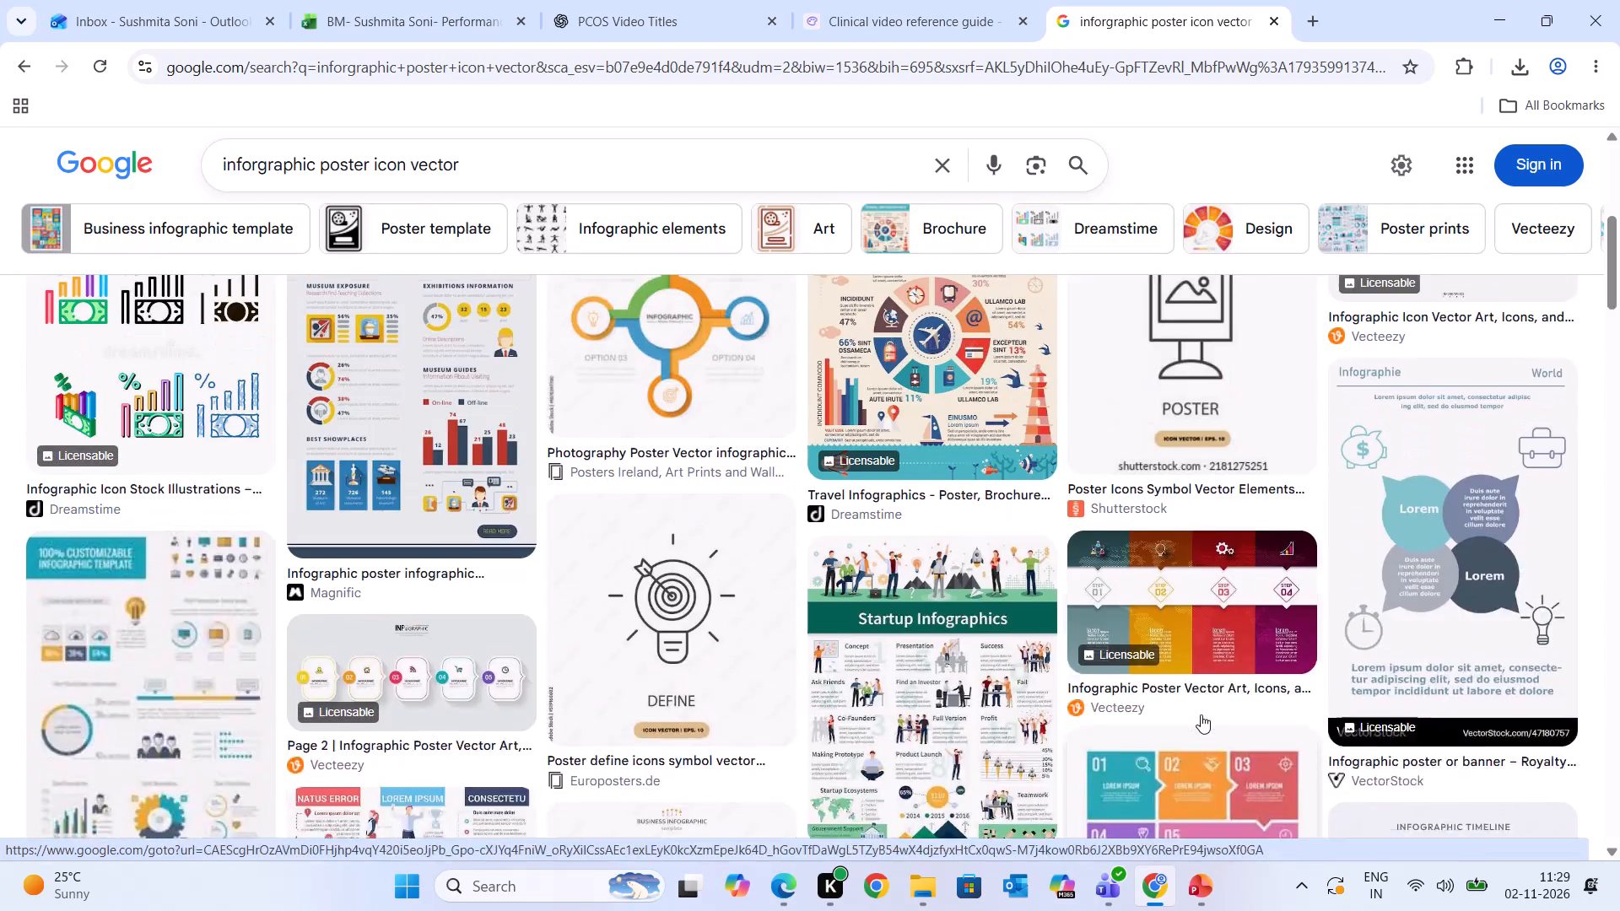
scroll(1201, 714, up, 2)
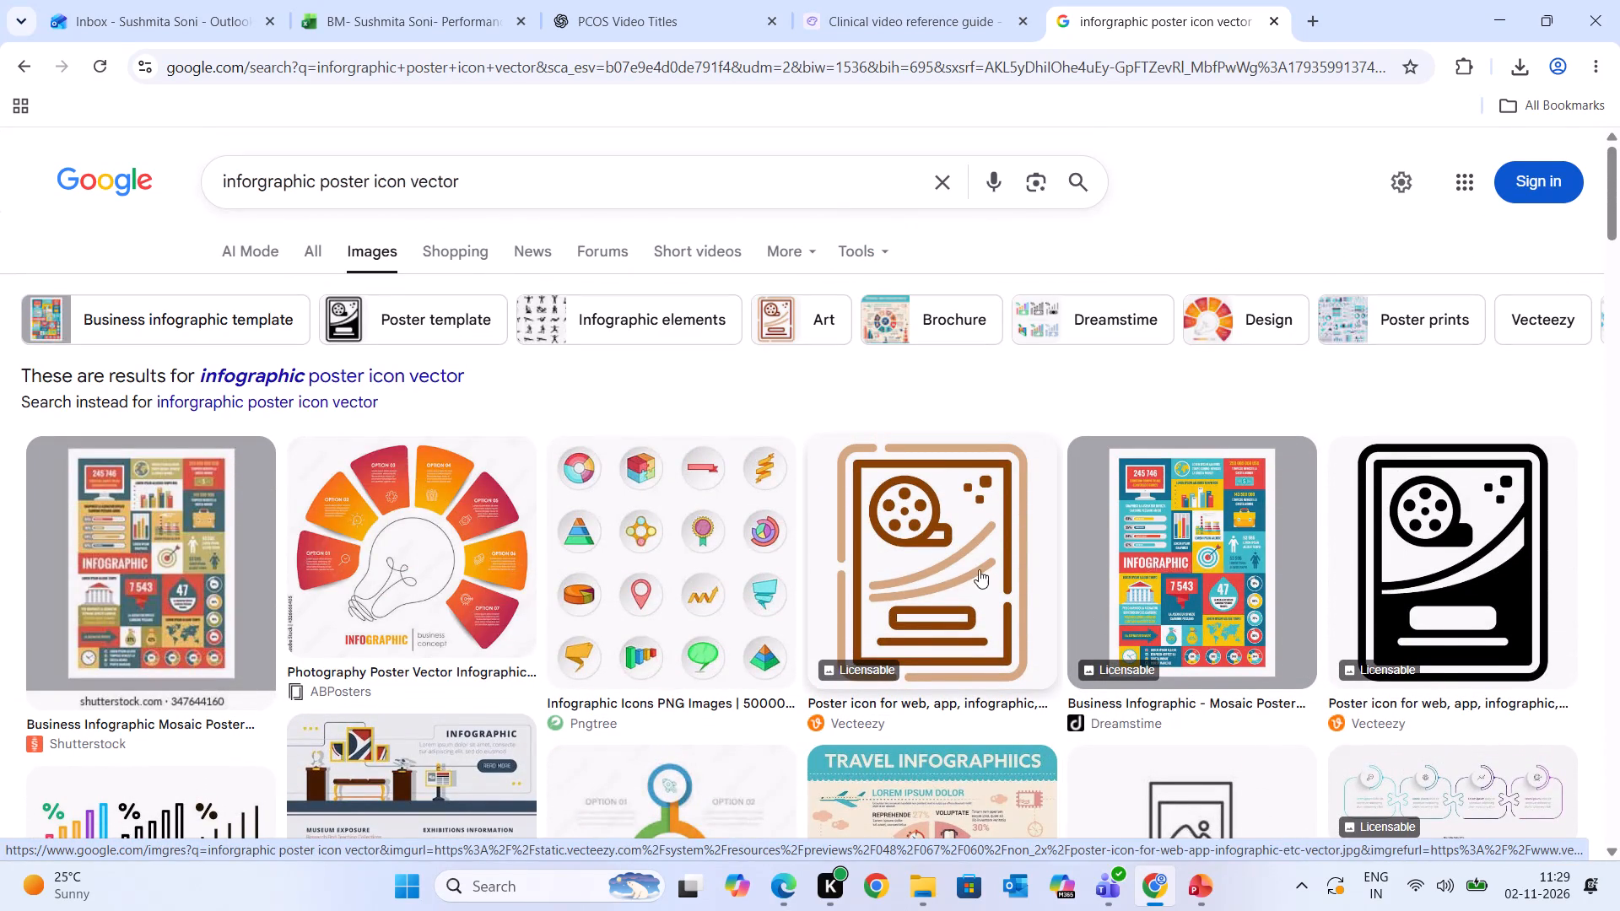
Preview the Vecteezy and Pngtree poster icons and browse their related images through to the taped poster icon designed by Skyclick.
click(953, 567)
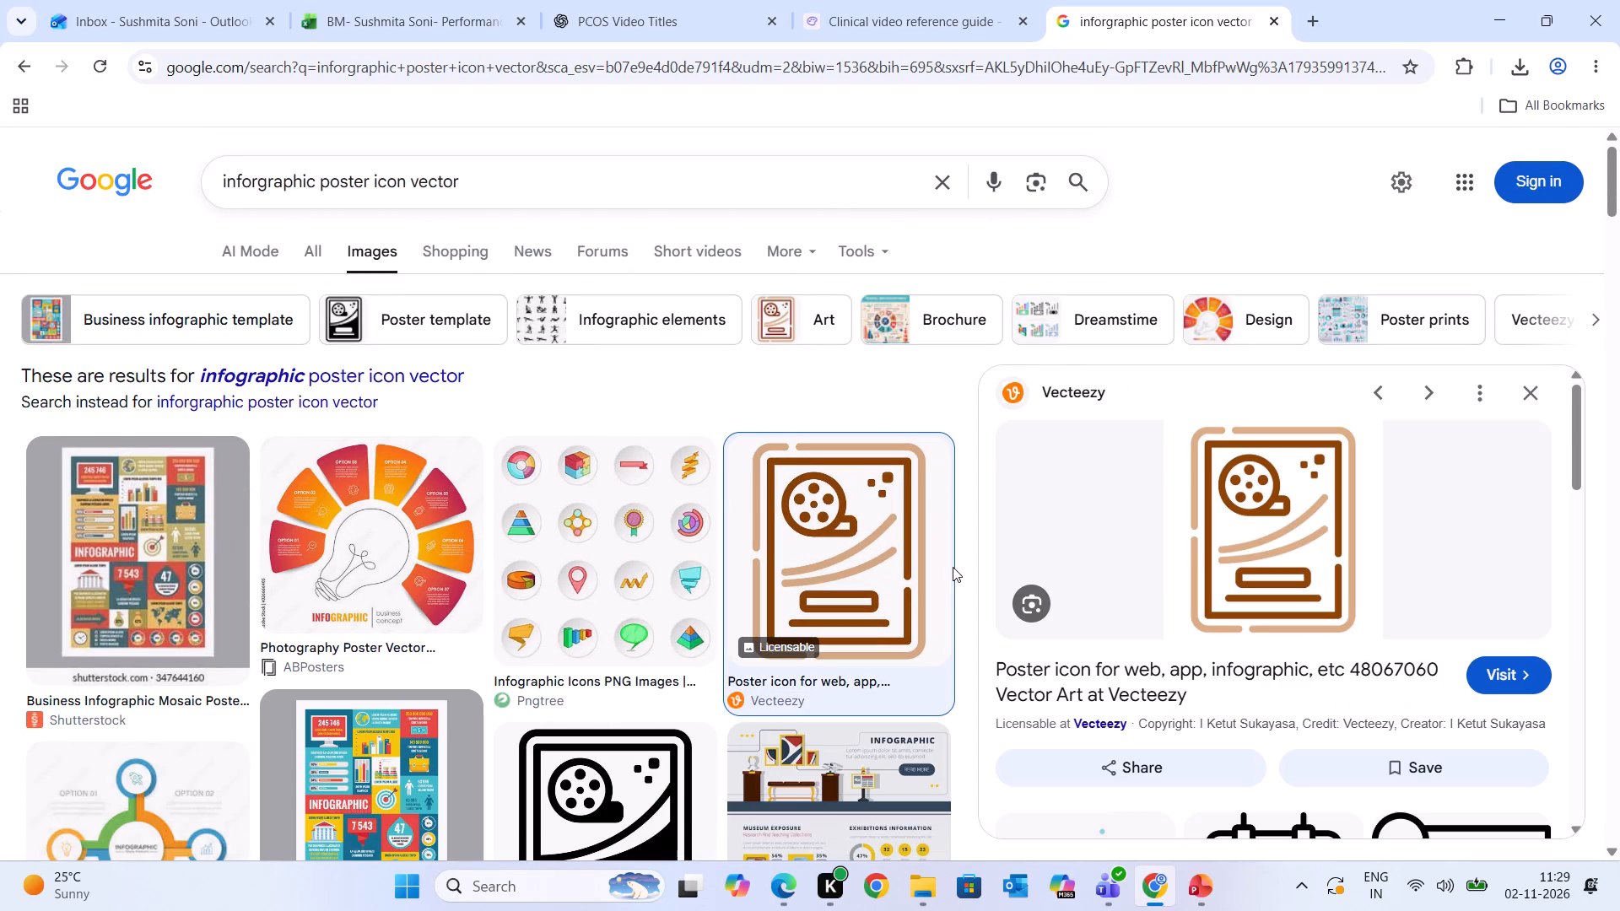
scroll(1191, 570, down, 2)
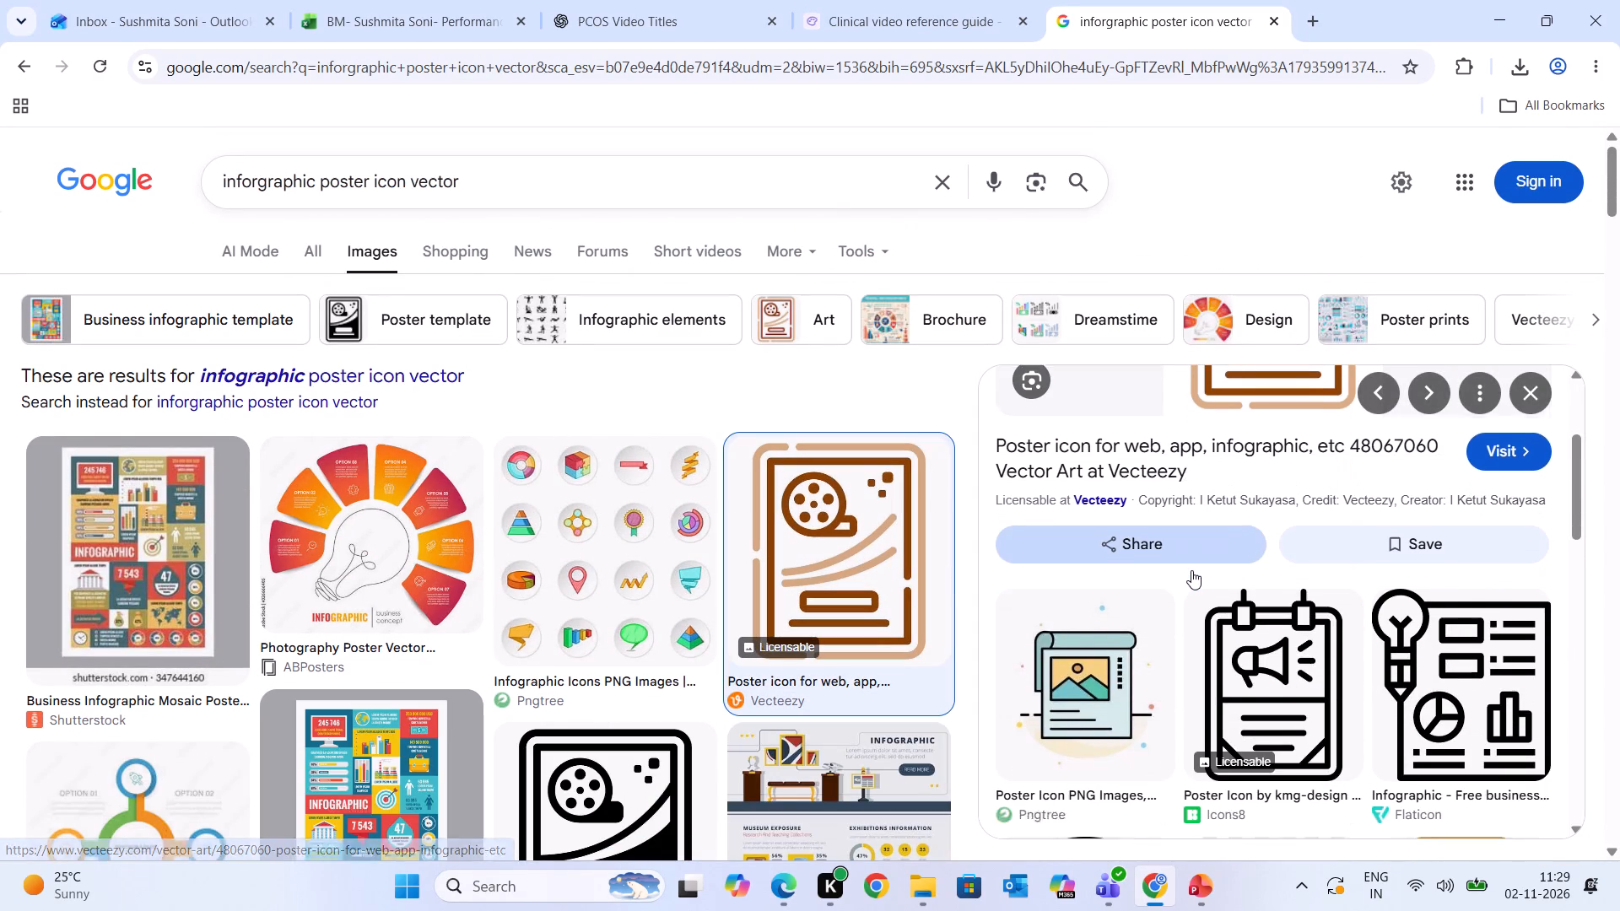
scroll(1191, 570, down, 2)
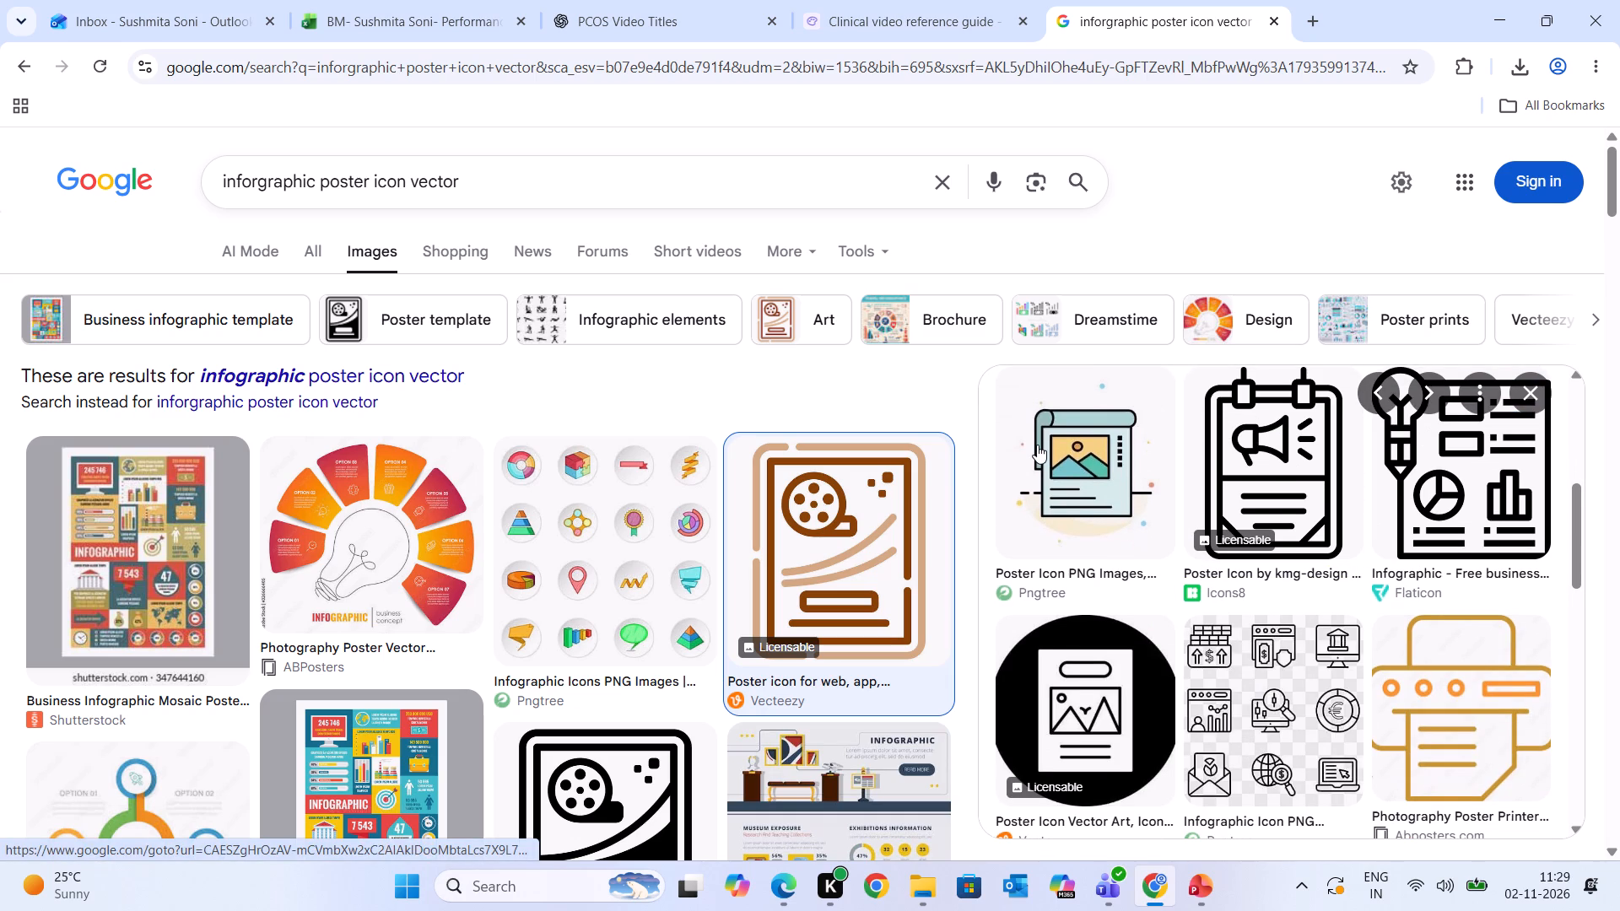
click(1093, 463)
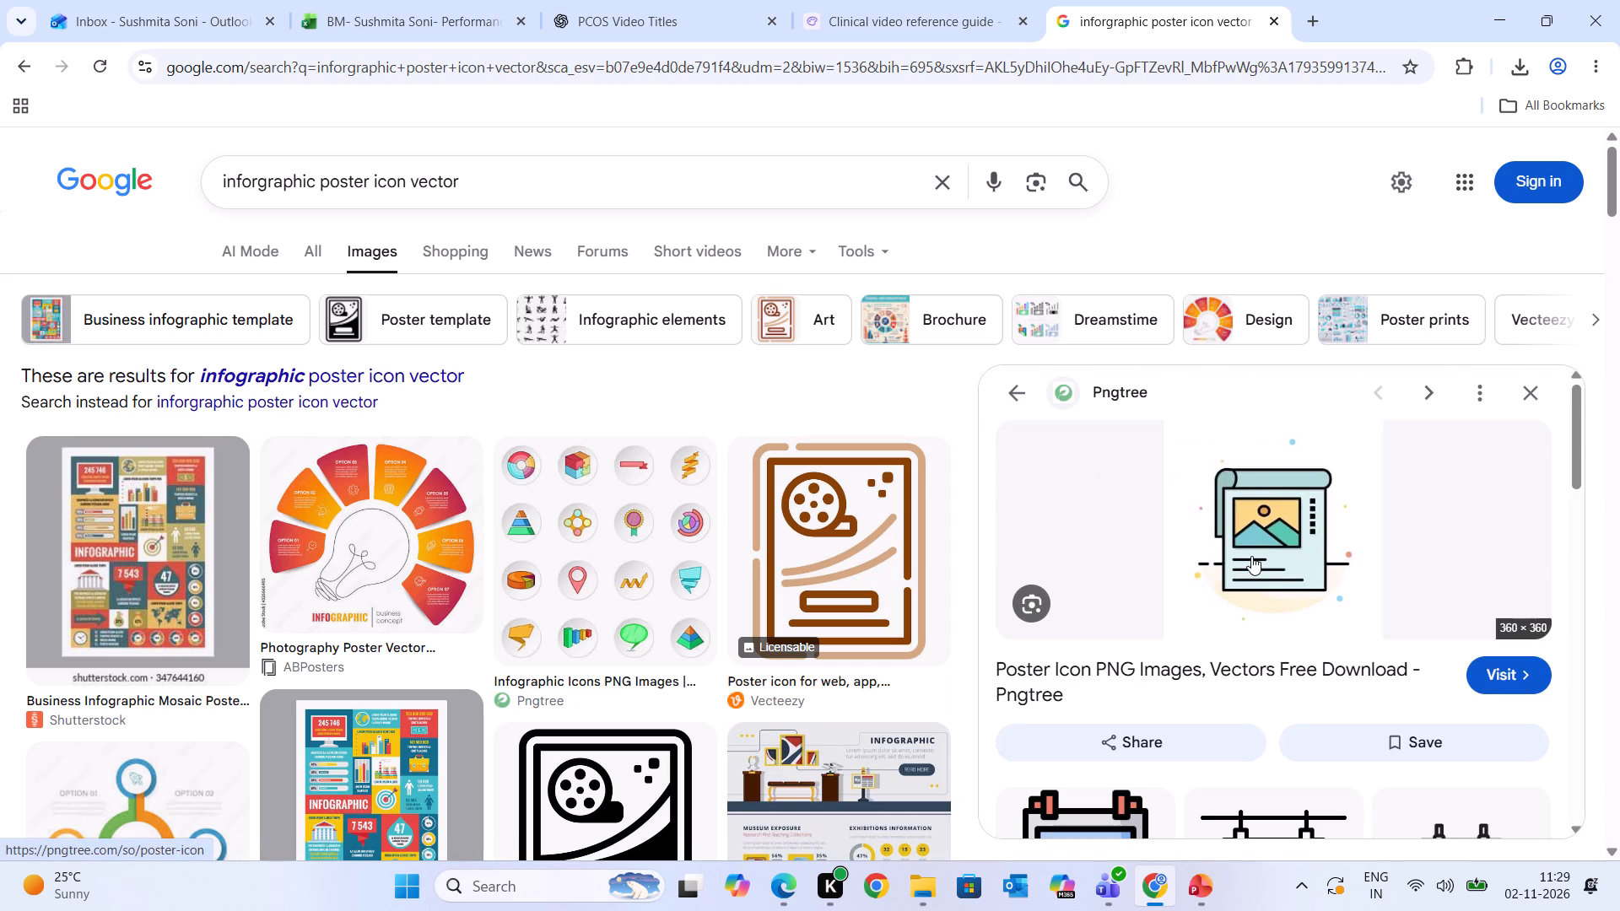
scroll(1251, 556, down, 2)
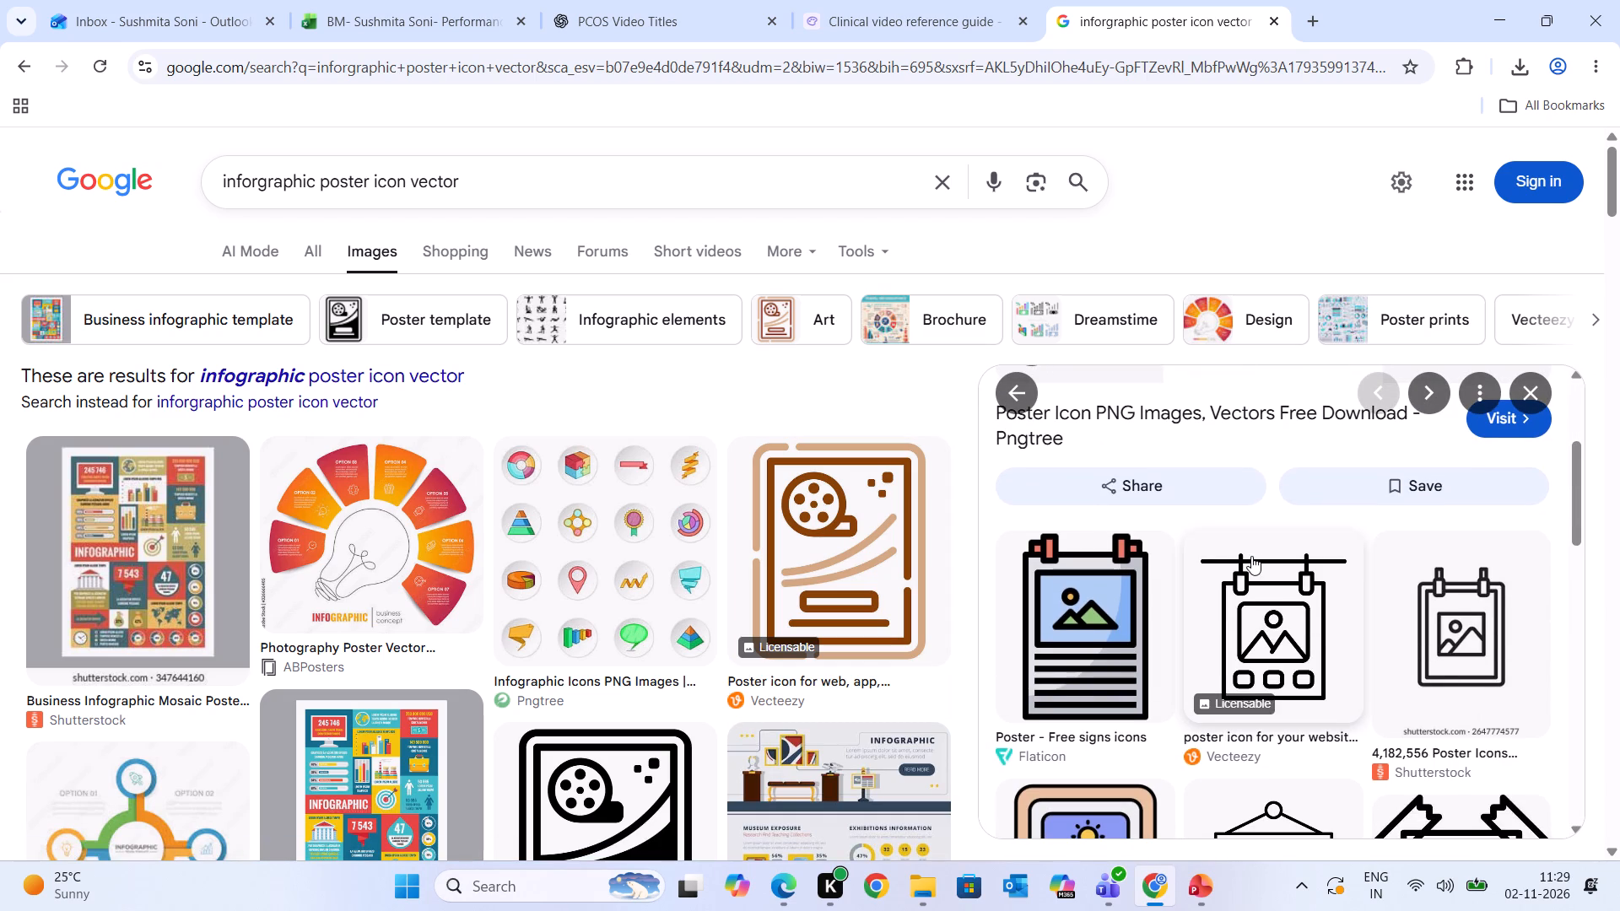
scroll(1282, 632, down, 1)
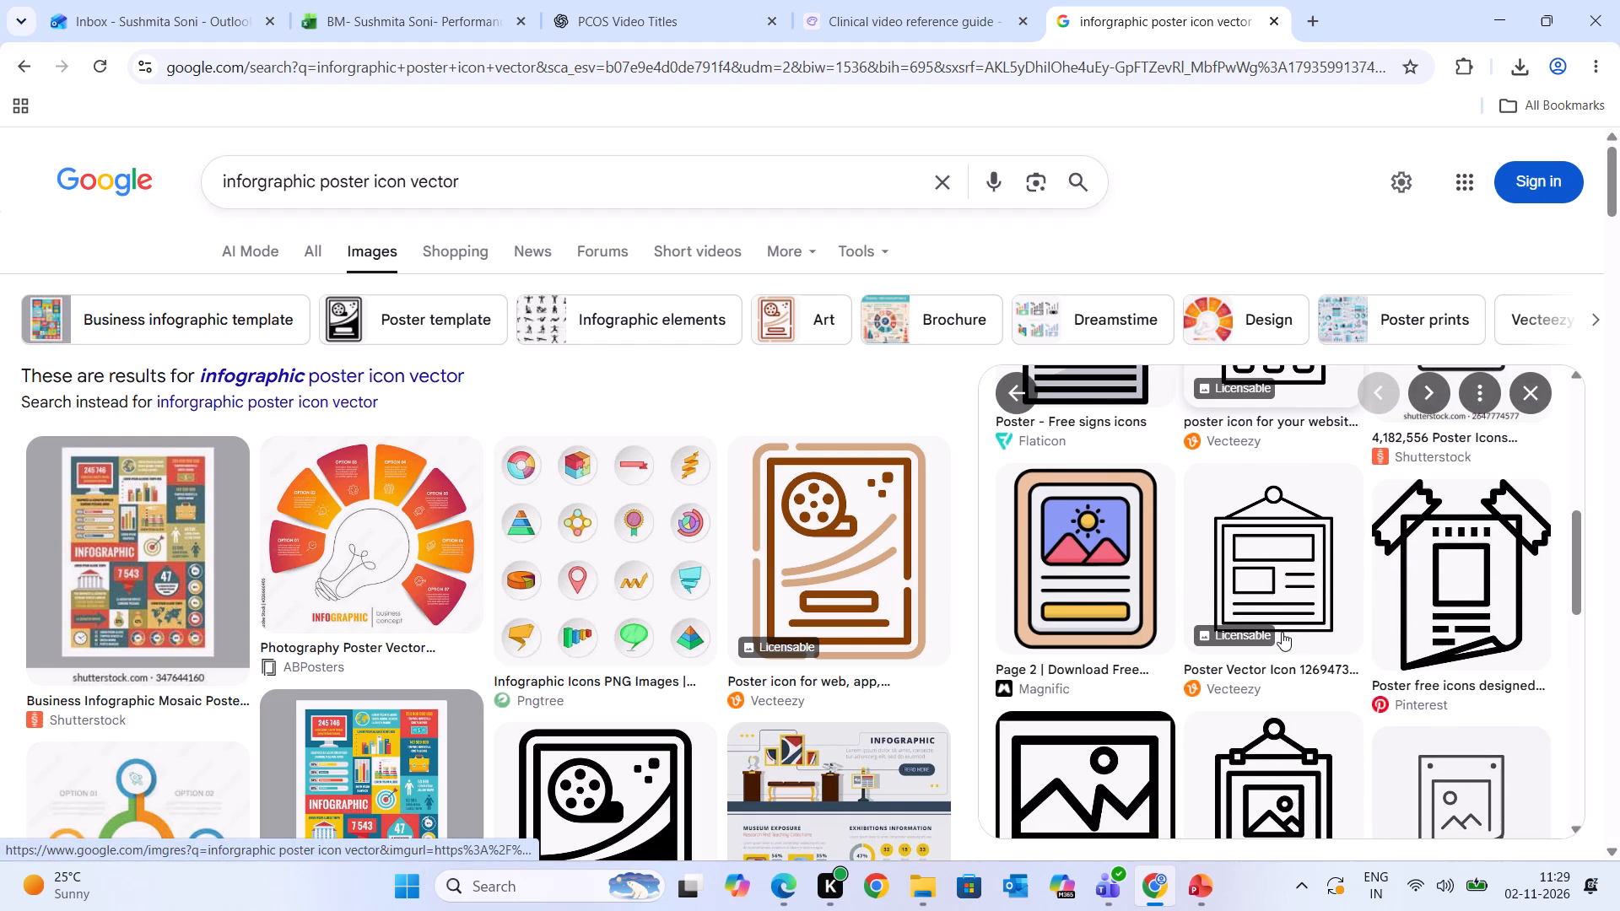
scroll(1282, 632, down, 1)
click(1432, 560)
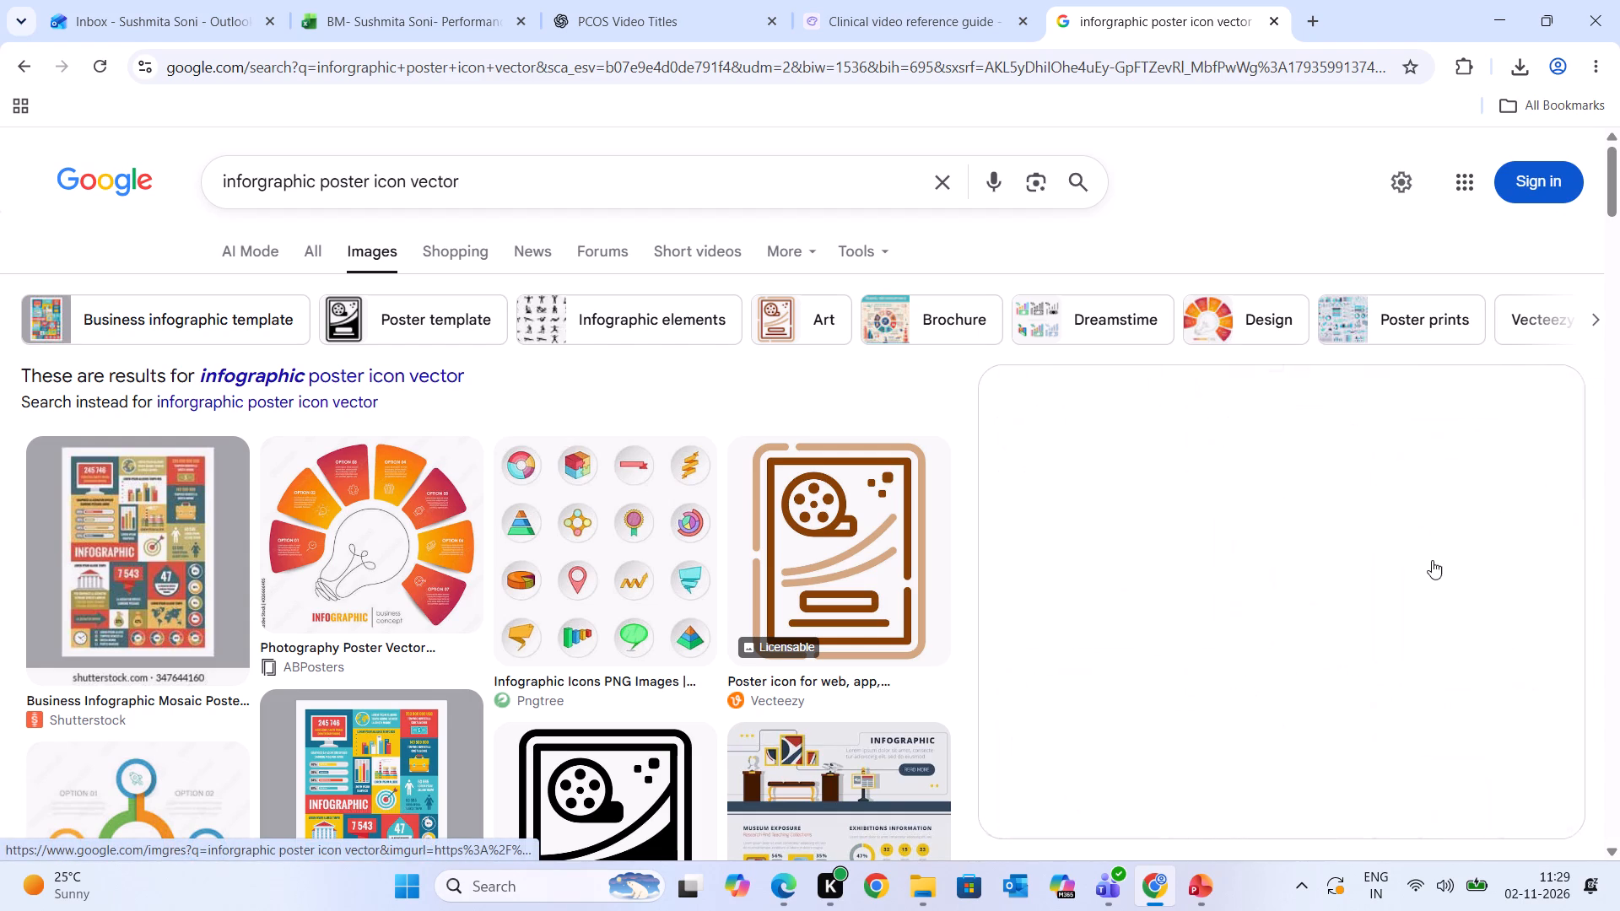
right_click(1282, 512)
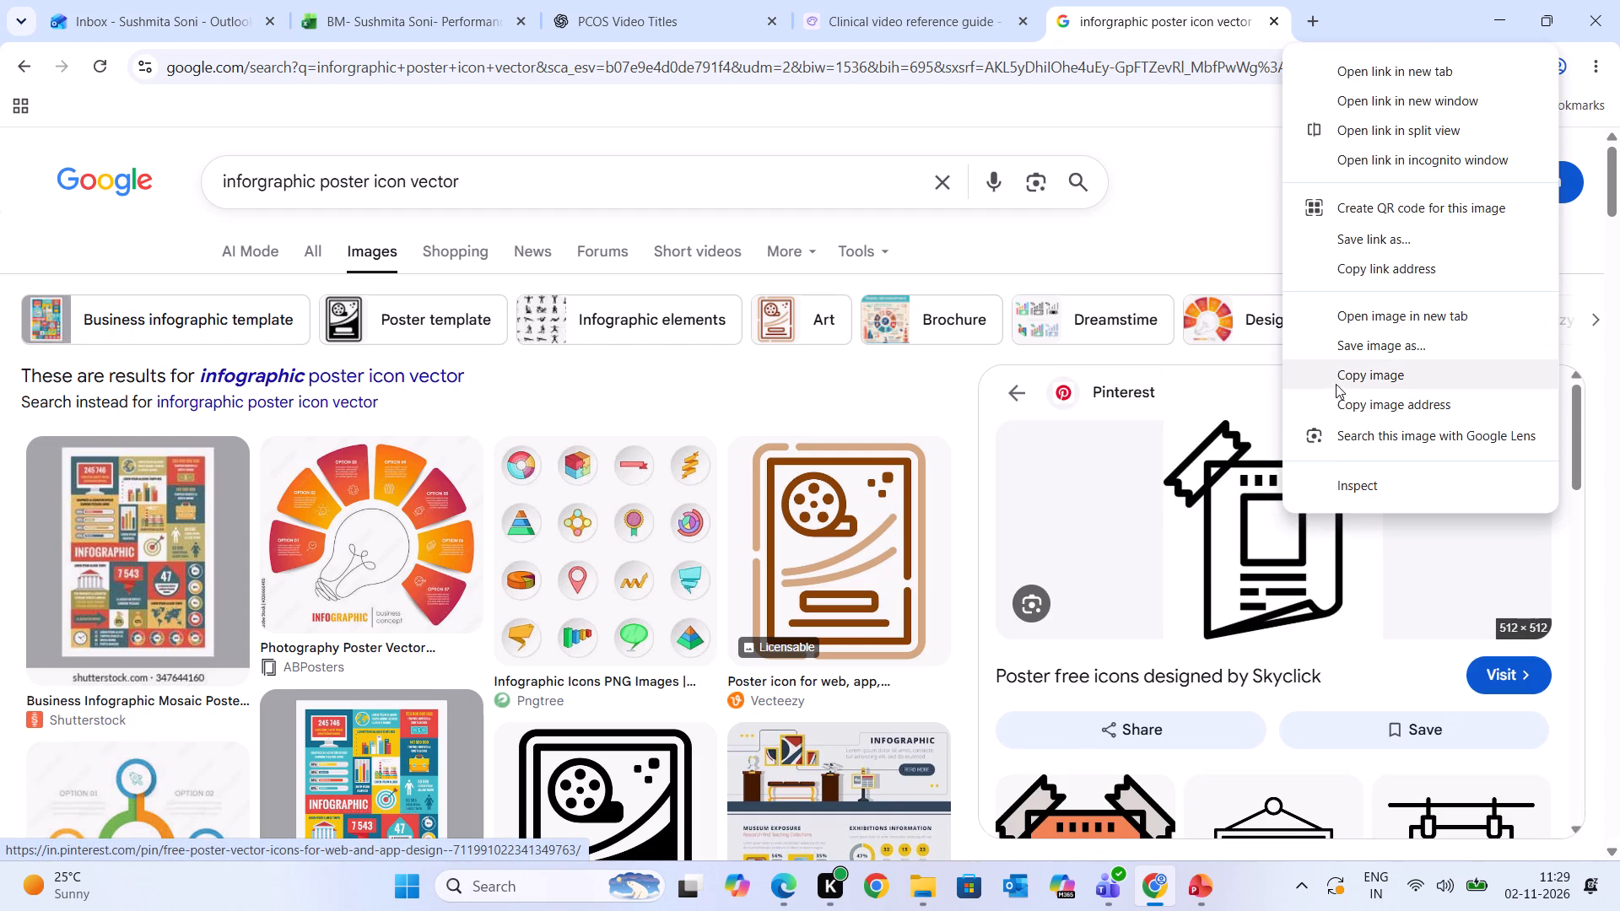
Open the Skyclick poster icon's Pinterest page, look through the similar document and scroll icons, and close the page.
click(1134, 560)
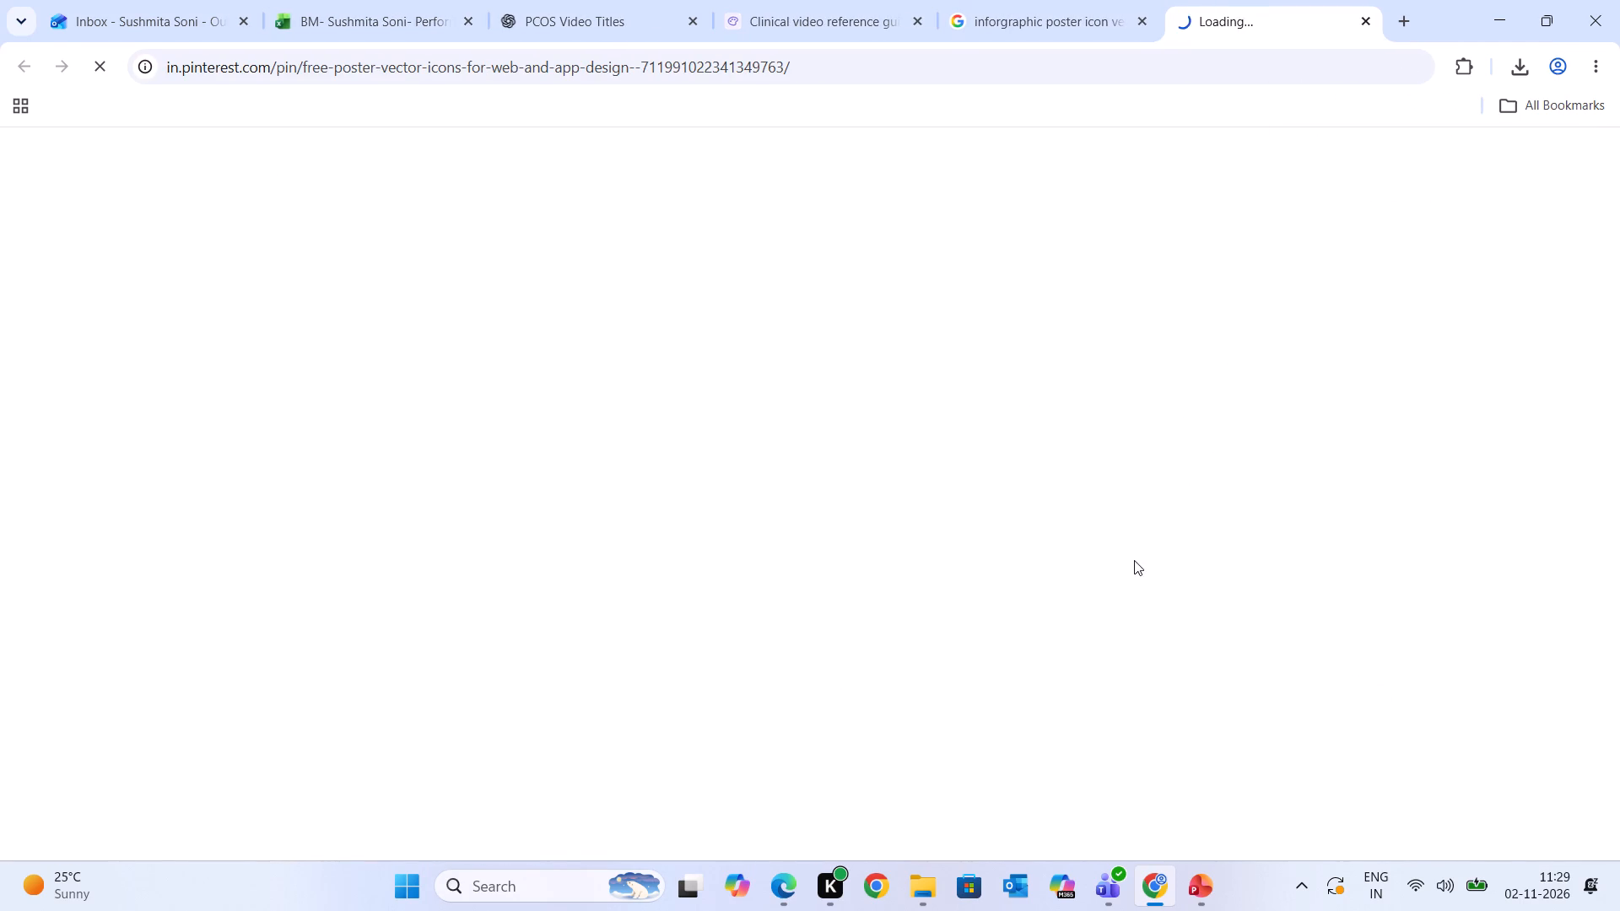
scroll(1134, 560, down, 1)
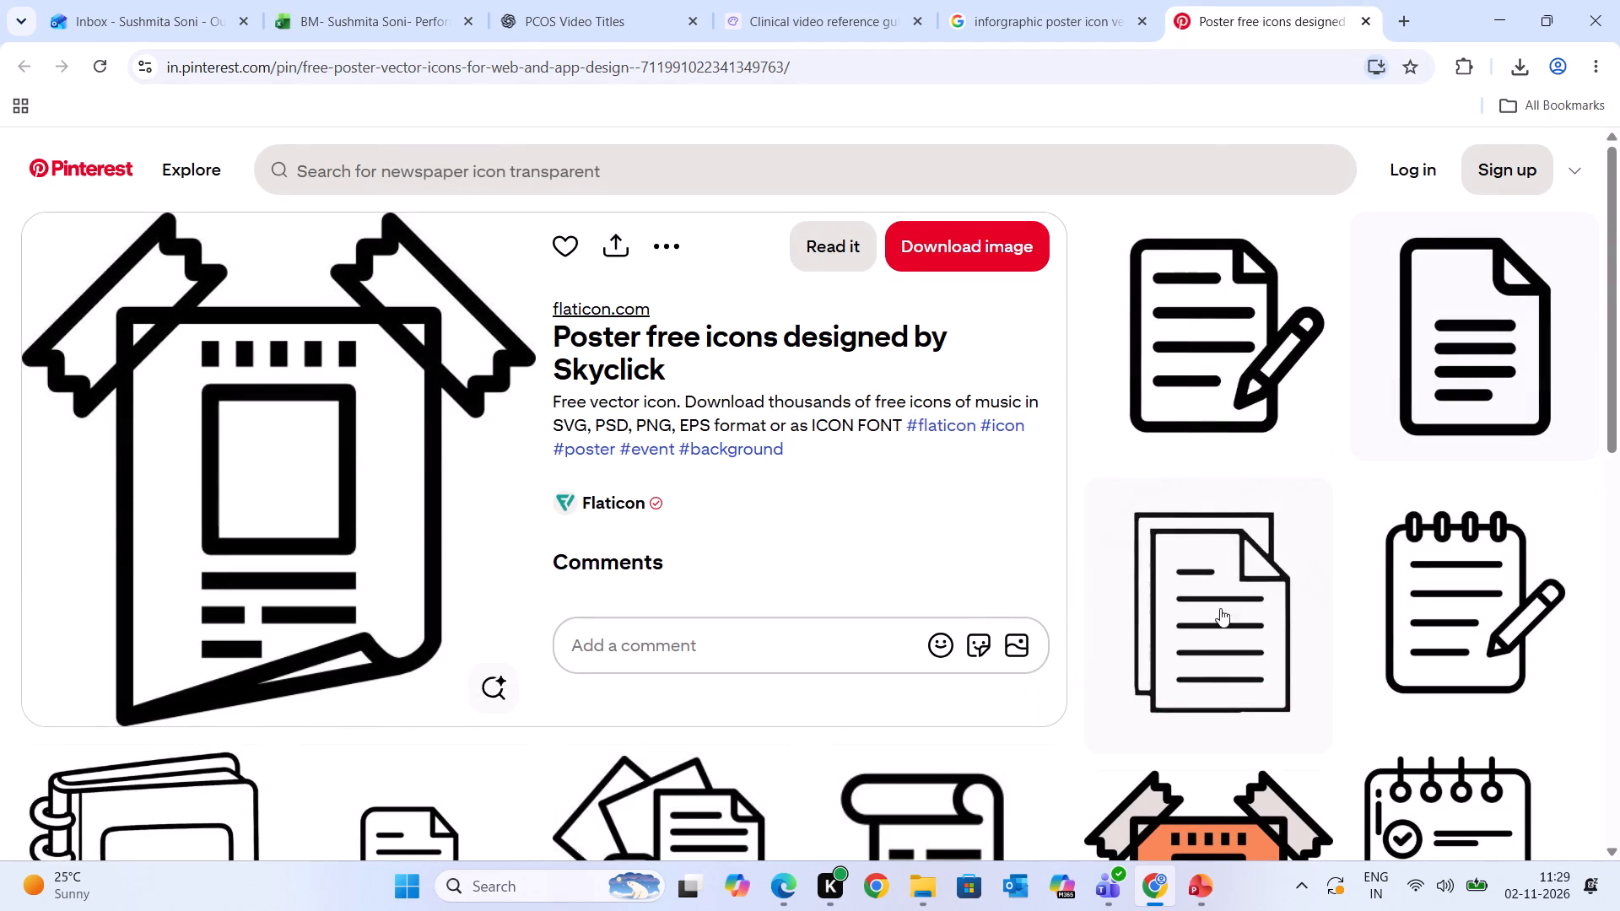
scroll(1196, 515, down, 2)
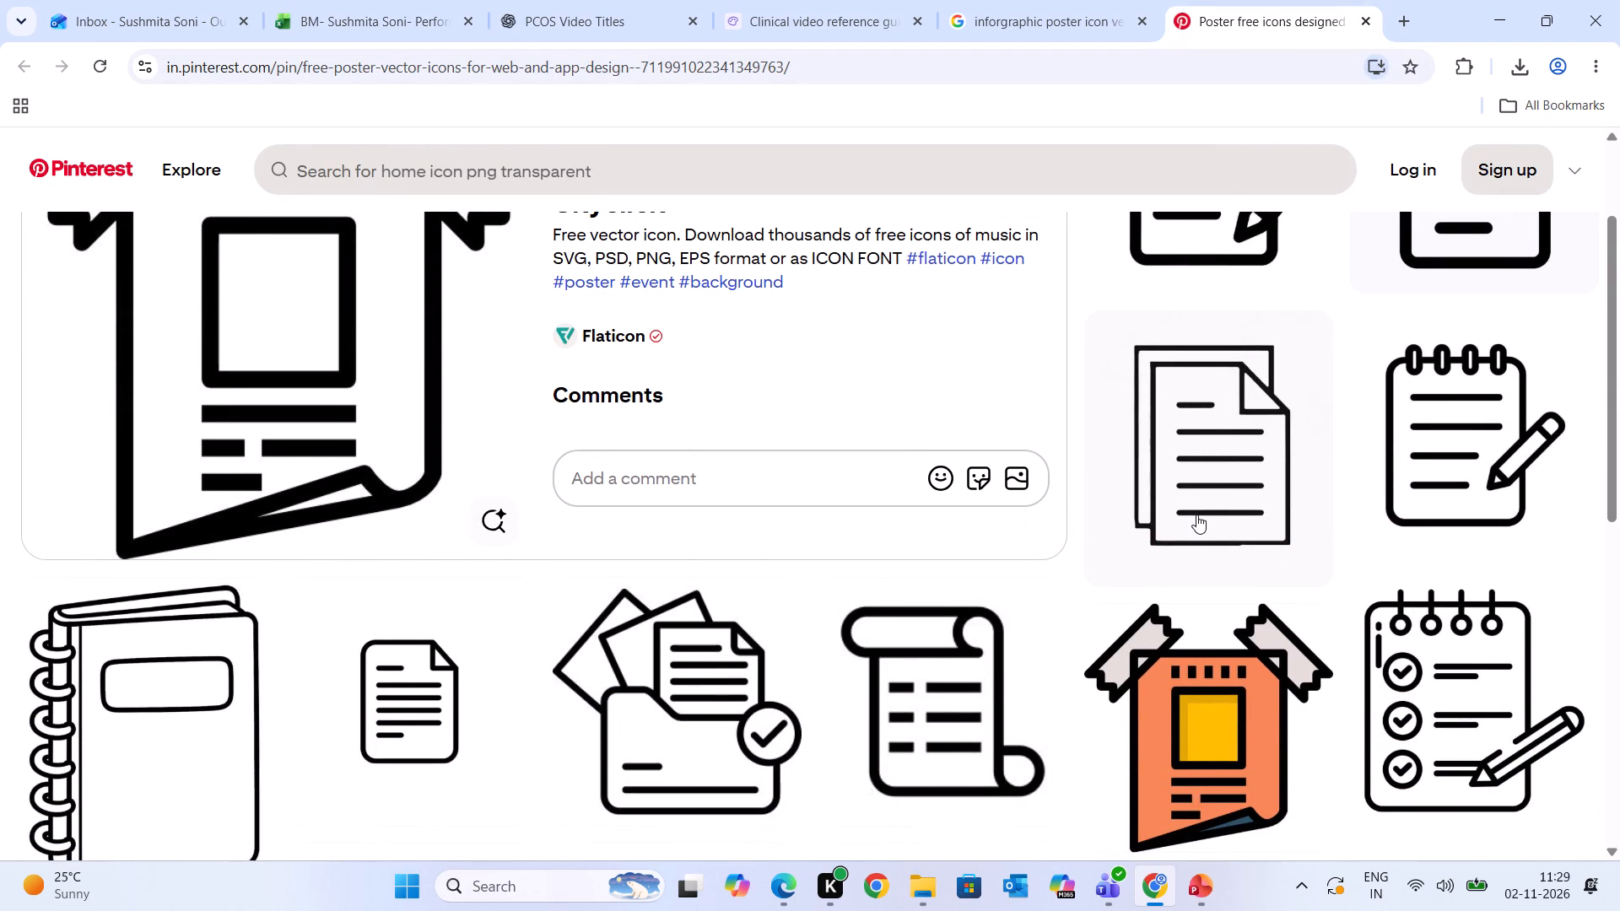
scroll(1196, 515, down, 2)
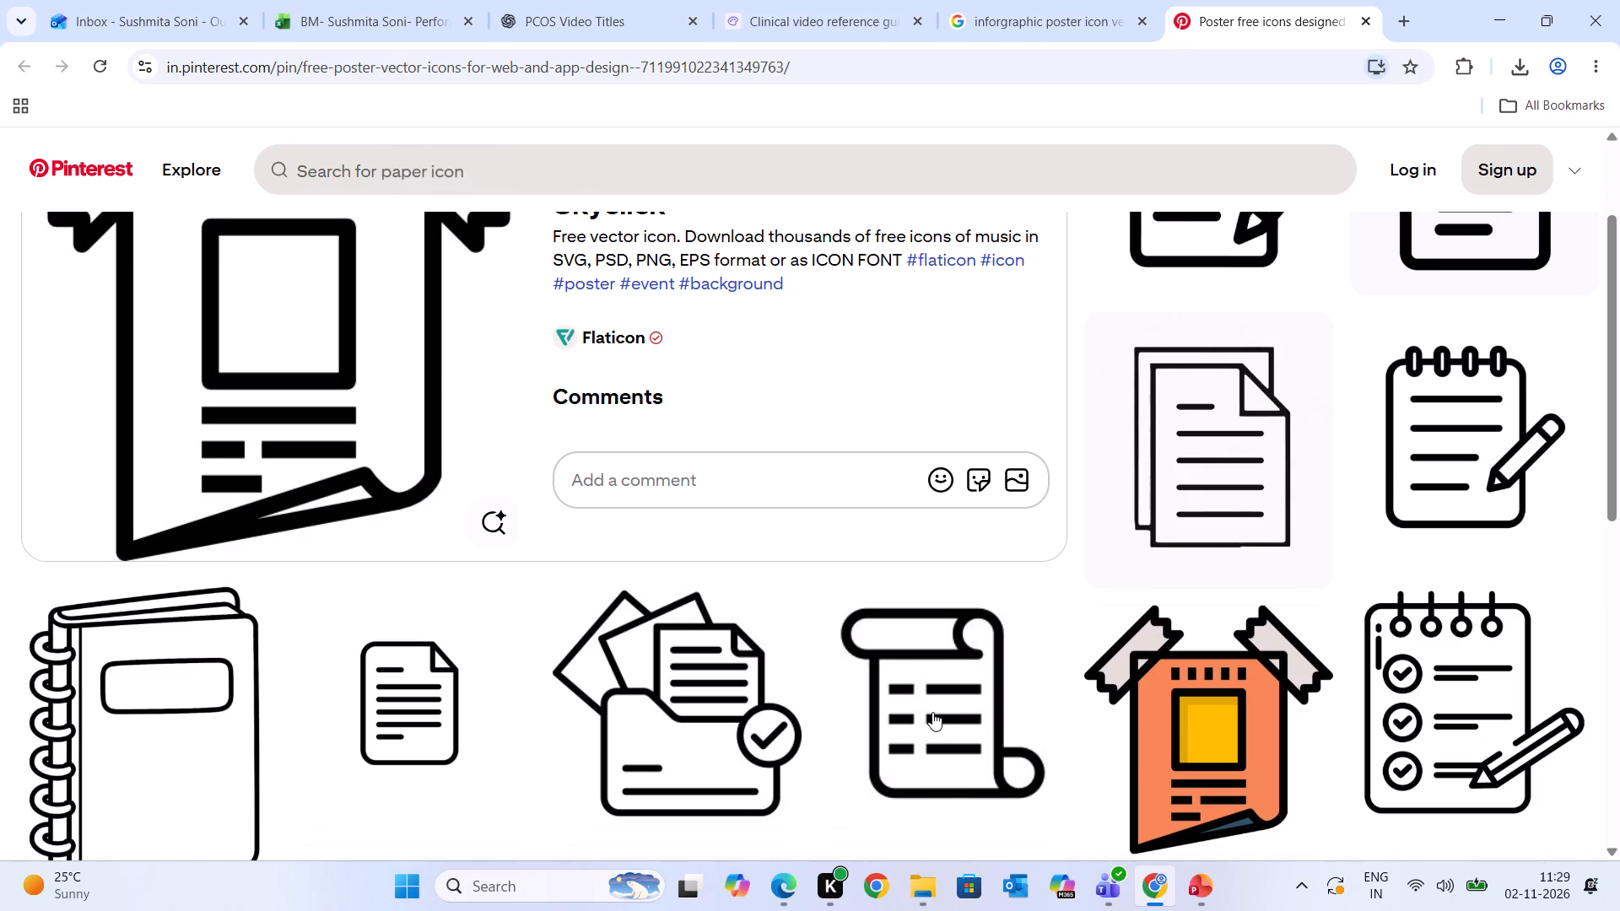
click(932, 712)
click(1233, 410)
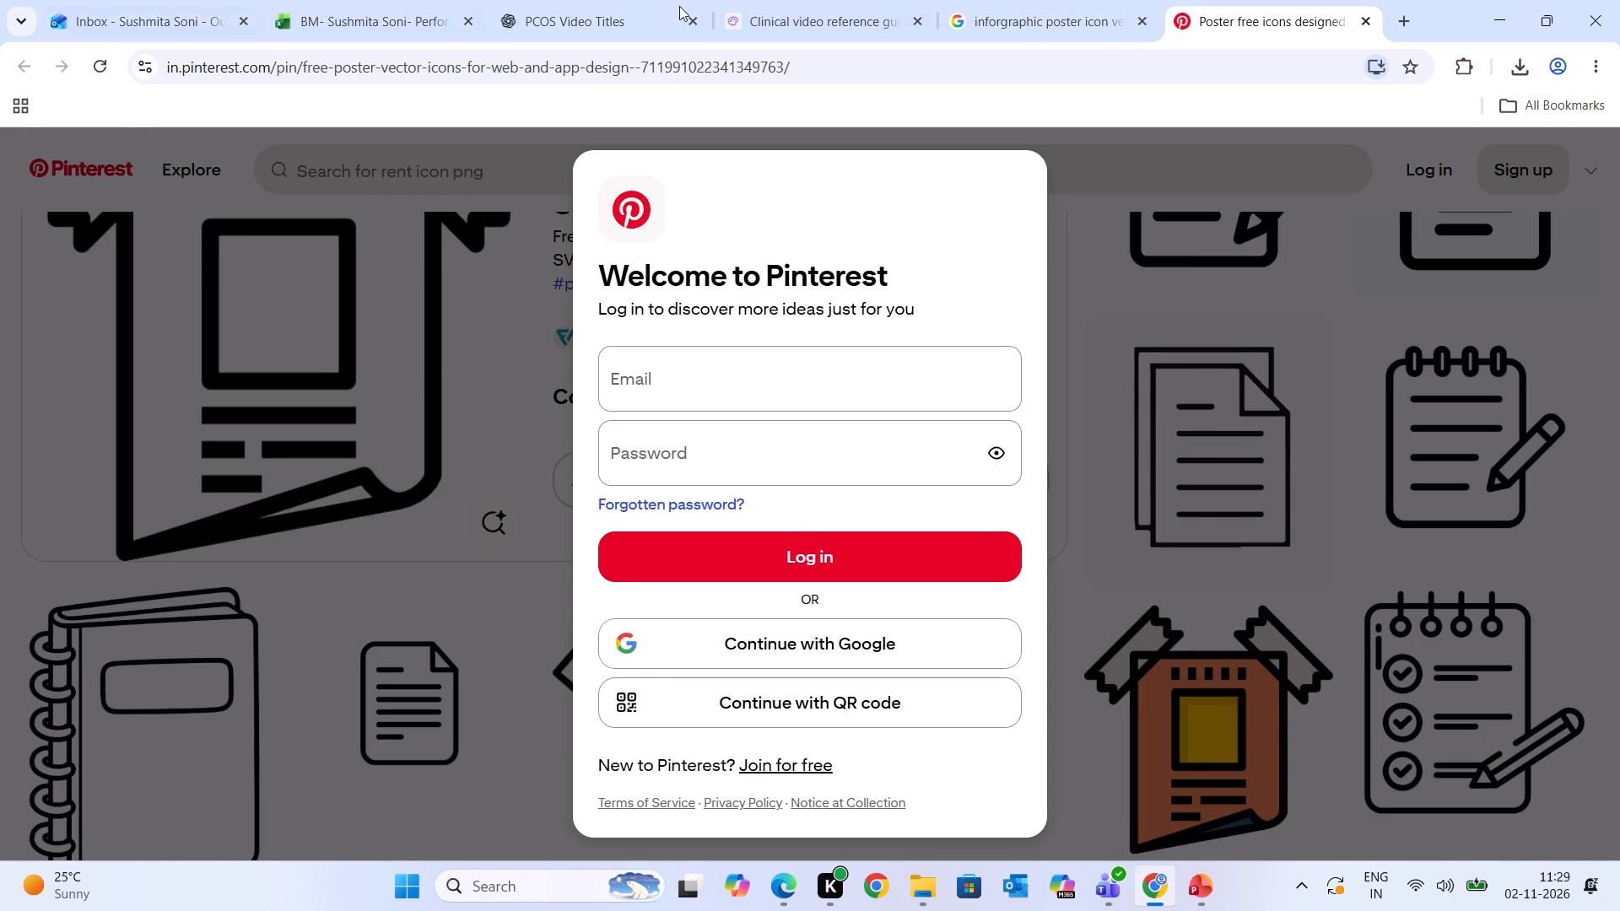
click(1370, 19)
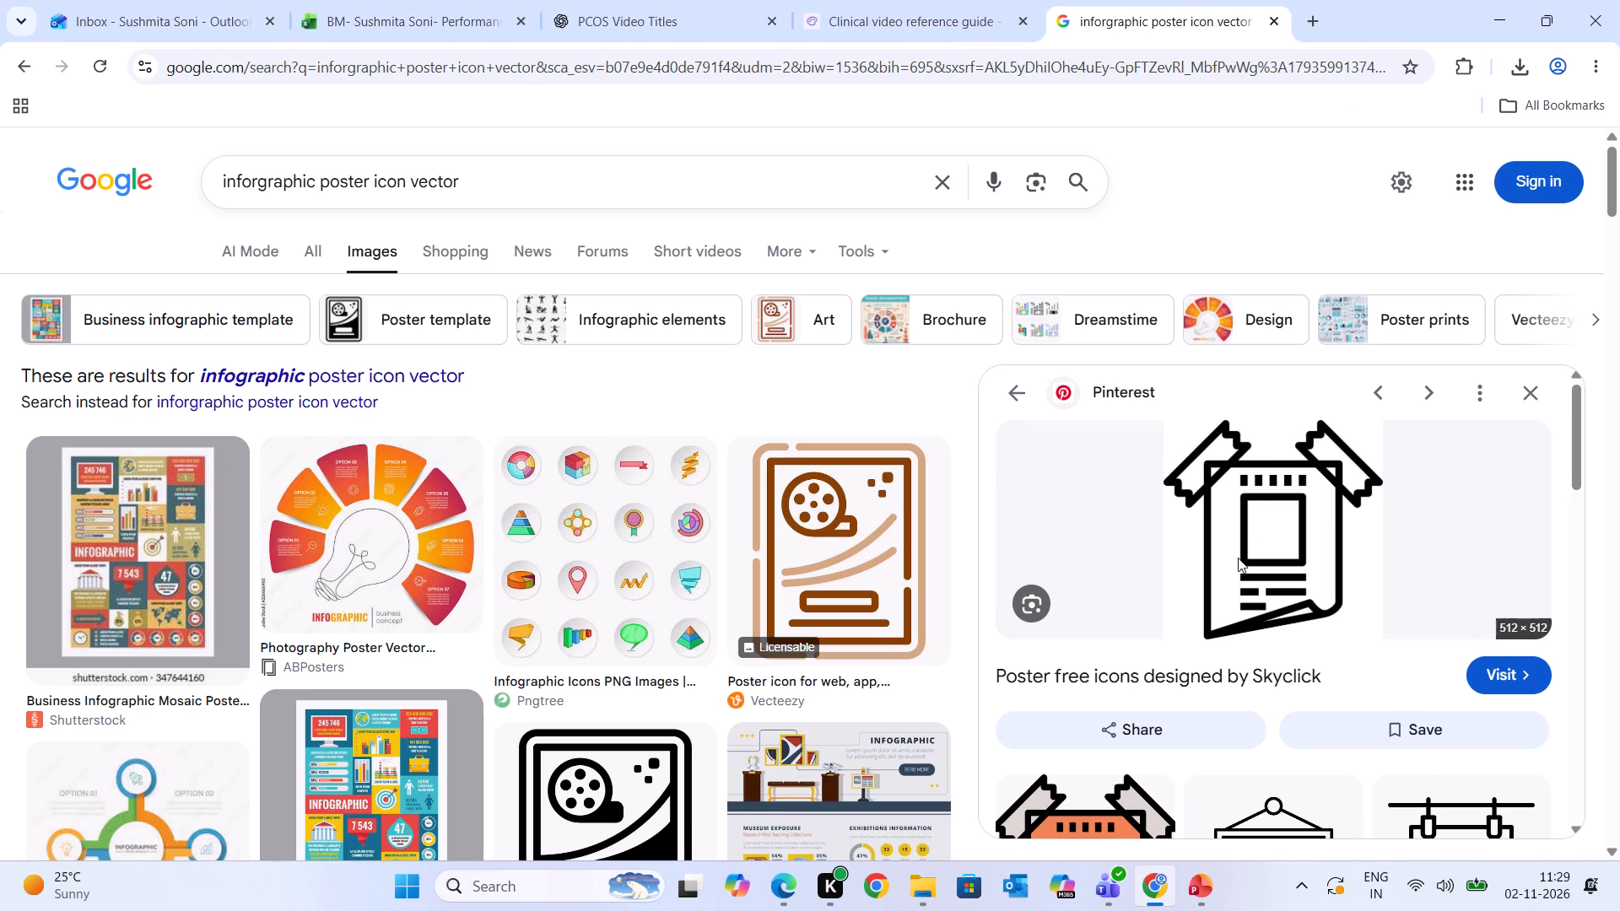
Find the Inventicons outline poster icon with a picture and text lines among the related images and copy it.
scroll(1238, 558, down, 5)
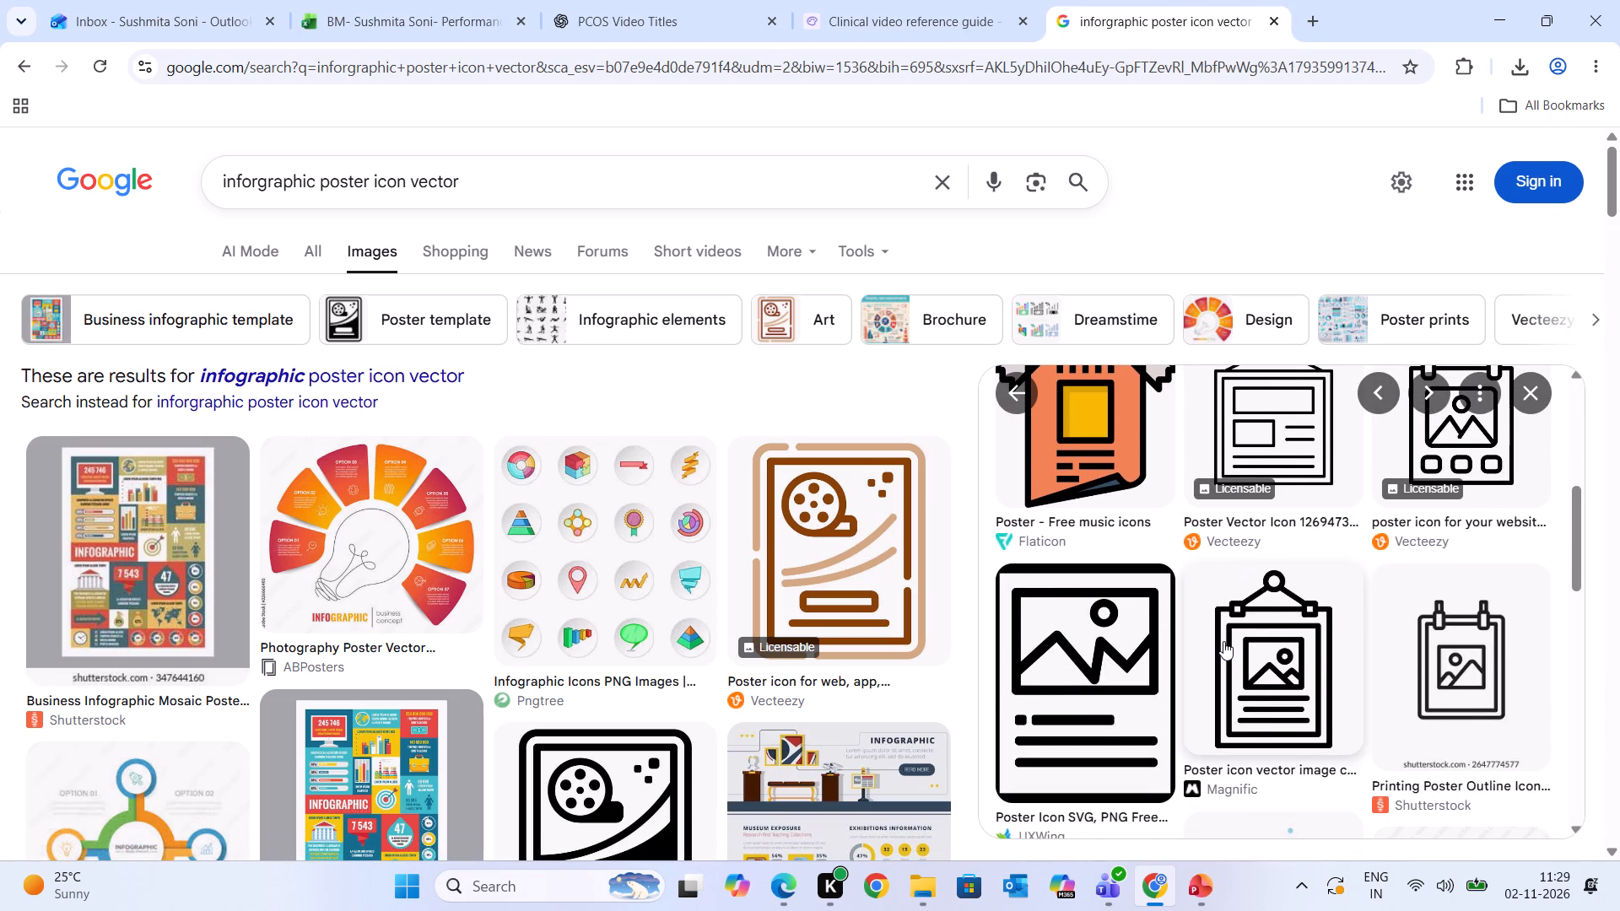
scroll(1223, 641, down, 2)
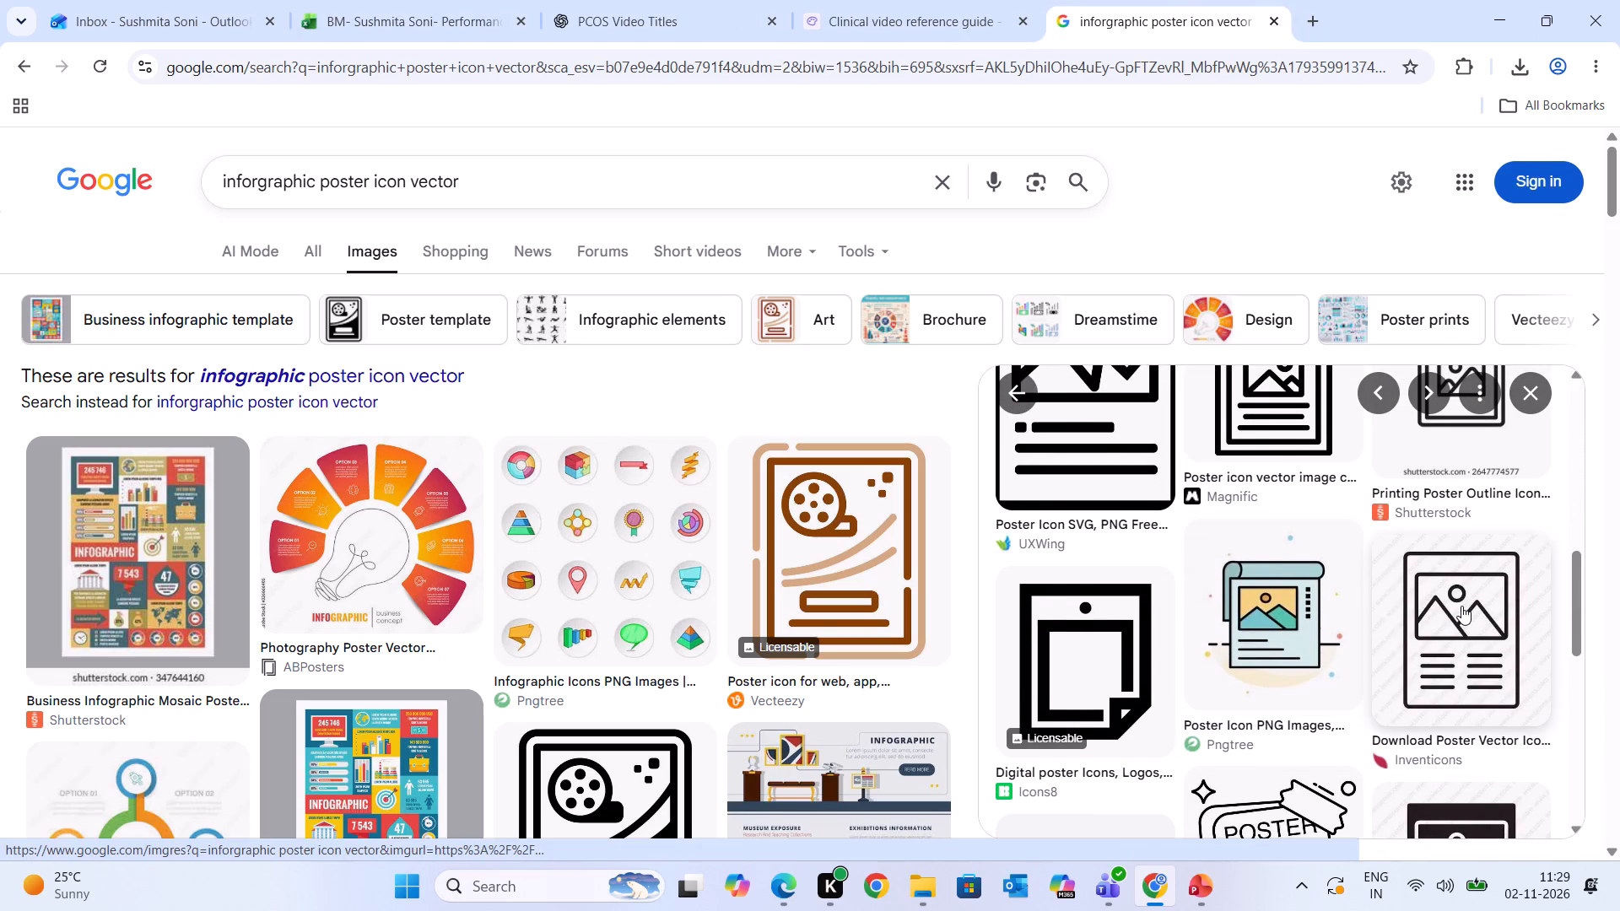
click(1461, 606)
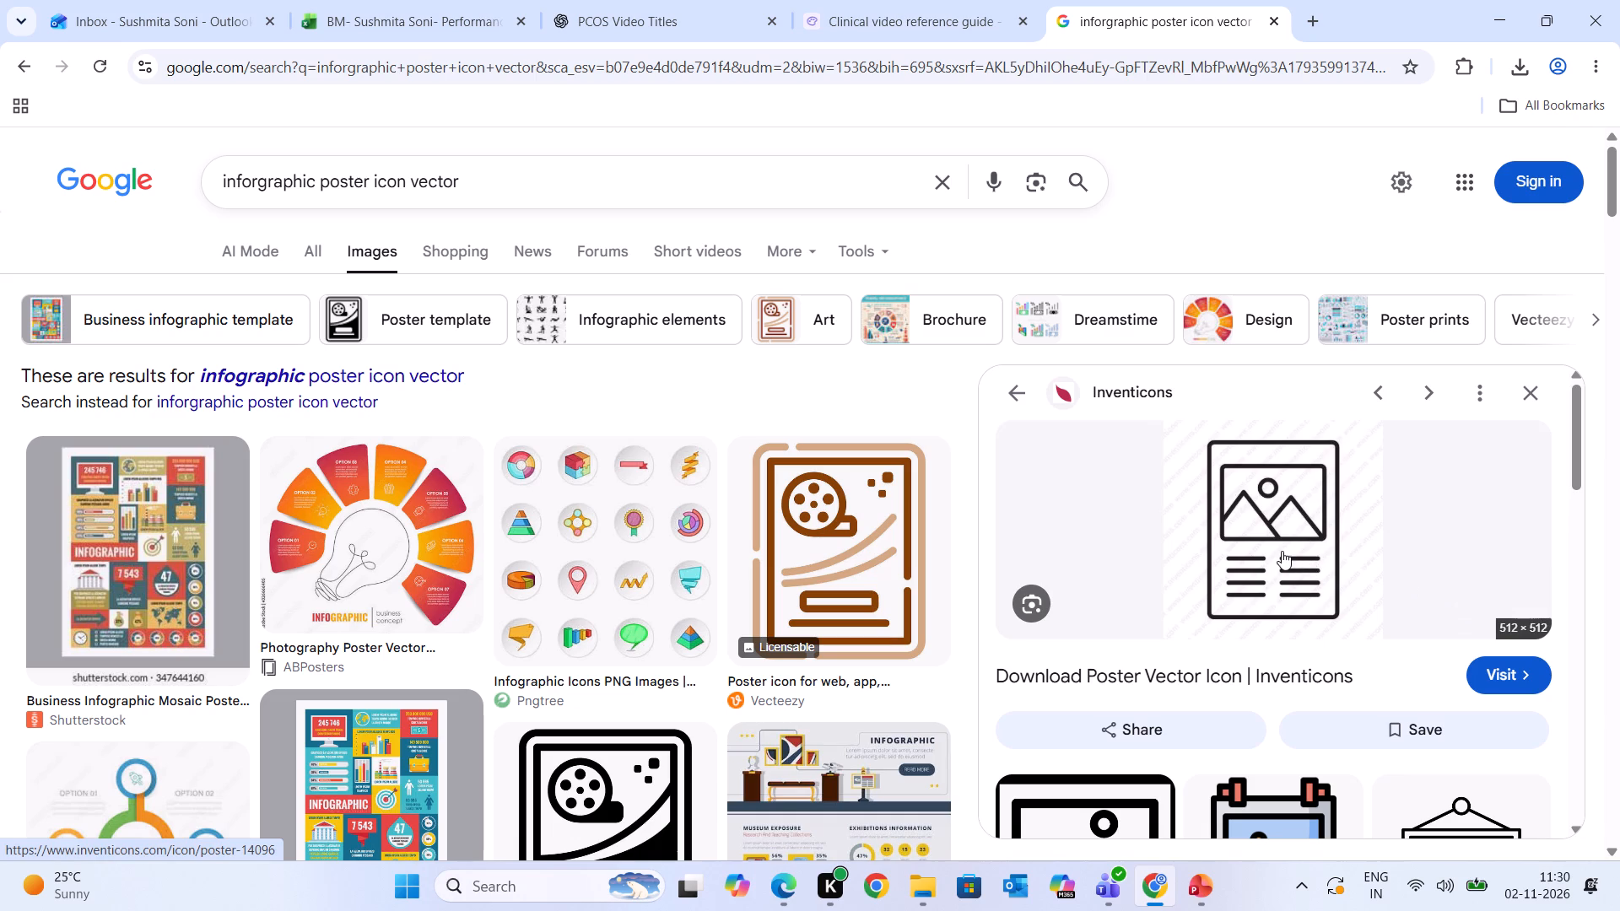
right_click(1282, 551)
click(1339, 422)
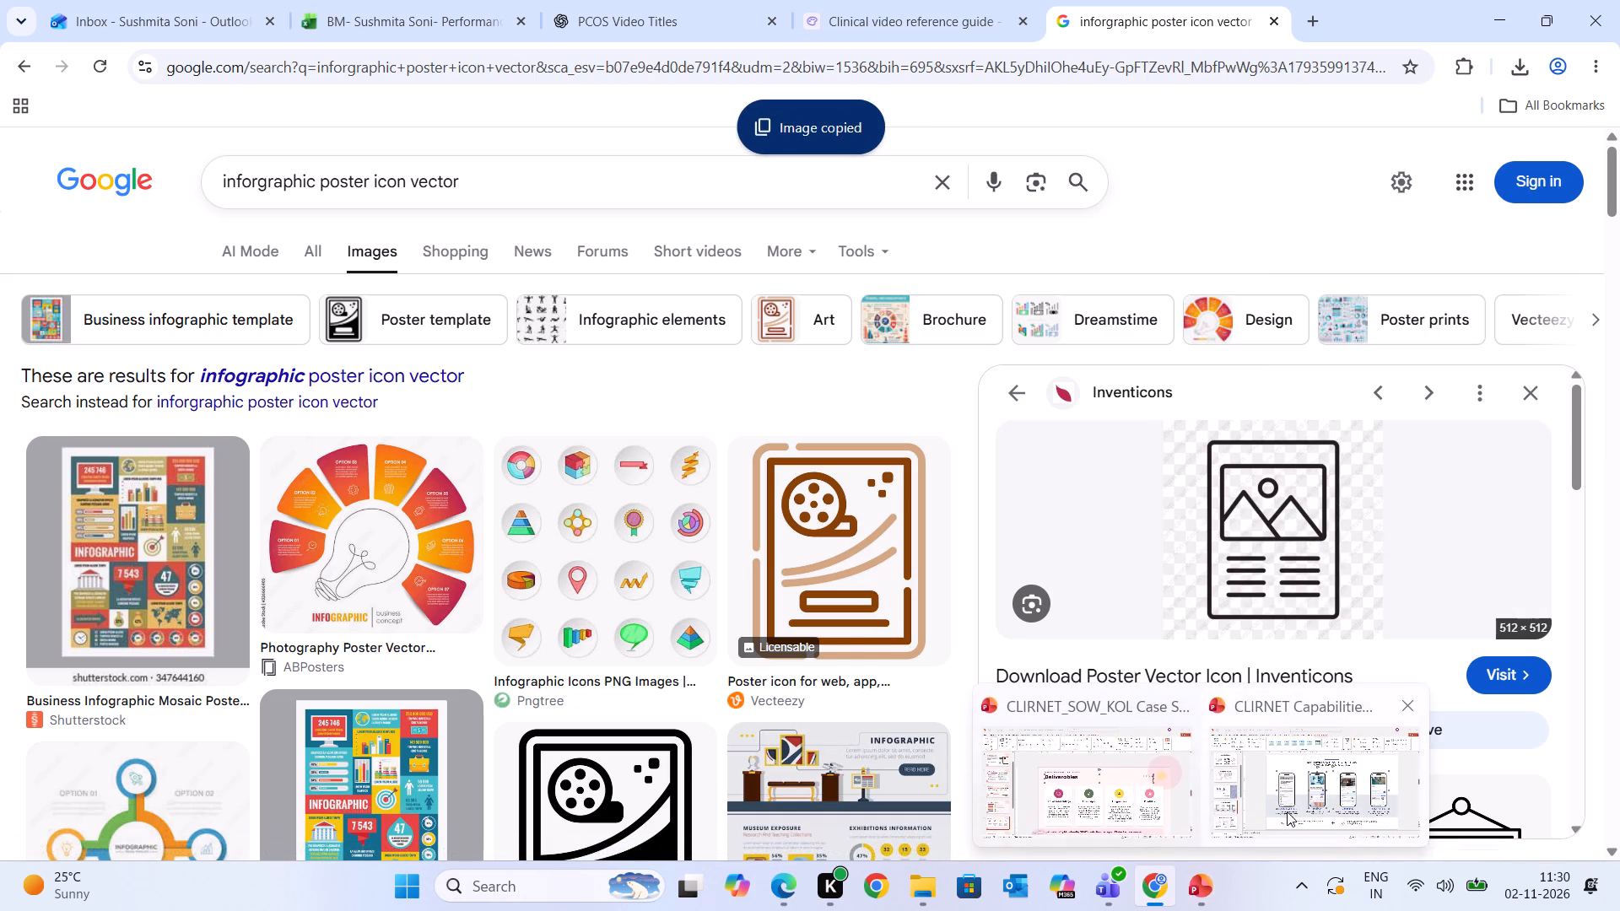
Switch to the KOL Case Series deck, paste the copied poster icon onto the Deliverables slide, and move it clear of the Infographics circle.
click(1129, 789)
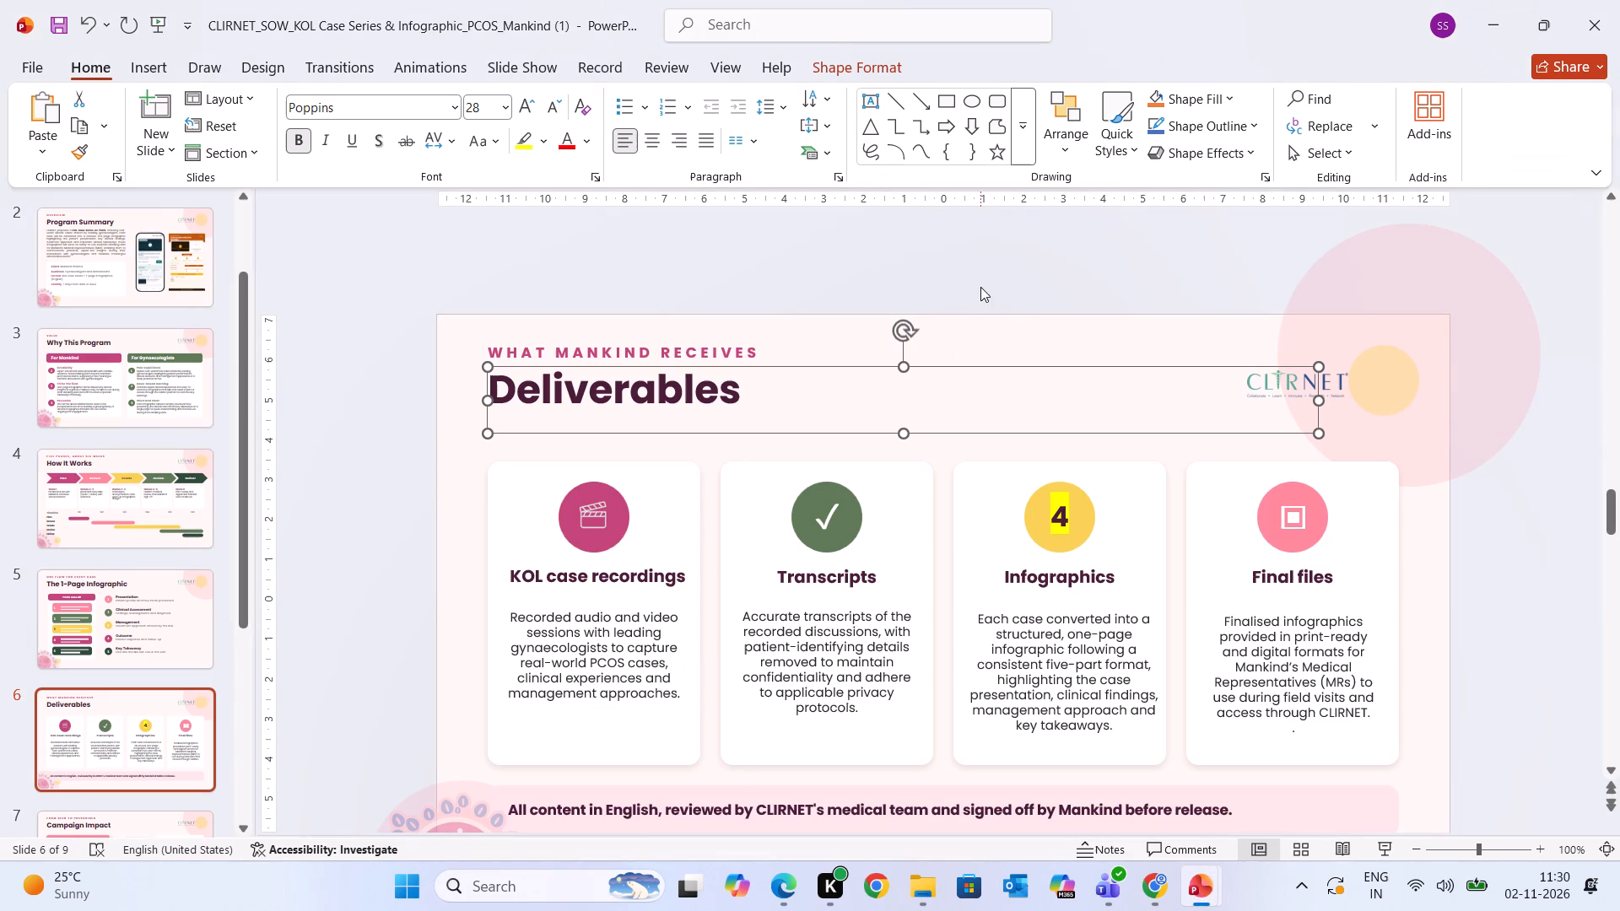
click(980, 276)
right_click(980, 276)
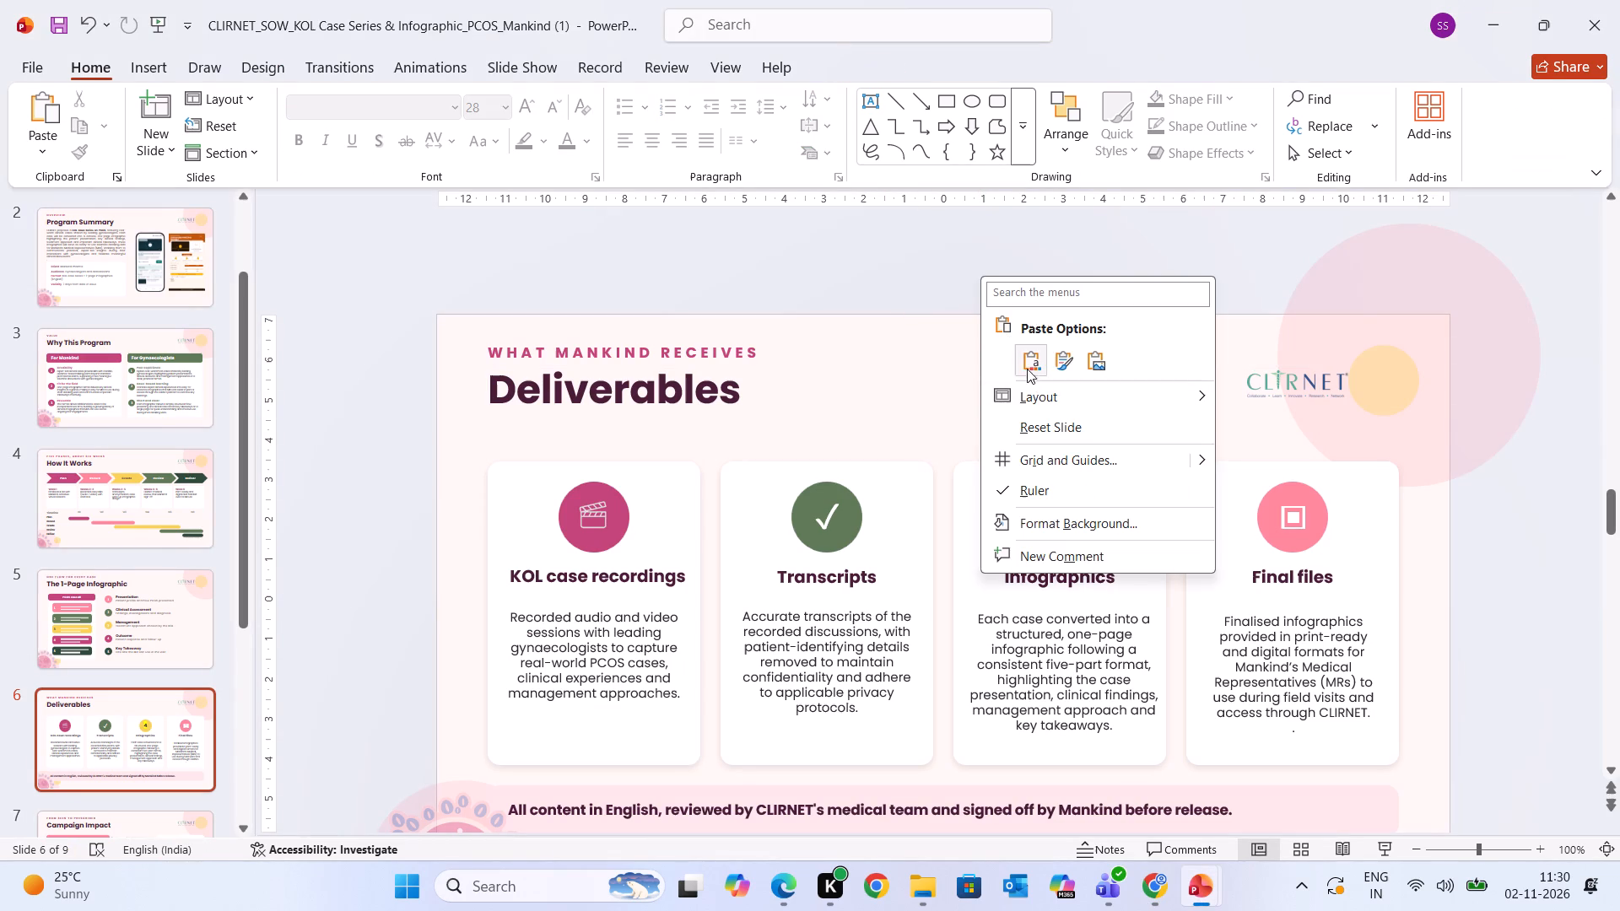
click(1027, 369)
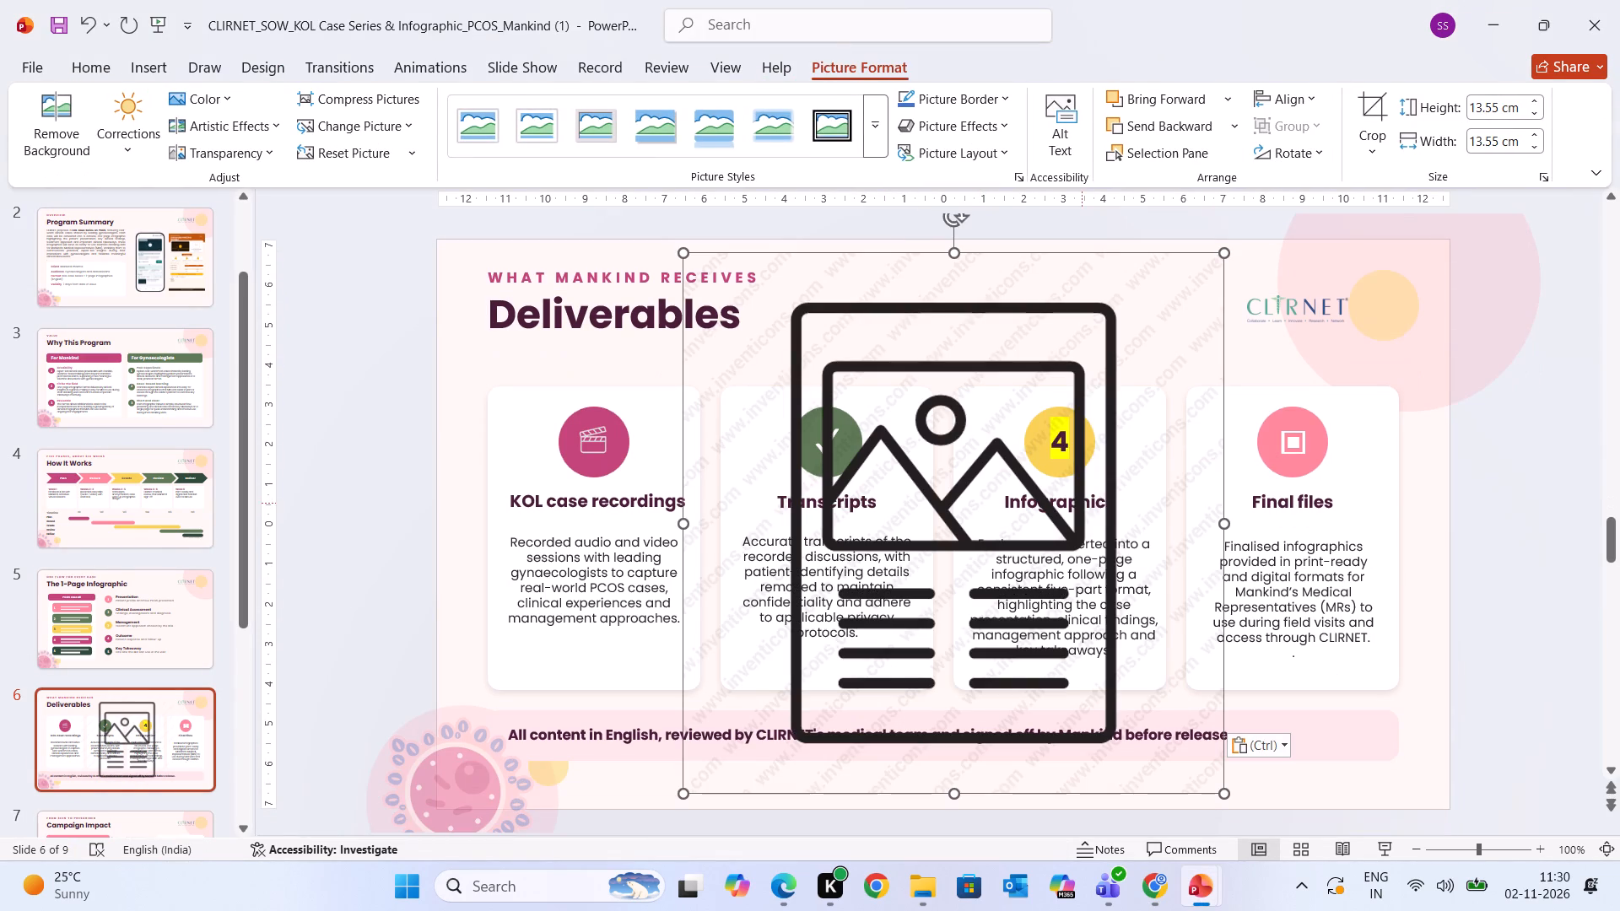
drag(1140, 473, 897, 438)
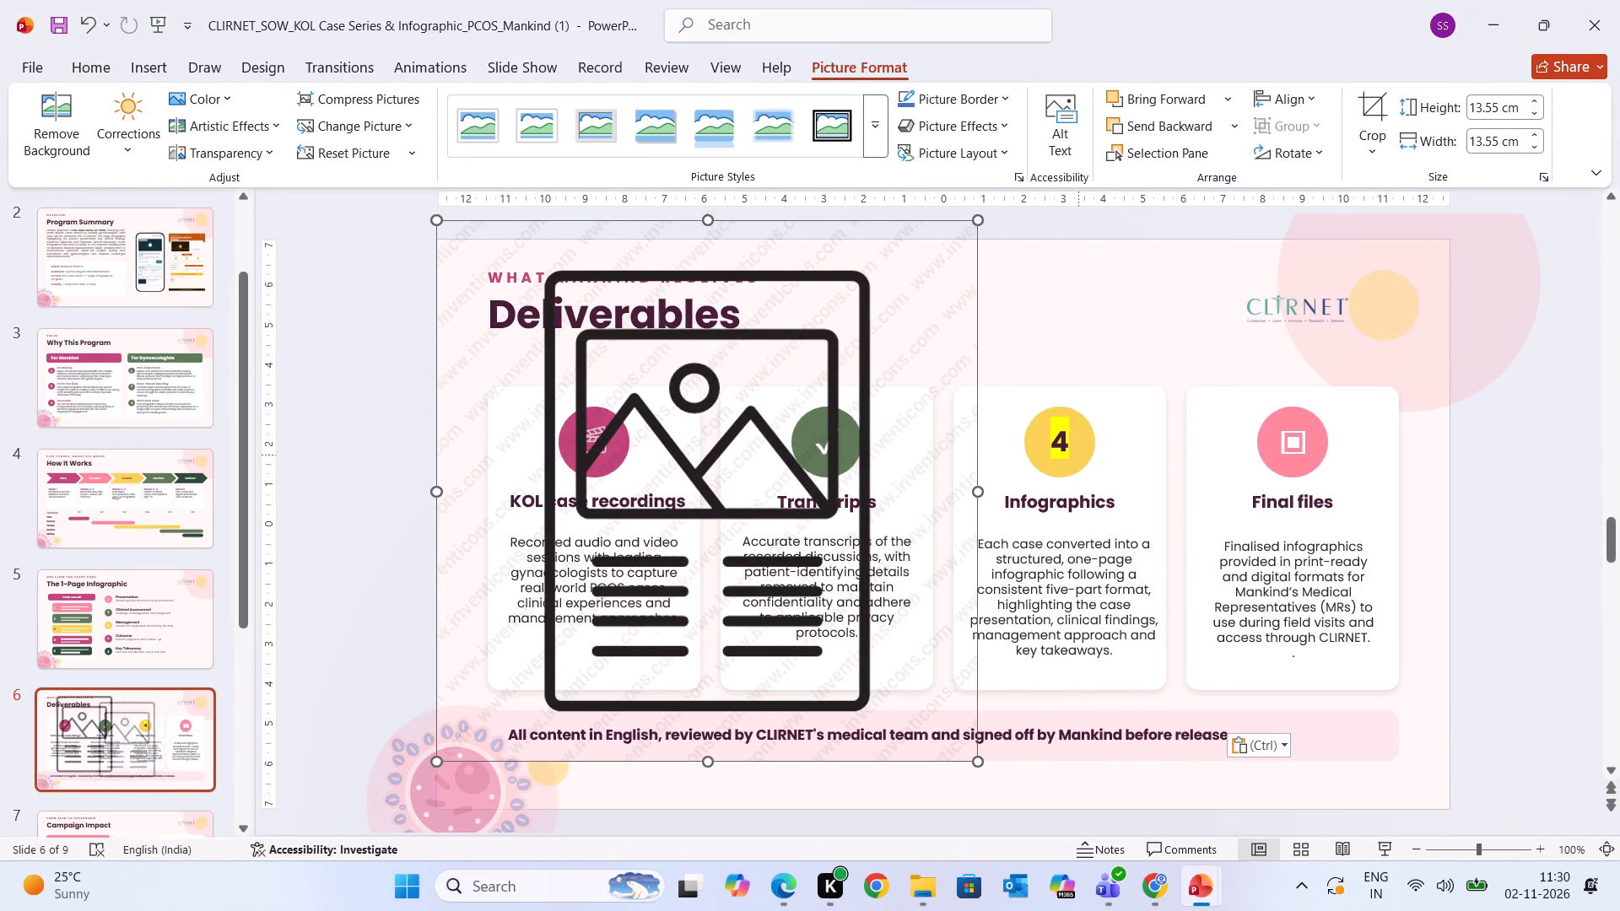
Delete the highlighted placeholder 4 from the yellow Infographics circle.
double_click(1056, 442)
key(BackSpace)
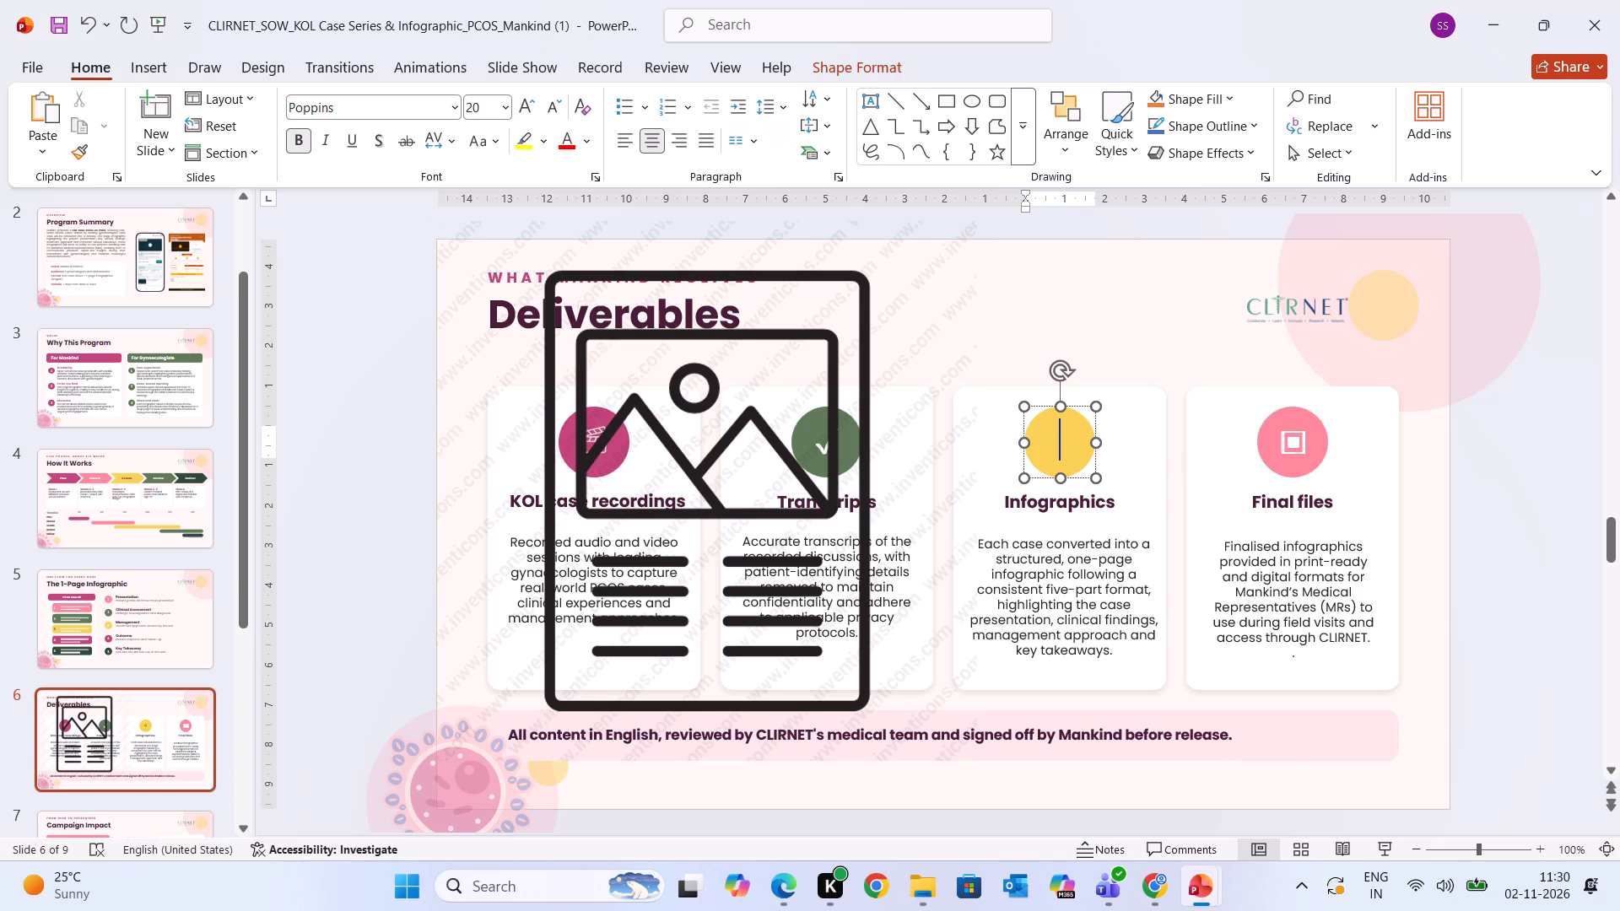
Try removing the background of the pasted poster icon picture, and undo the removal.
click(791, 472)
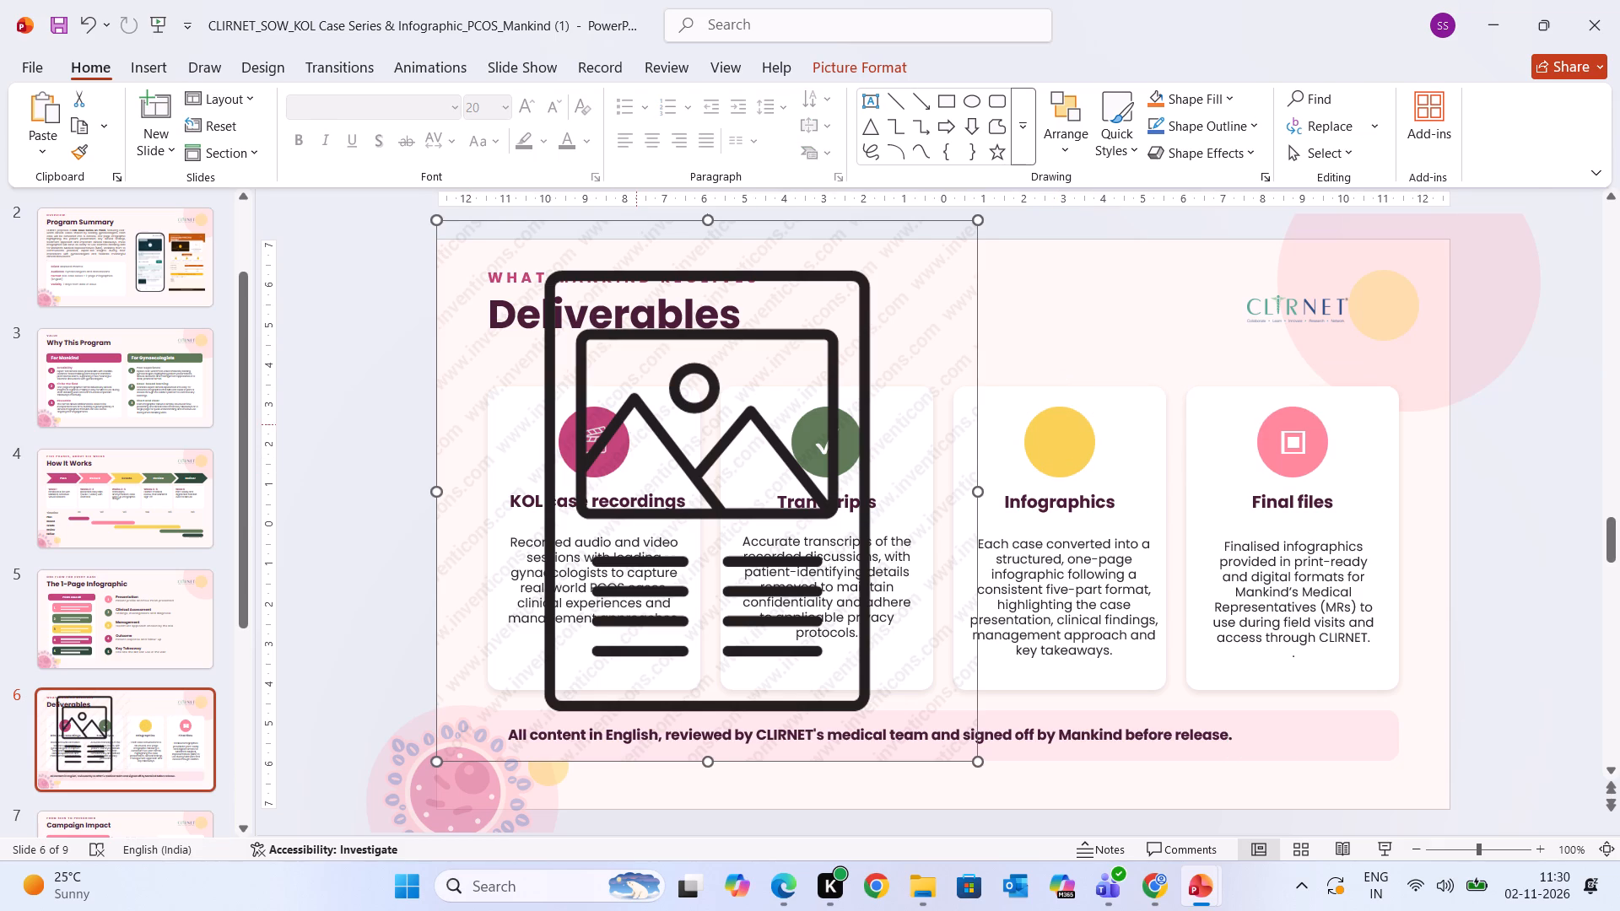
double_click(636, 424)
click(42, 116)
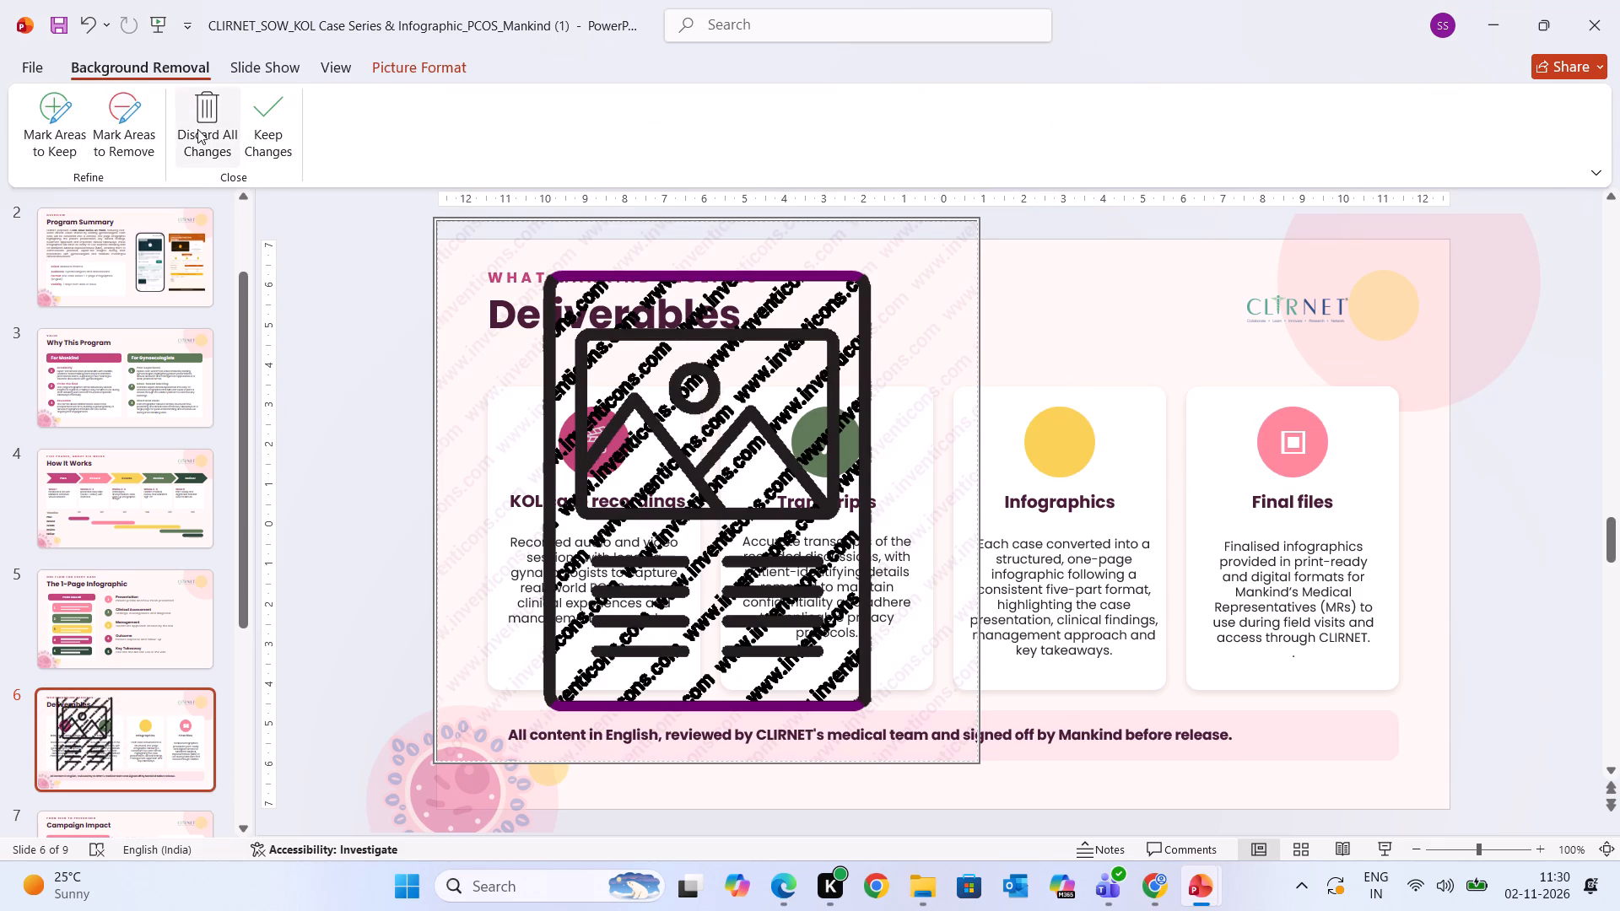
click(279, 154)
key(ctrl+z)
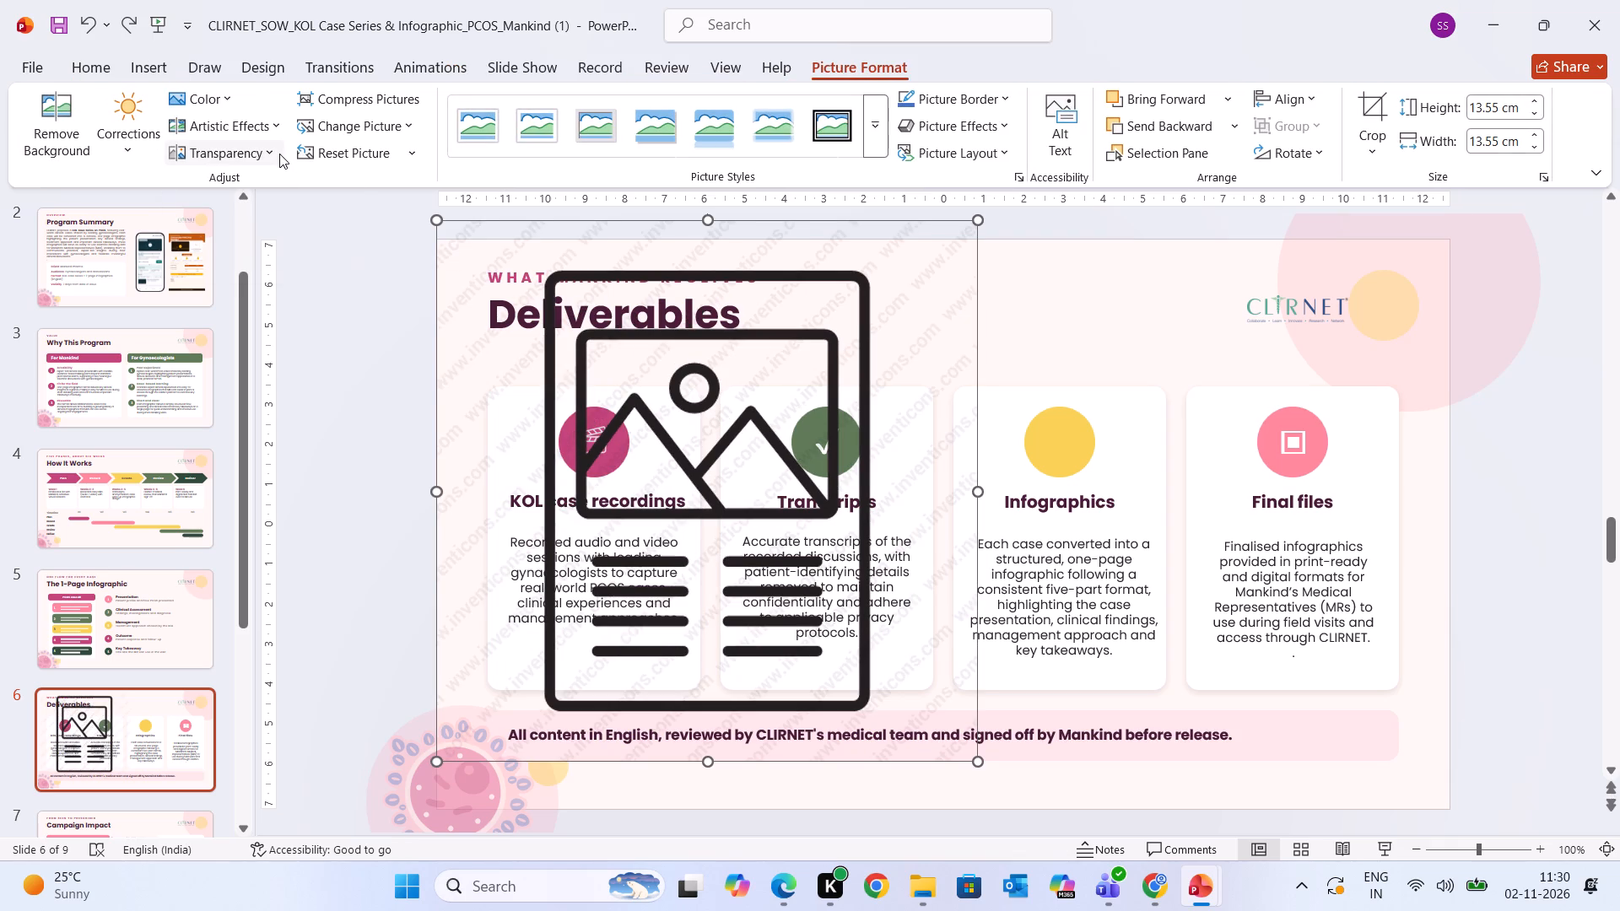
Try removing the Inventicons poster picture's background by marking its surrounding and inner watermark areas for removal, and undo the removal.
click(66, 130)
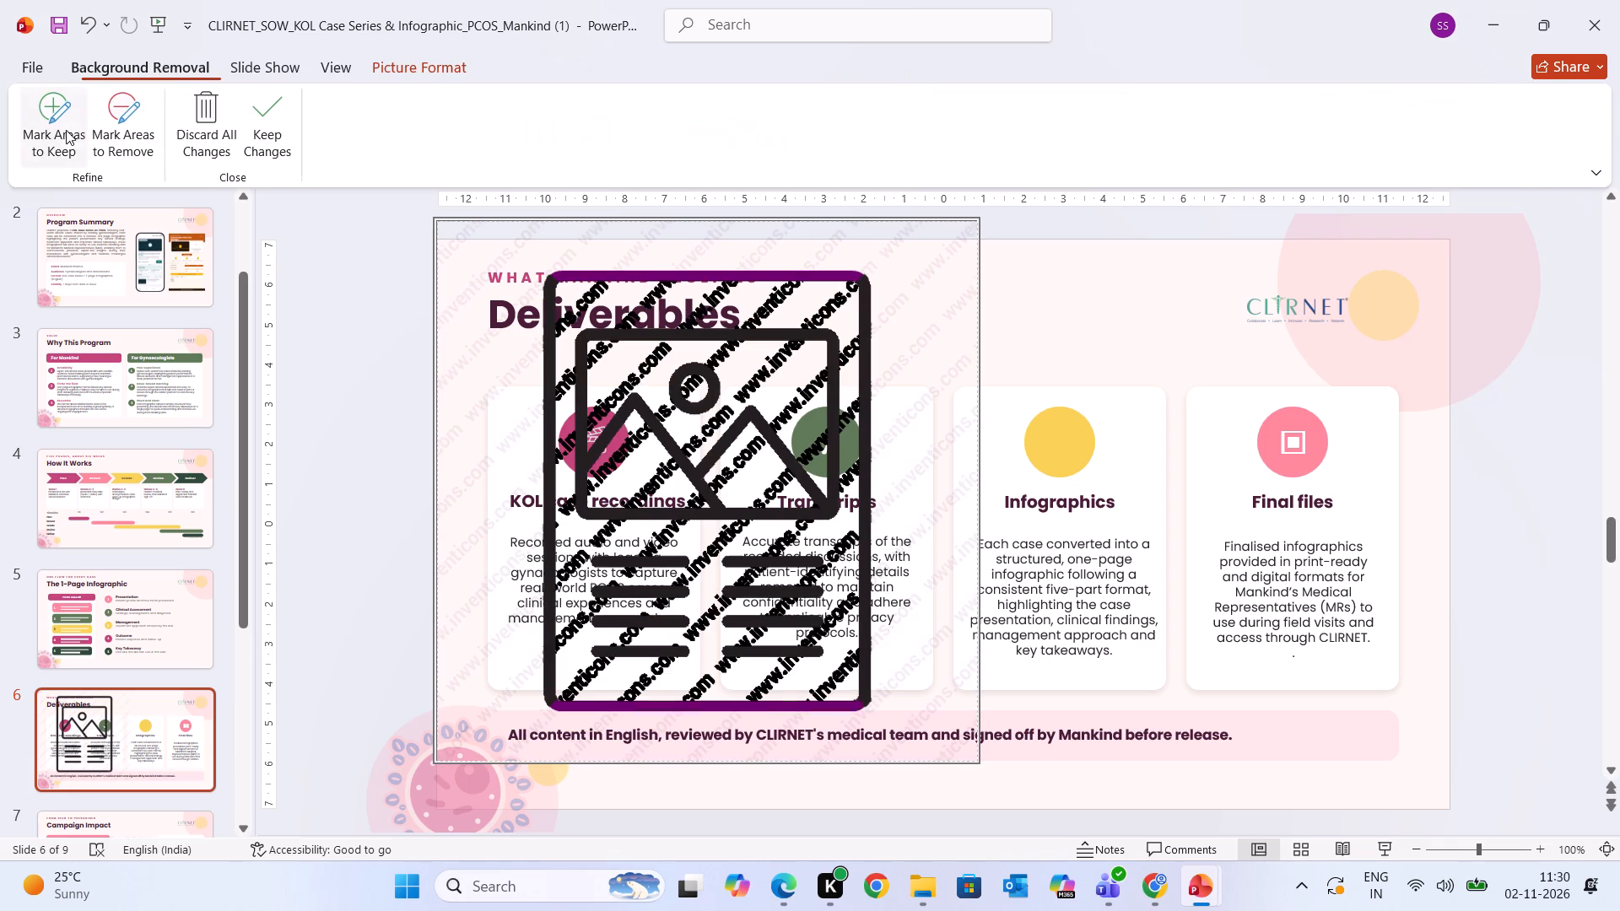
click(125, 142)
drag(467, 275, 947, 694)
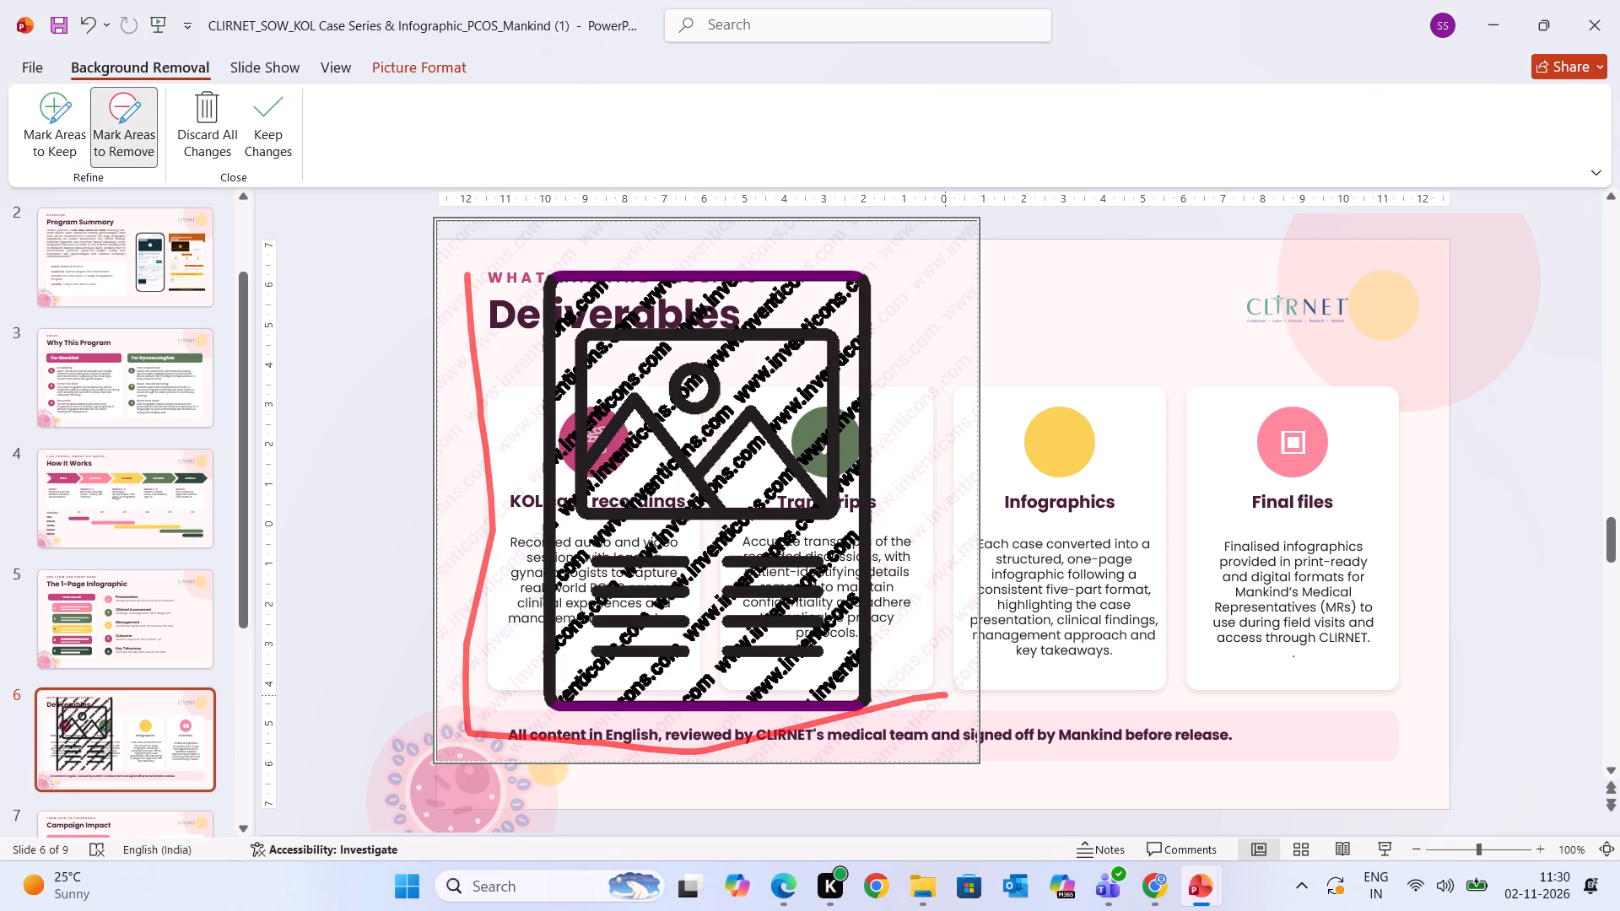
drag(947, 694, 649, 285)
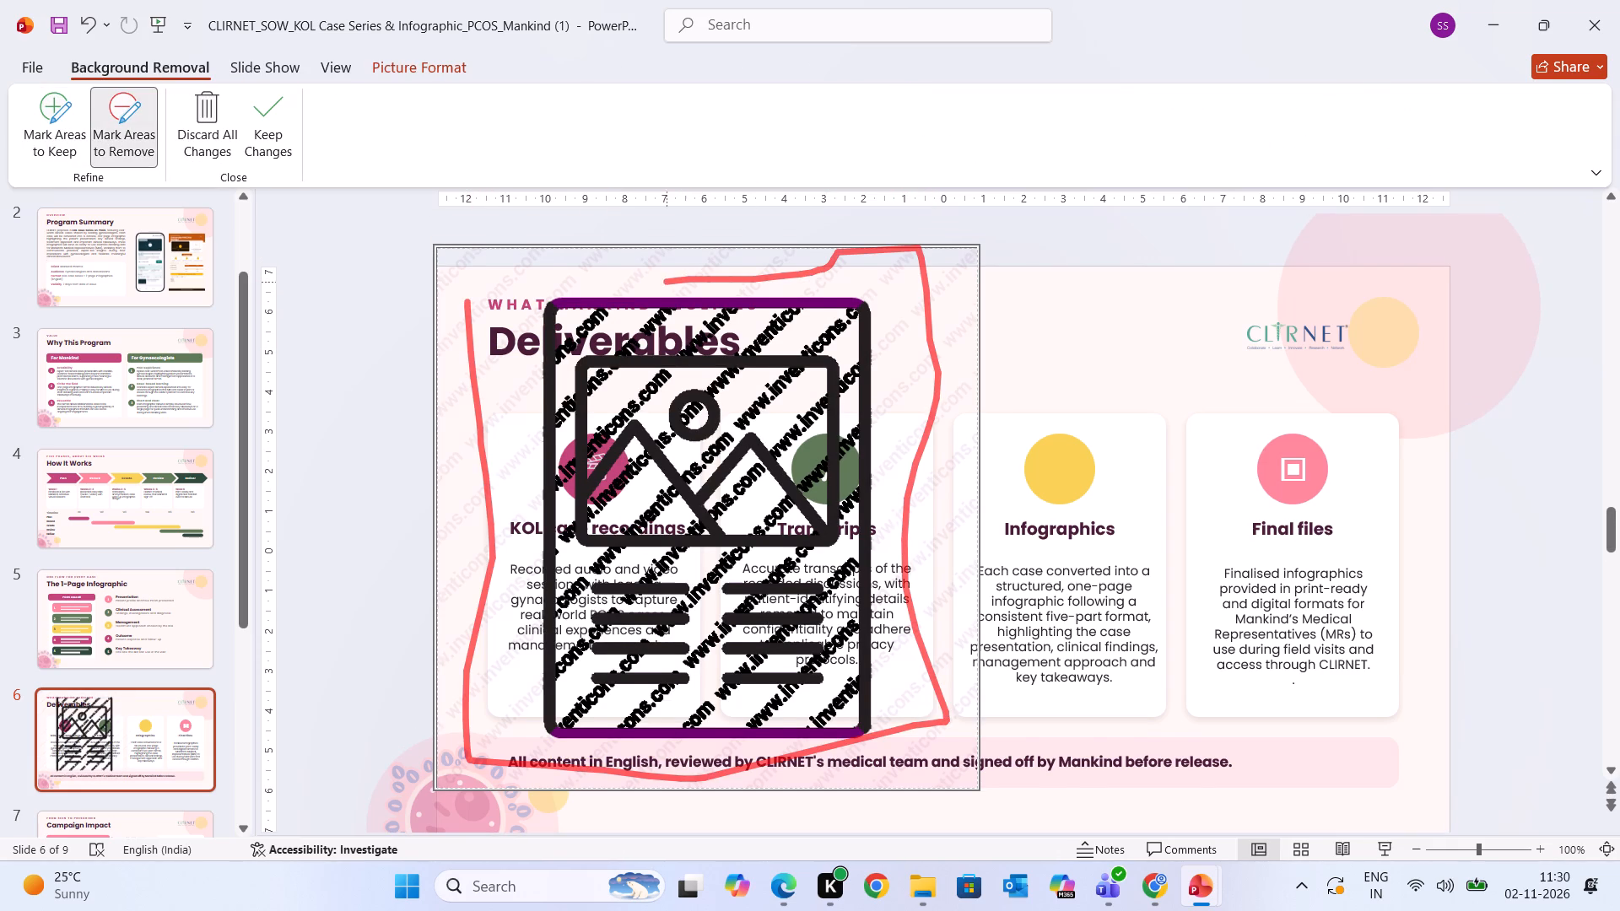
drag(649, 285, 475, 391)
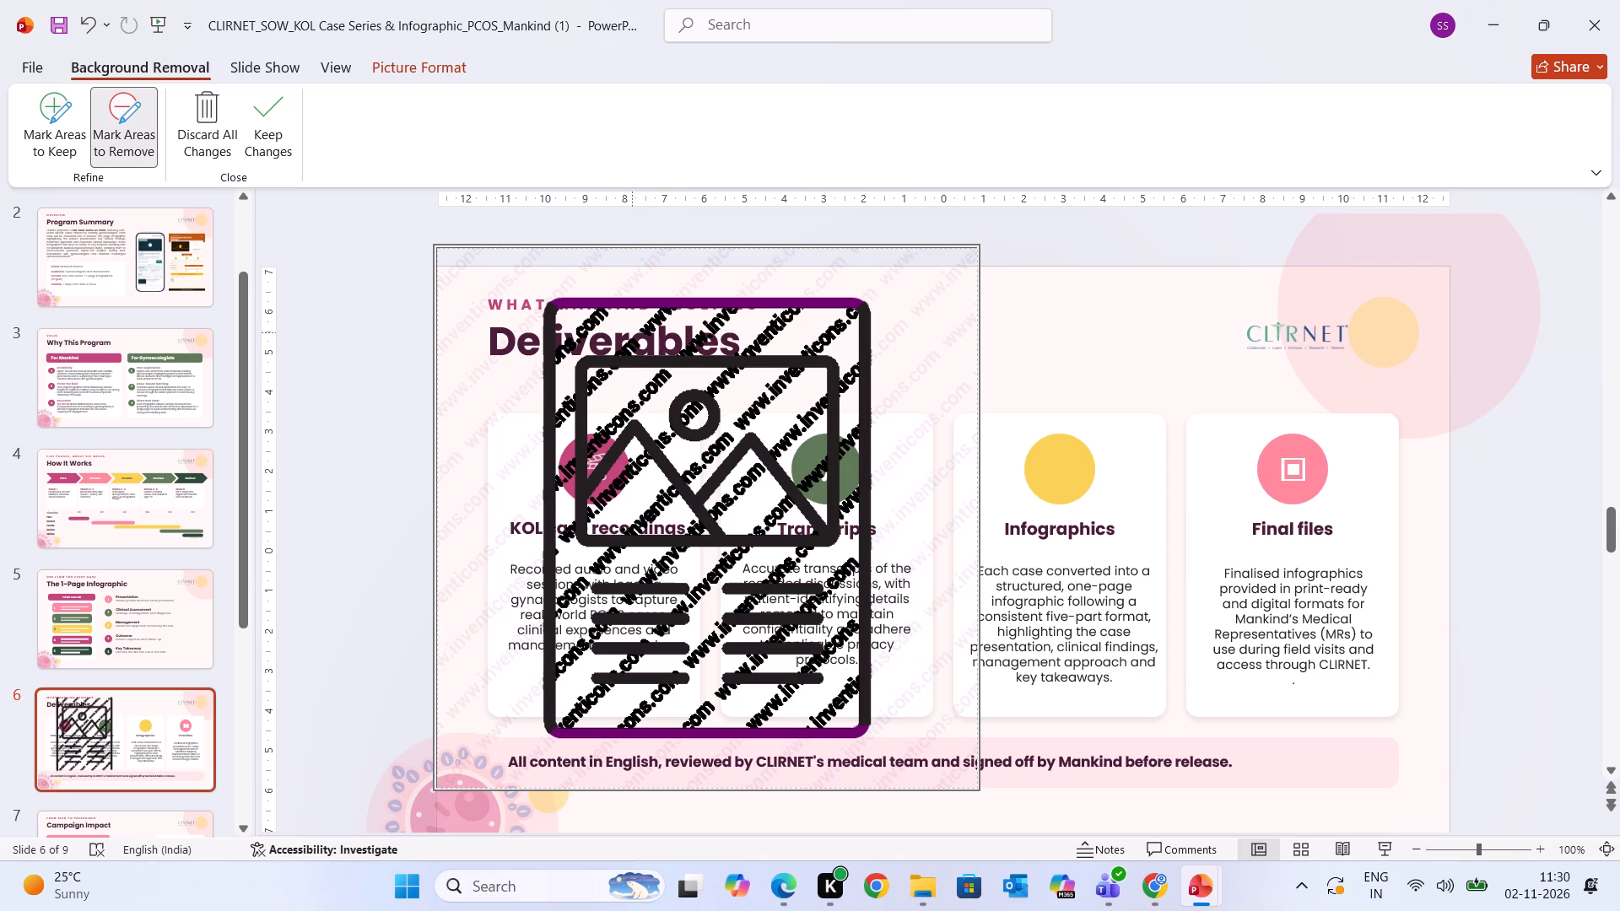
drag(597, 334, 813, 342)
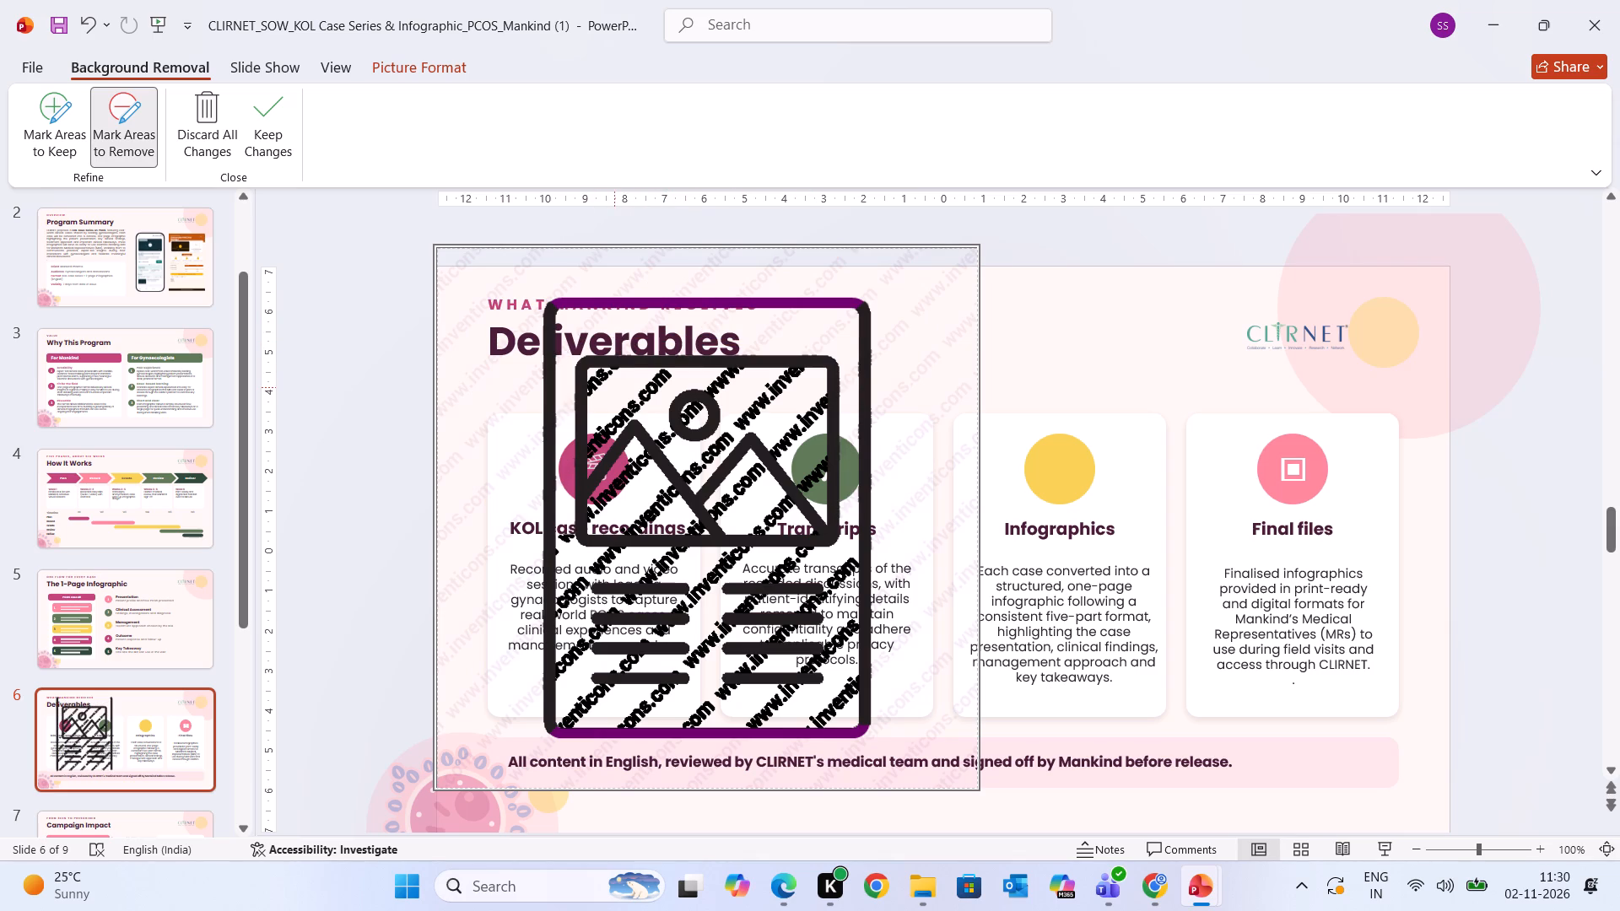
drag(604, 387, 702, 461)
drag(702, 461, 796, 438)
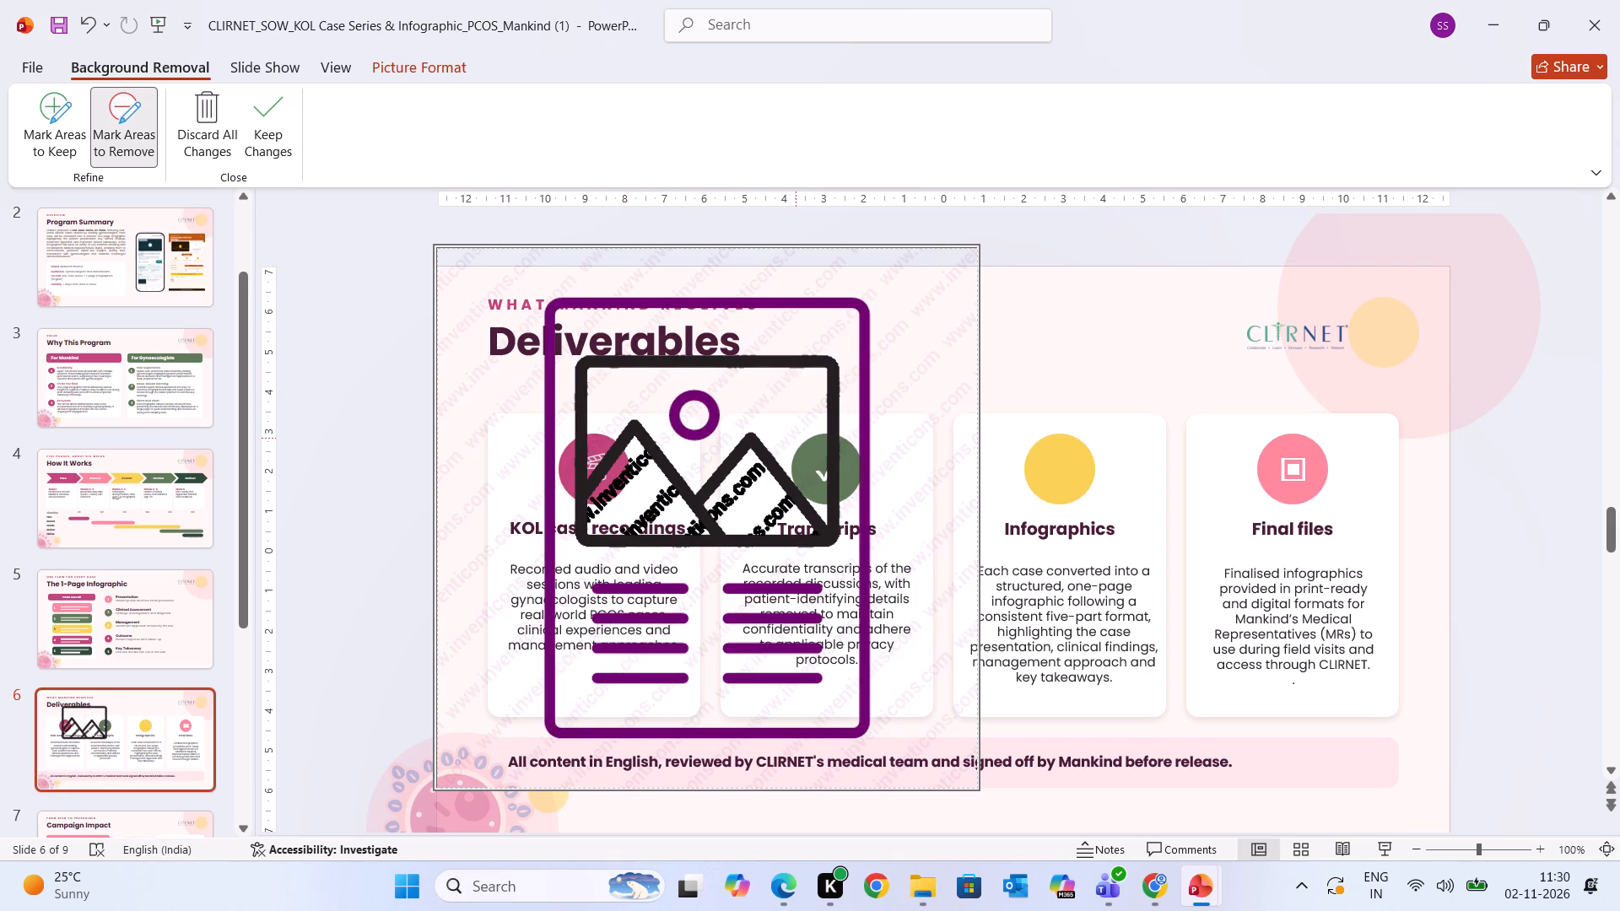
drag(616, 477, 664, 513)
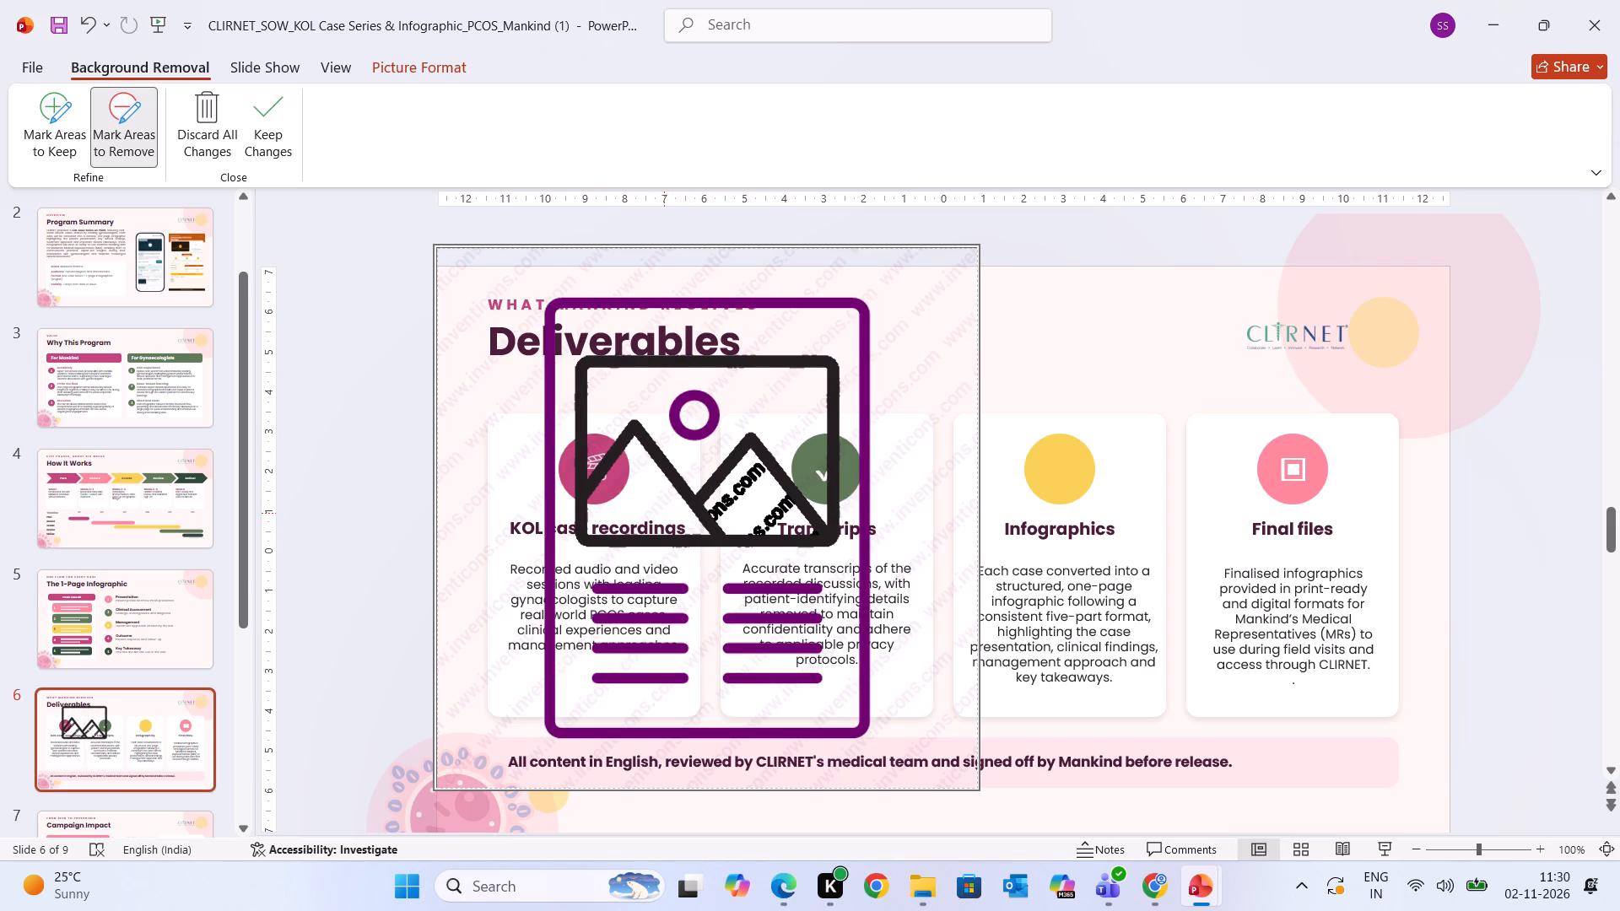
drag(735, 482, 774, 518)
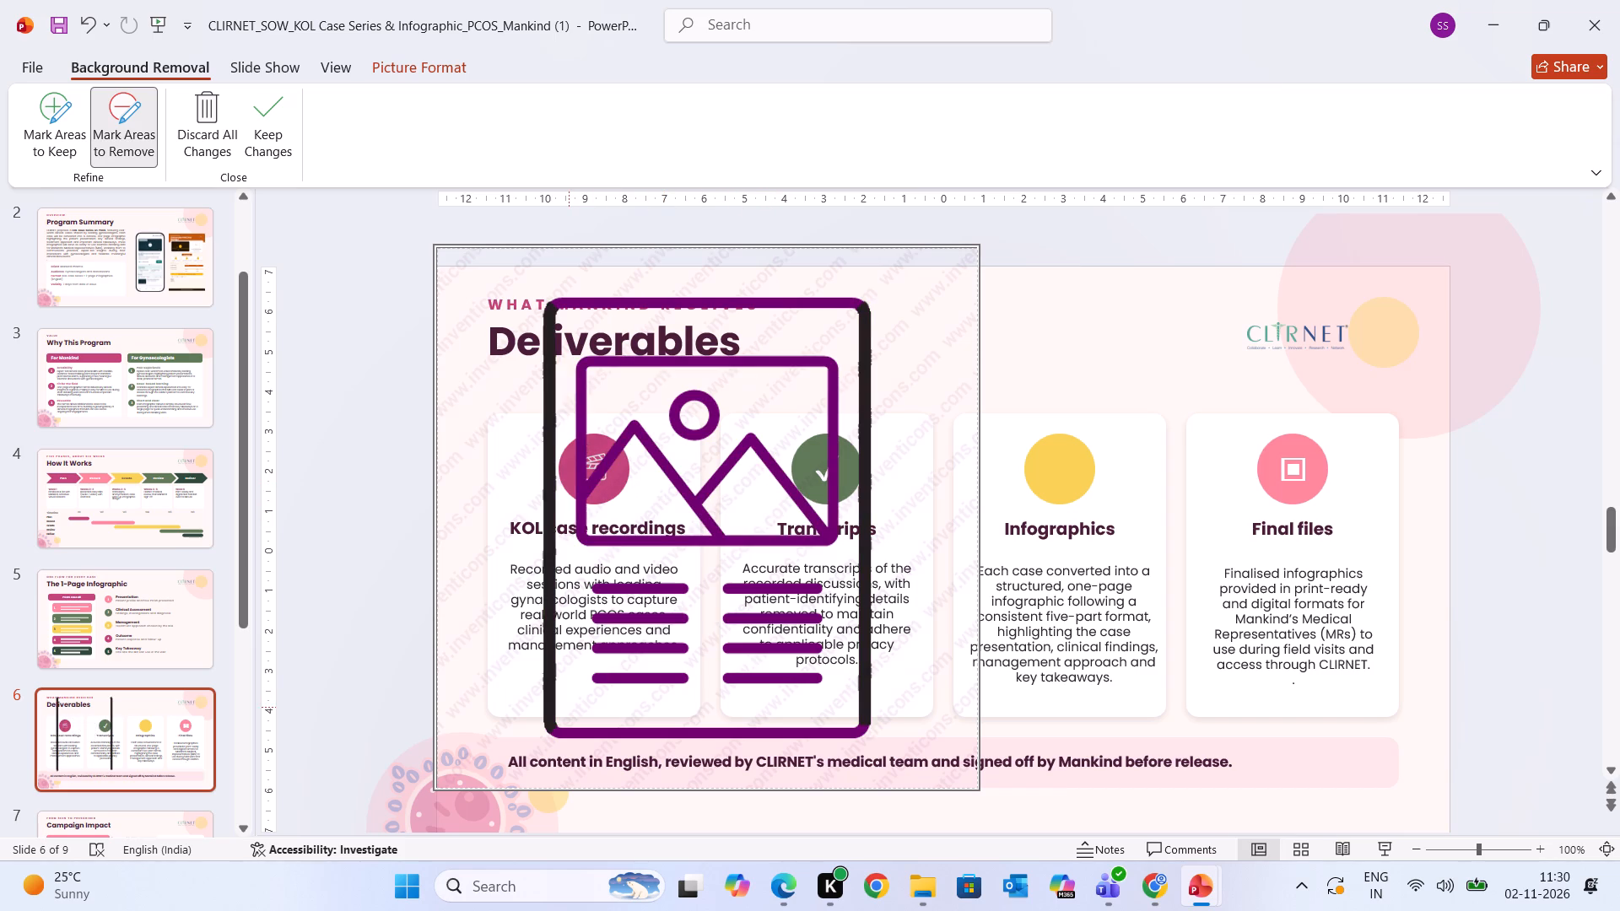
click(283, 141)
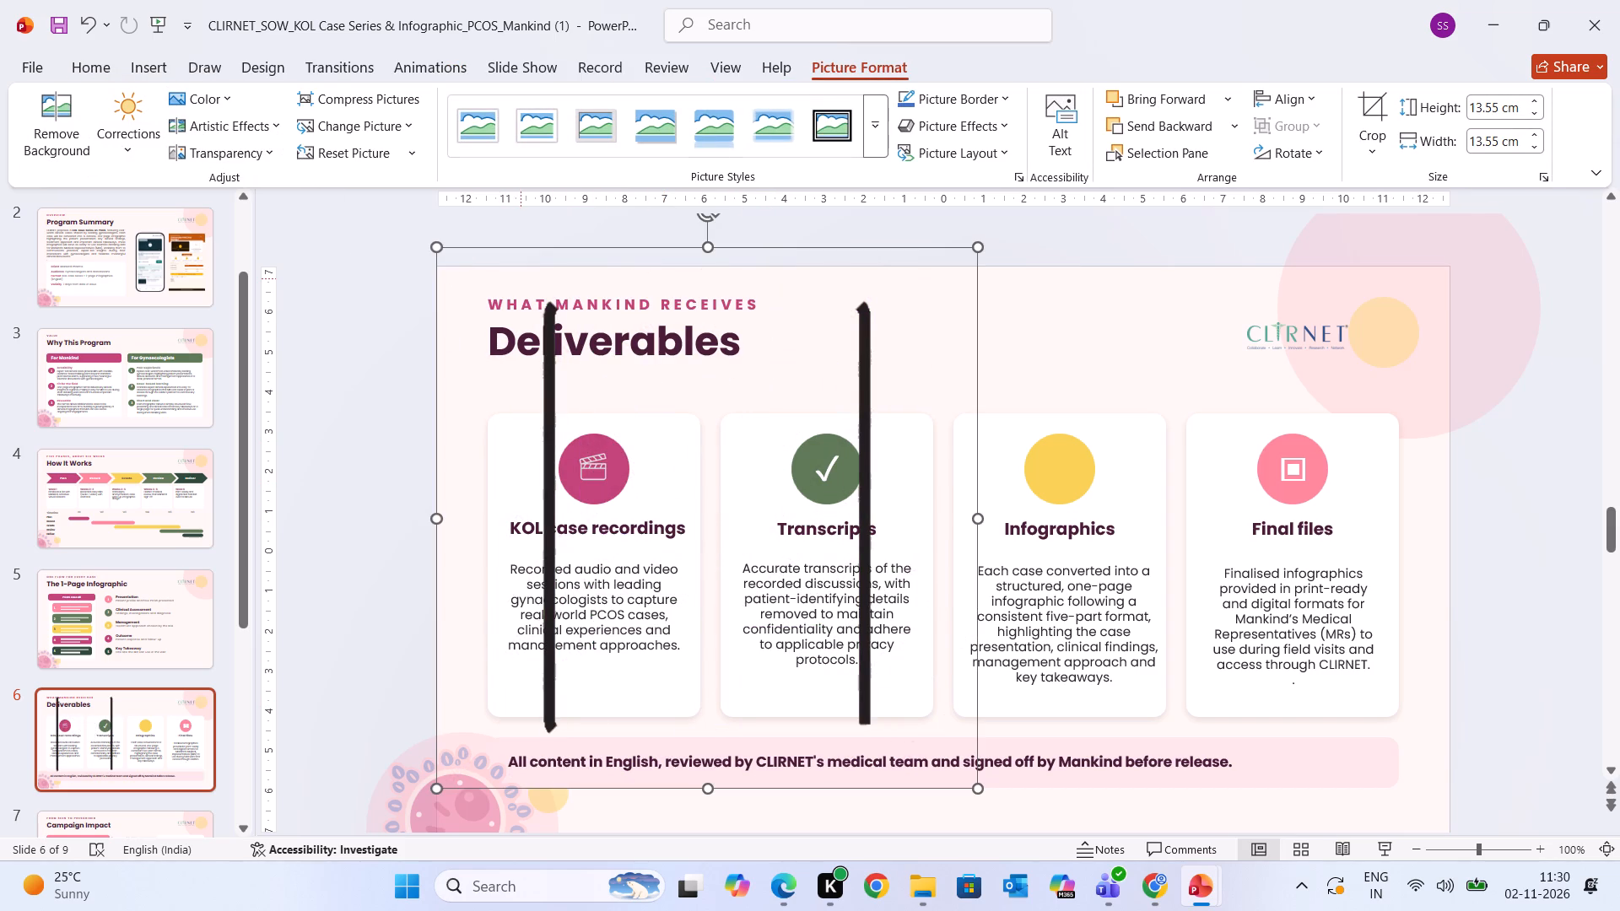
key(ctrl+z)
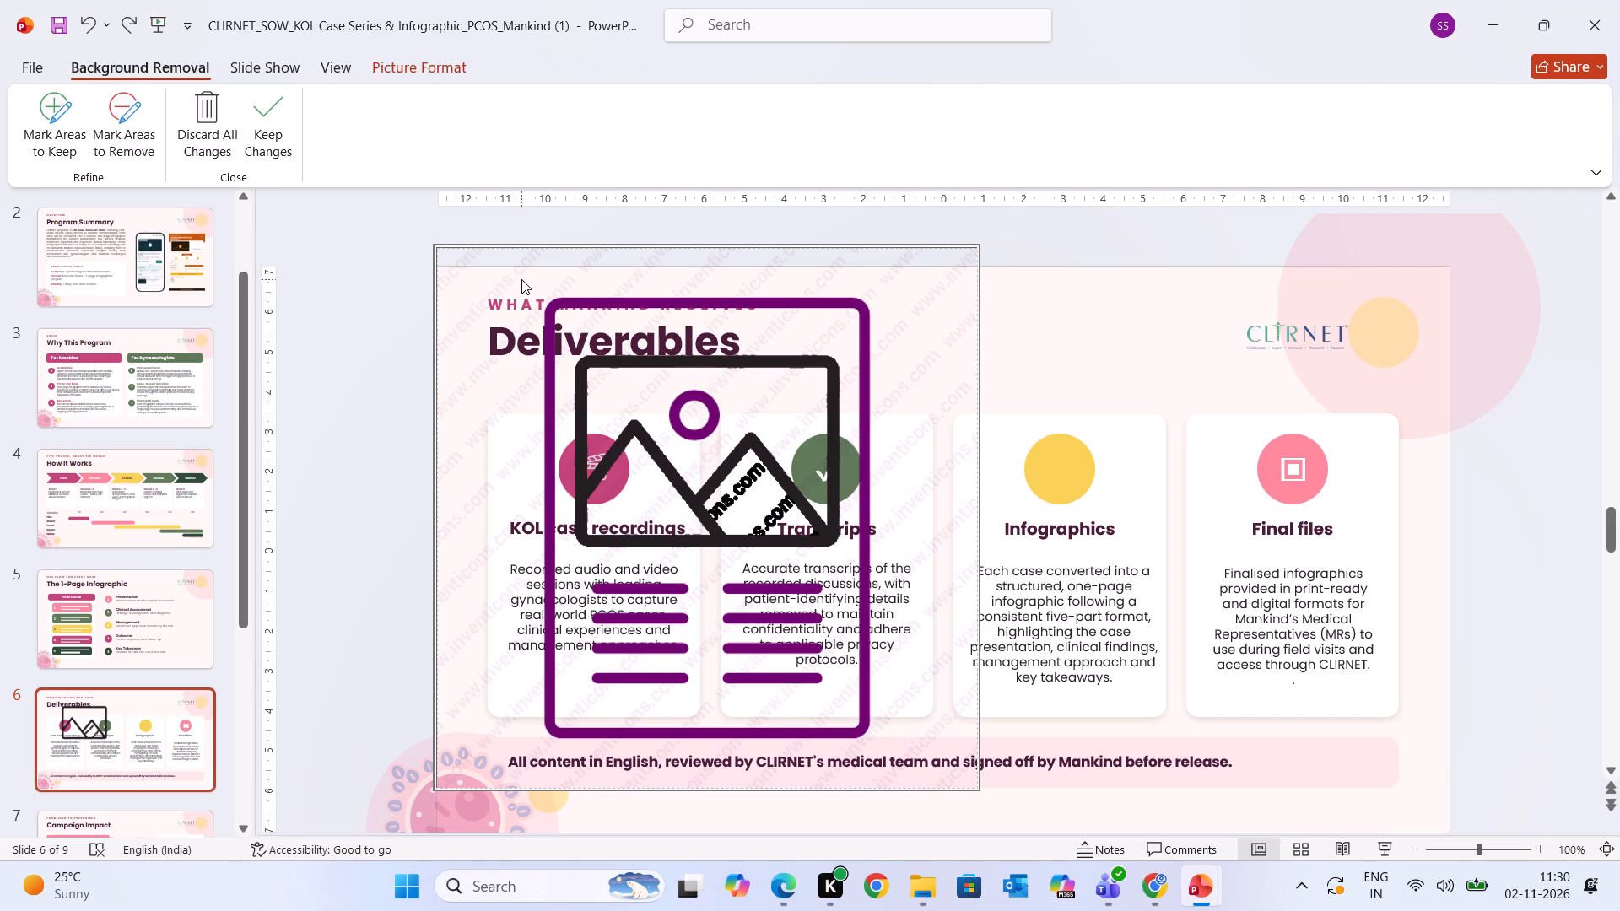
Delete the Inventicons poster picture from the Deliverables slide.
key(BackSpace)
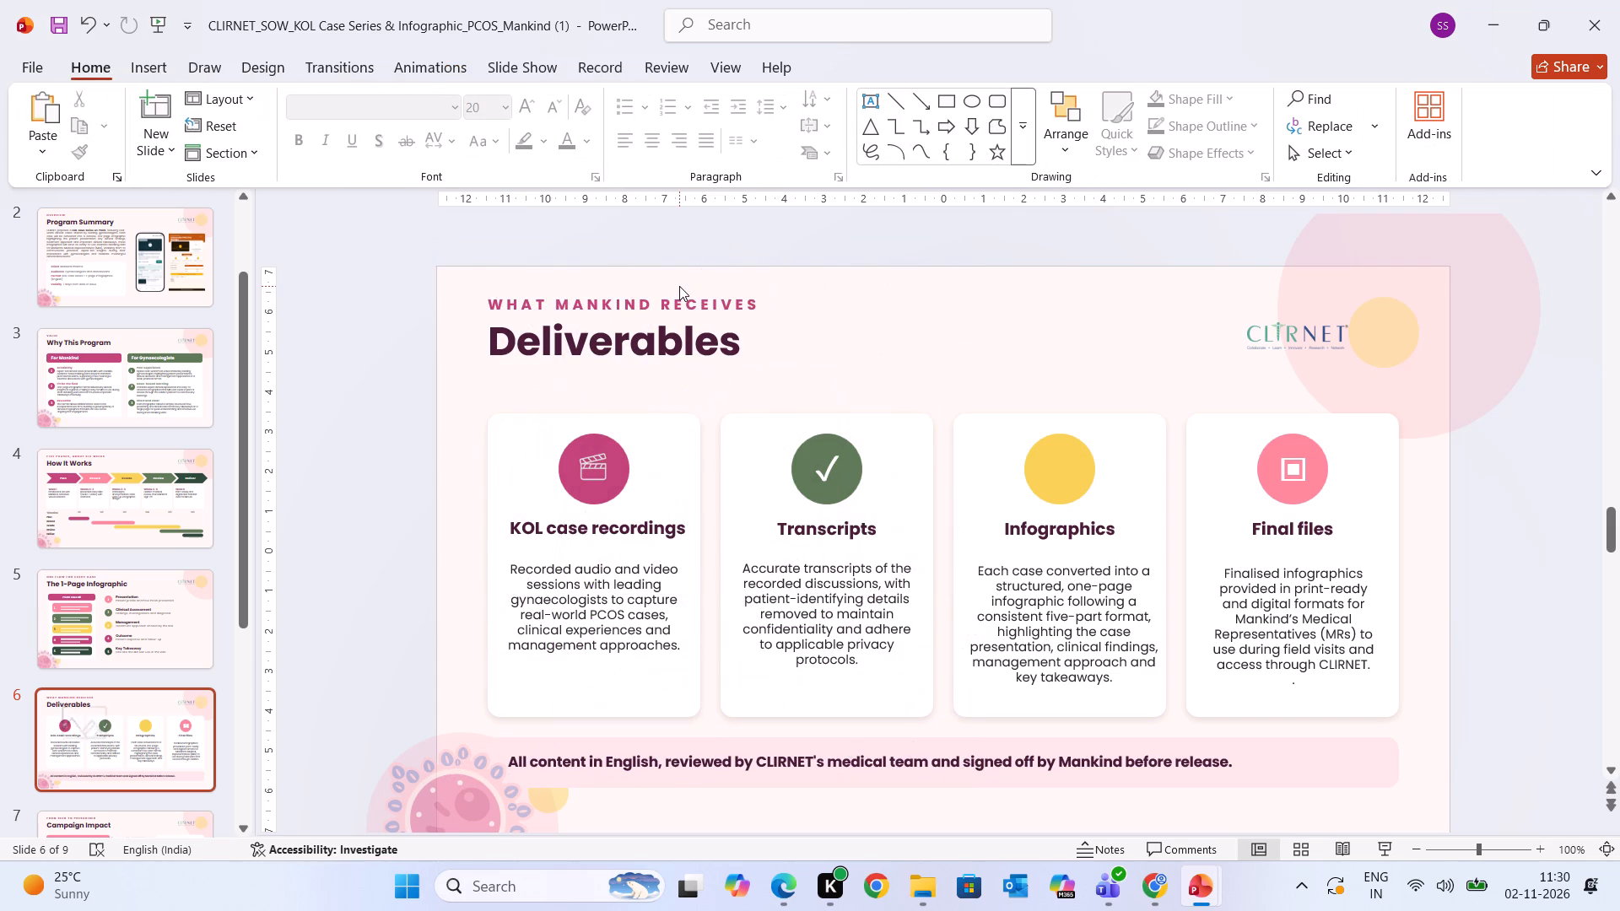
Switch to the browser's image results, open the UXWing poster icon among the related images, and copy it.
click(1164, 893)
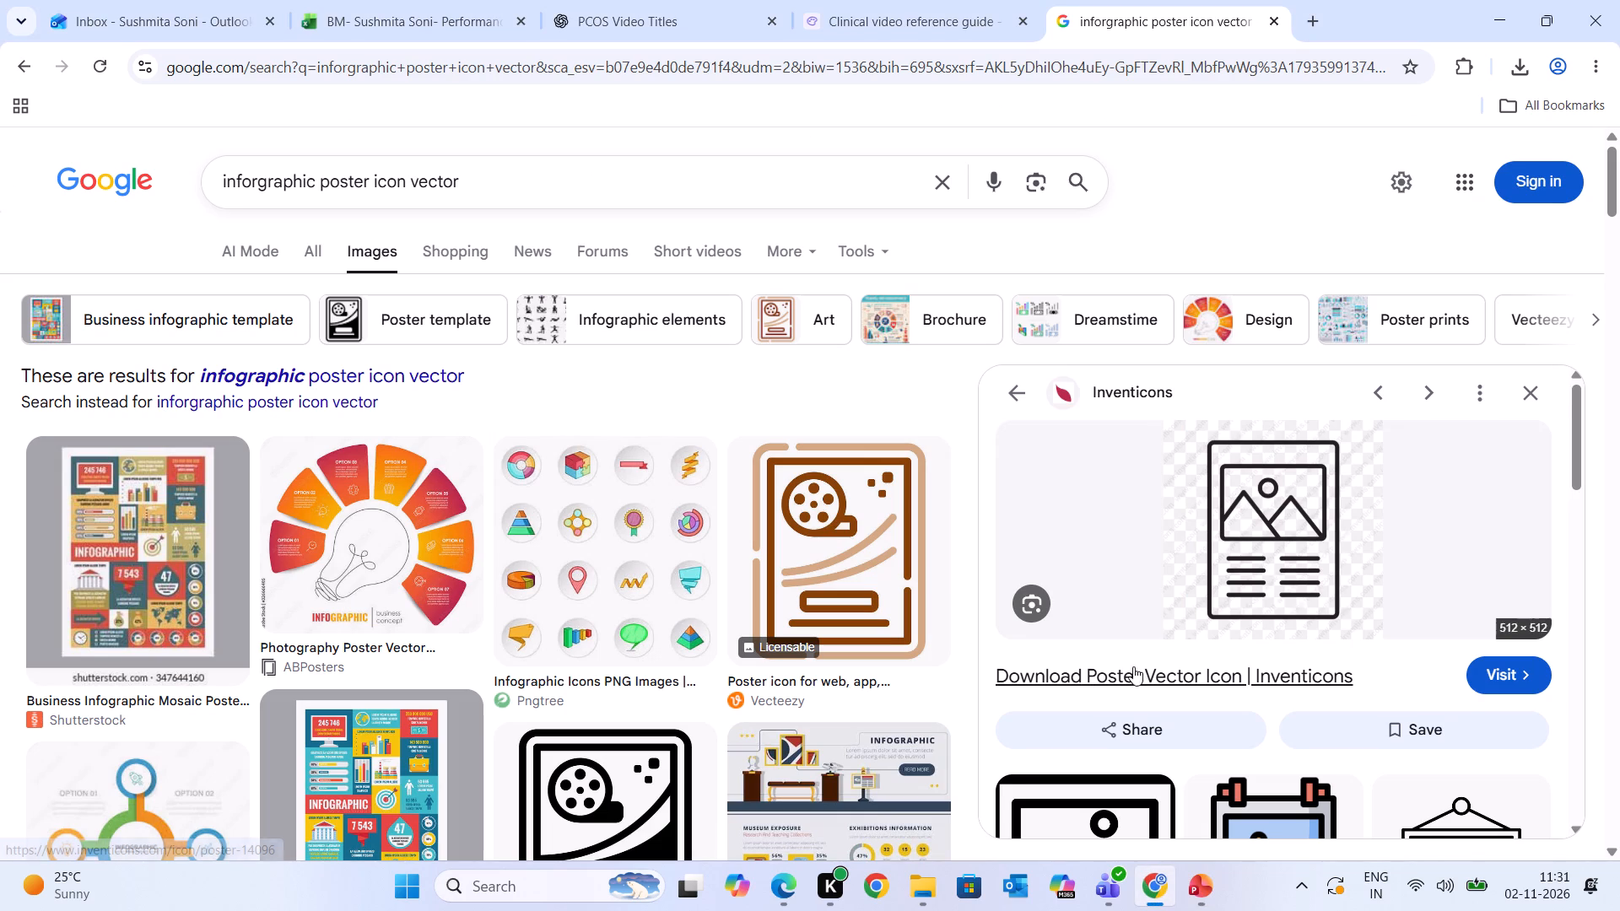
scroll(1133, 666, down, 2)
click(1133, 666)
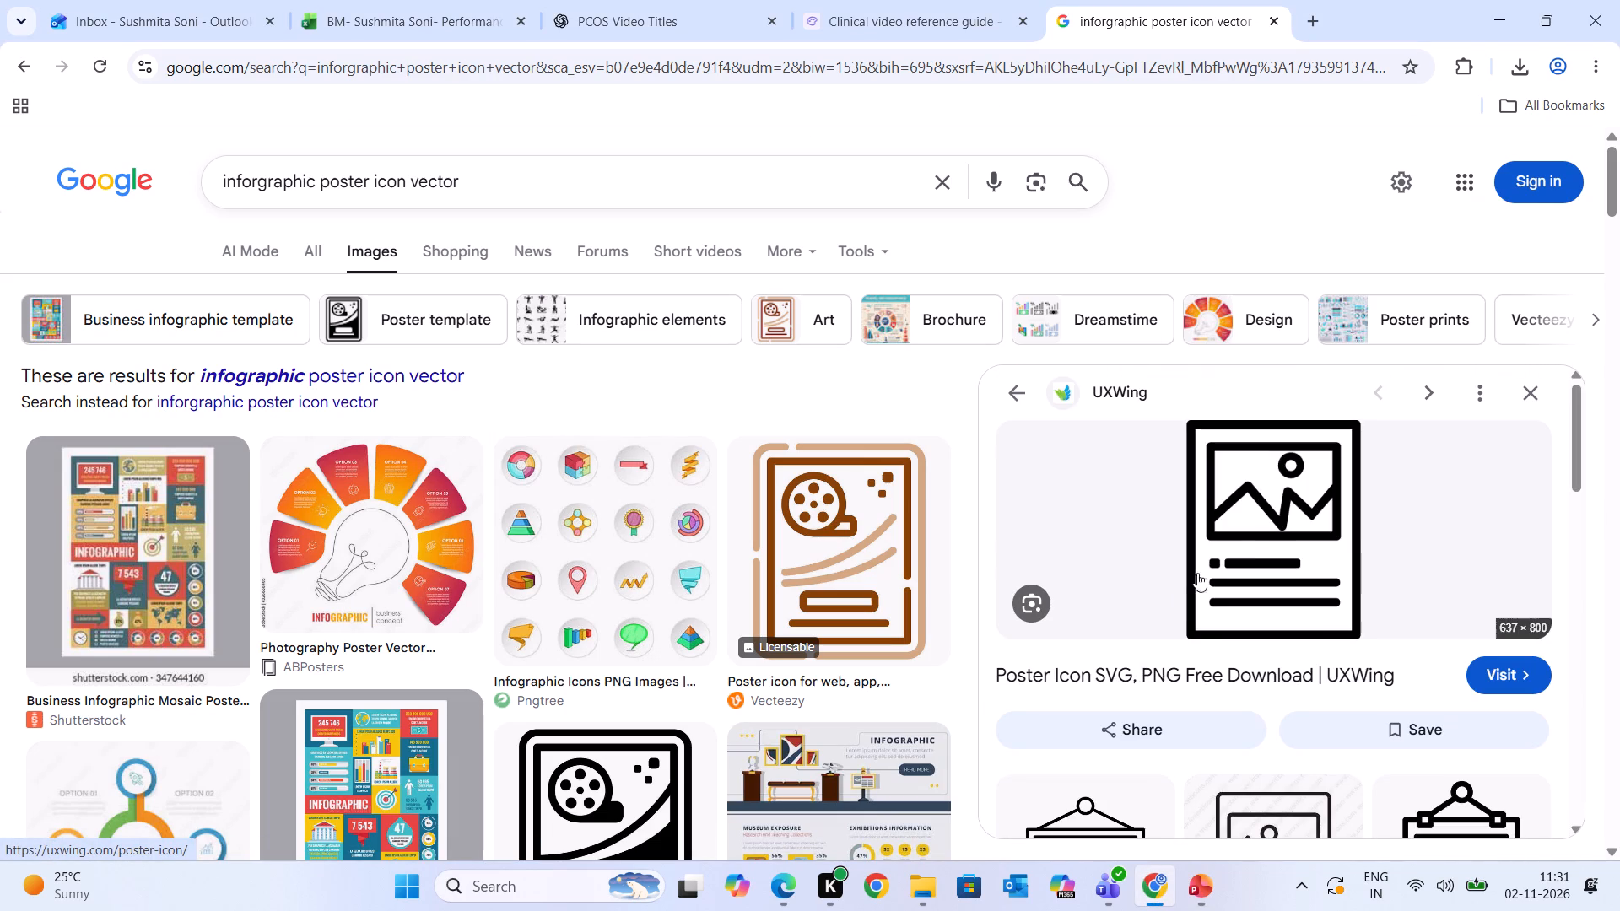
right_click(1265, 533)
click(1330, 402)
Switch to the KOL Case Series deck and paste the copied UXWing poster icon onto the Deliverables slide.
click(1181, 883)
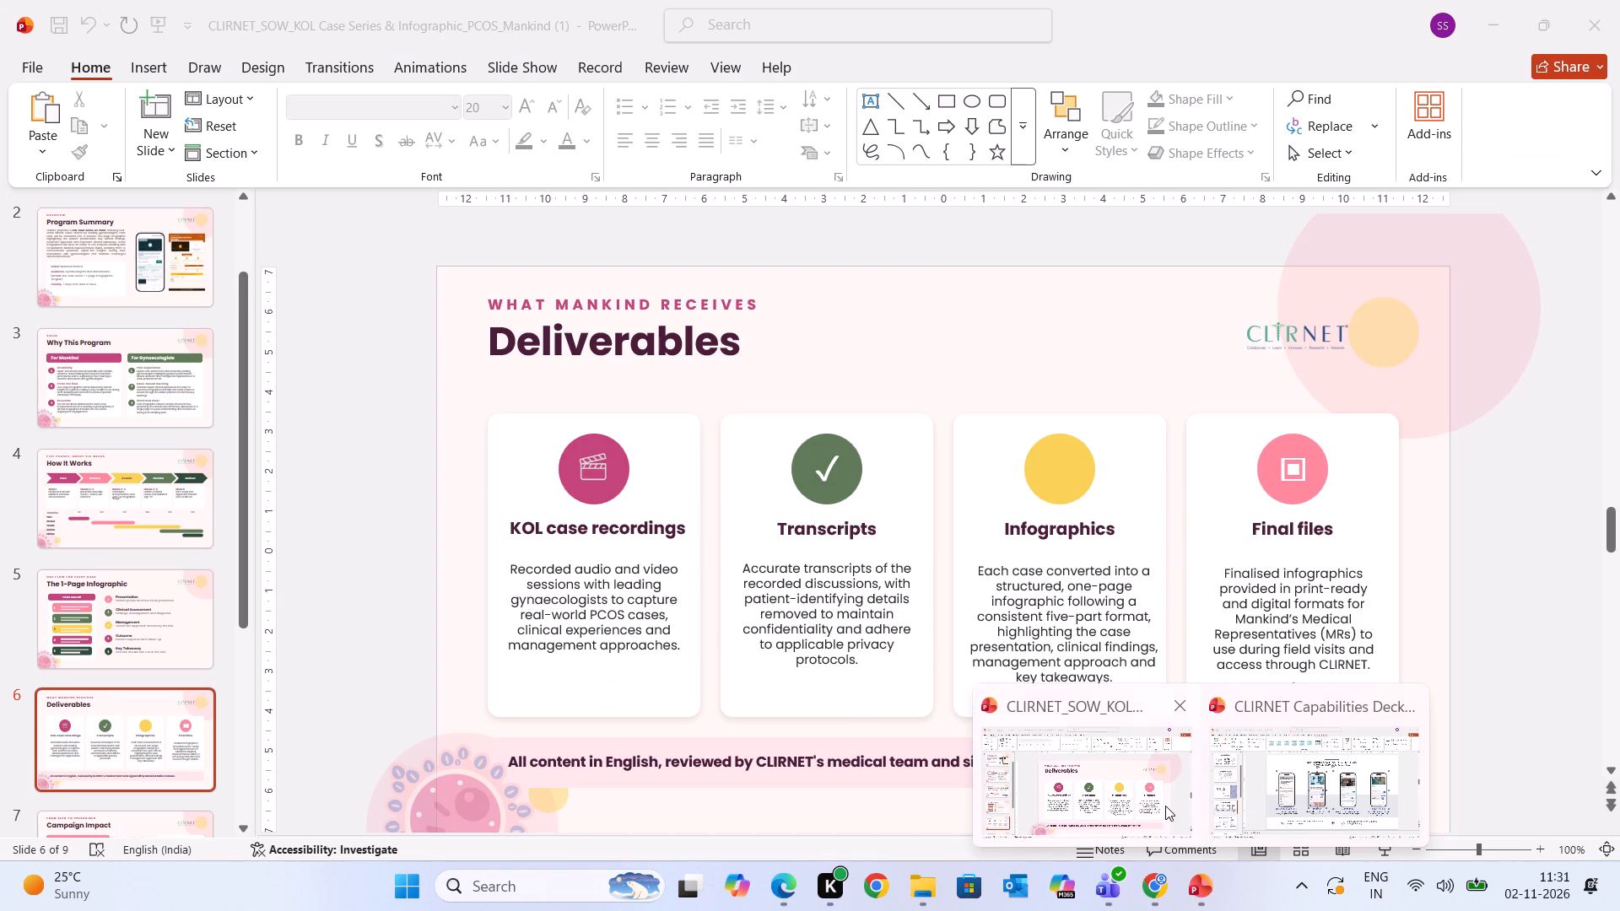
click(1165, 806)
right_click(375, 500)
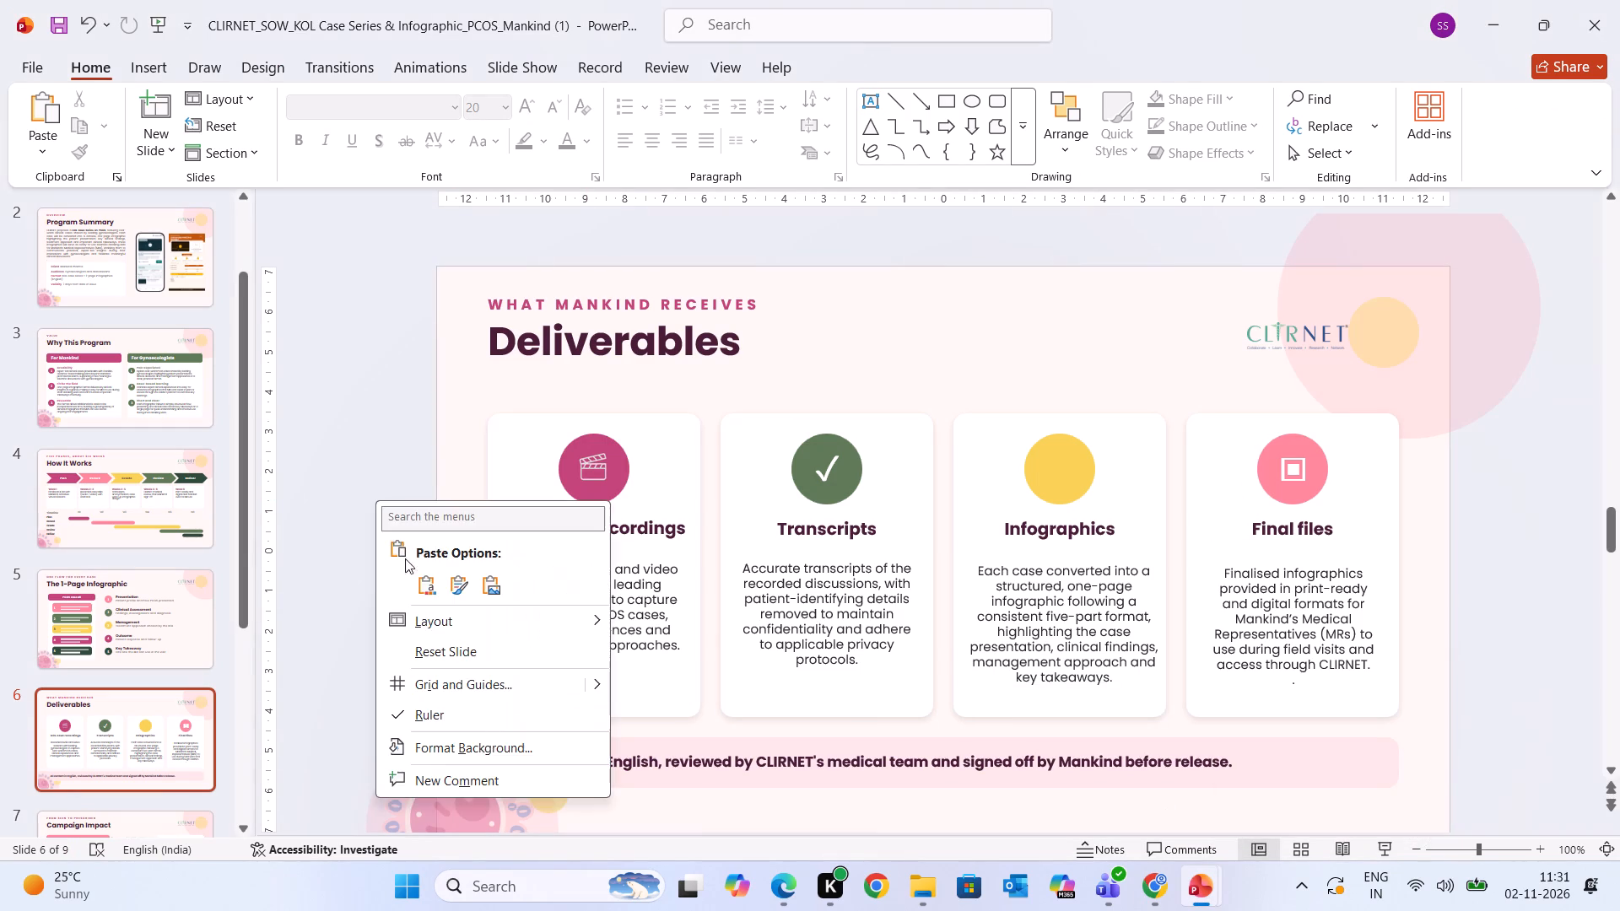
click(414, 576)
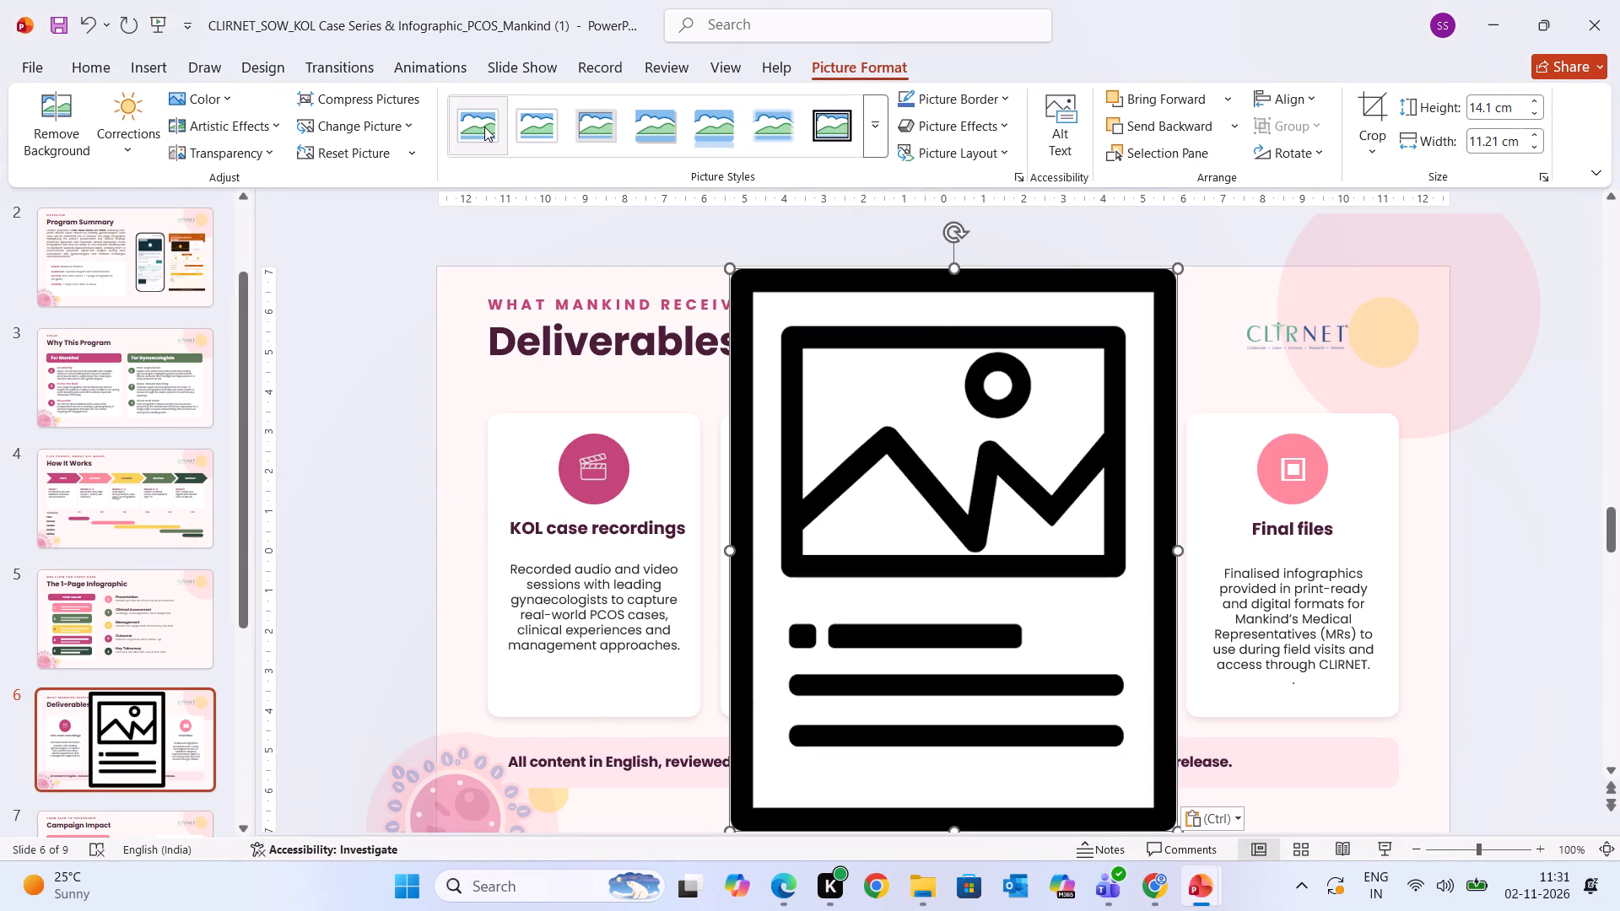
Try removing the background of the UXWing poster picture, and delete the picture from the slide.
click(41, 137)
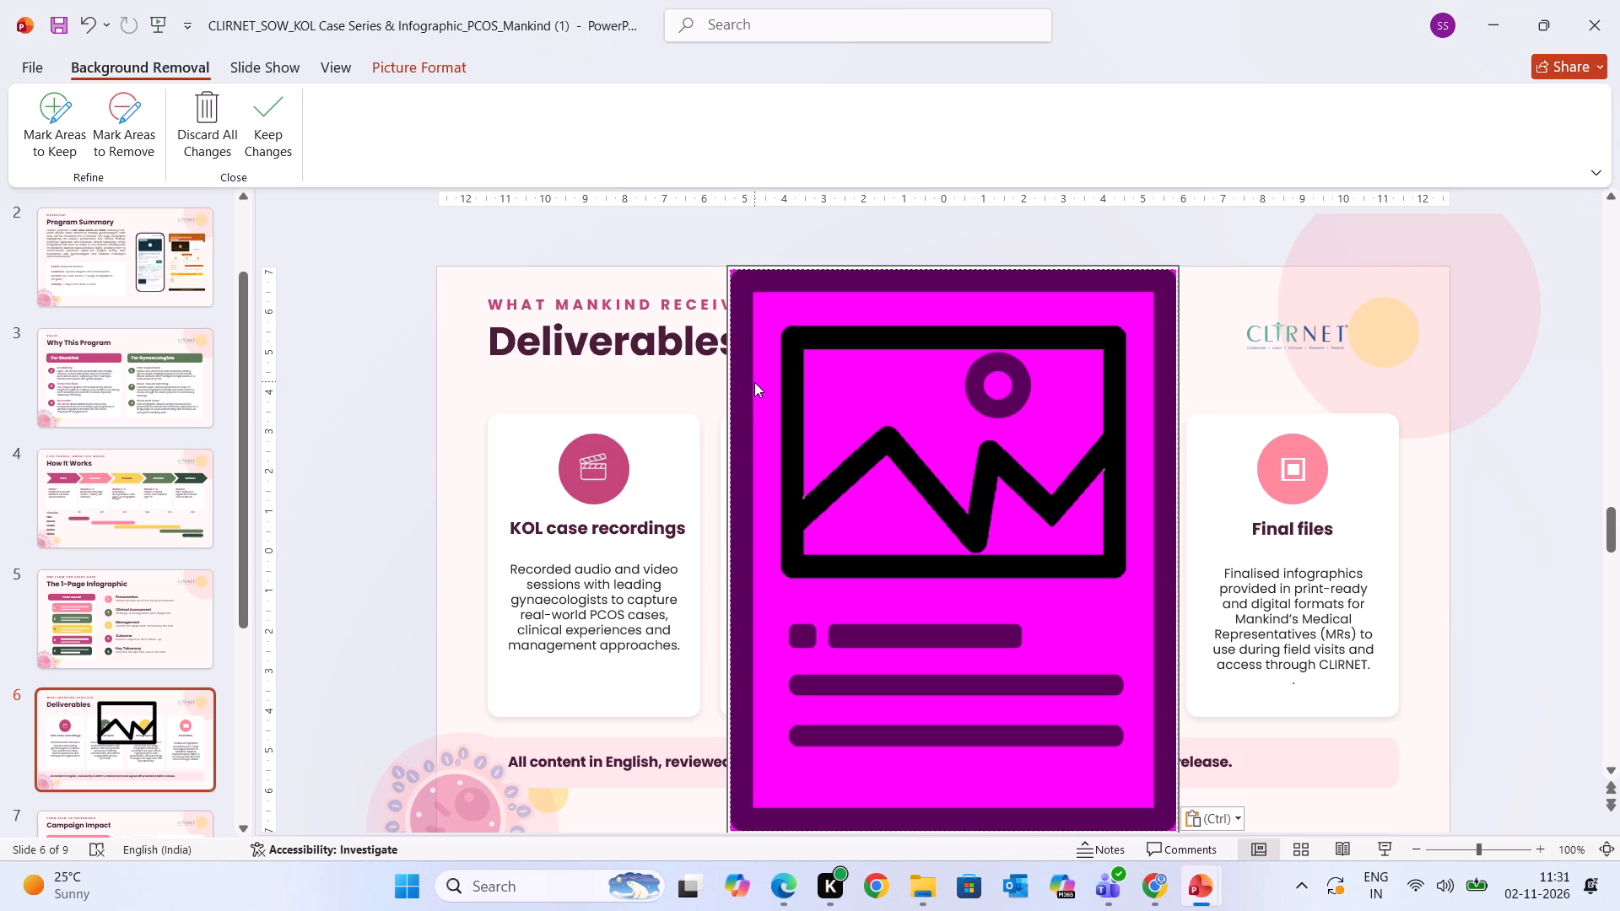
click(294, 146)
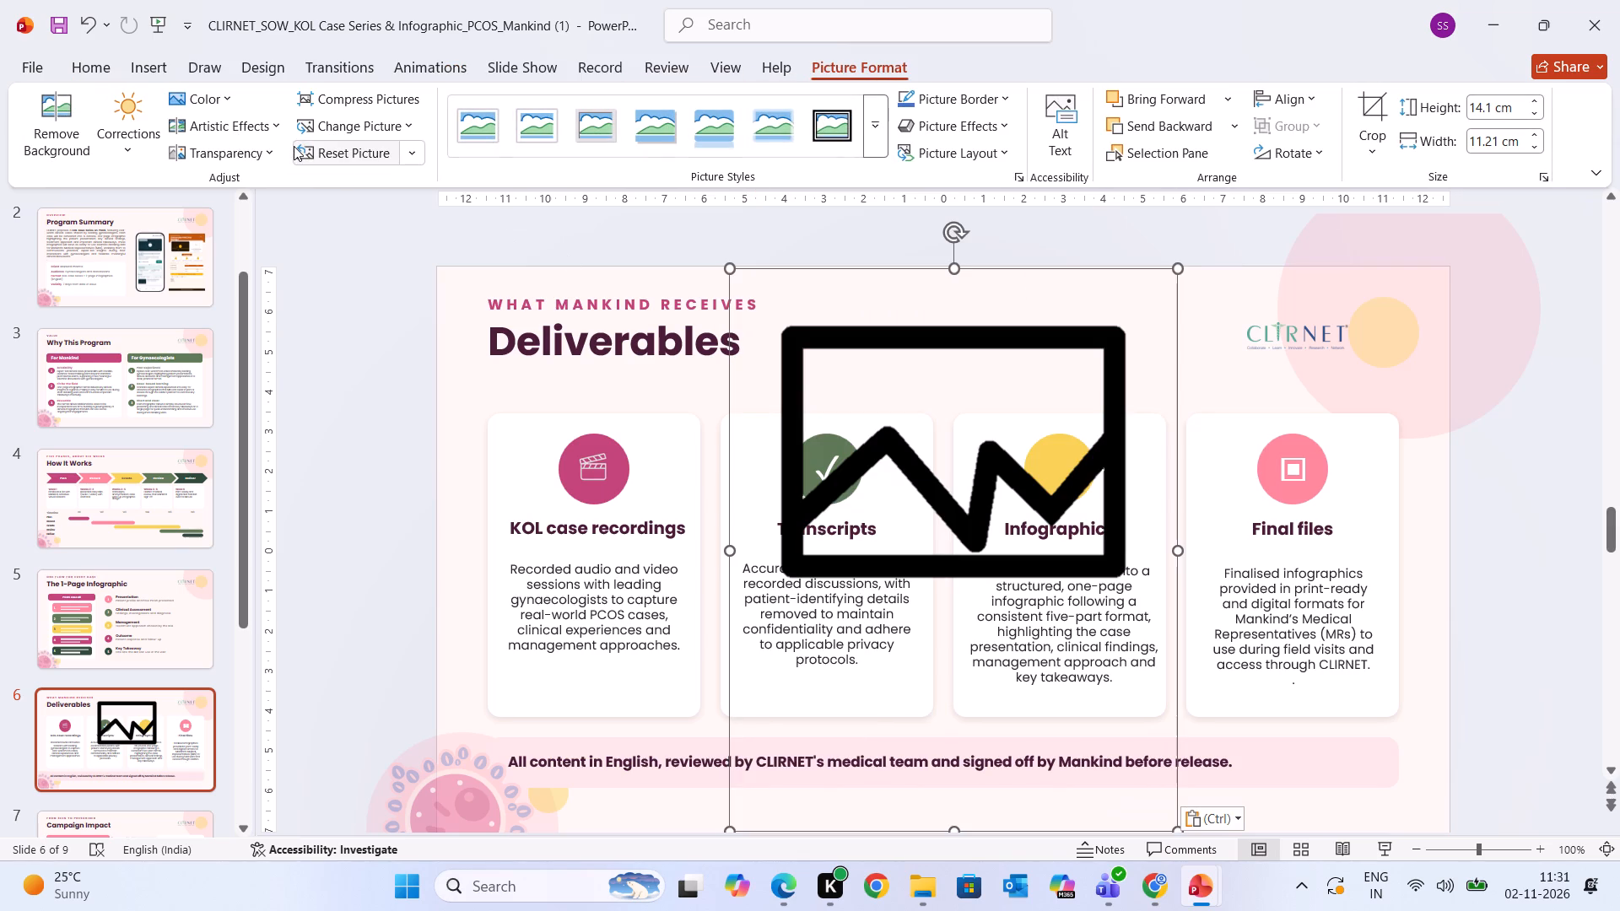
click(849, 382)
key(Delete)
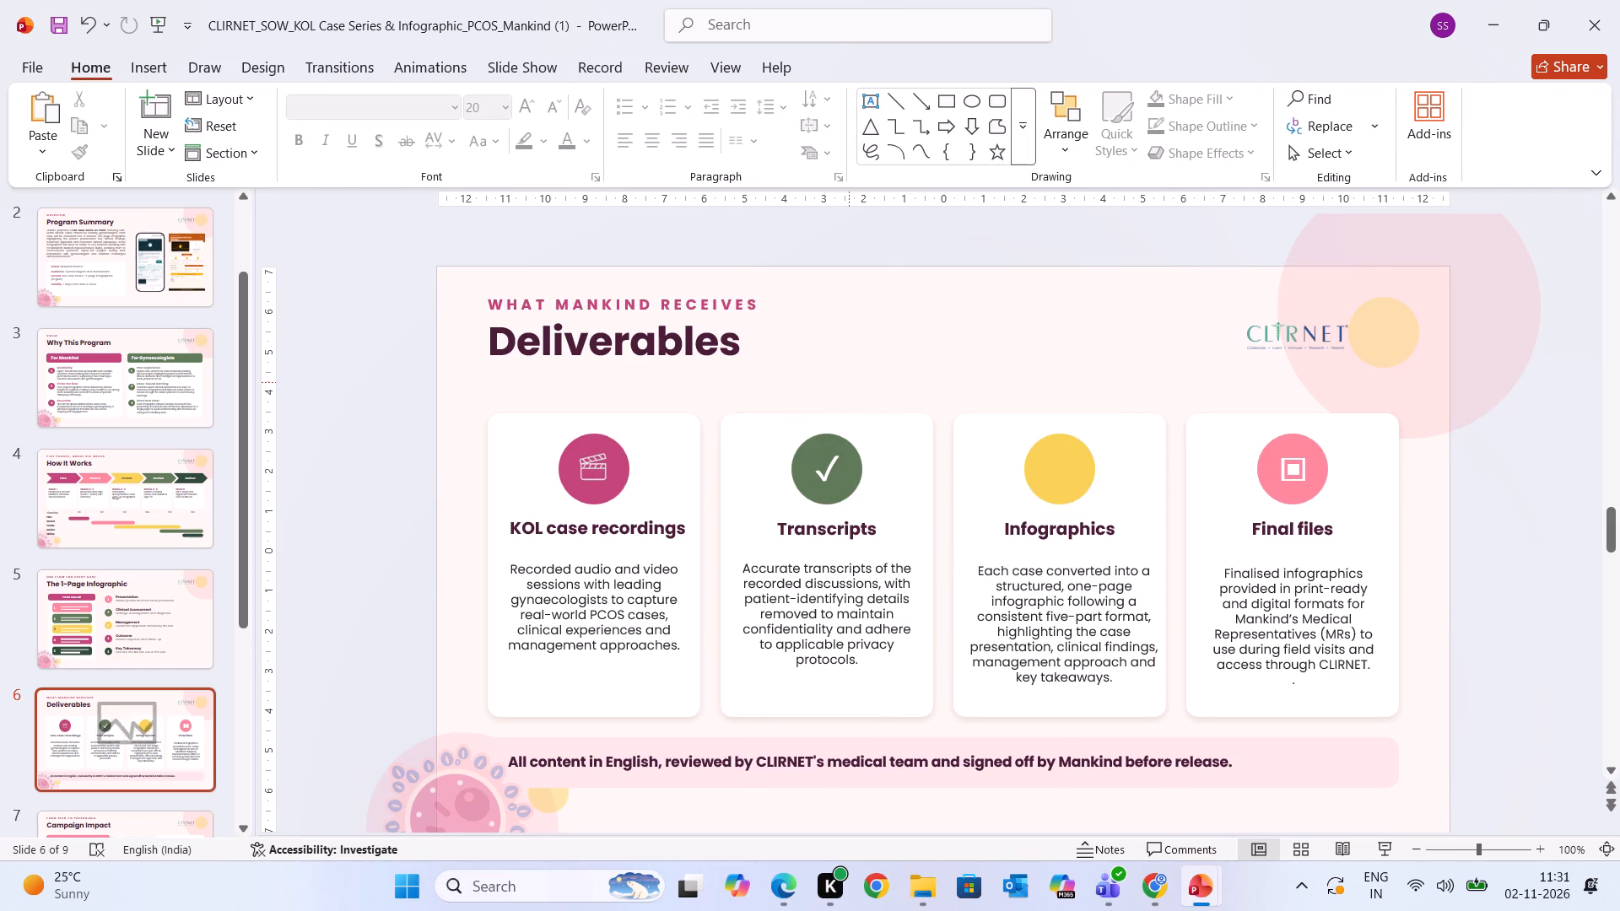
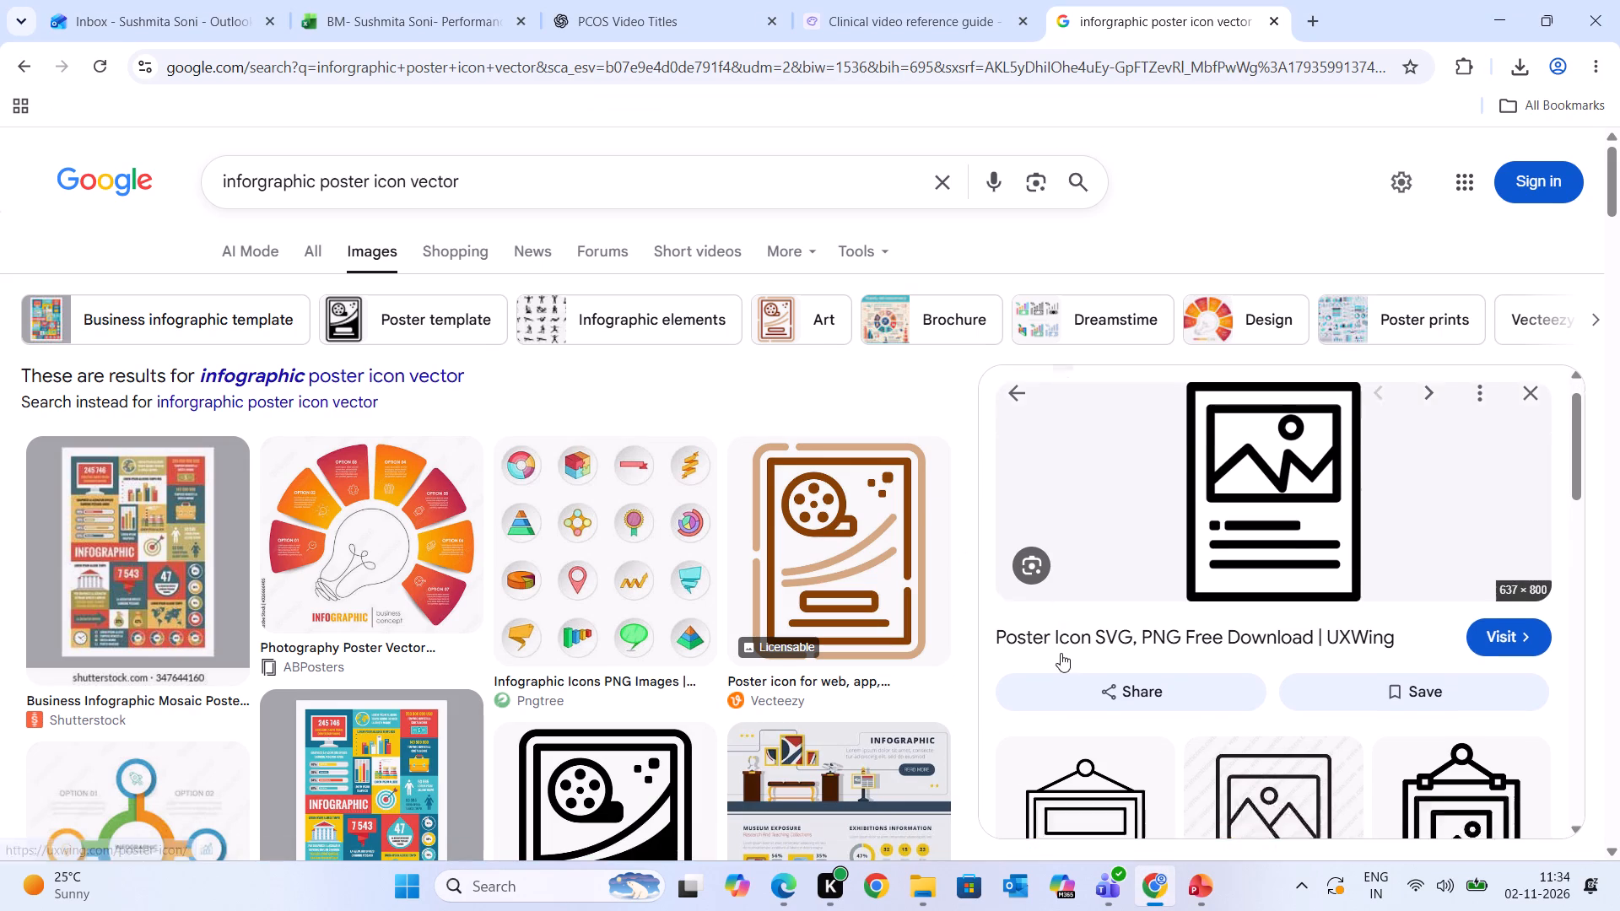
Look through the related poster icons and open the suggested image results for "poster icon png".
scroll(1061, 653, down, 5)
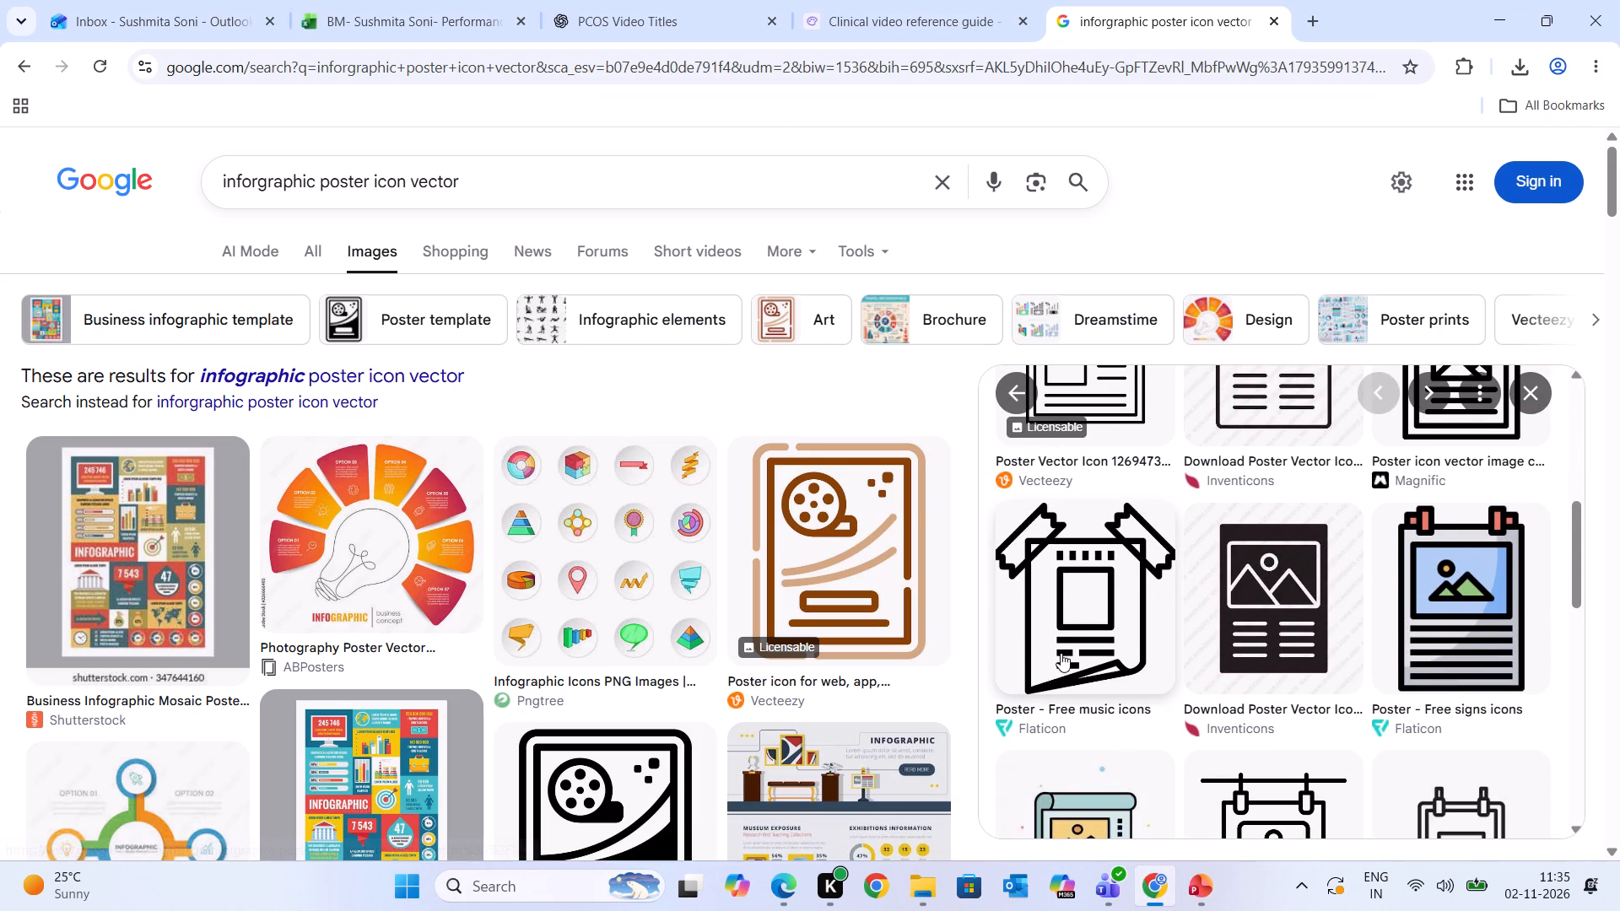
scroll(1153, 657, down, 1)
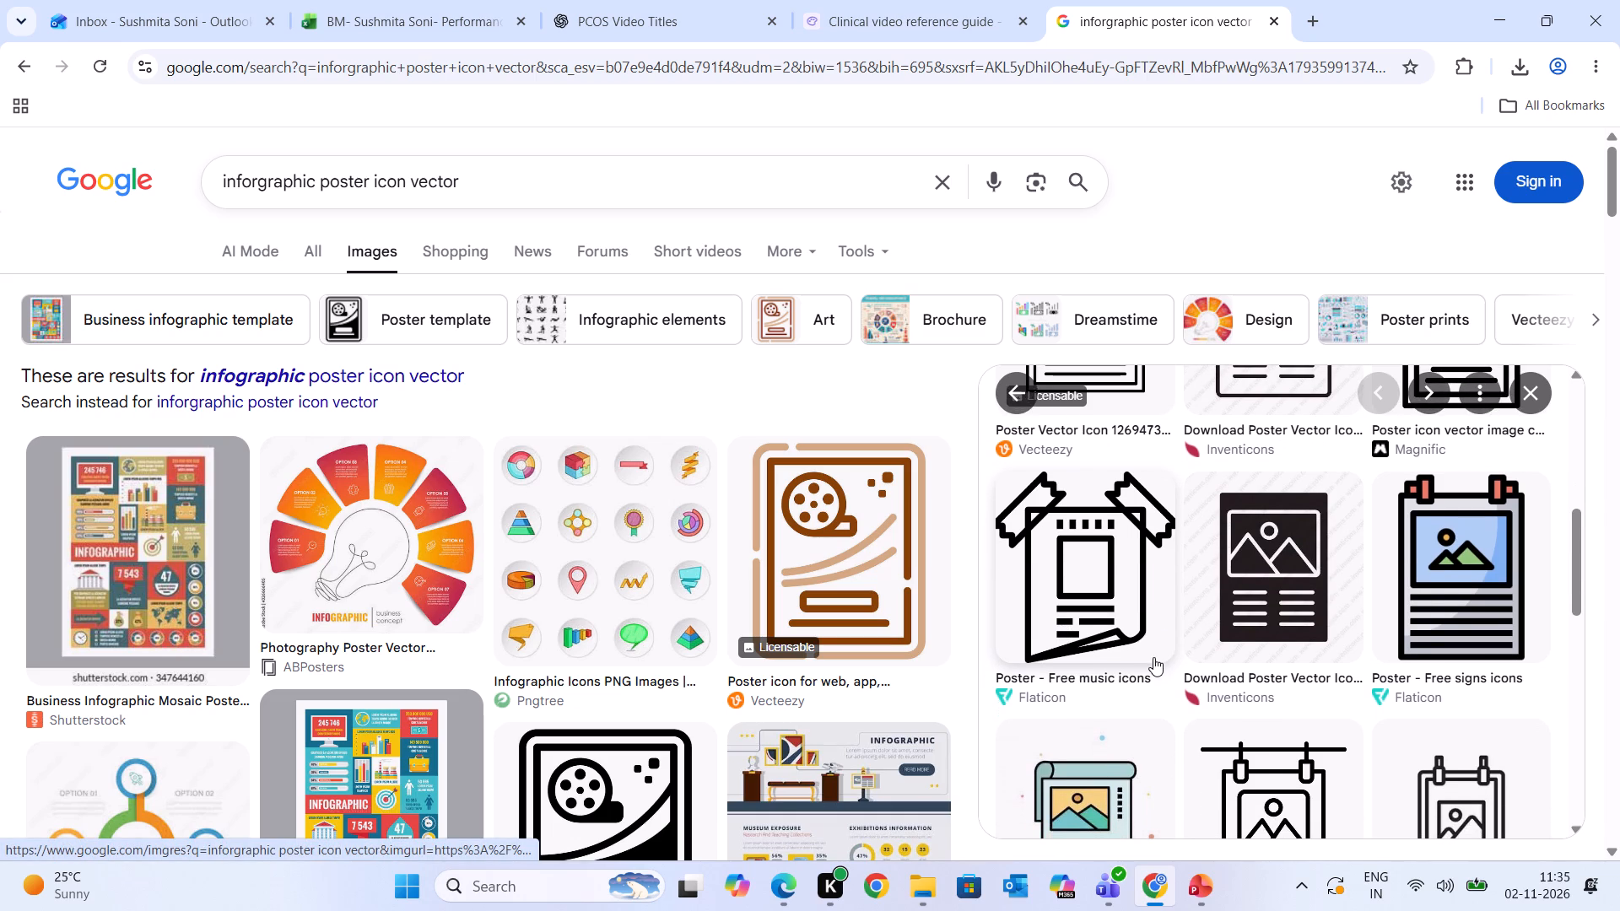
scroll(1153, 657, down, 4)
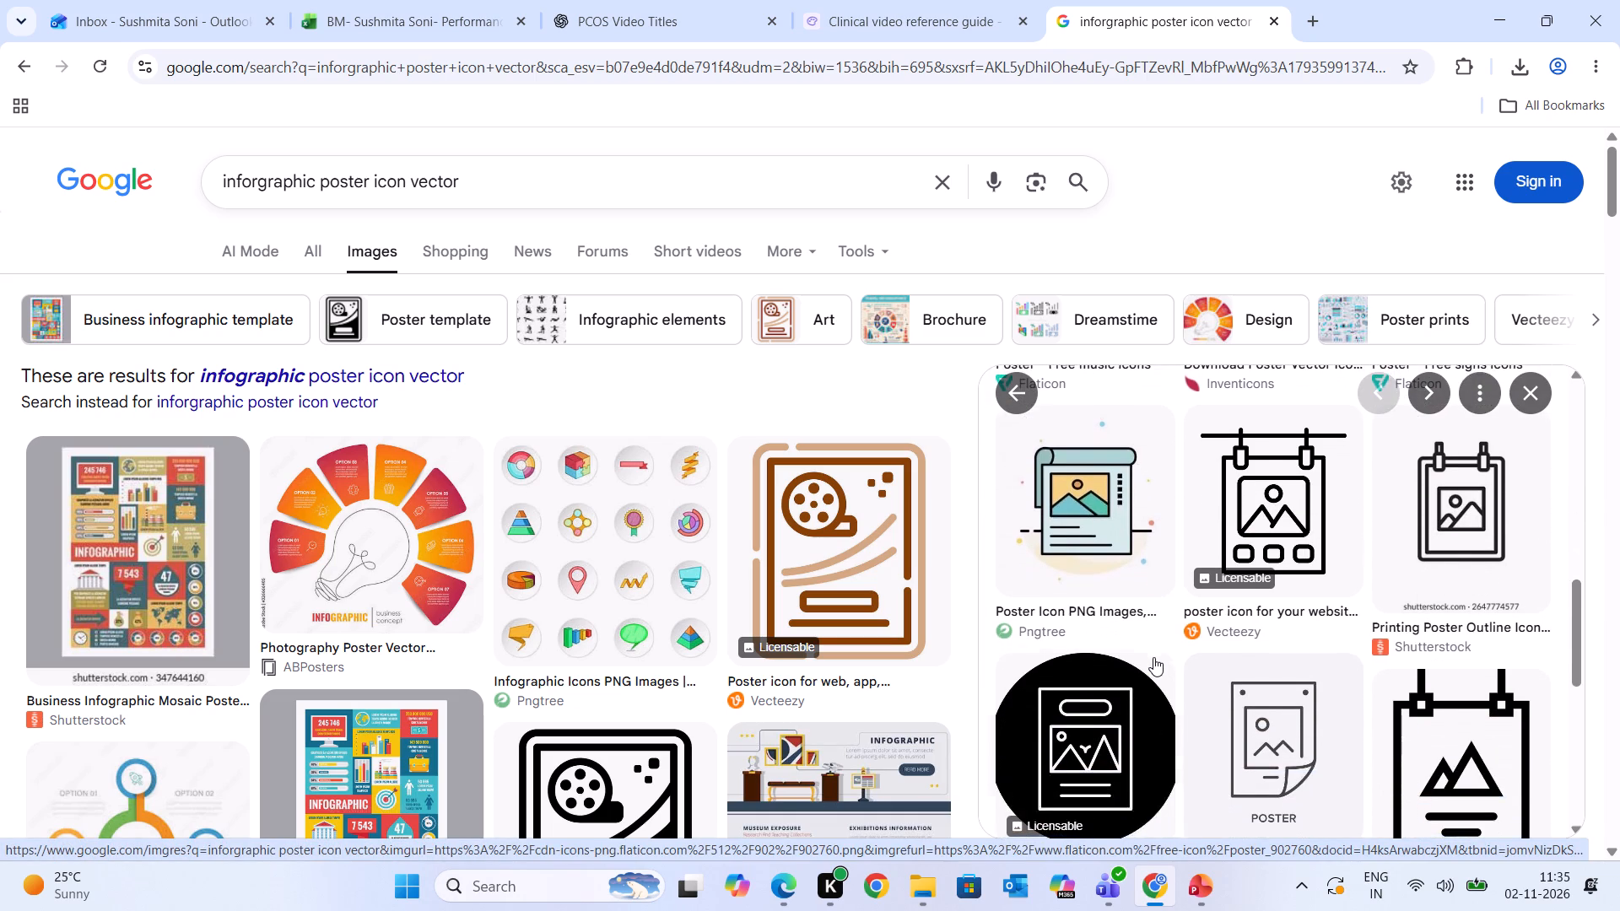
scroll(1153, 657, down, 1)
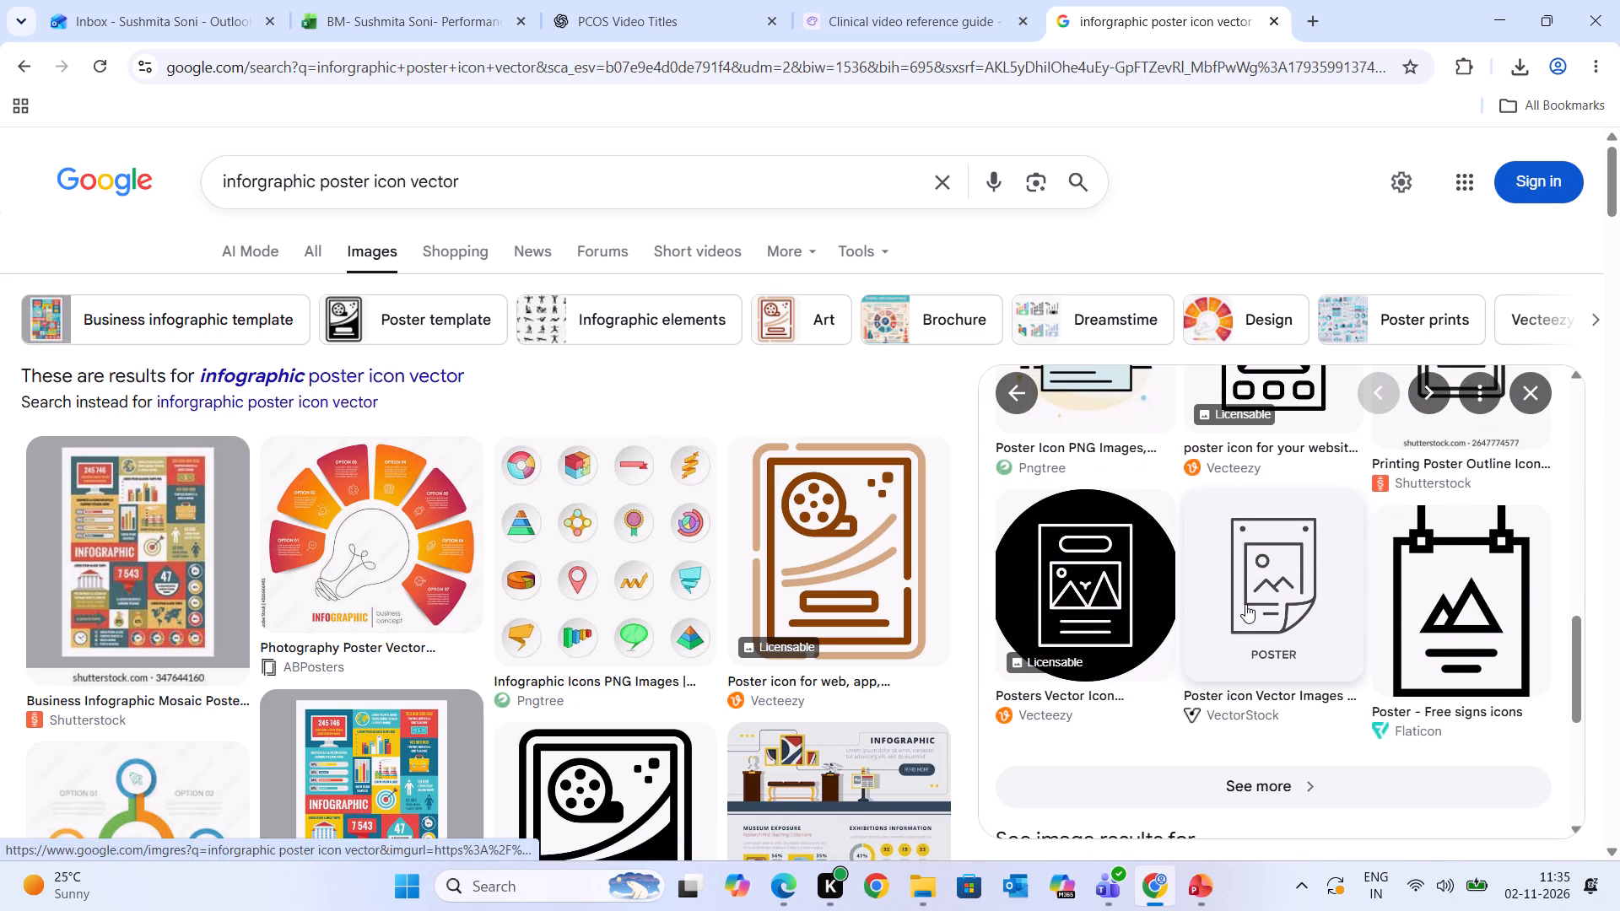
scroll(1245, 604, down, 1)
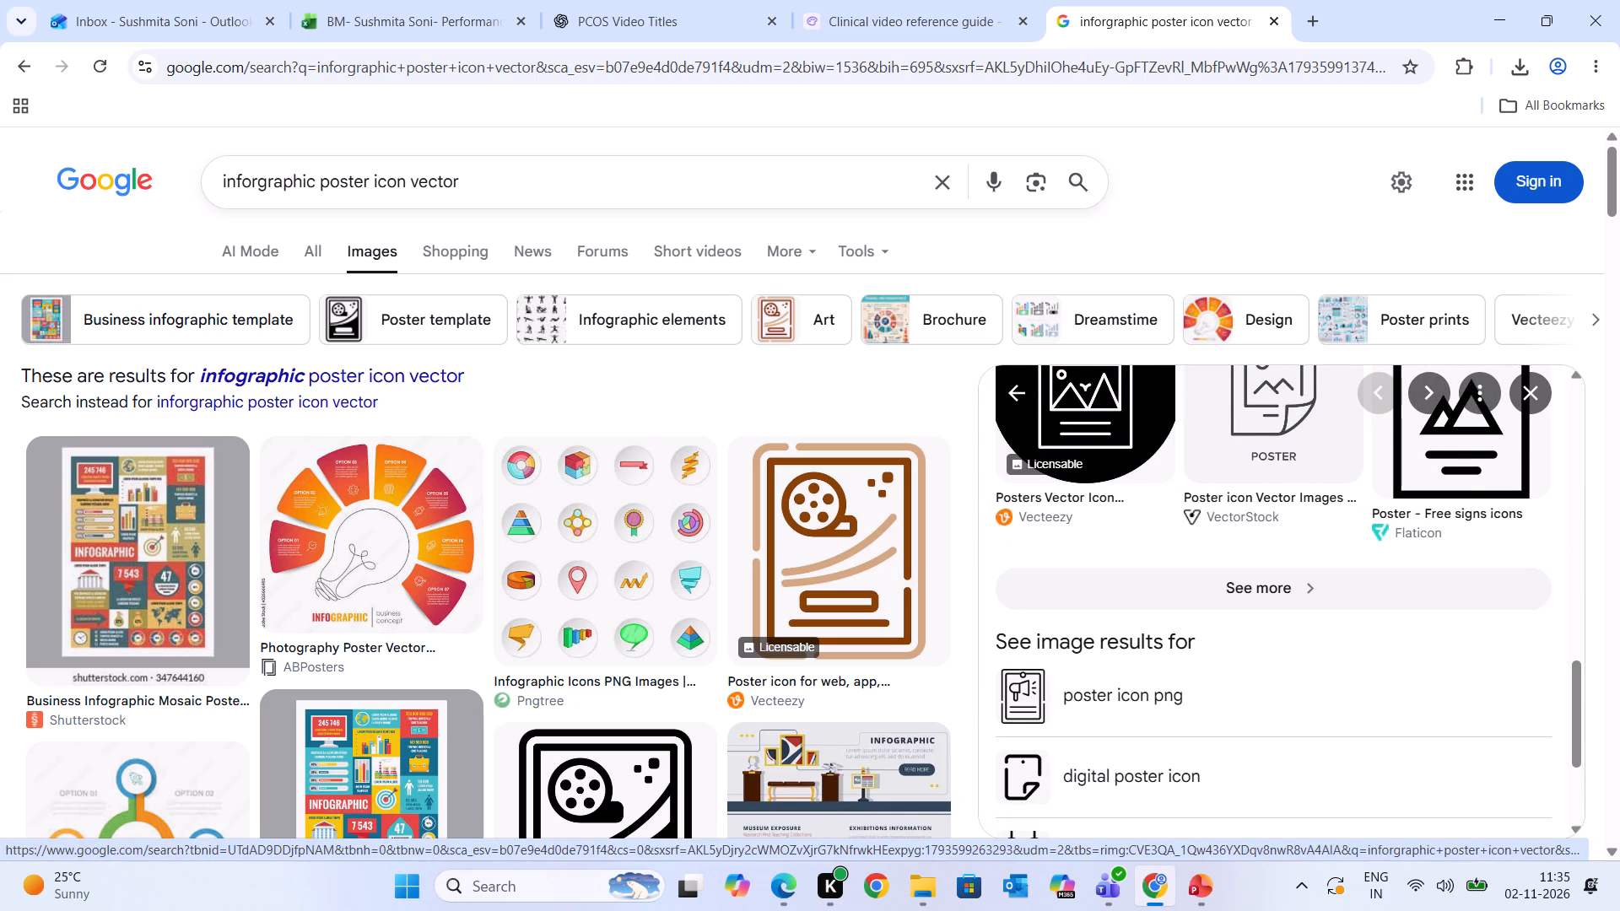
click(1115, 693)
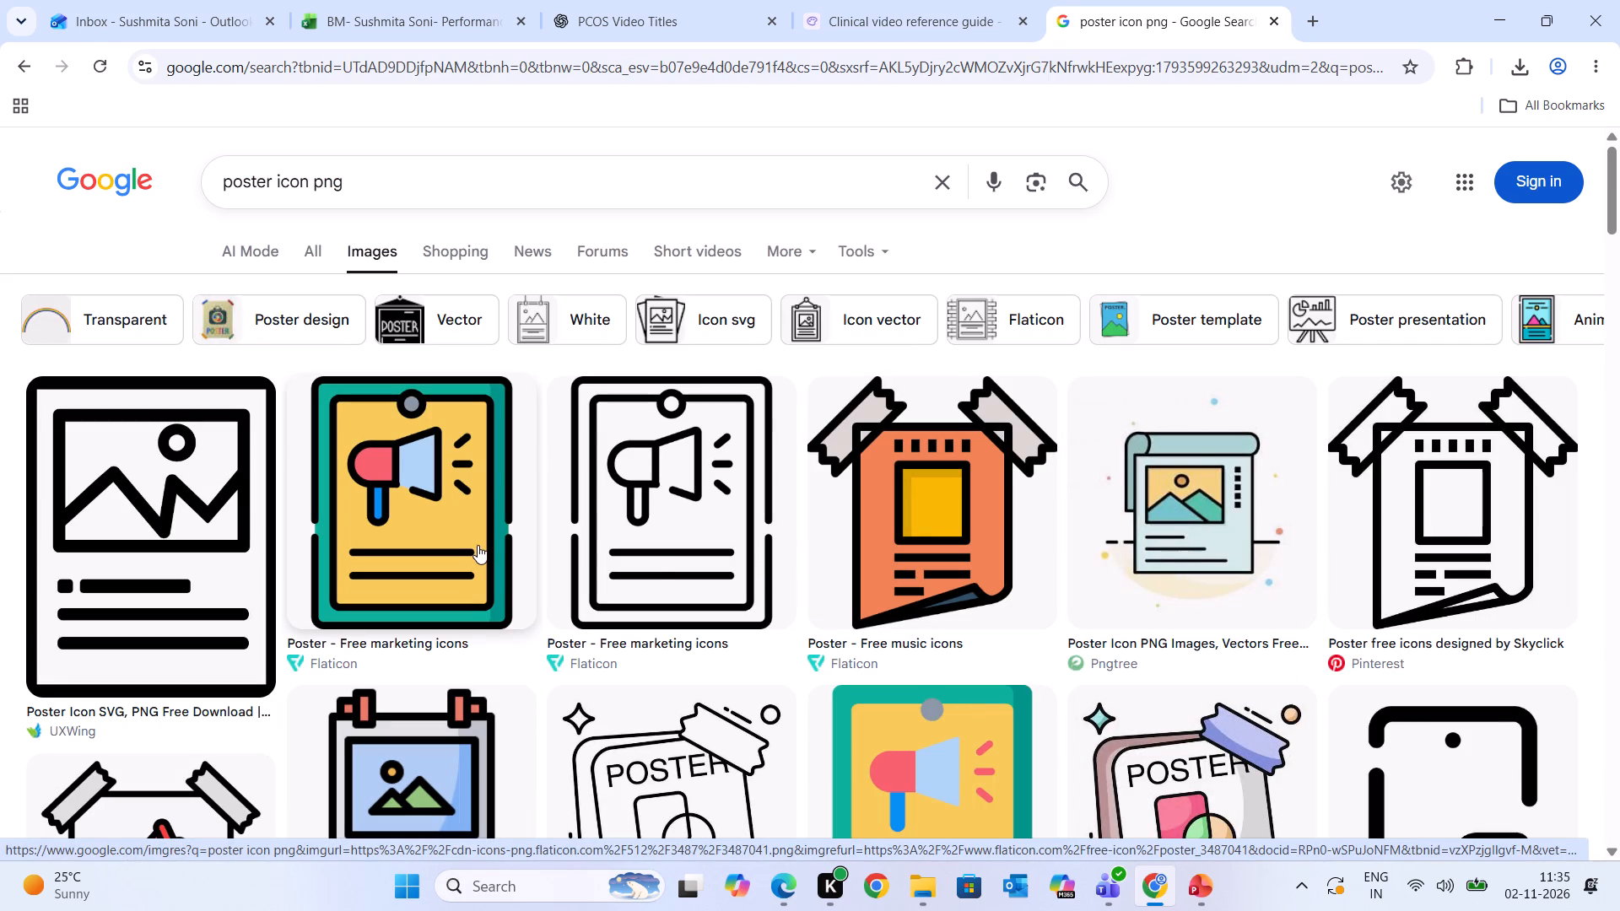
Open Flaticon's black outline poster icon with the megaphone from the image results and copy the image.
scroll(634, 555, down, 1)
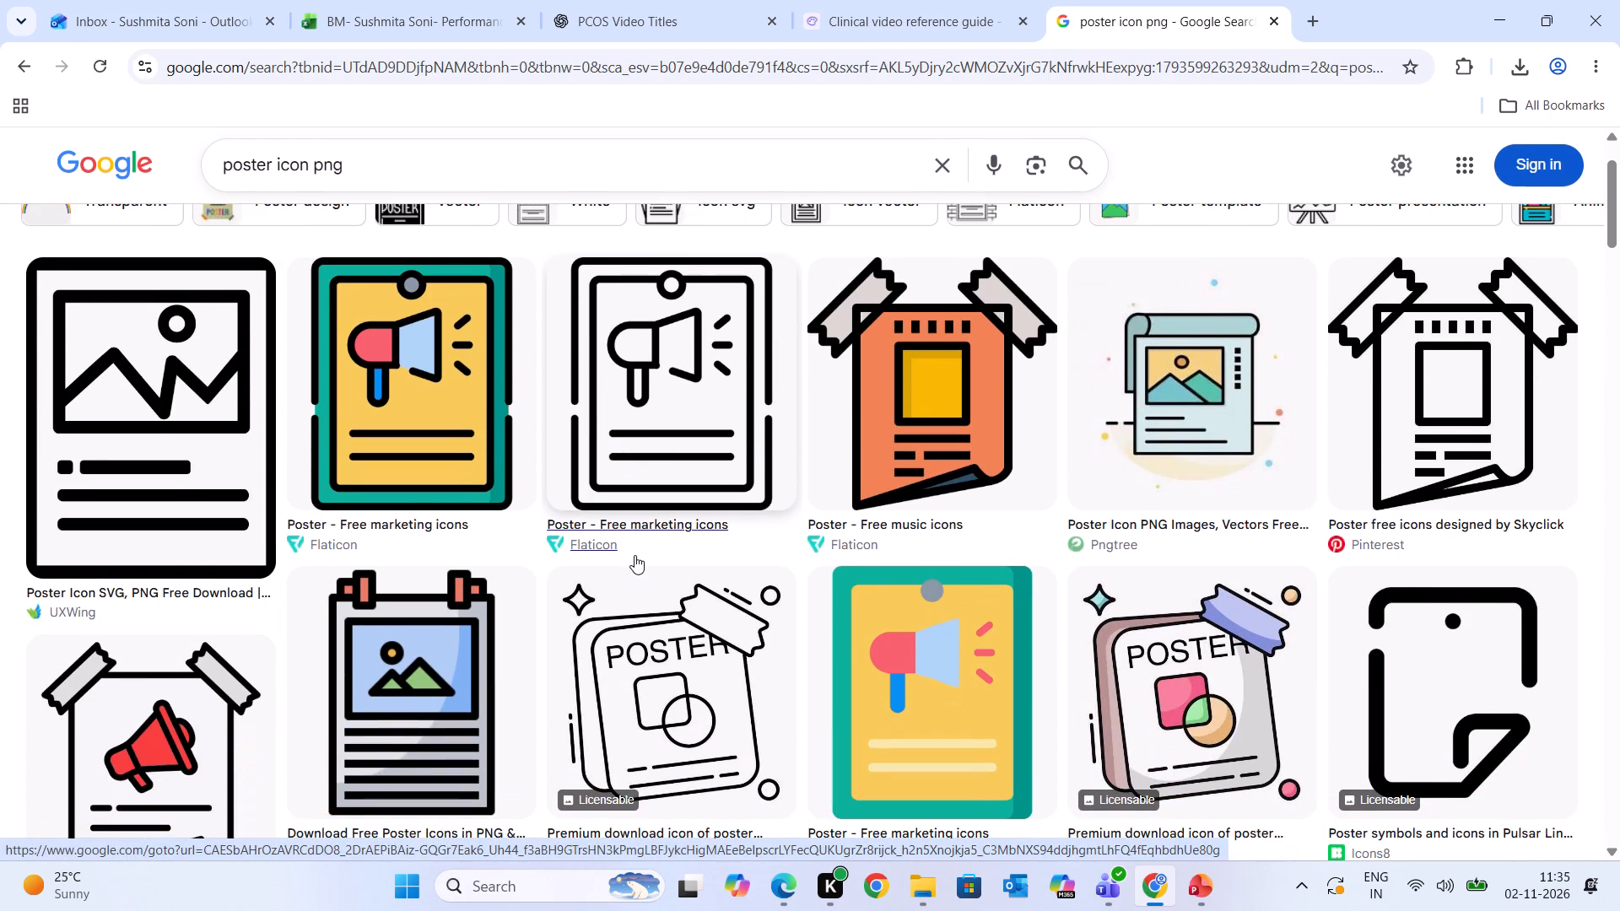
scroll(634, 555, down, 1)
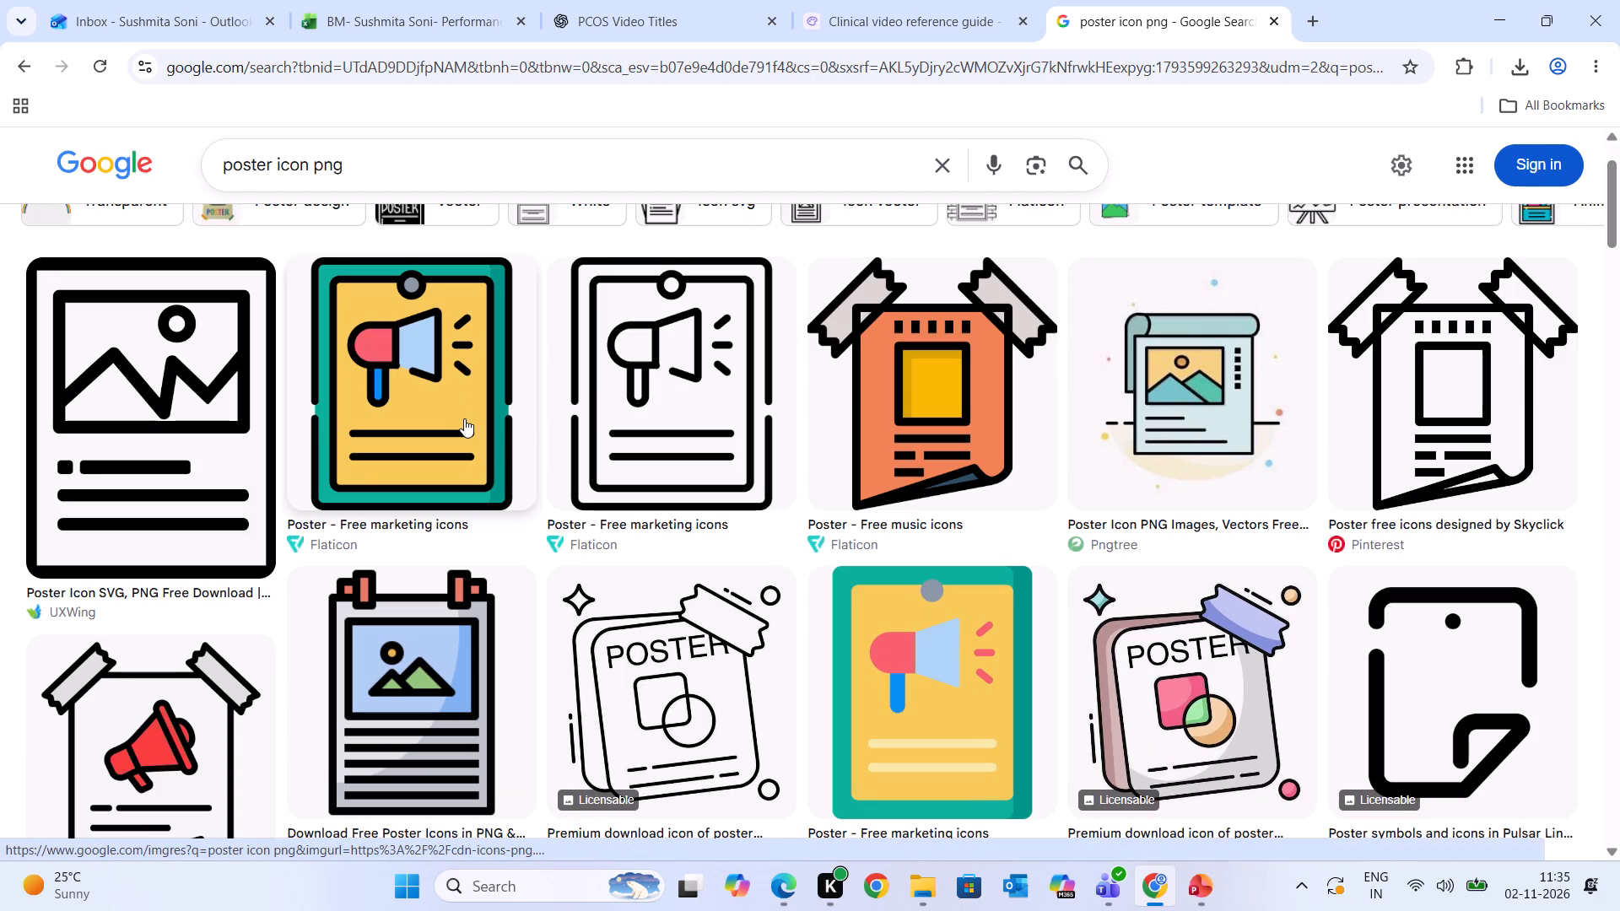
click(683, 409)
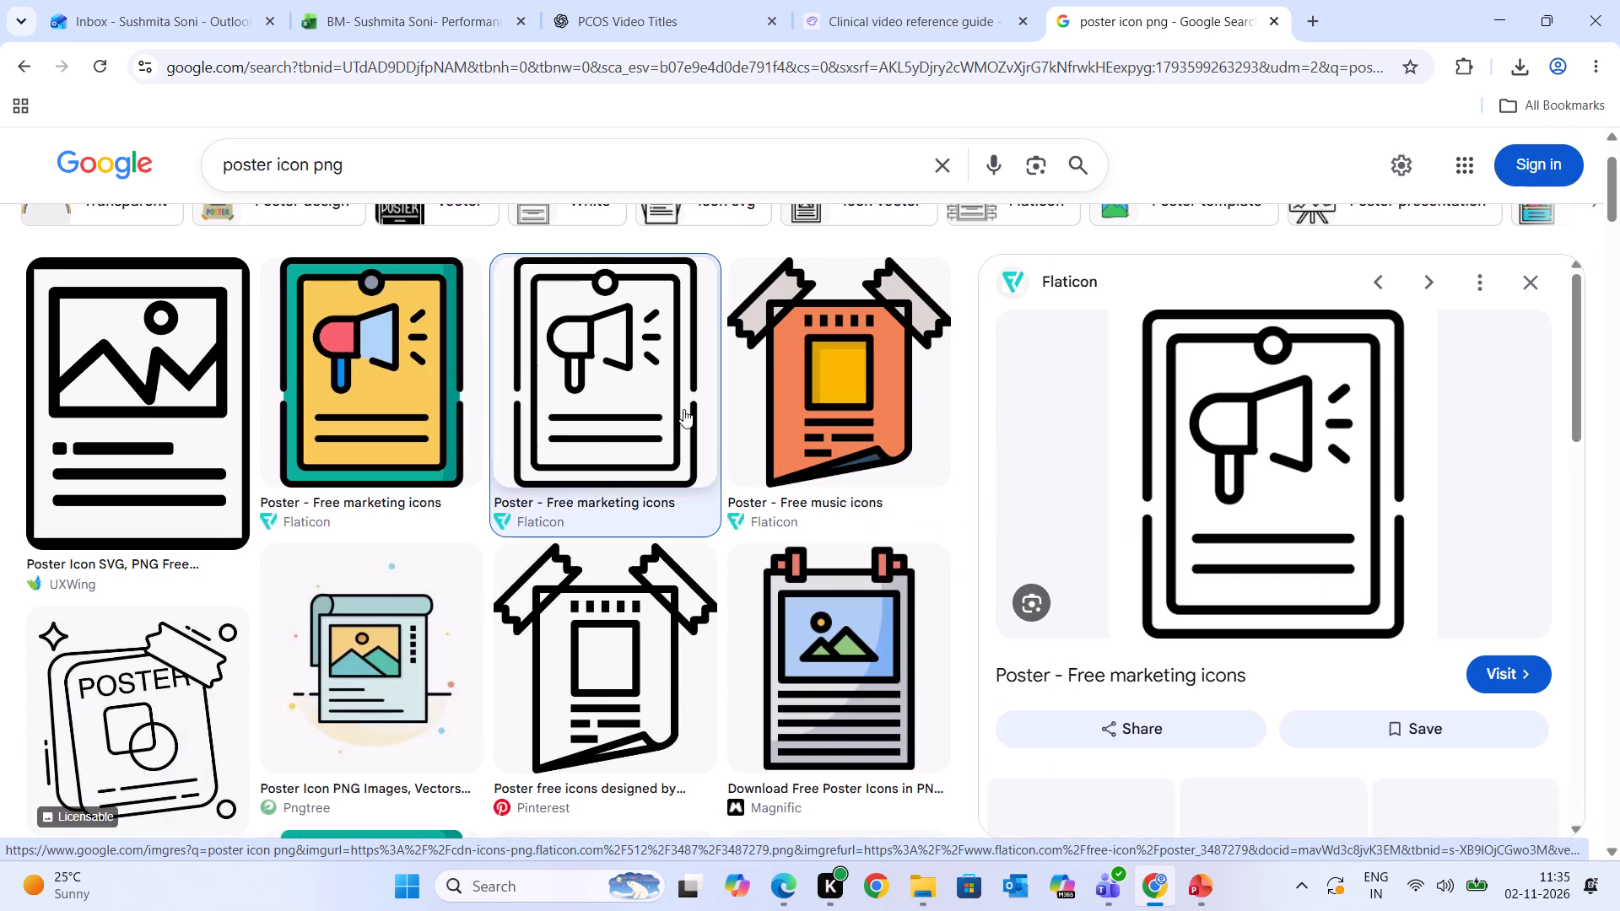
scroll(1240, 499, down, 1)
right_click(1240, 499)
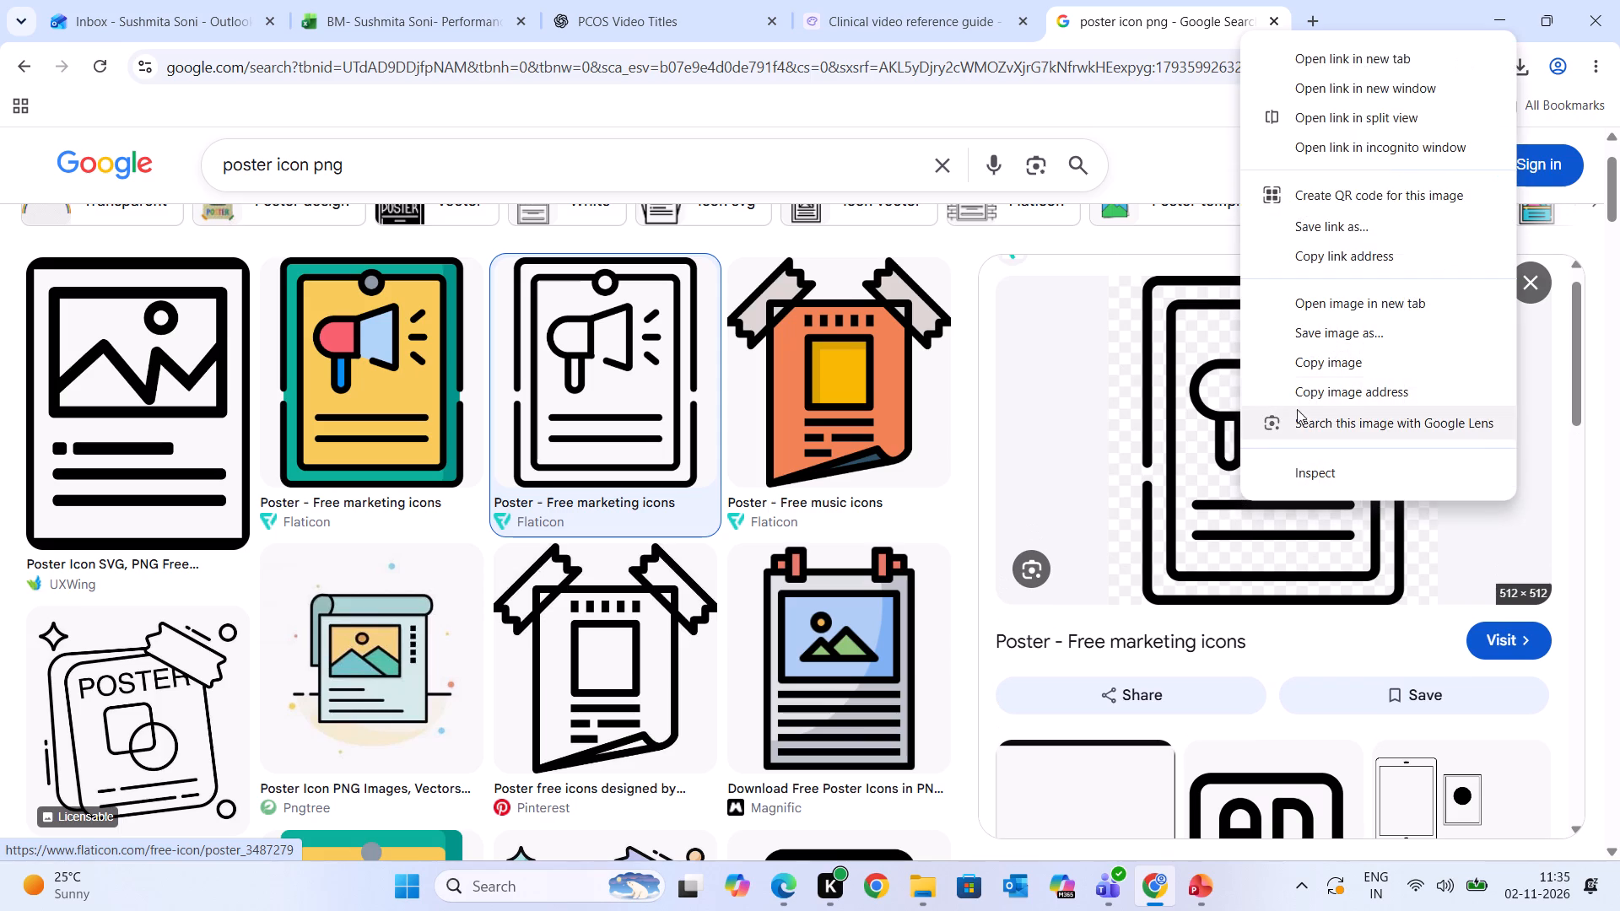
click(1311, 369)
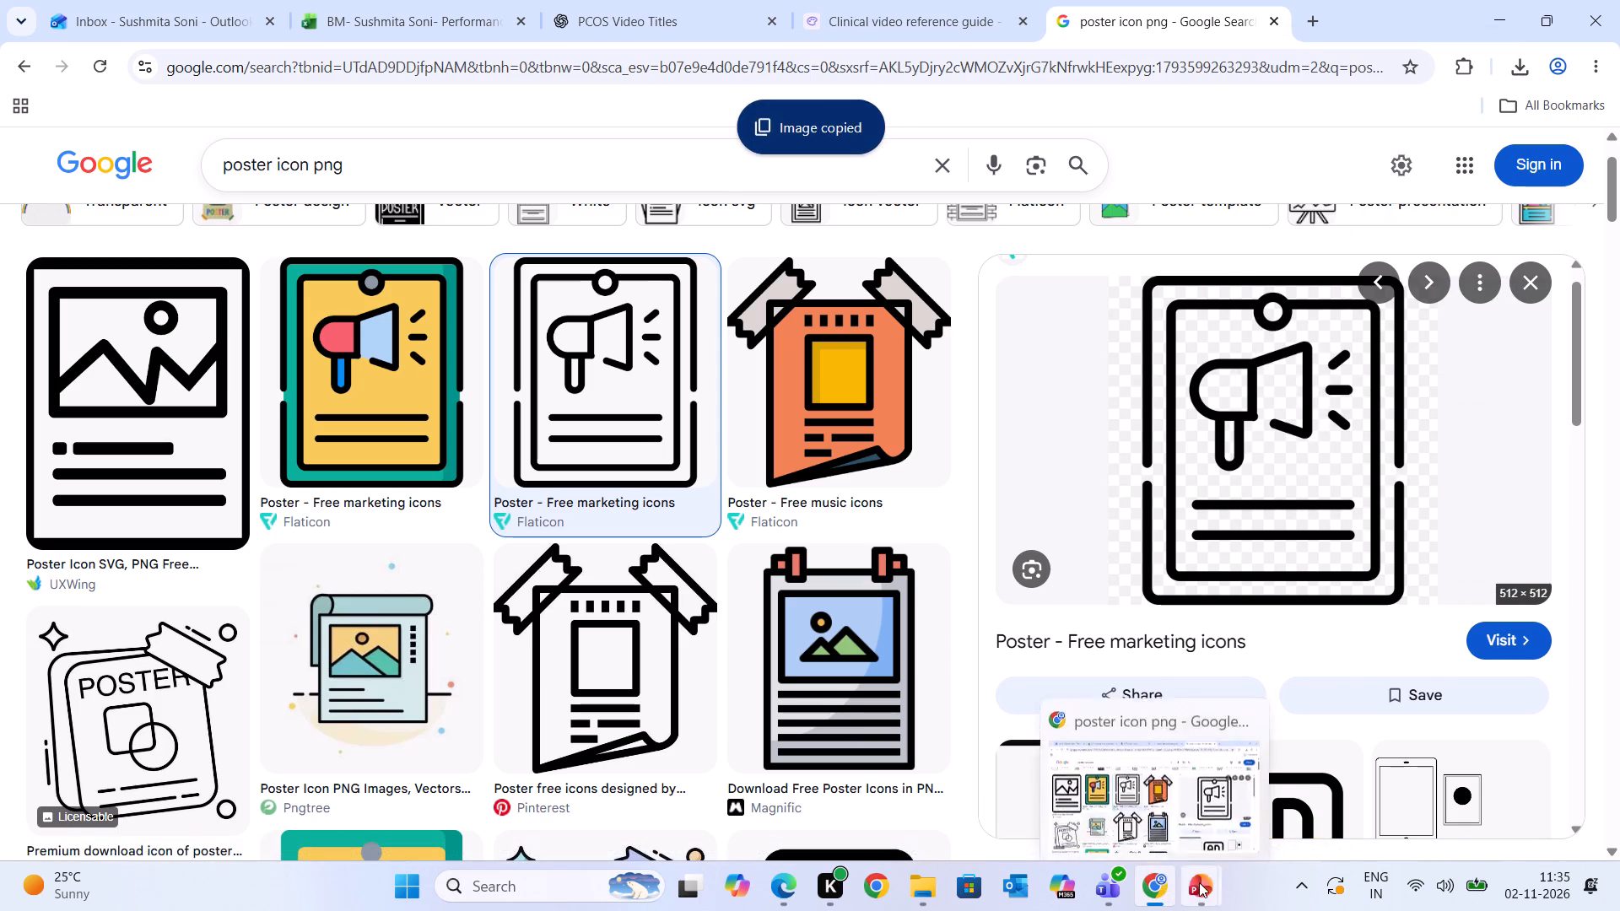
Switch to the KOL Case Series deck and paste the copied megaphone poster icon onto the Deliverables slide.
click(1199, 882)
click(1155, 815)
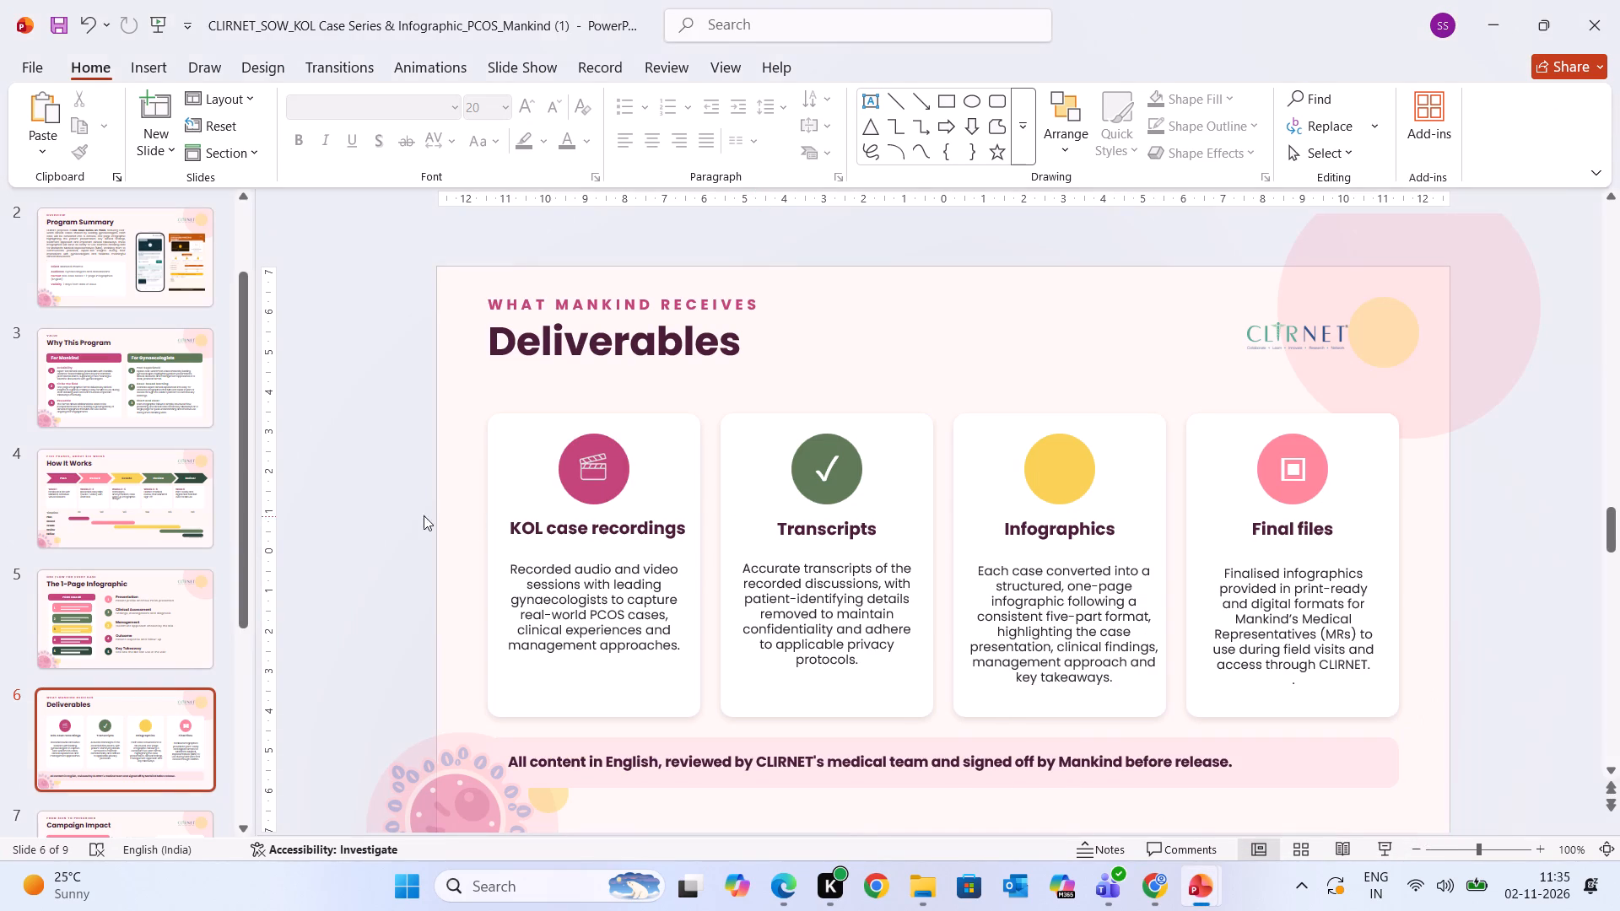
key(ctrl+v)
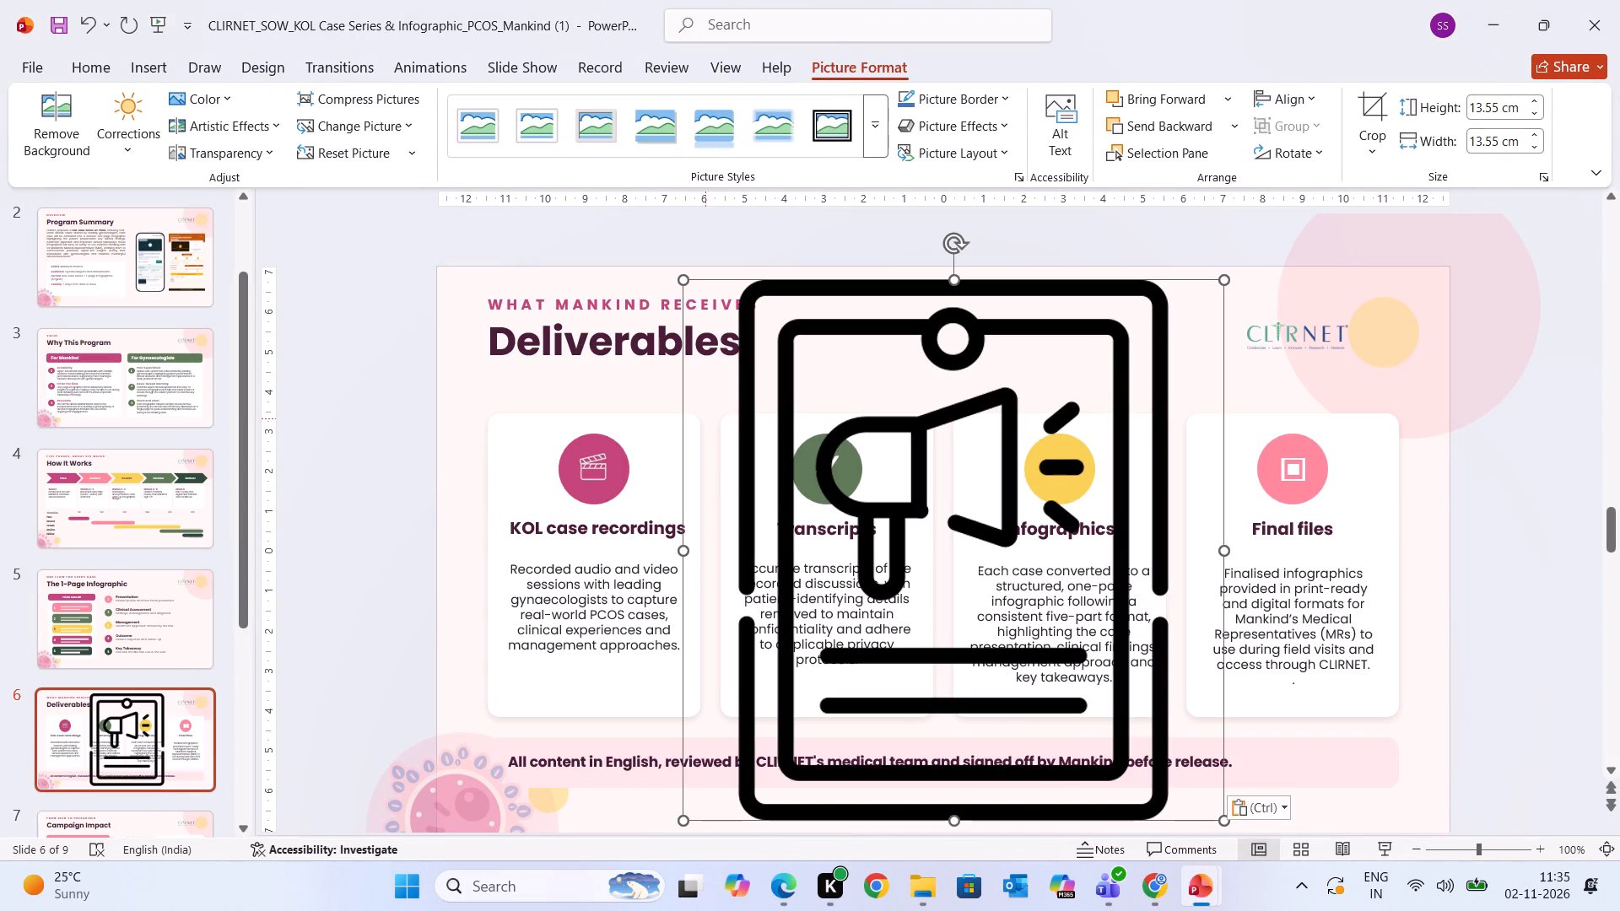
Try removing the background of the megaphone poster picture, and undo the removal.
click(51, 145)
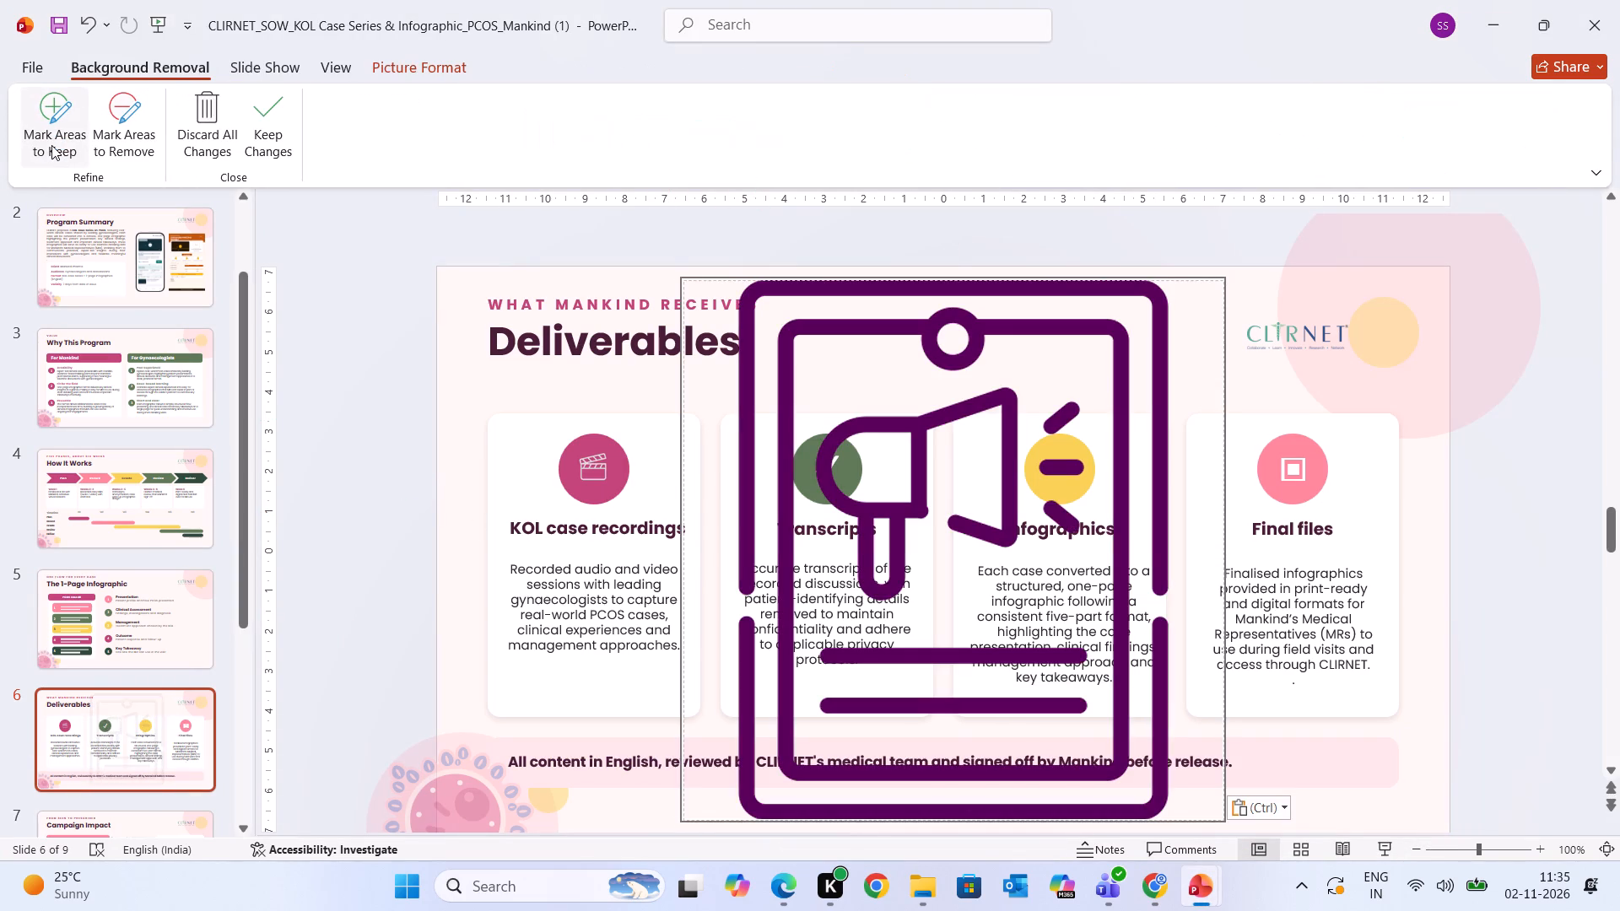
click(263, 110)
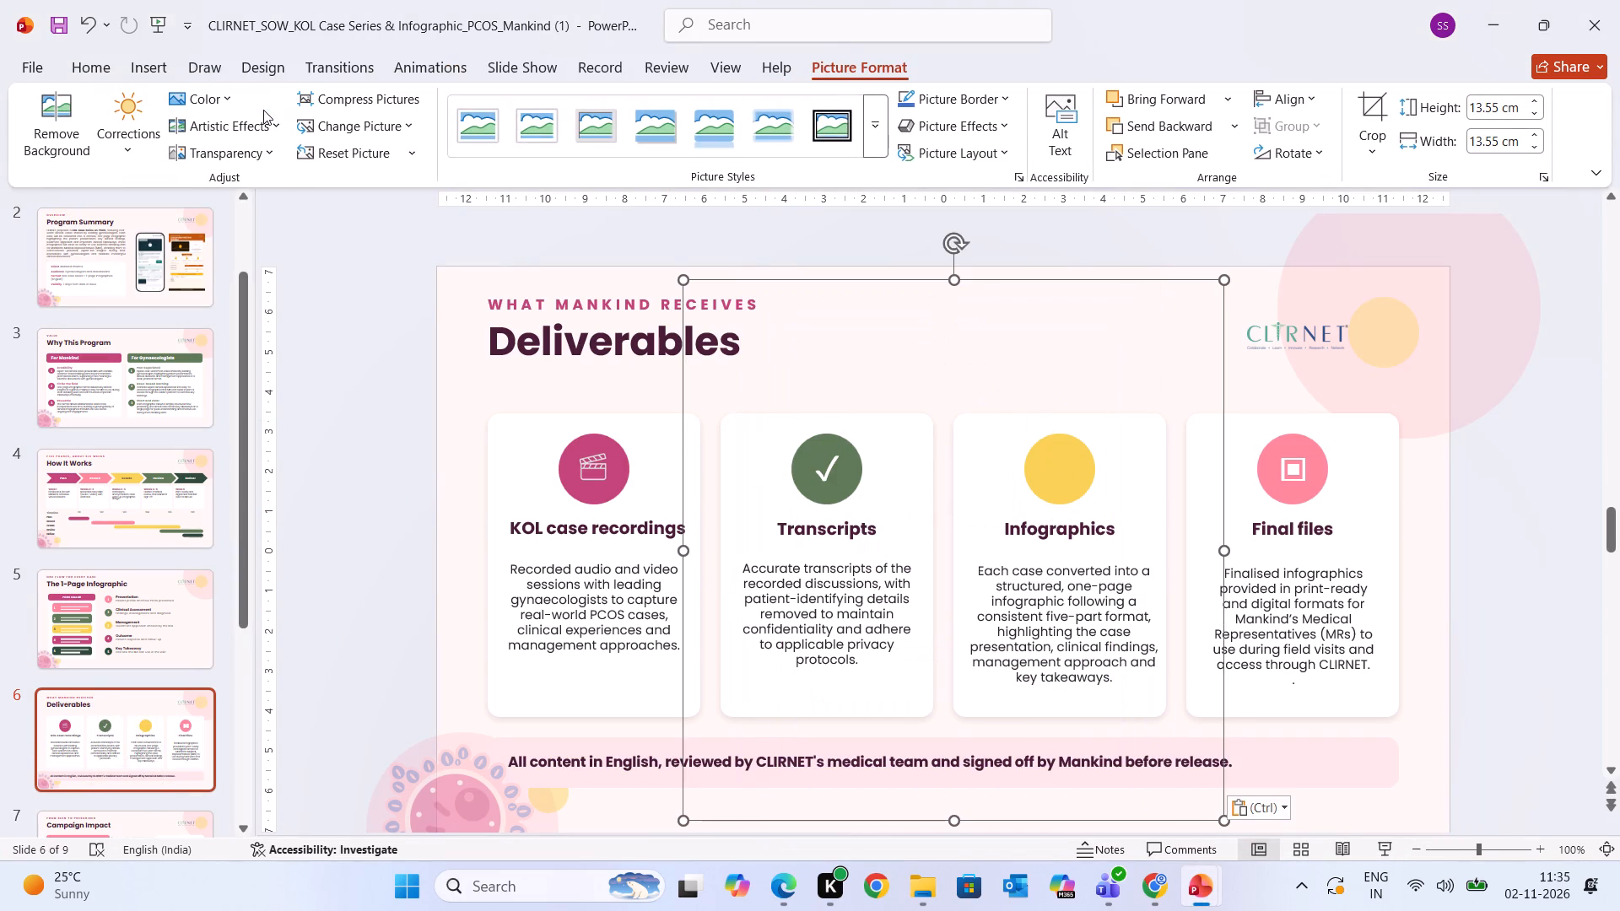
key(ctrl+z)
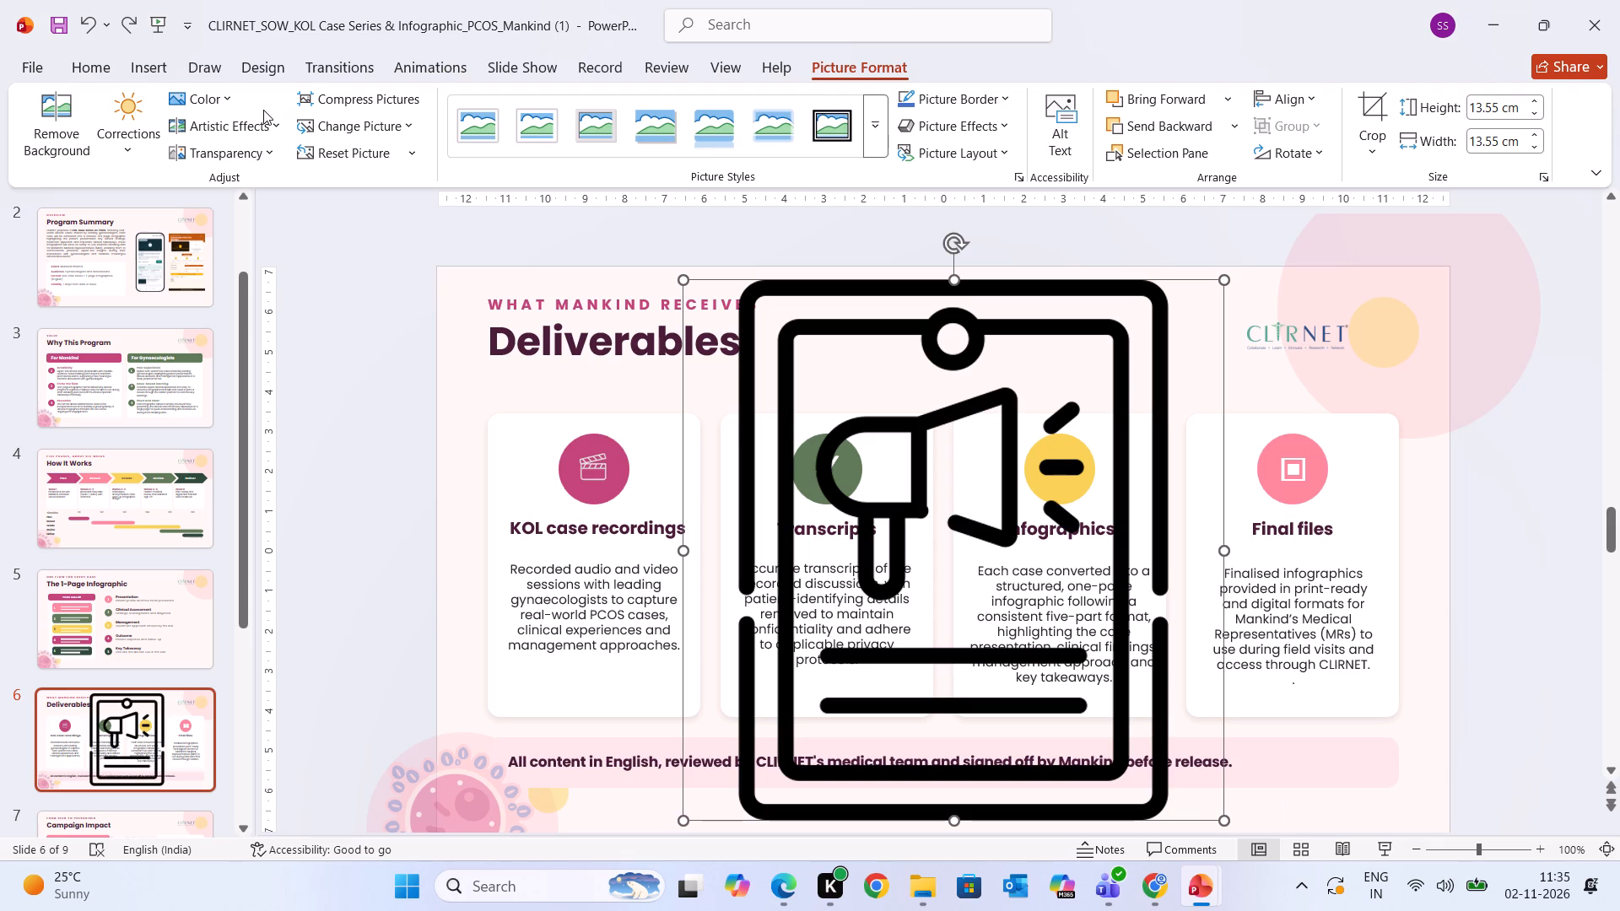
Shrink the megaphone poster icon to about 1.08 cm square and centre it on the yellow circle above Infographics.
click(853, 402)
drag(683, 279, 1057, 628)
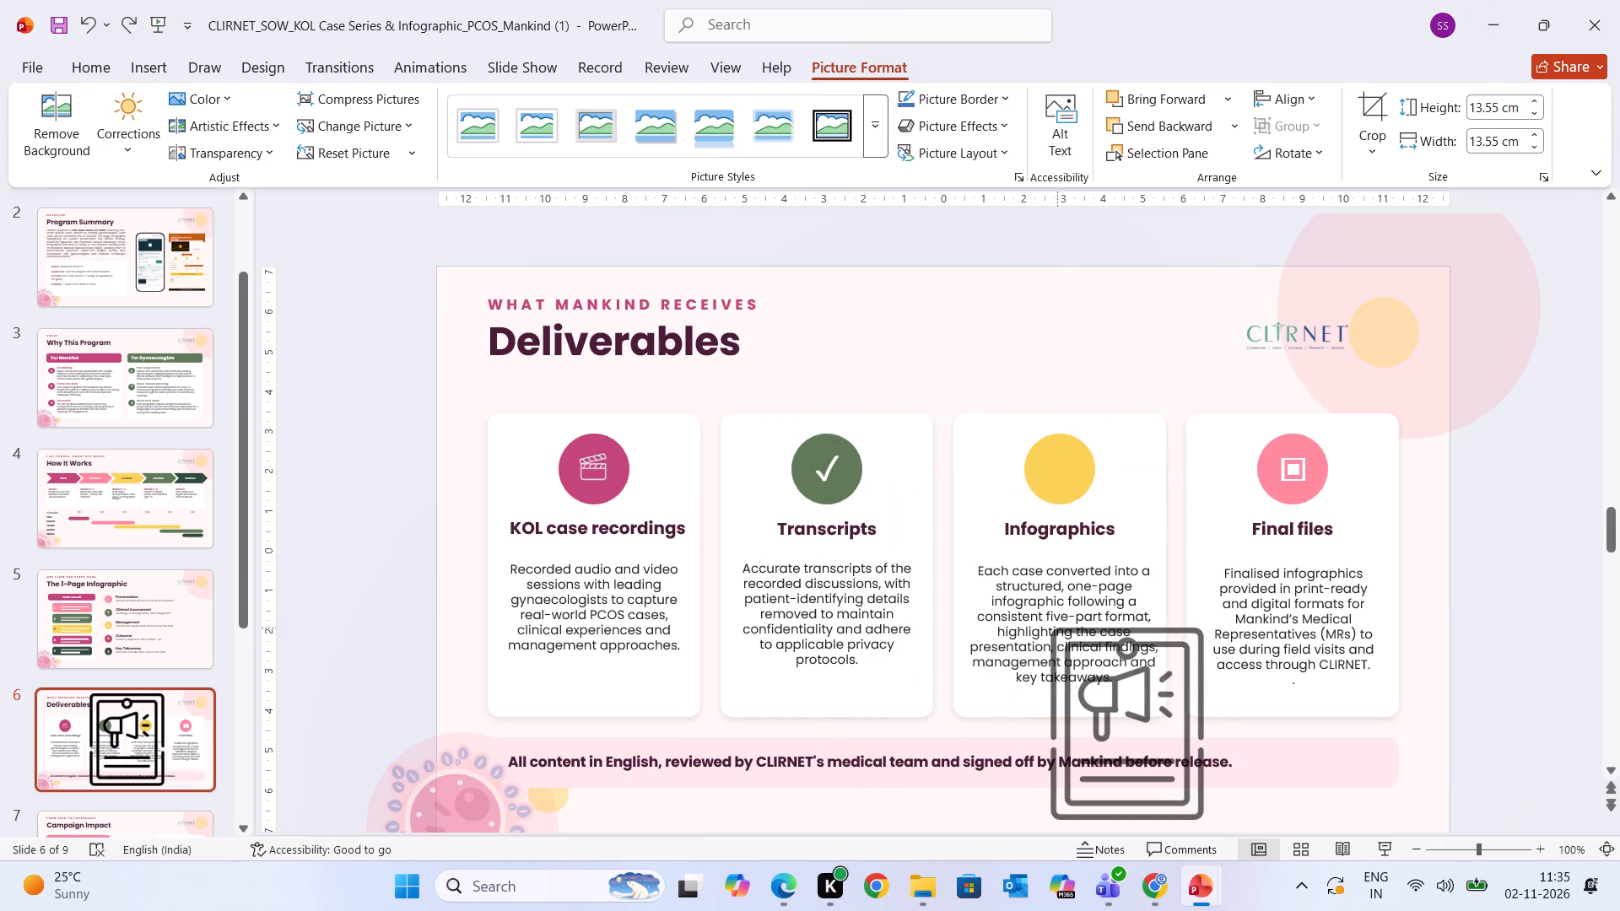
drag(1057, 628, 1164, 754)
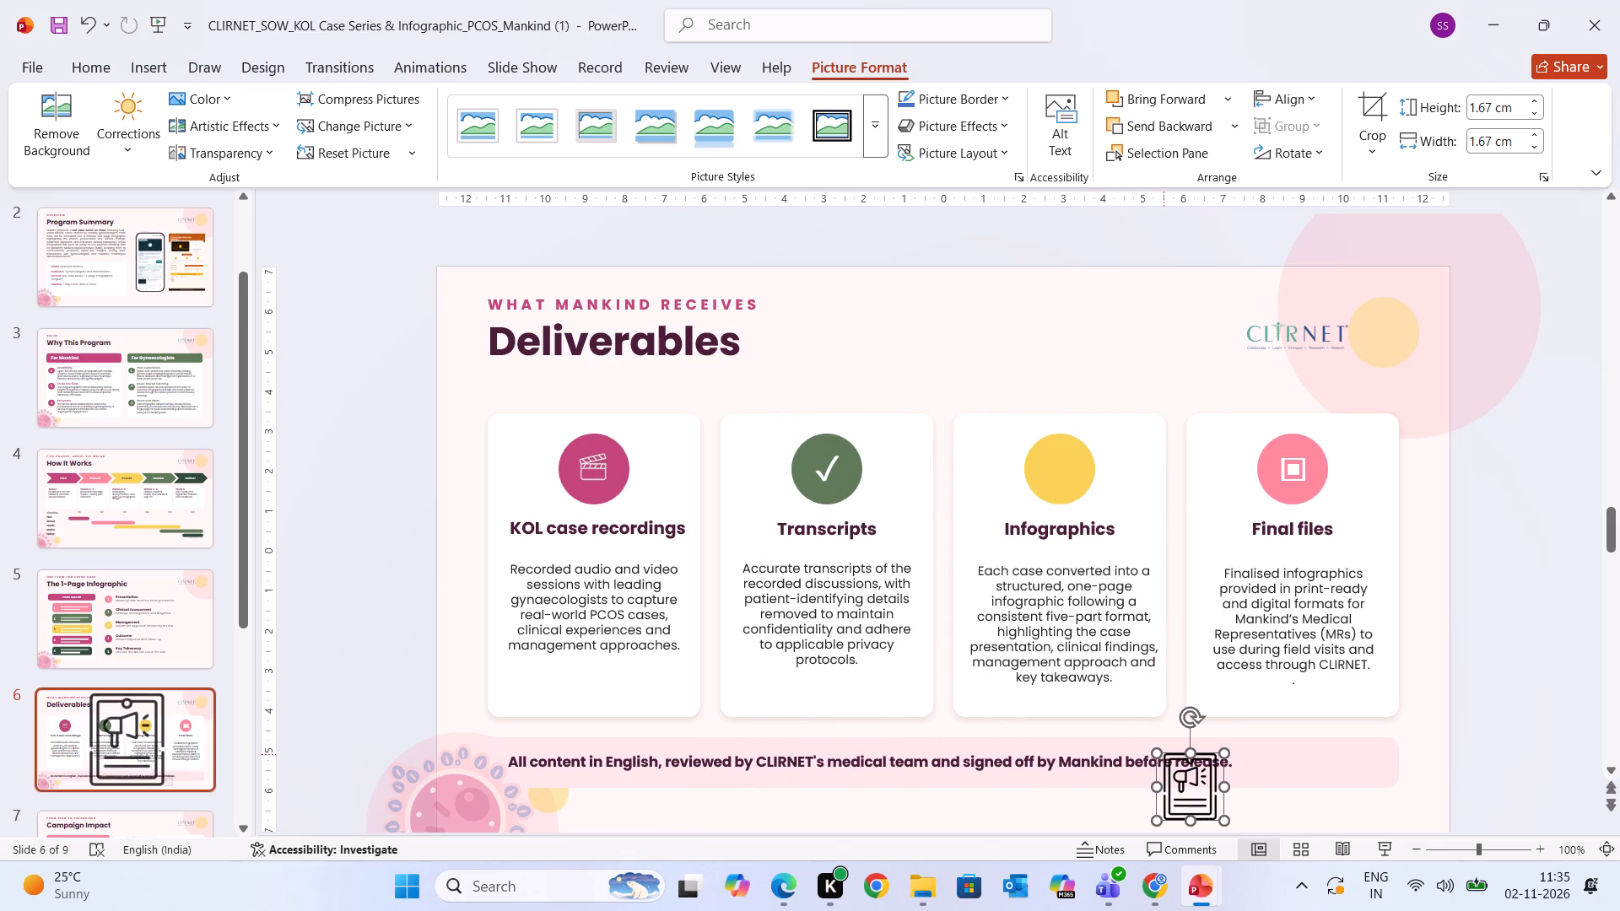
drag(1187, 787, 1056, 481)
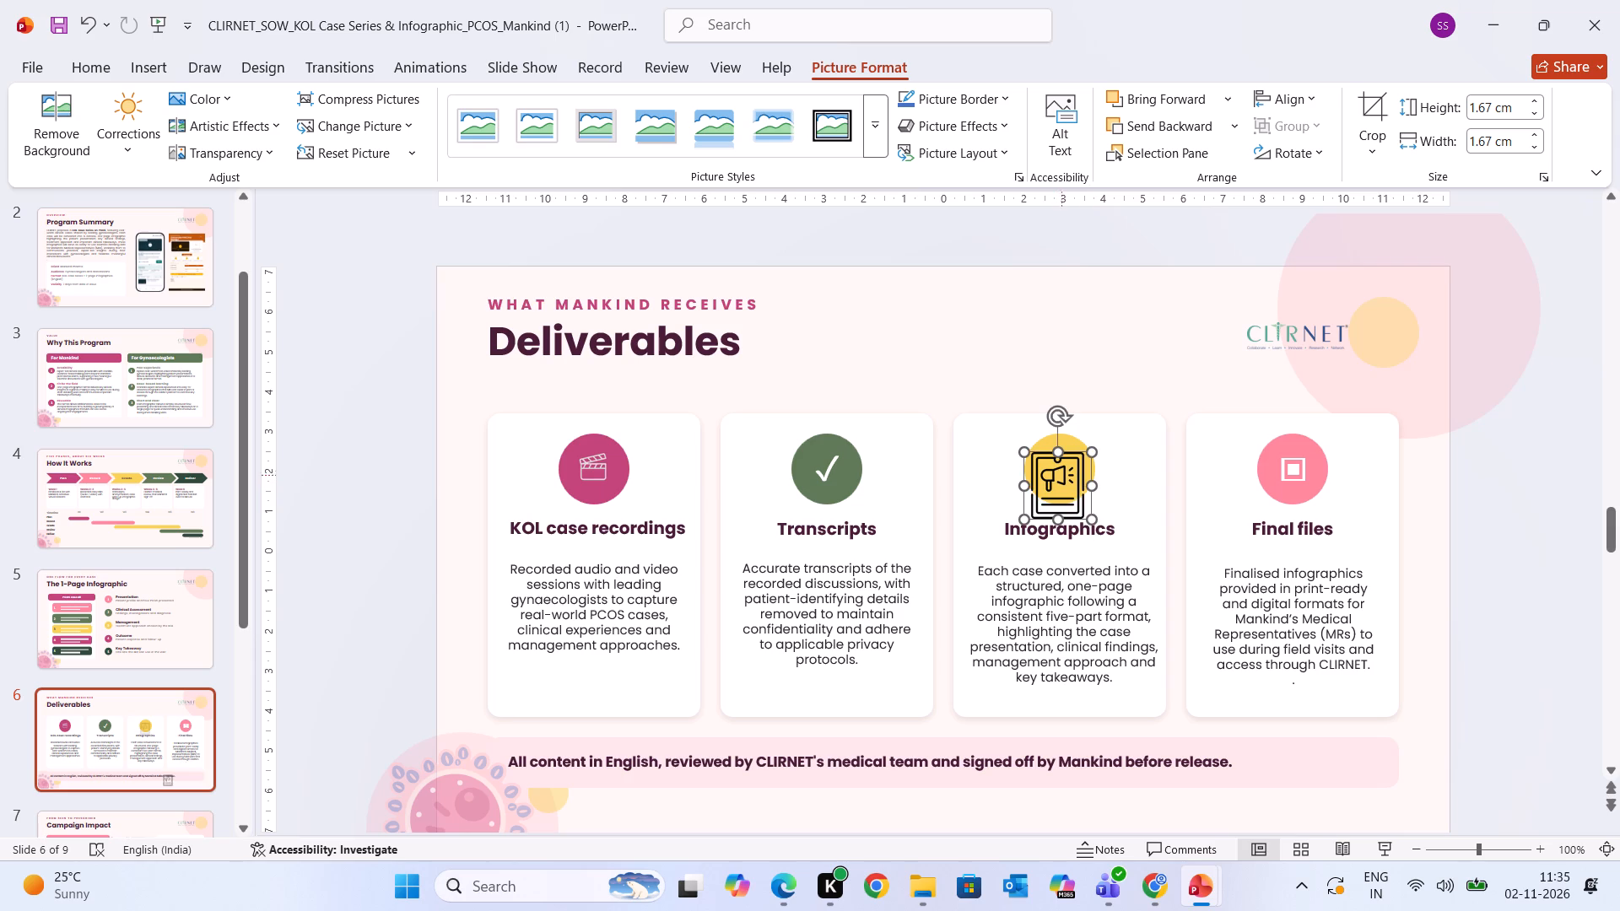
drag(1093, 447, 1067, 481)
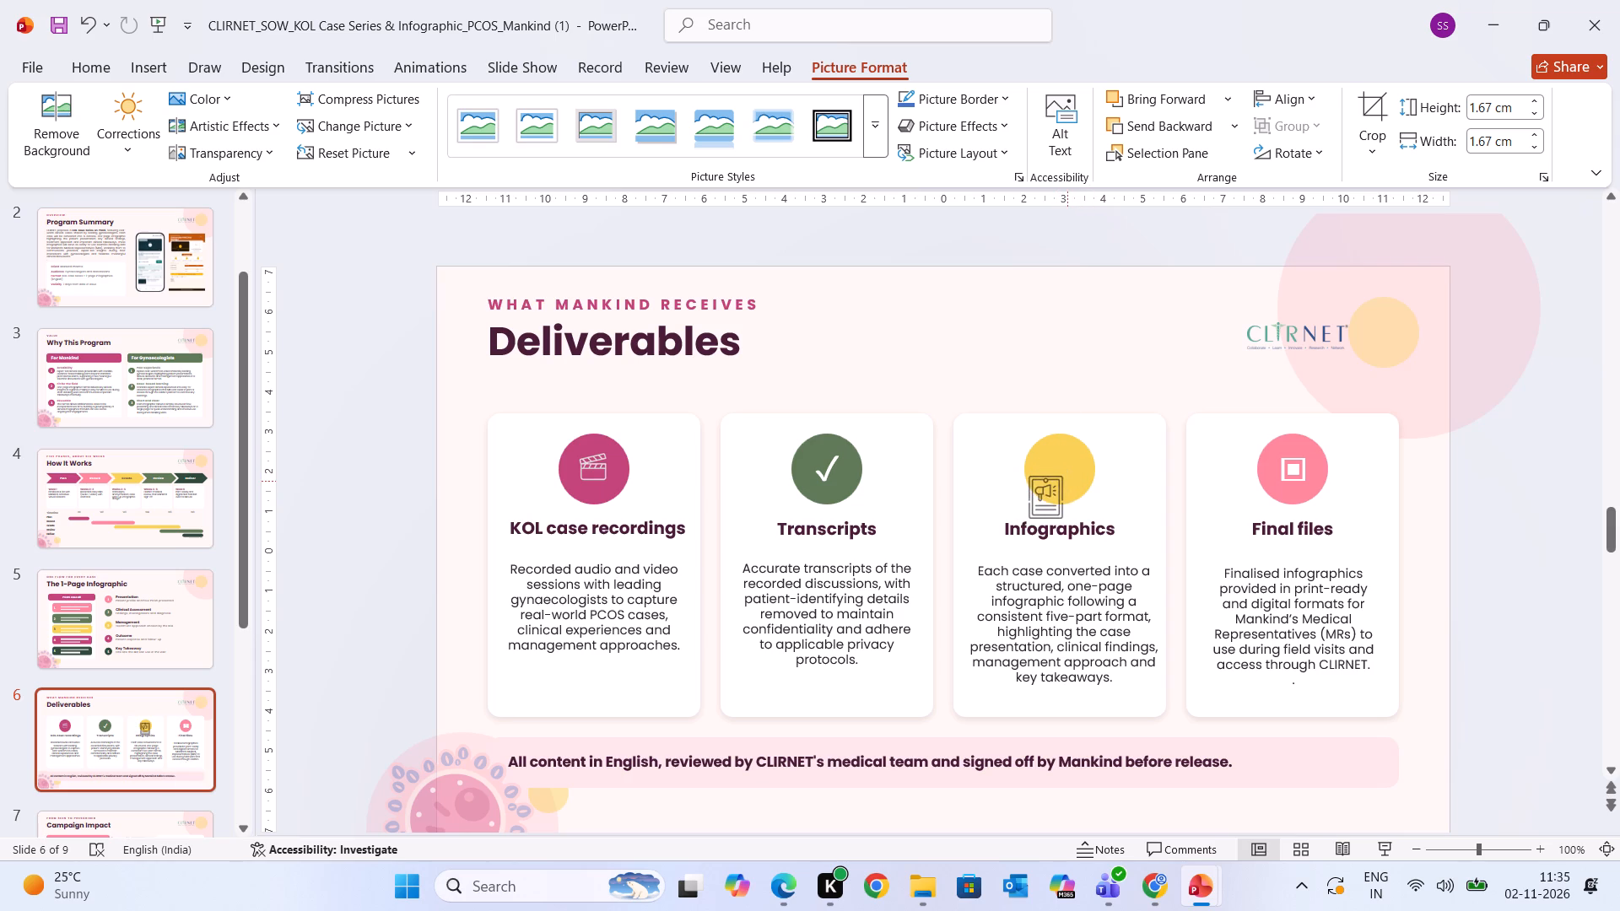
drag(1067, 481, 1067, 482)
drag(1041, 499, 1055, 472)
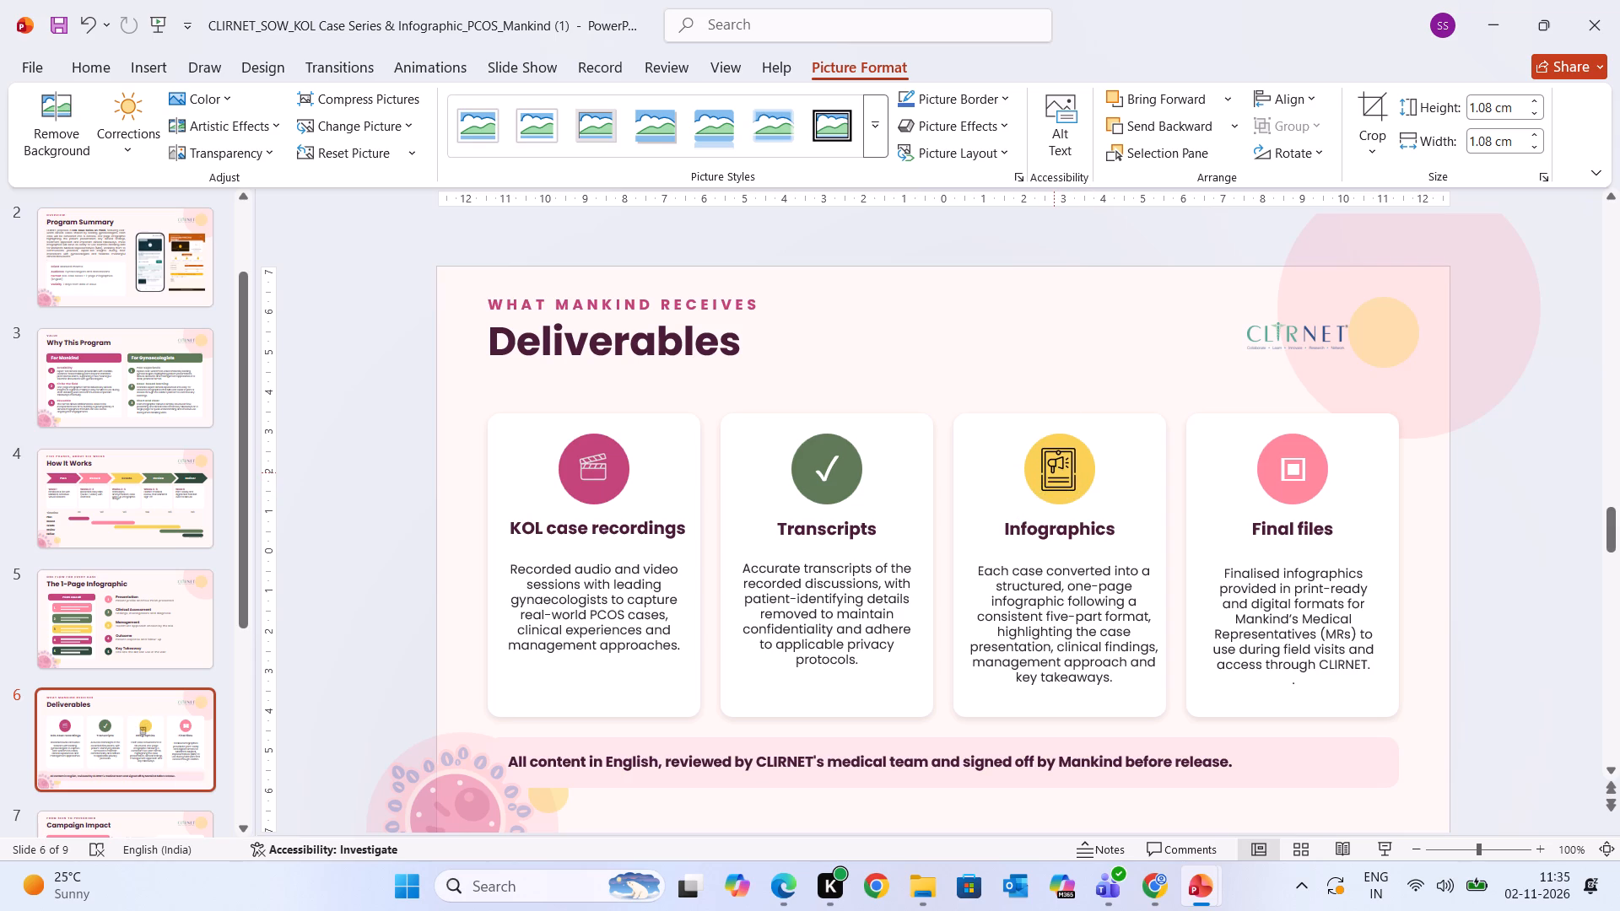
drag(1055, 472, 1053, 472)
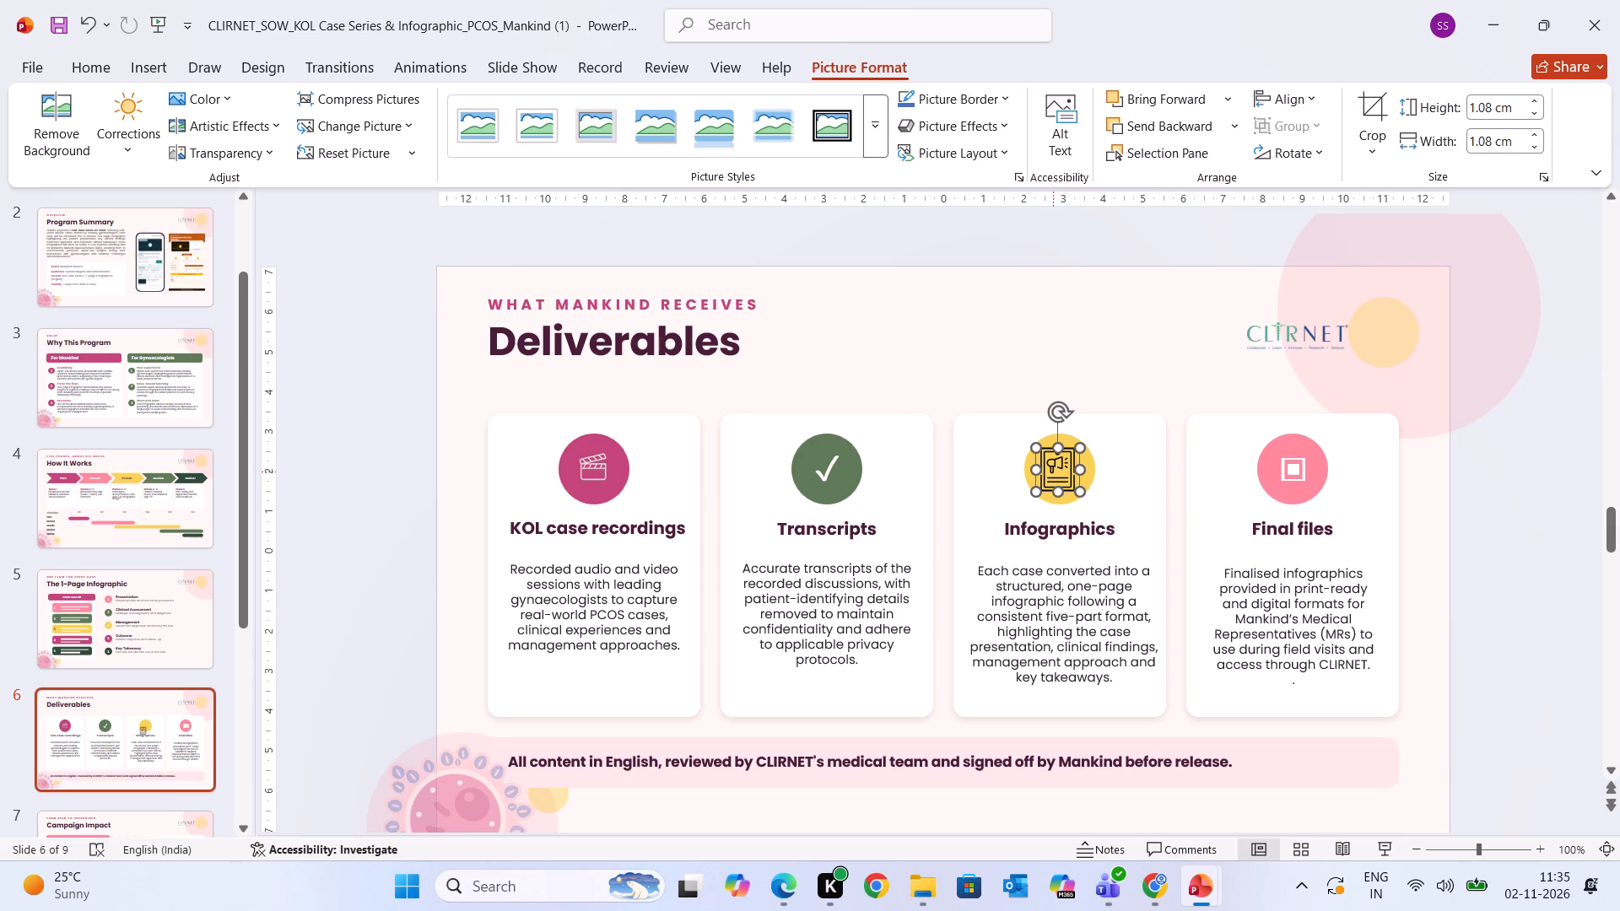
drag(1039, 489, 1044, 484)
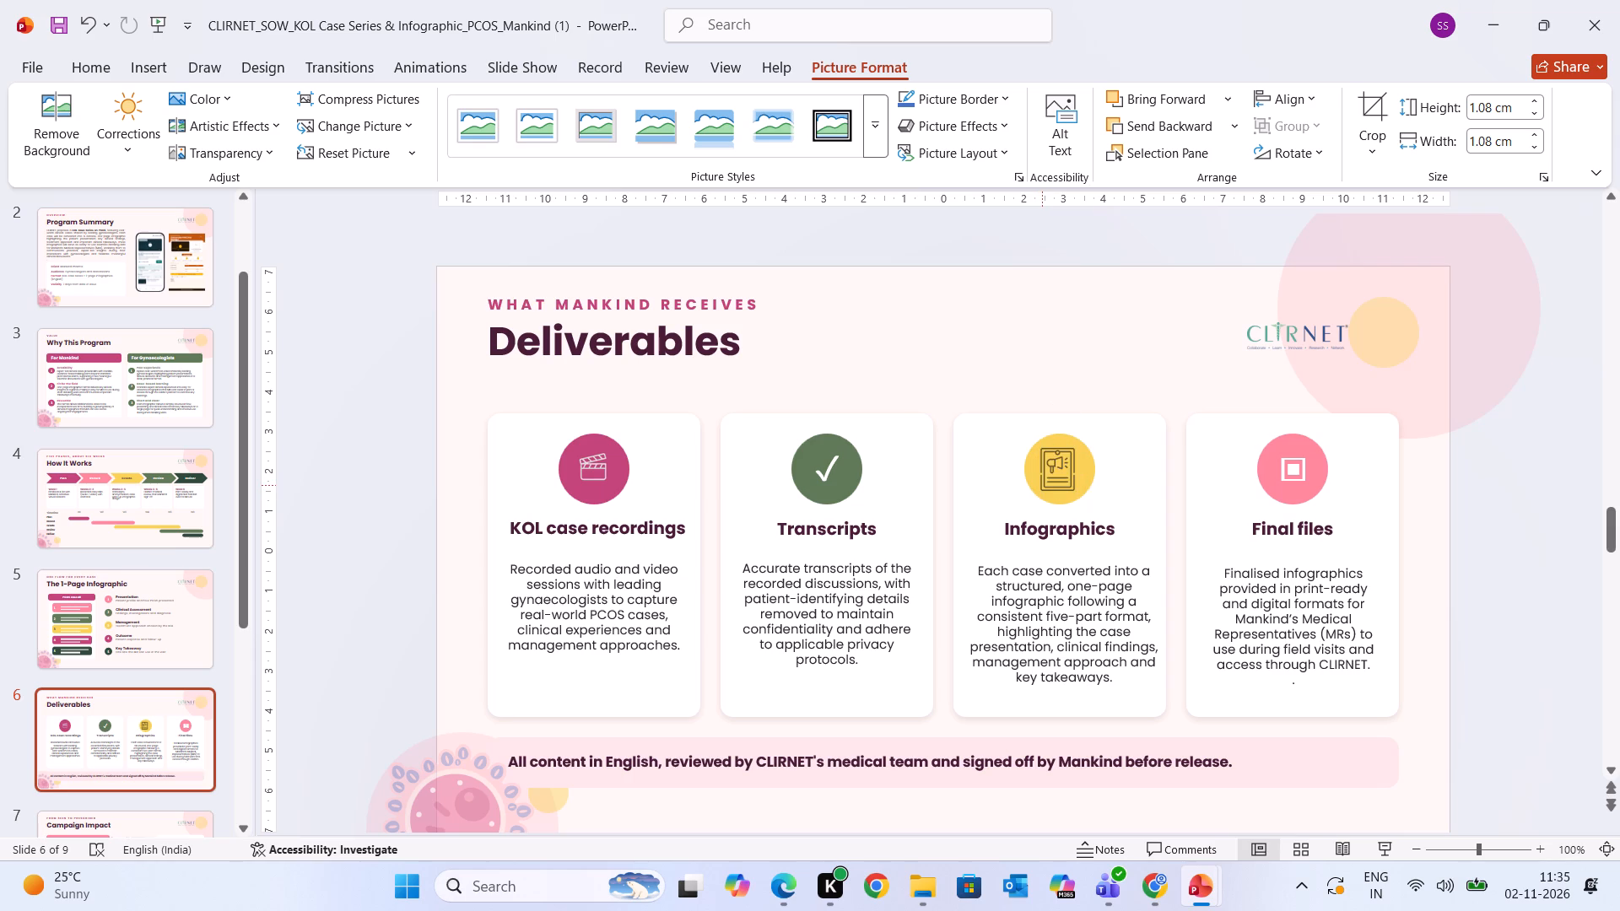
drag(1044, 484, 1046, 487)
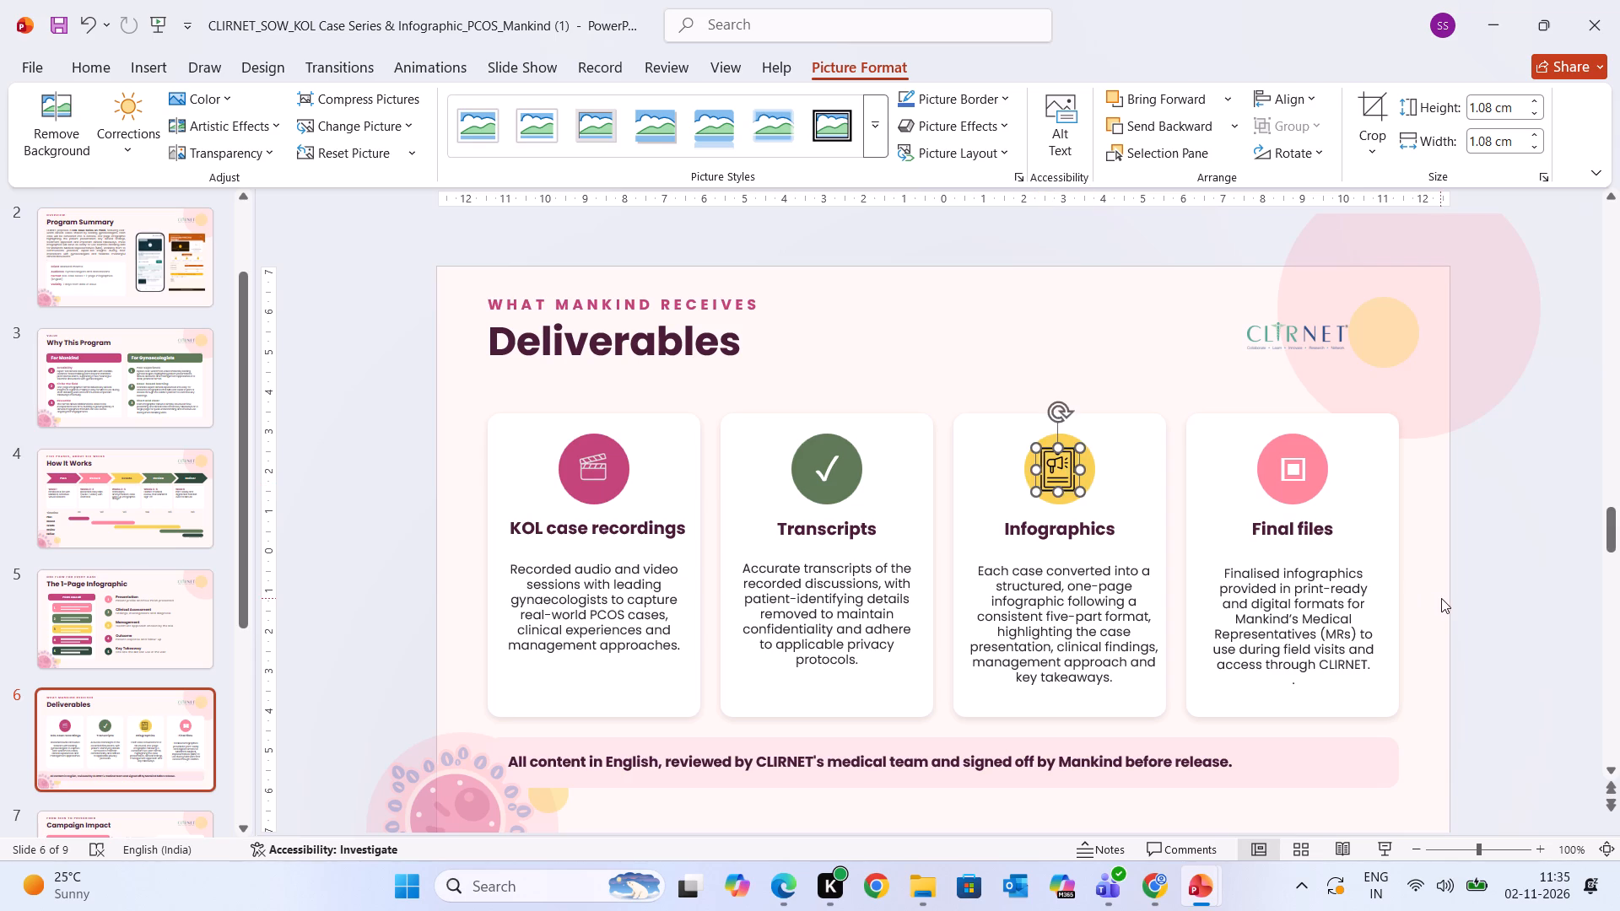
click(1441, 598)
click(1061, 482)
key(Right)
key(Right)
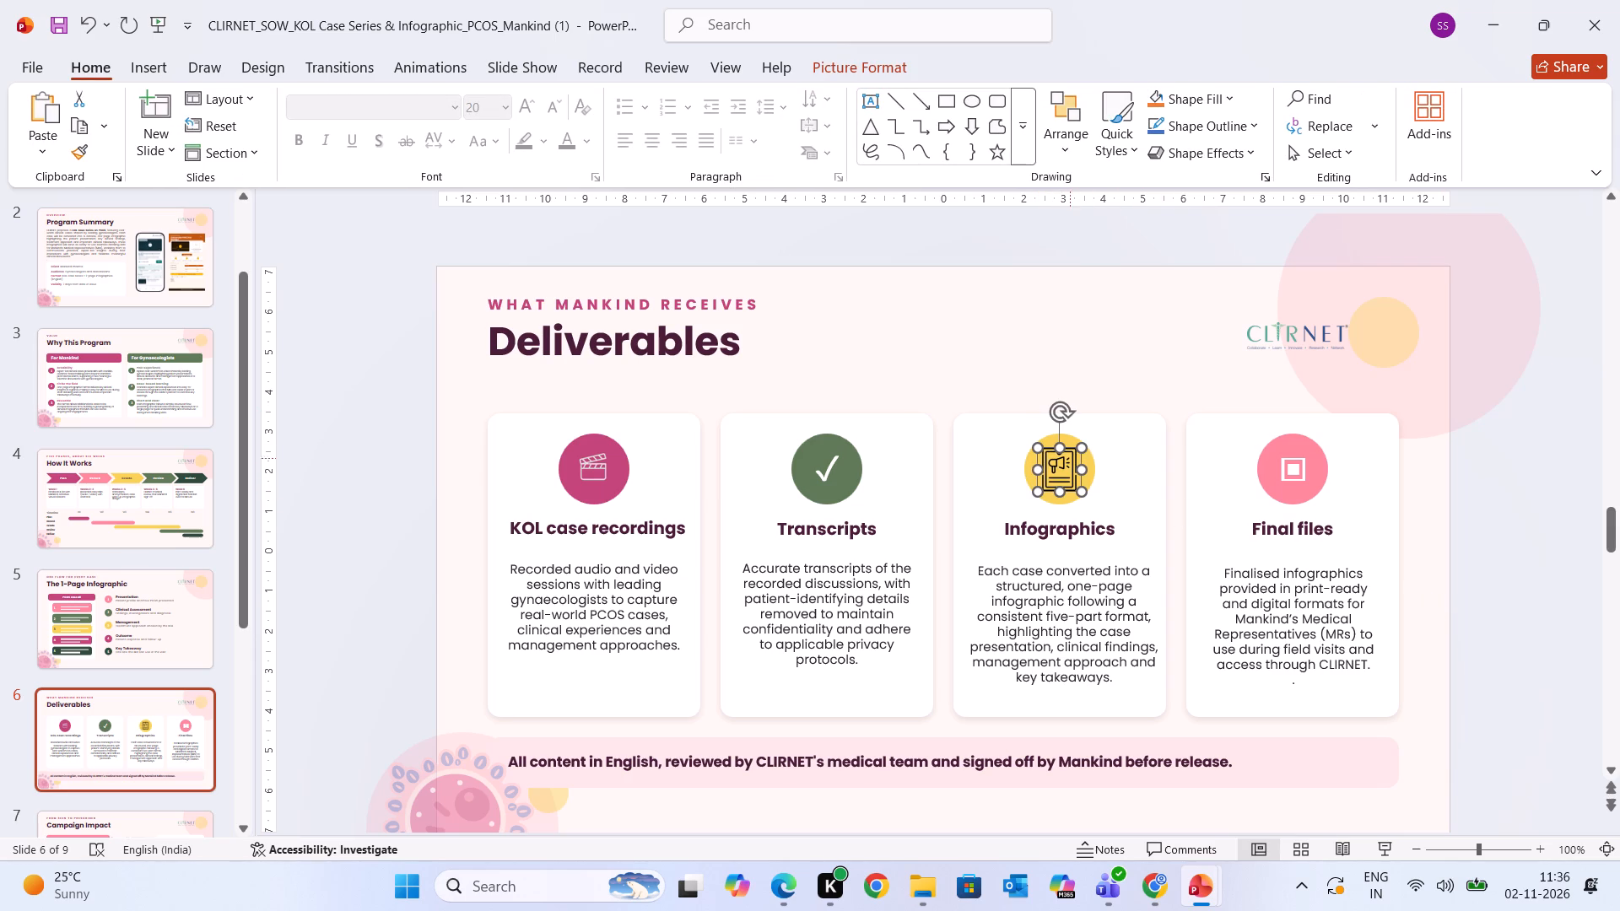
Try recolouring the Infographics poster icon with a white theme colour variation.
double_click(1061, 465)
click(209, 100)
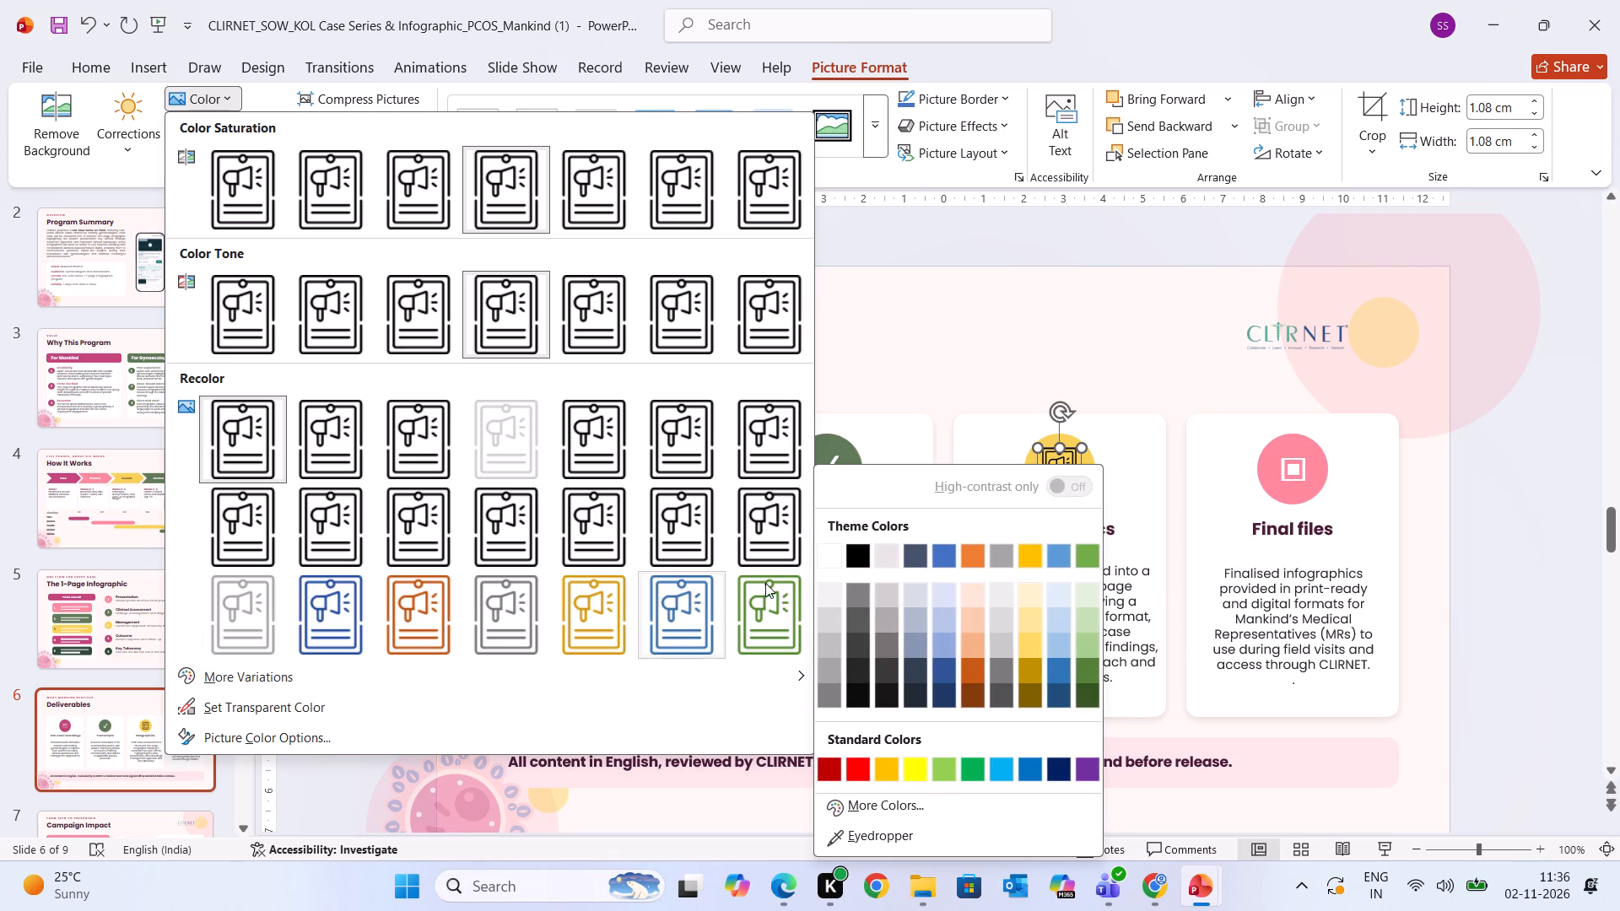
click(224, 675)
click(196, 679)
click(818, 546)
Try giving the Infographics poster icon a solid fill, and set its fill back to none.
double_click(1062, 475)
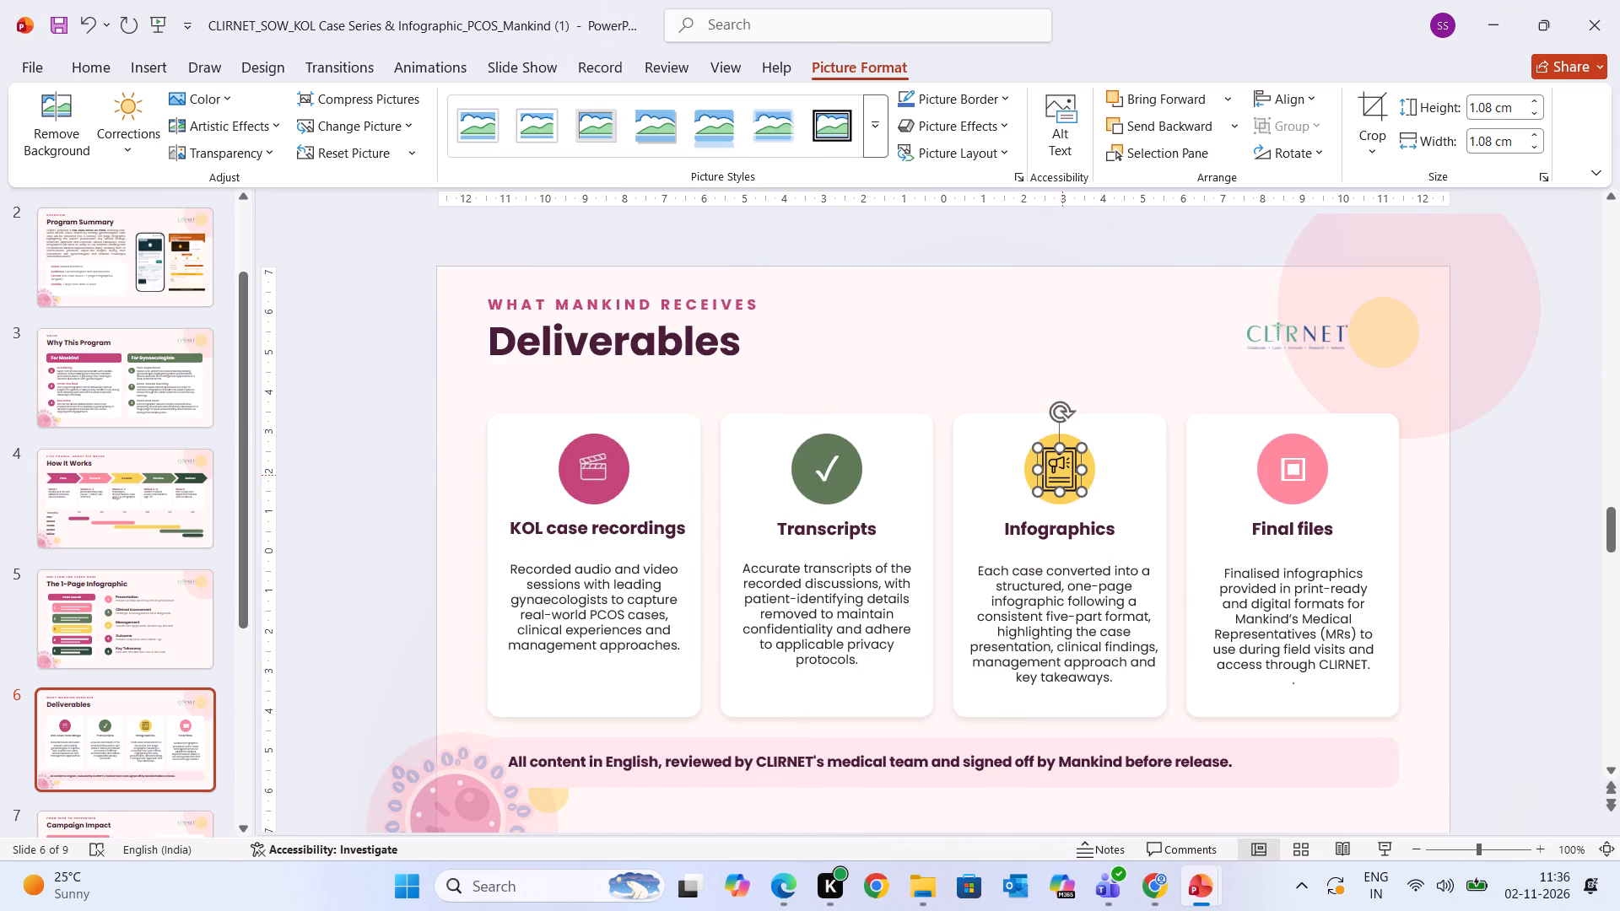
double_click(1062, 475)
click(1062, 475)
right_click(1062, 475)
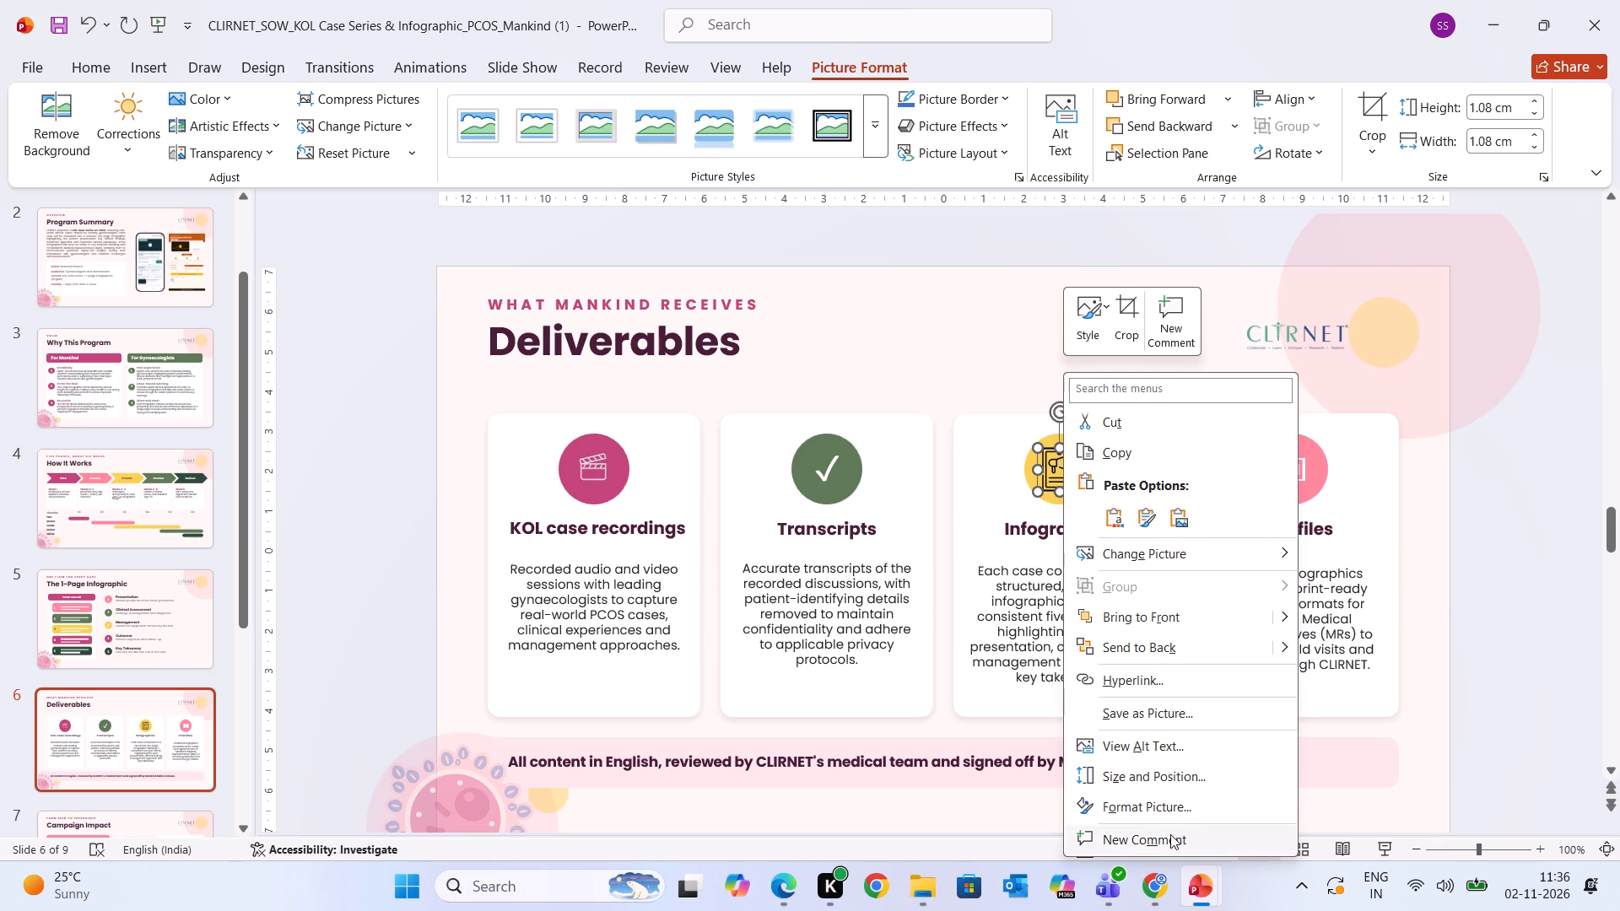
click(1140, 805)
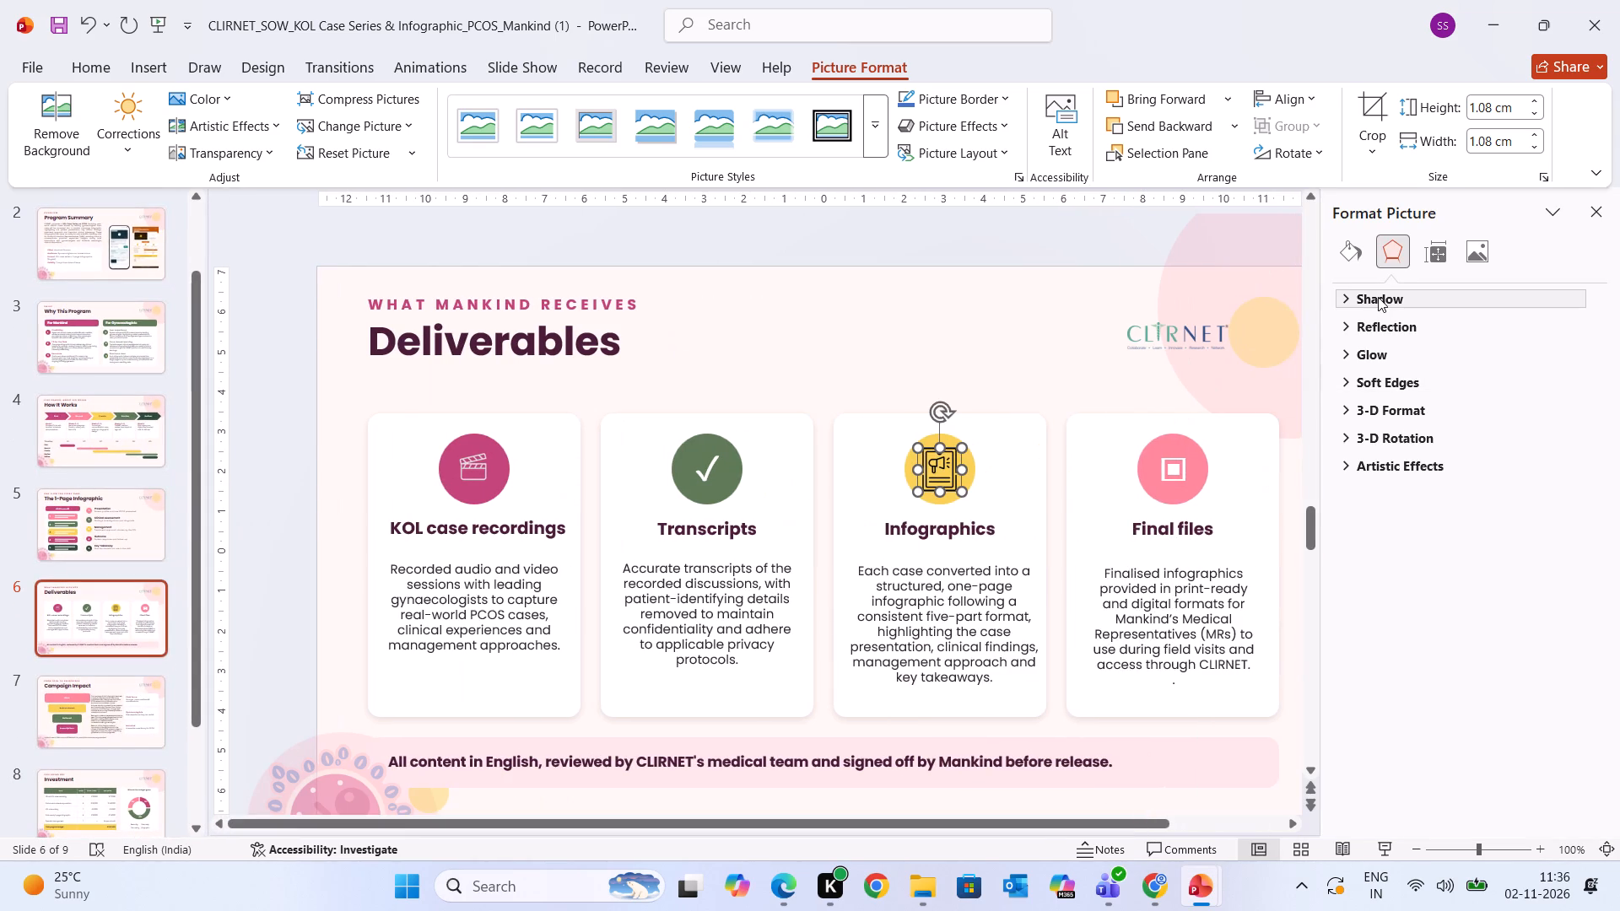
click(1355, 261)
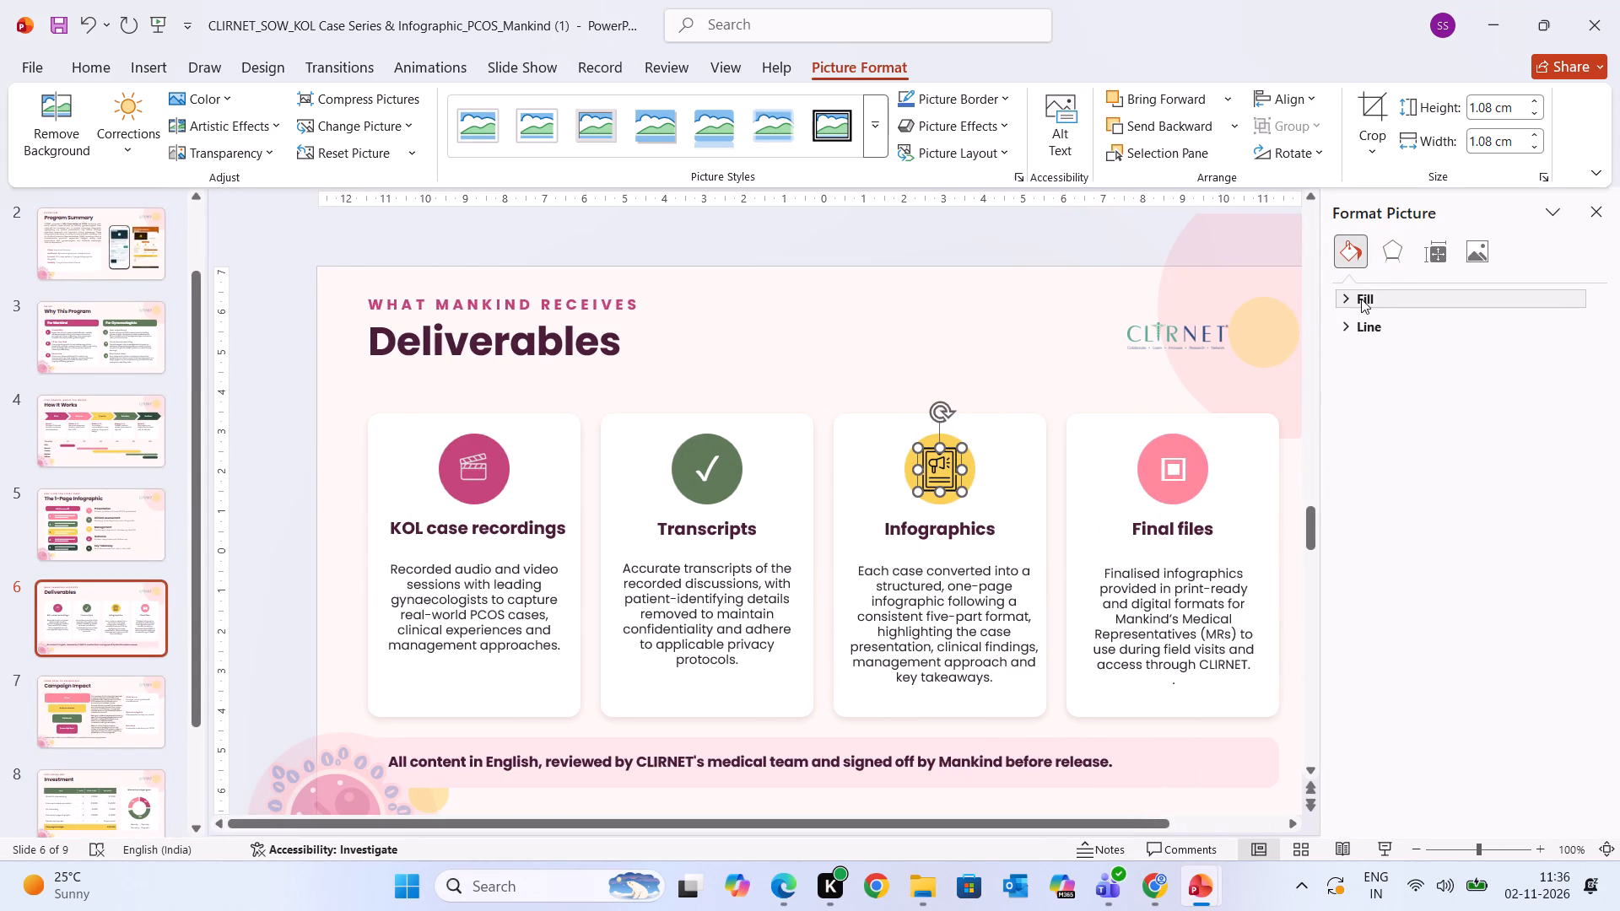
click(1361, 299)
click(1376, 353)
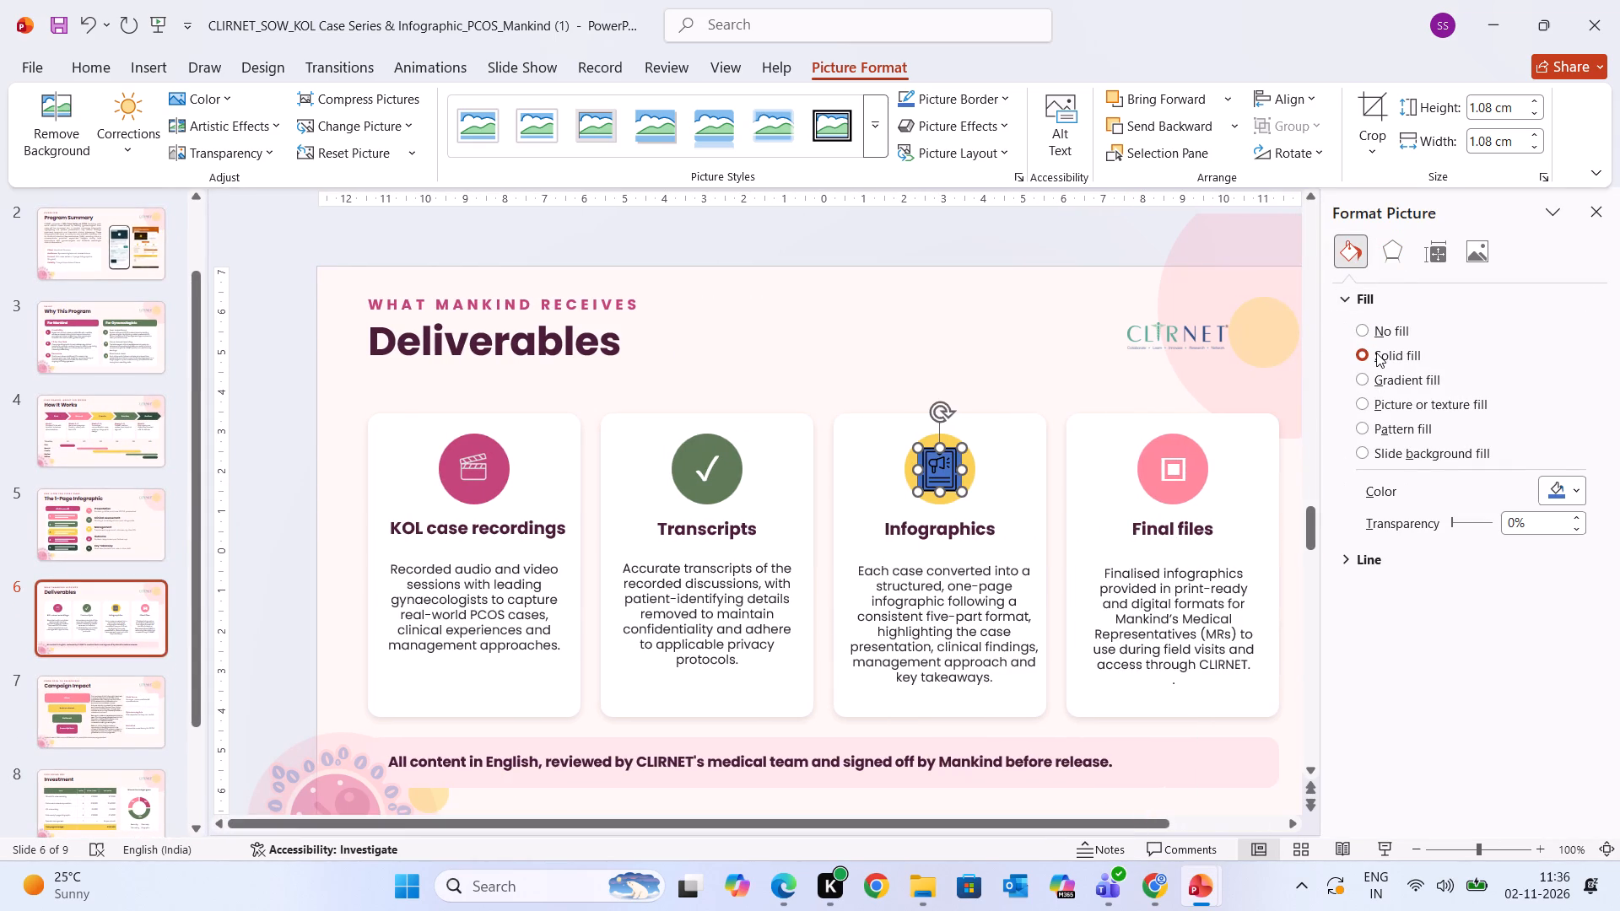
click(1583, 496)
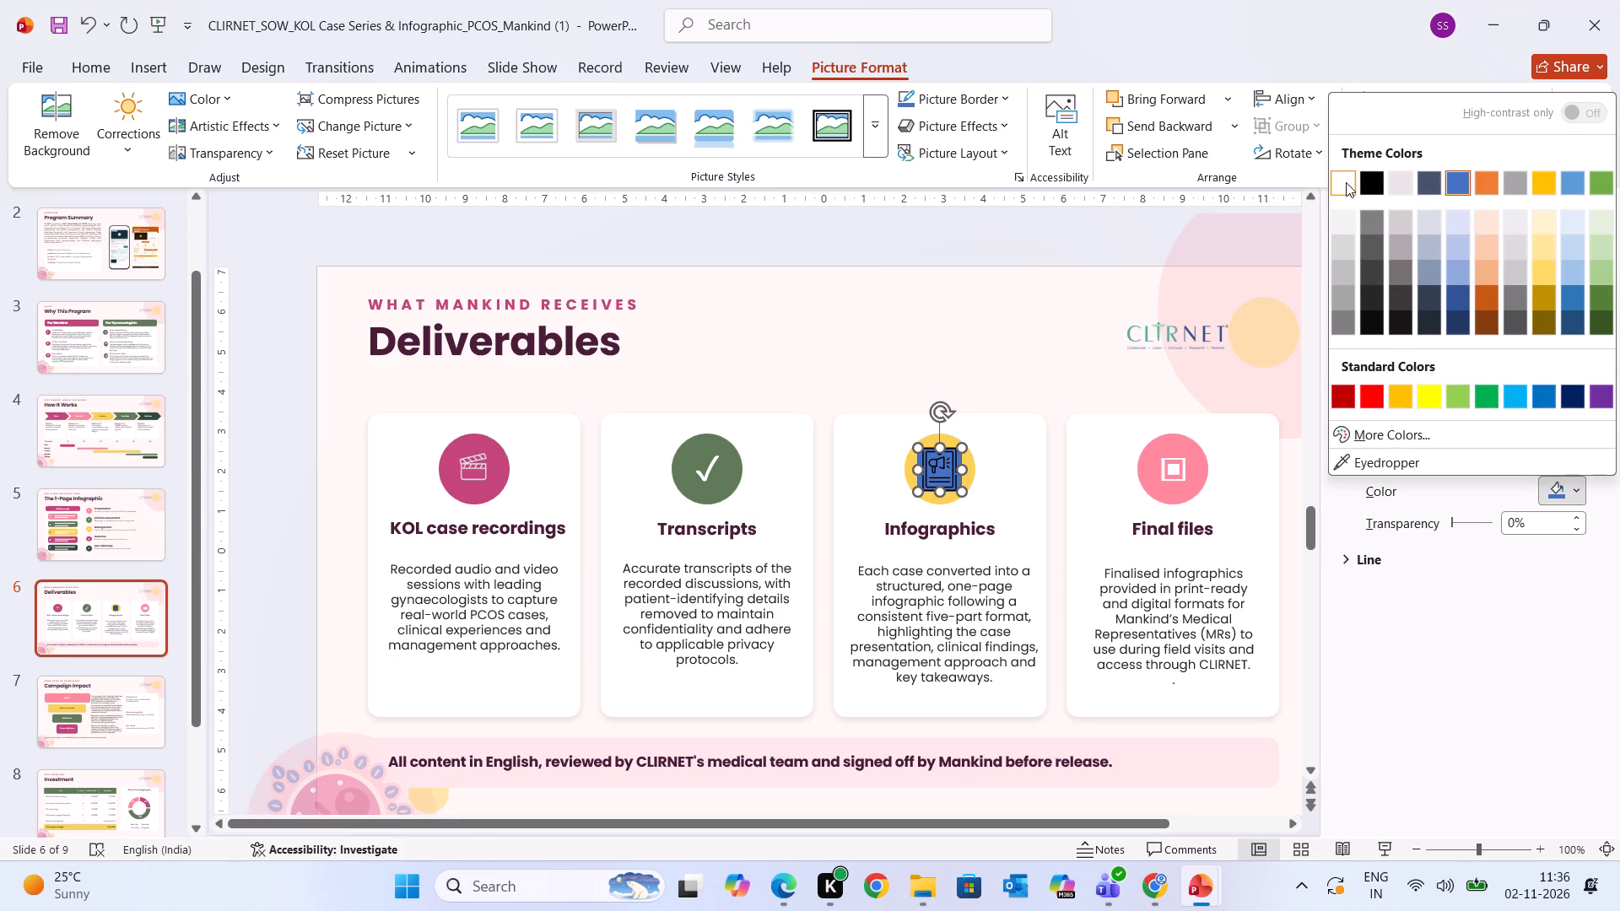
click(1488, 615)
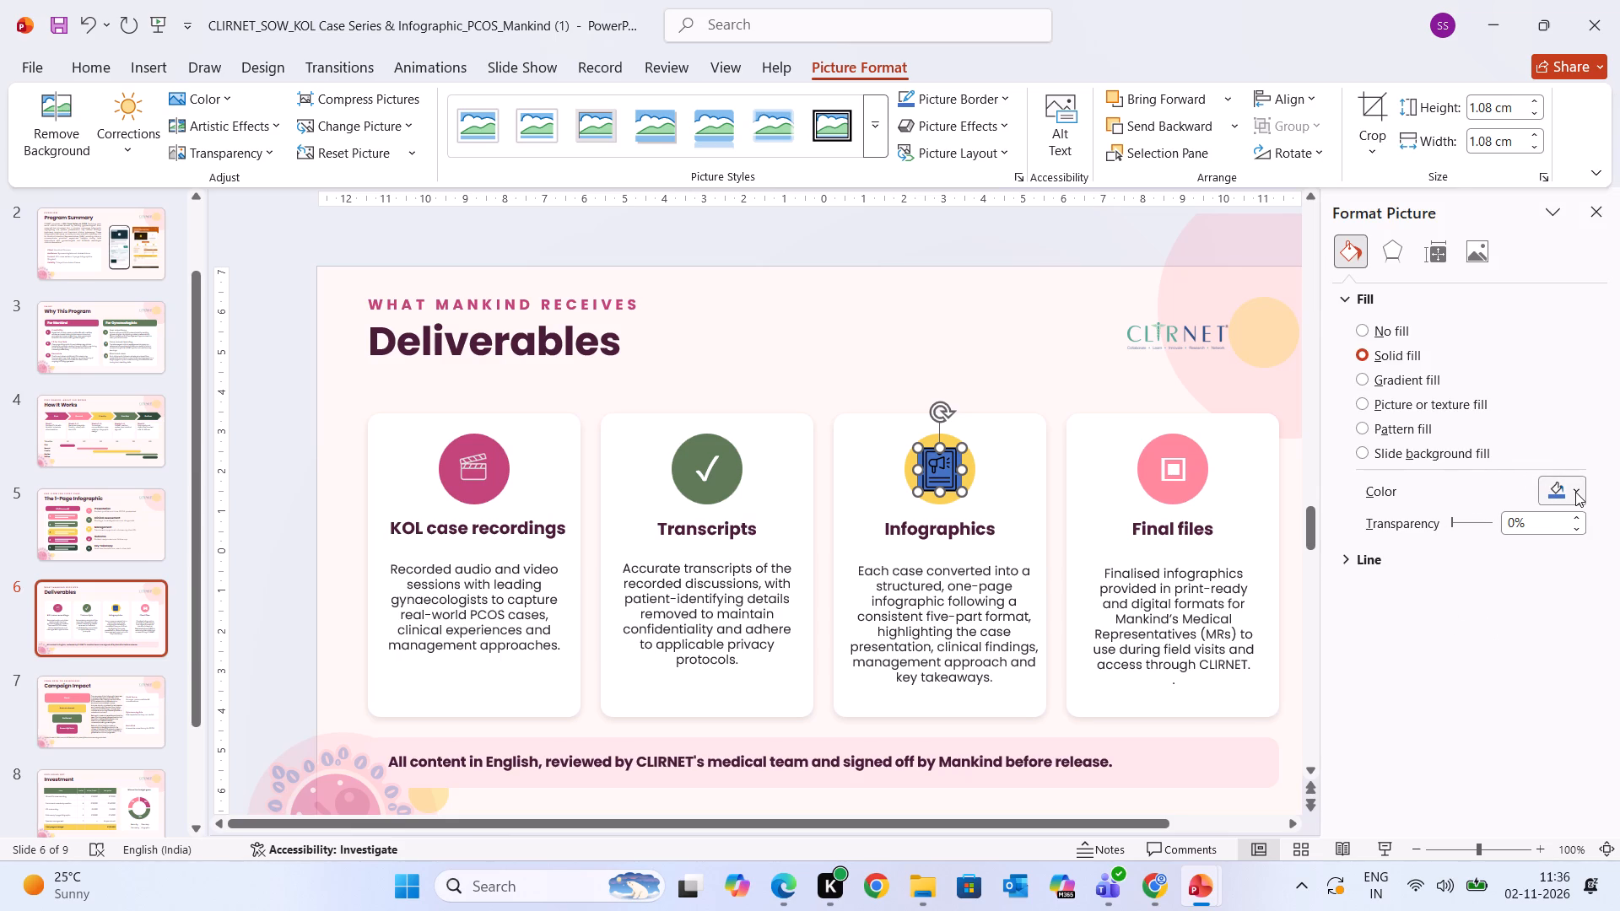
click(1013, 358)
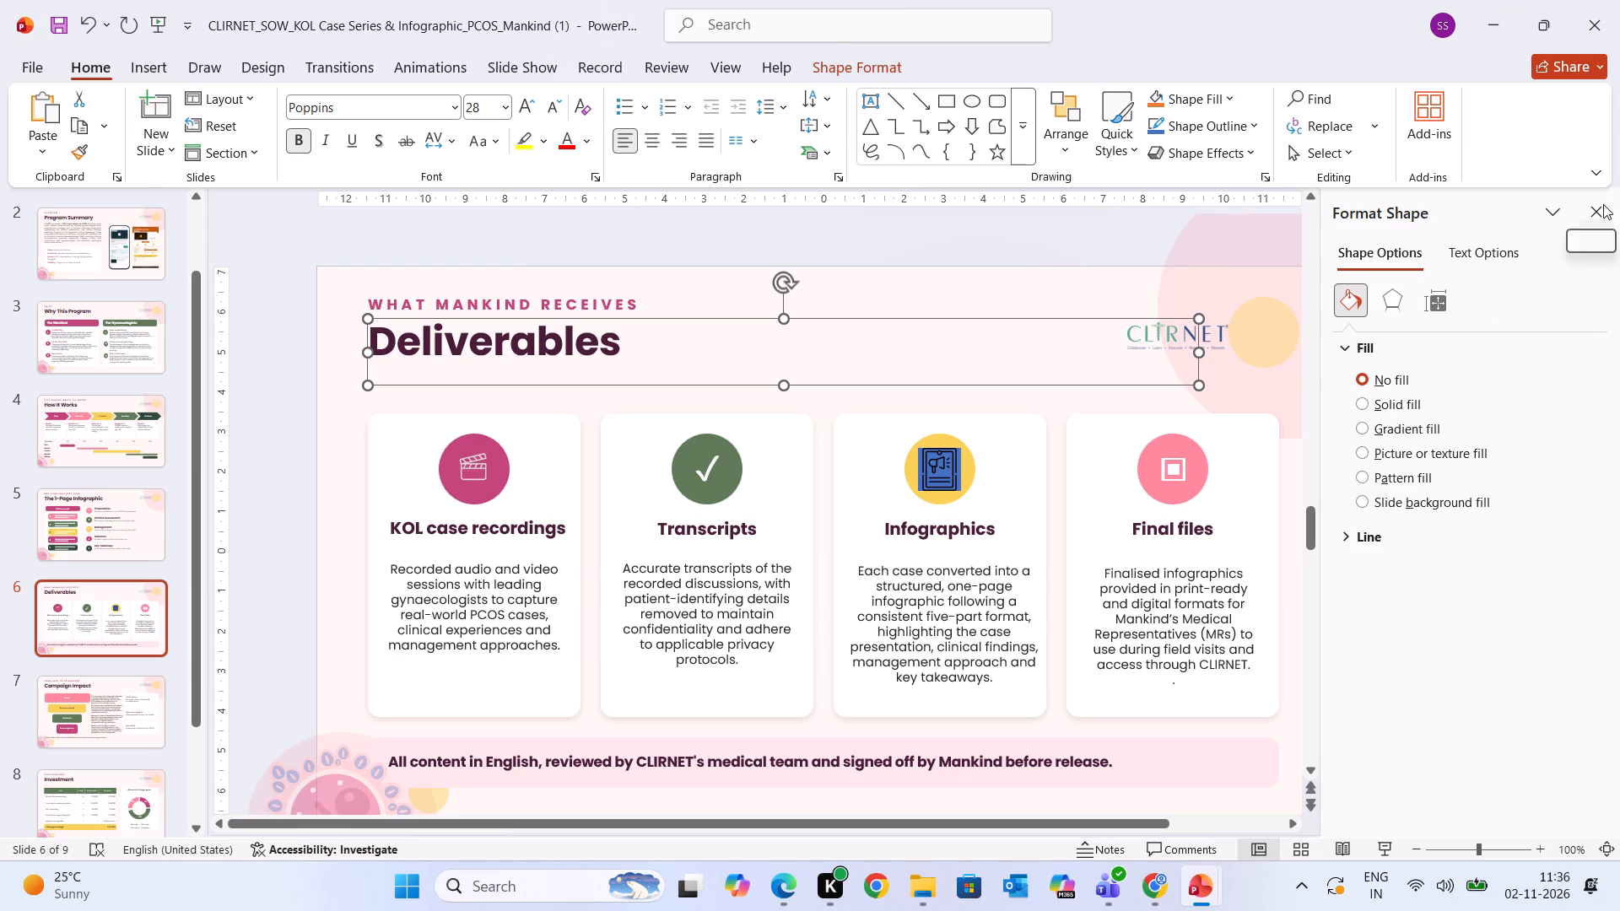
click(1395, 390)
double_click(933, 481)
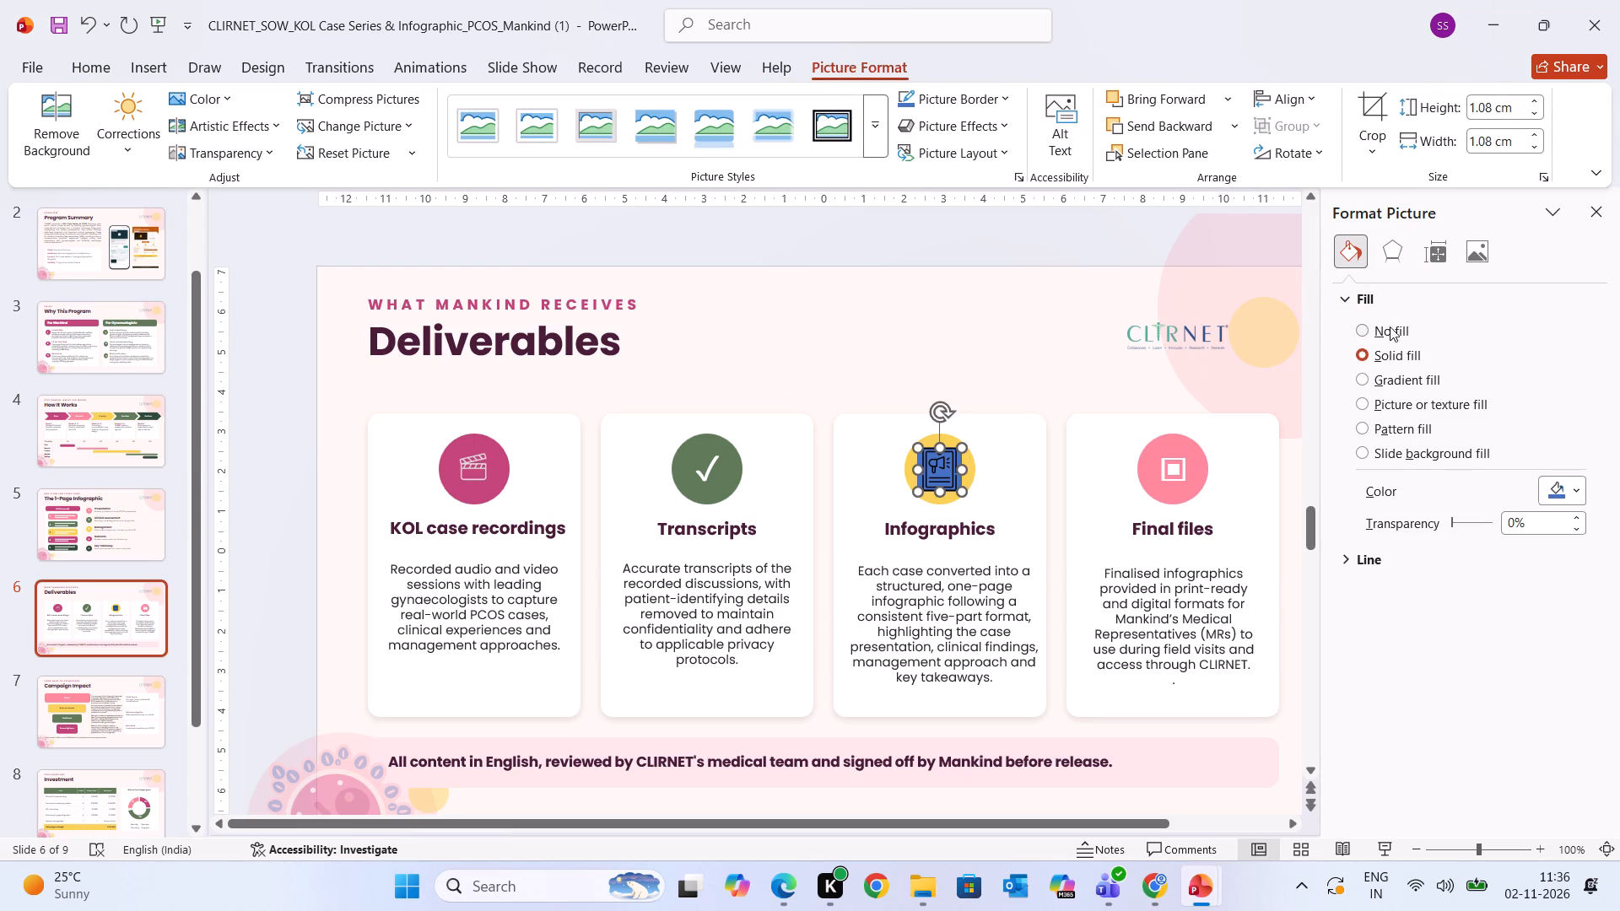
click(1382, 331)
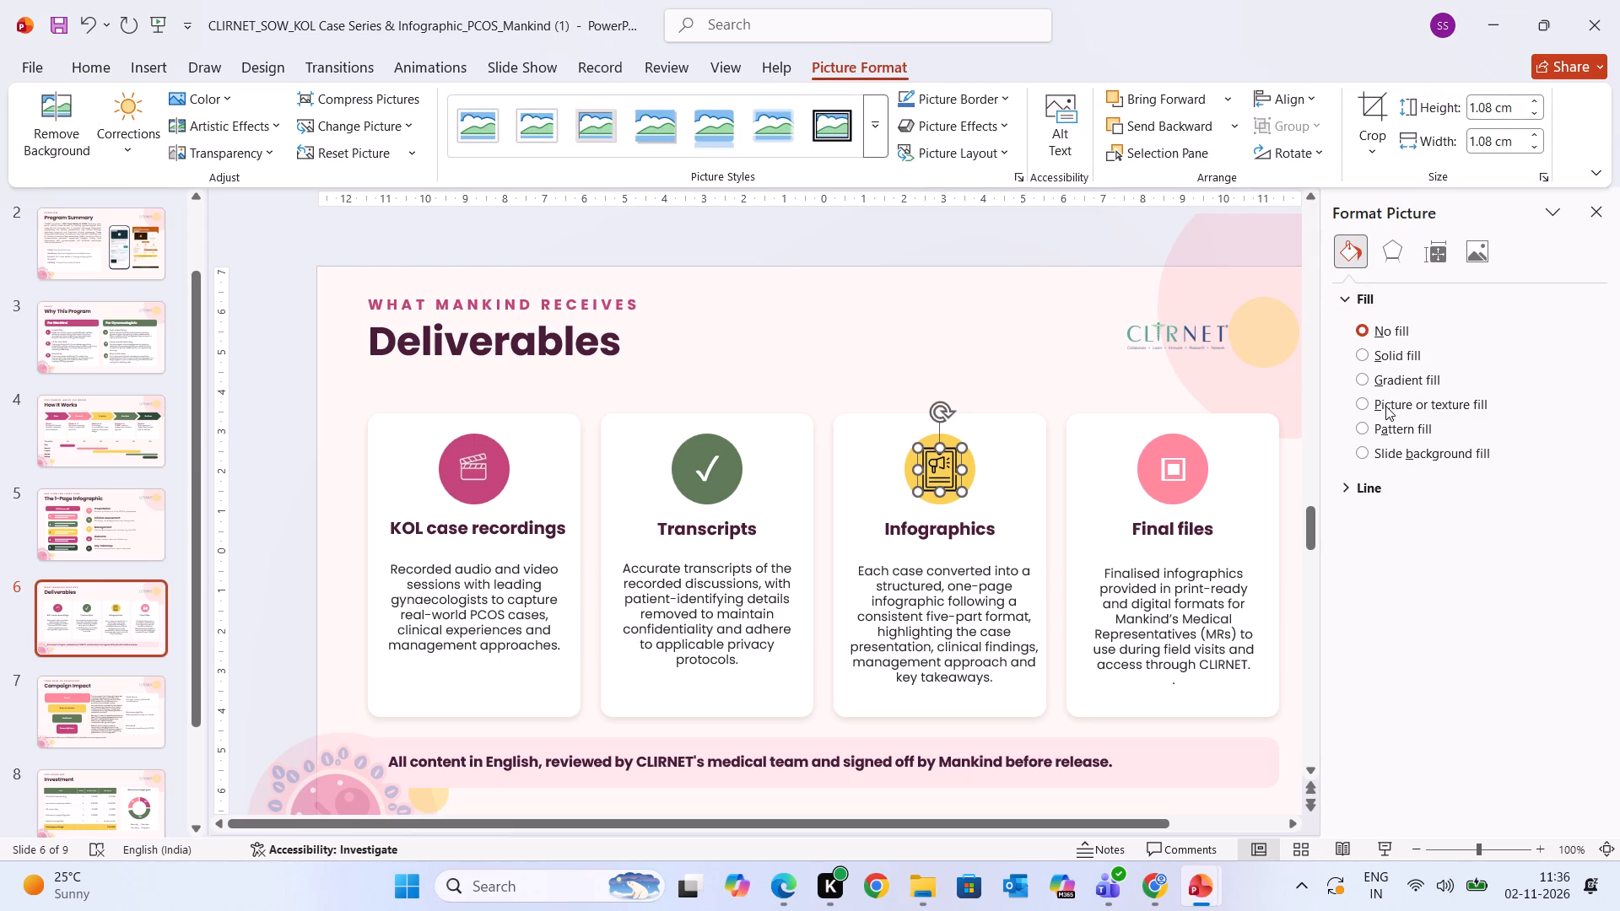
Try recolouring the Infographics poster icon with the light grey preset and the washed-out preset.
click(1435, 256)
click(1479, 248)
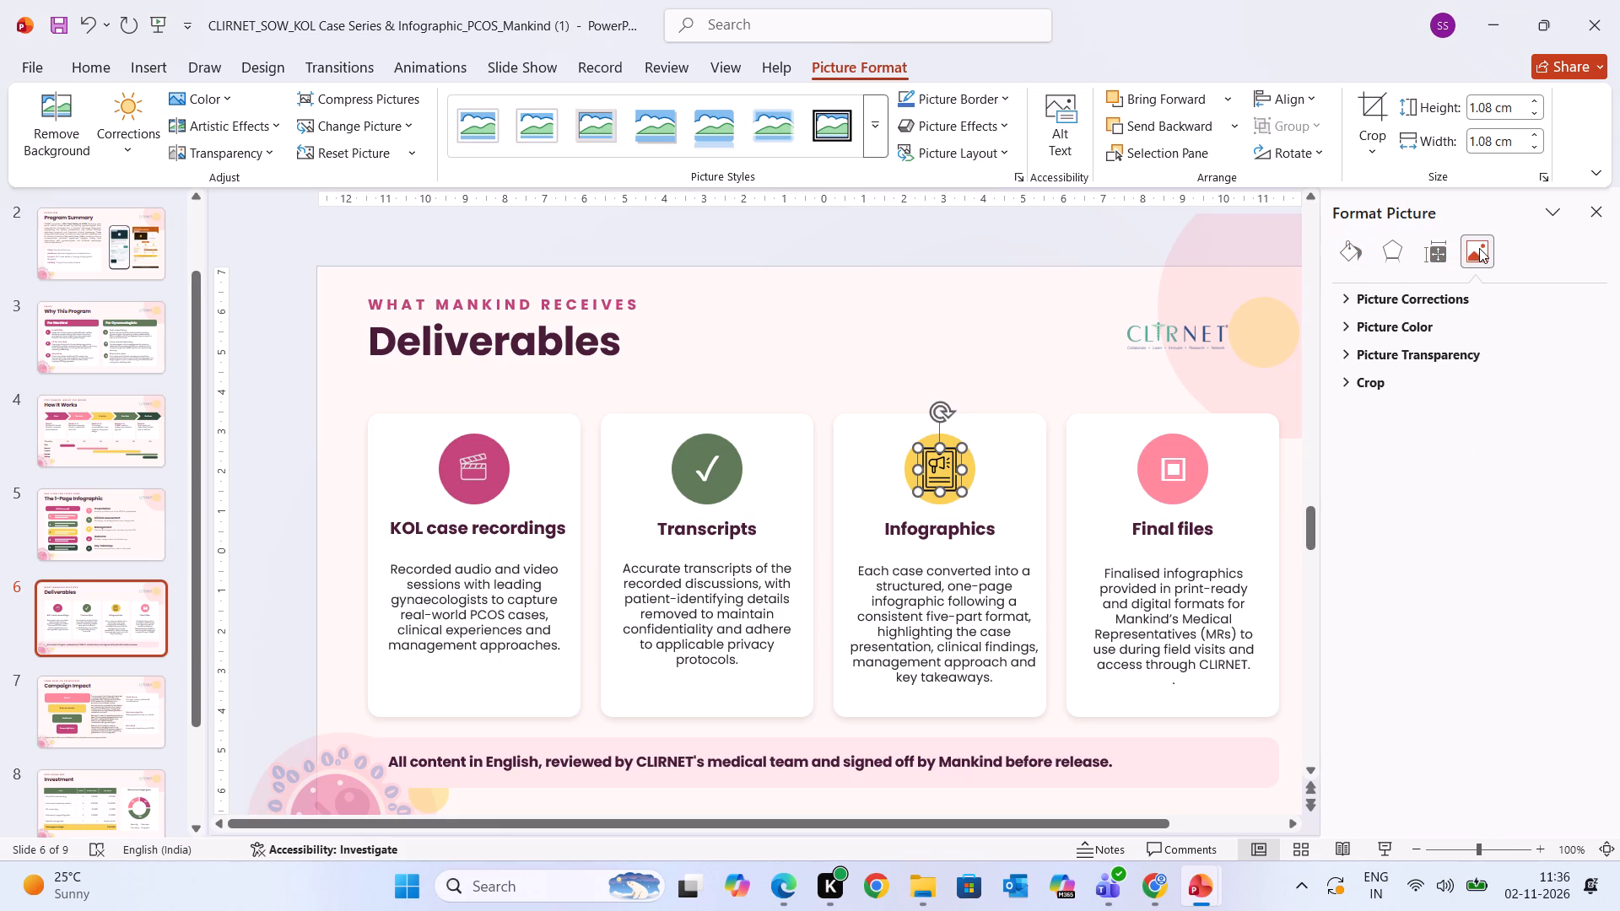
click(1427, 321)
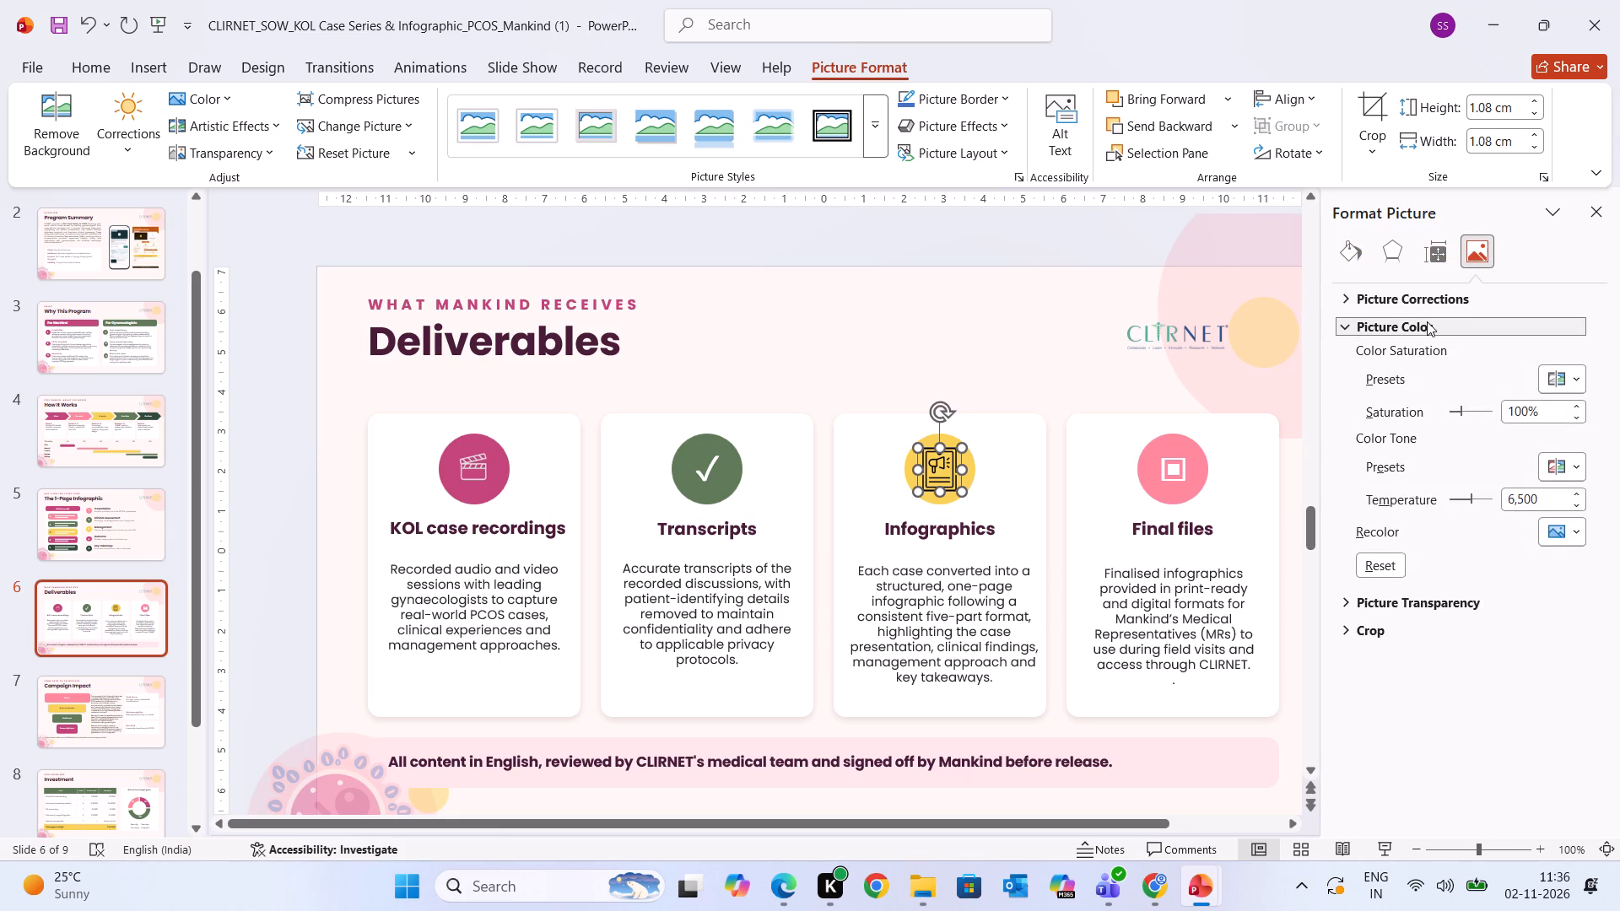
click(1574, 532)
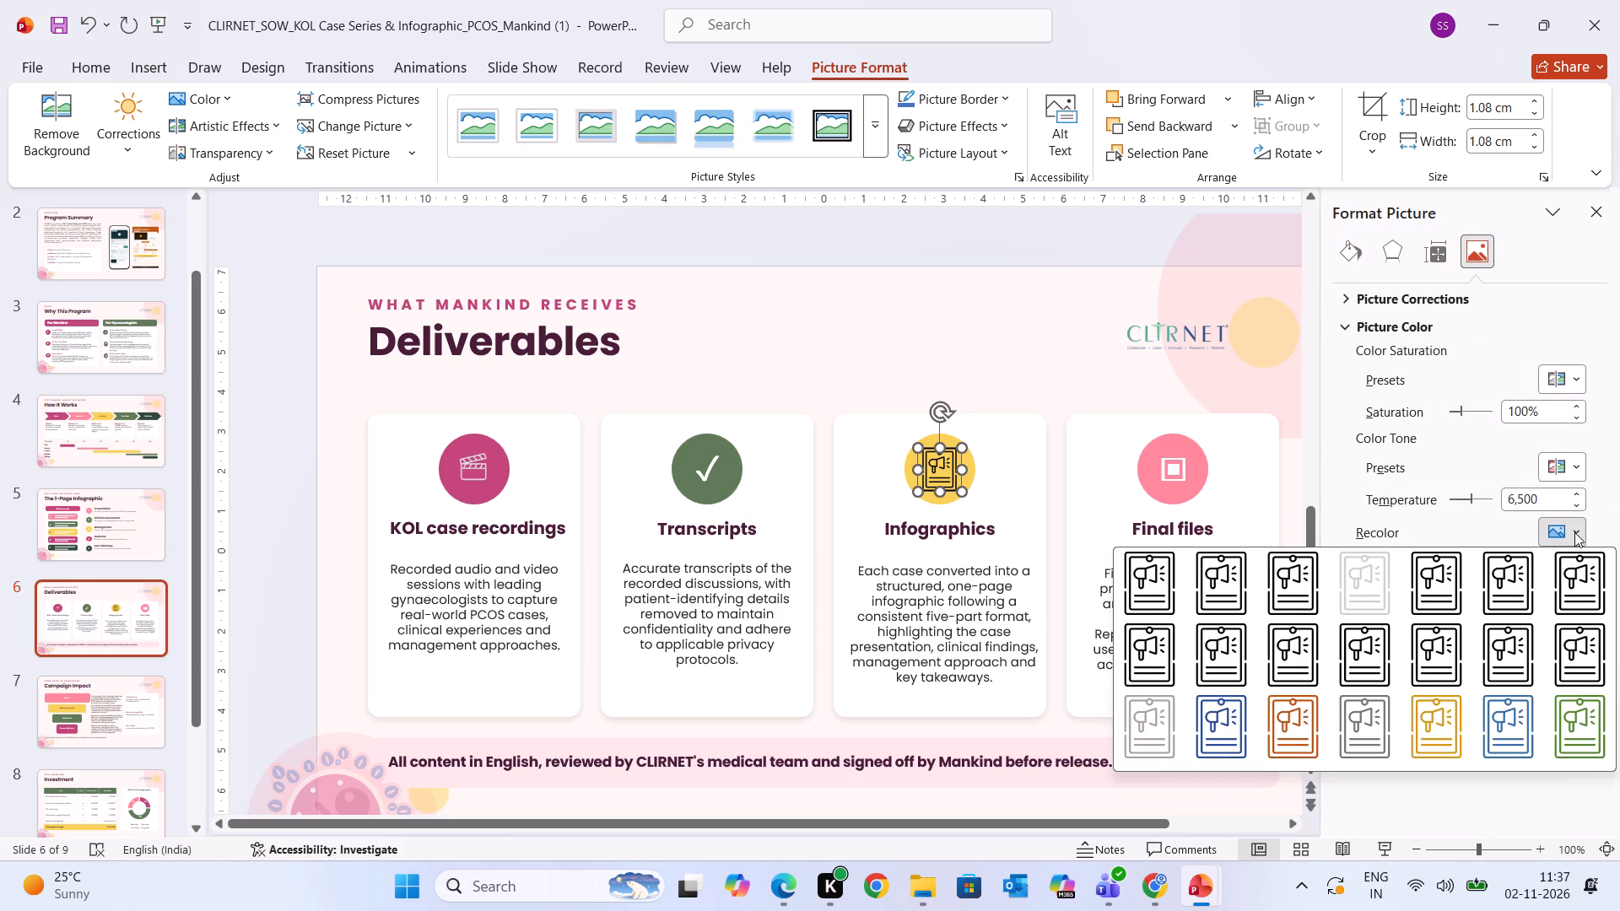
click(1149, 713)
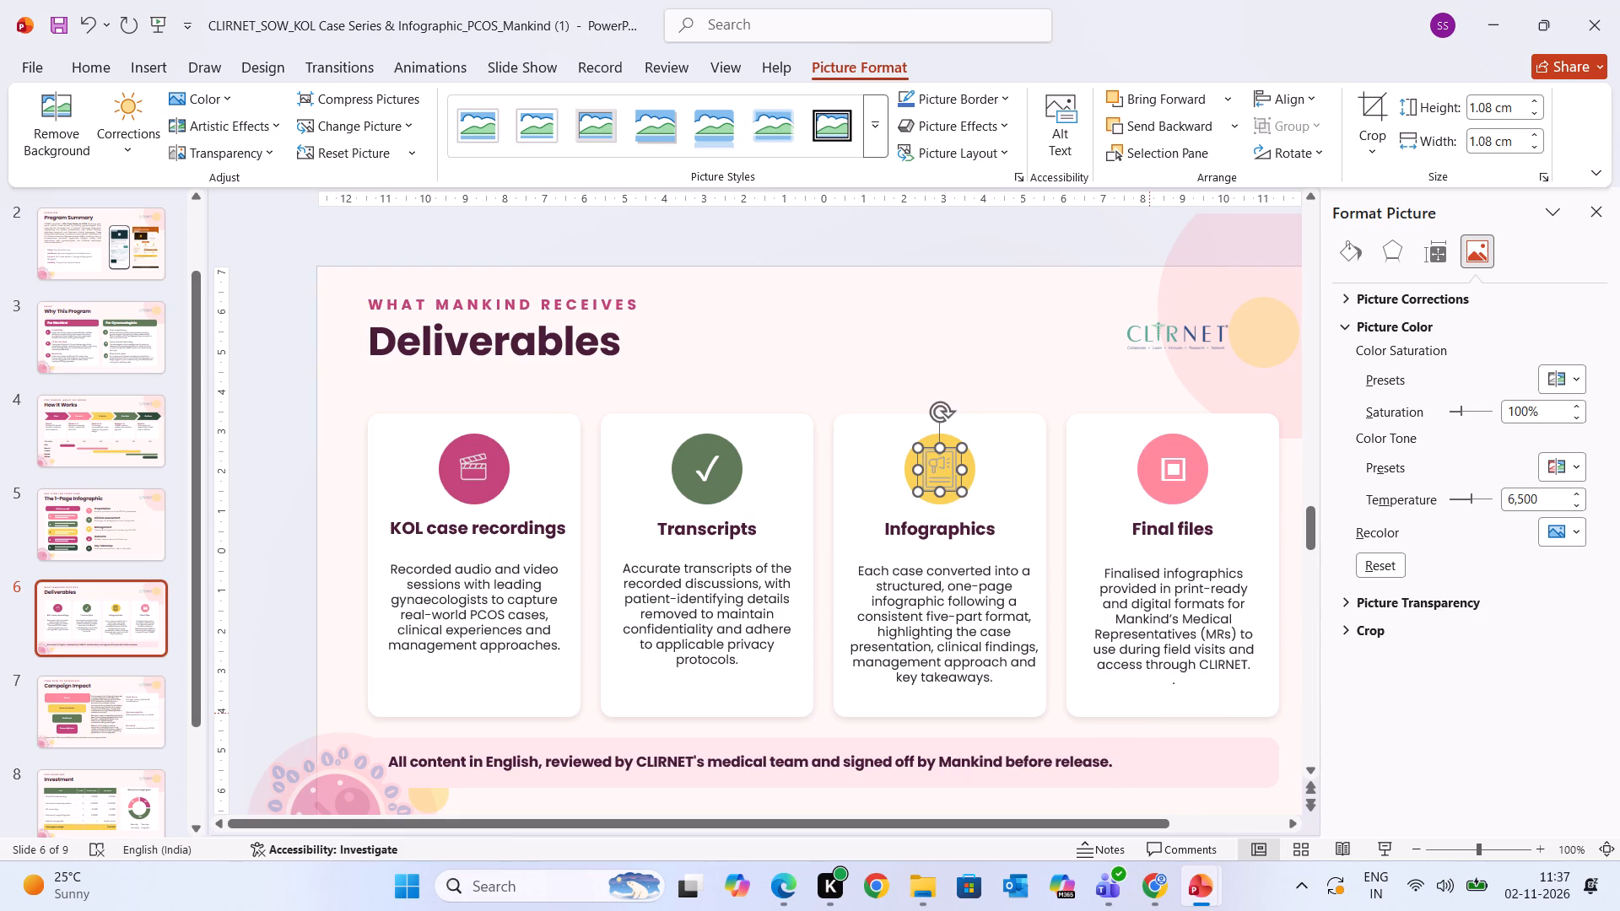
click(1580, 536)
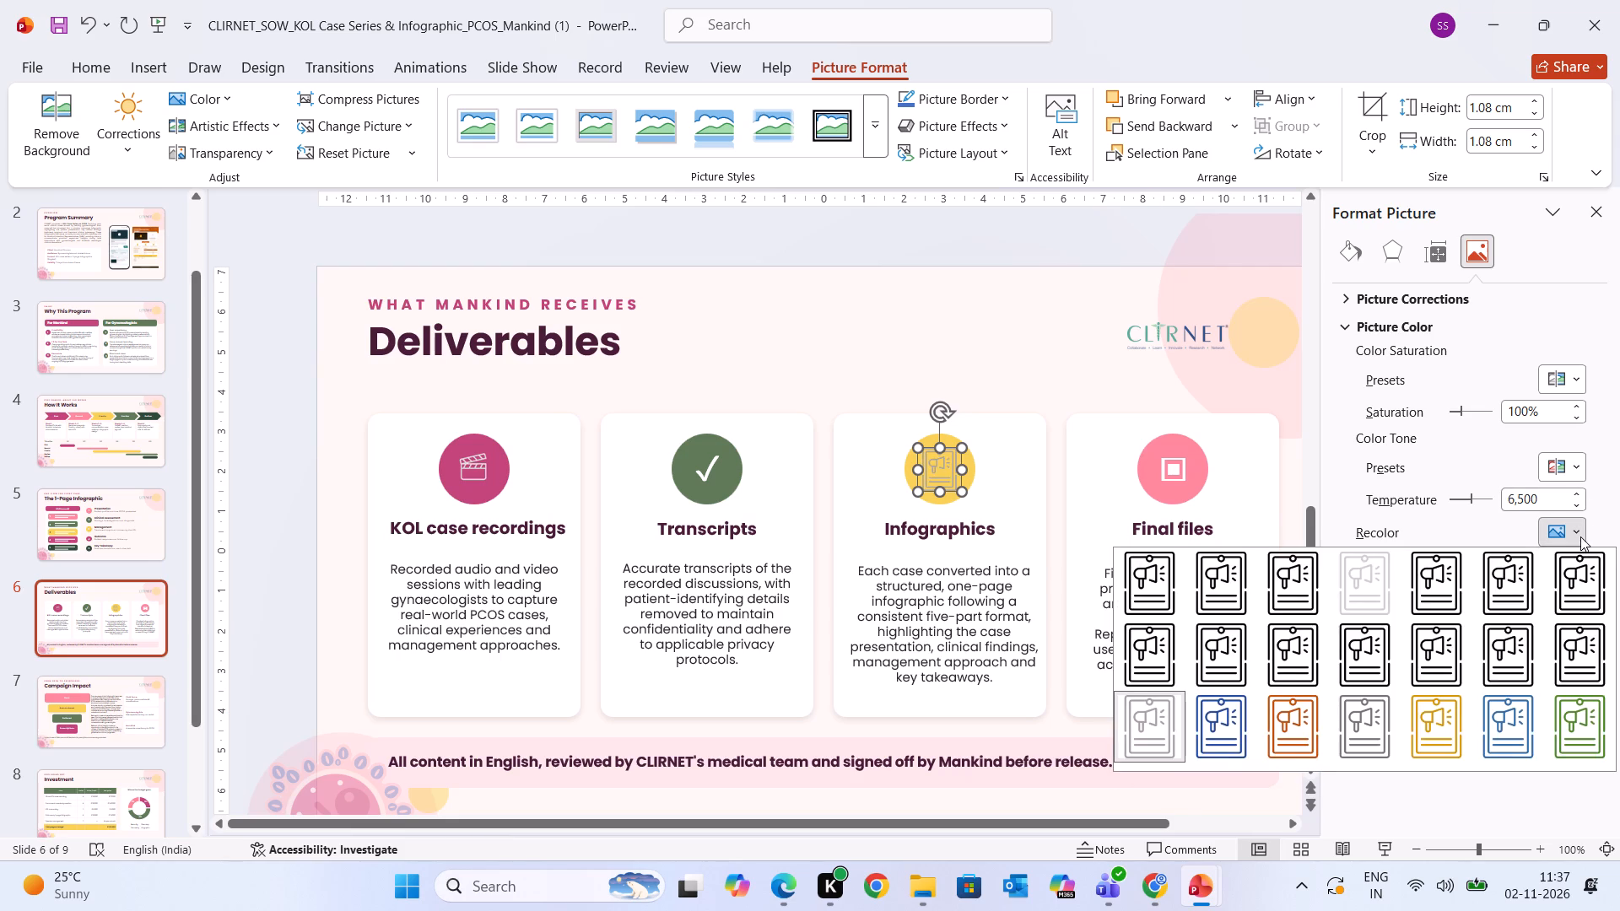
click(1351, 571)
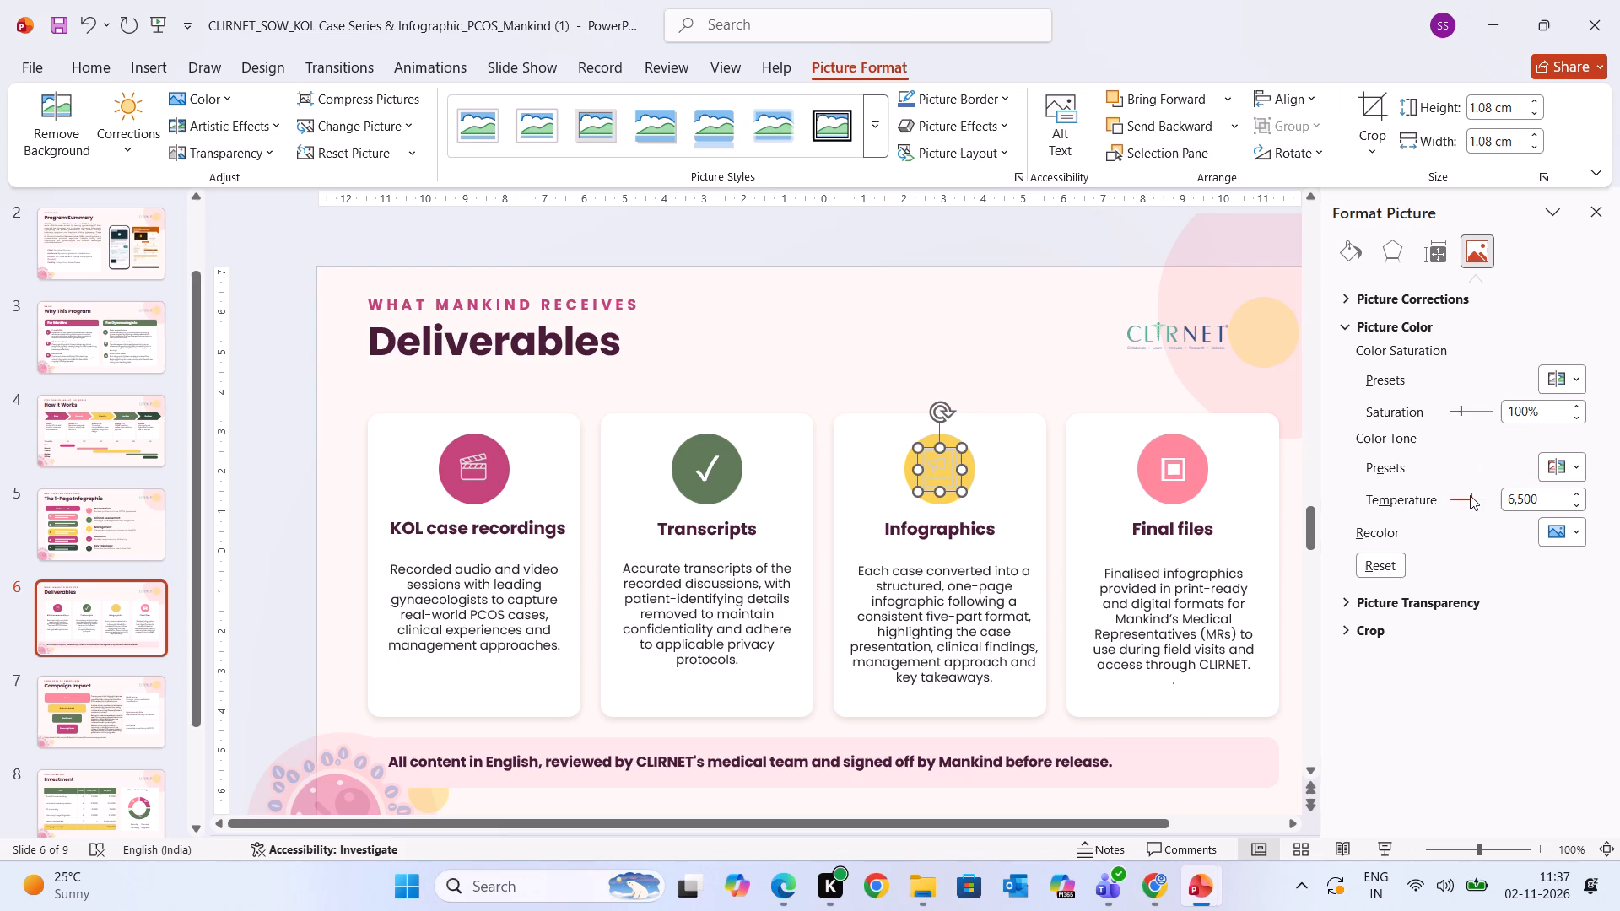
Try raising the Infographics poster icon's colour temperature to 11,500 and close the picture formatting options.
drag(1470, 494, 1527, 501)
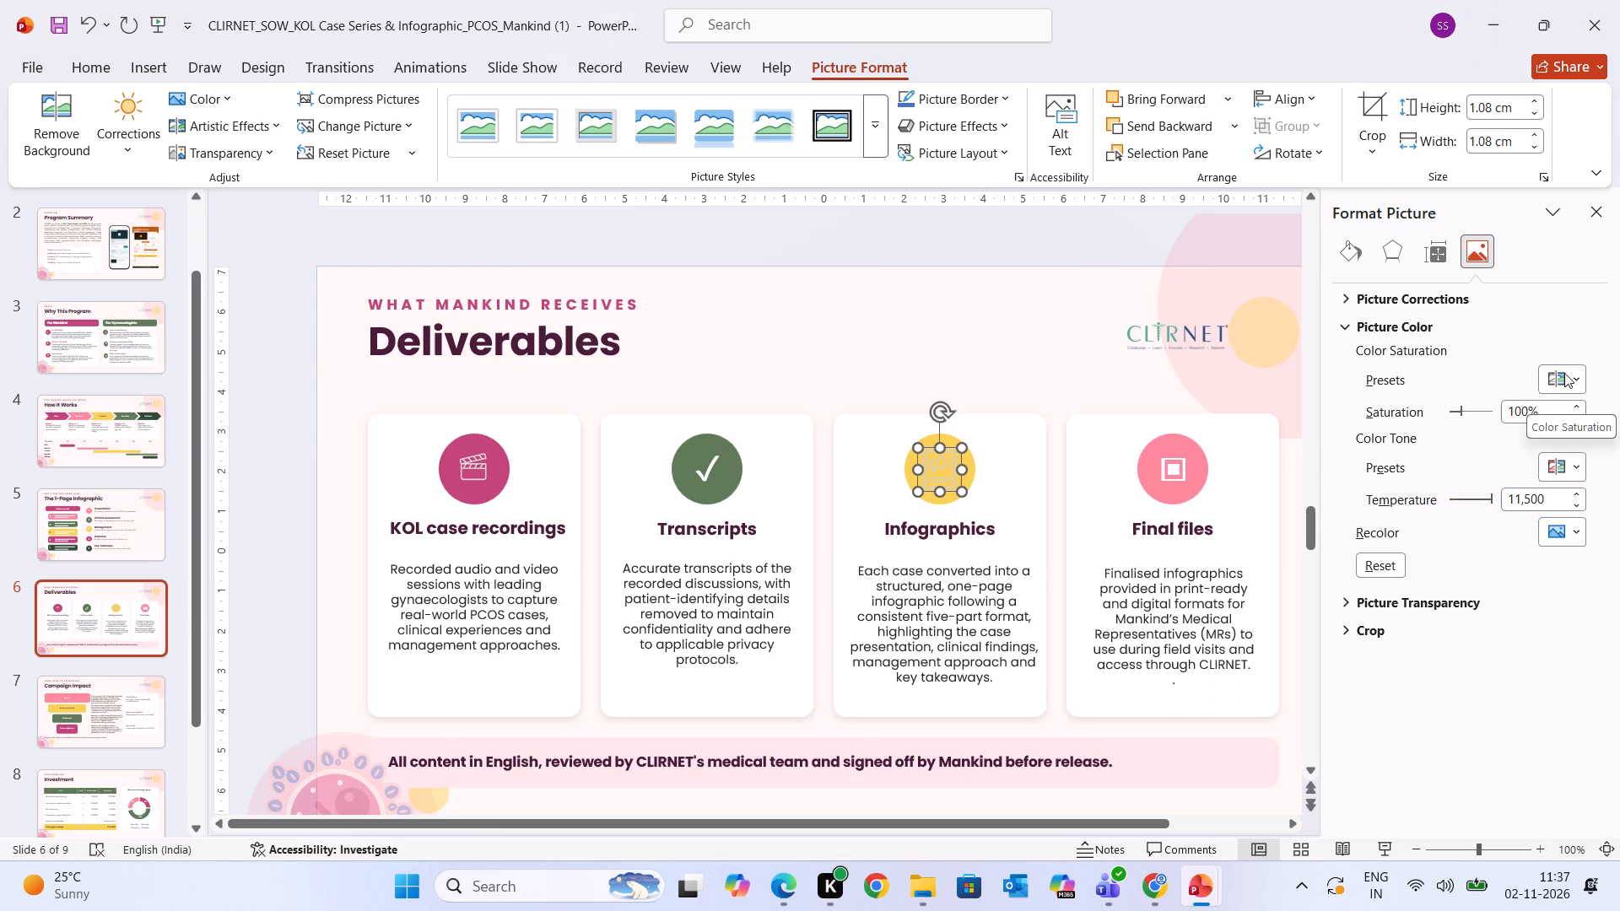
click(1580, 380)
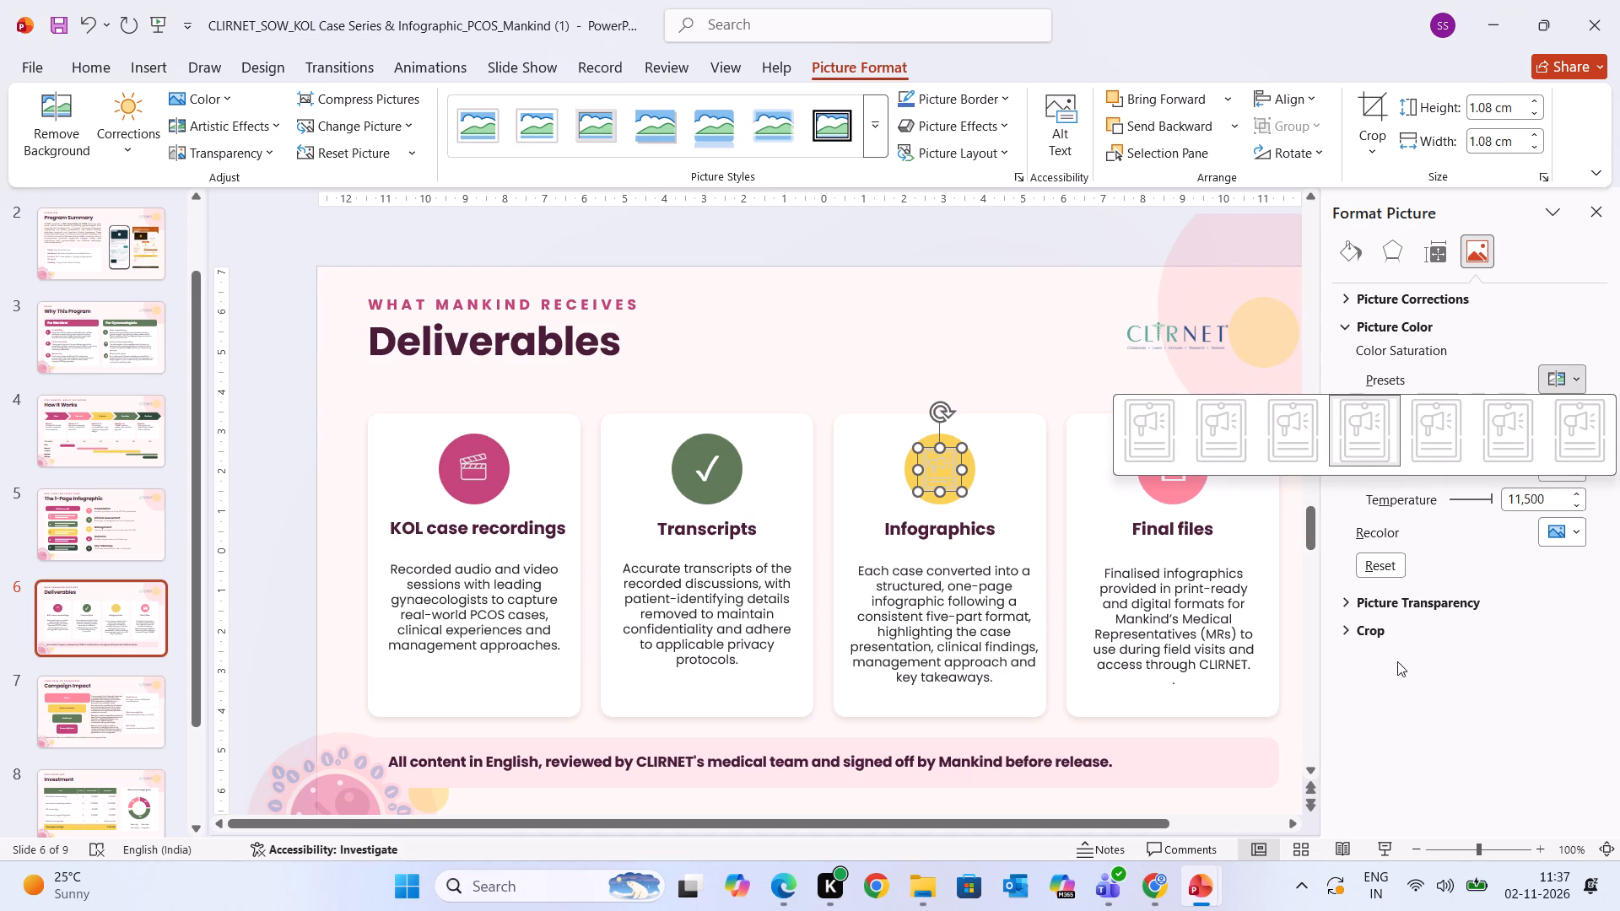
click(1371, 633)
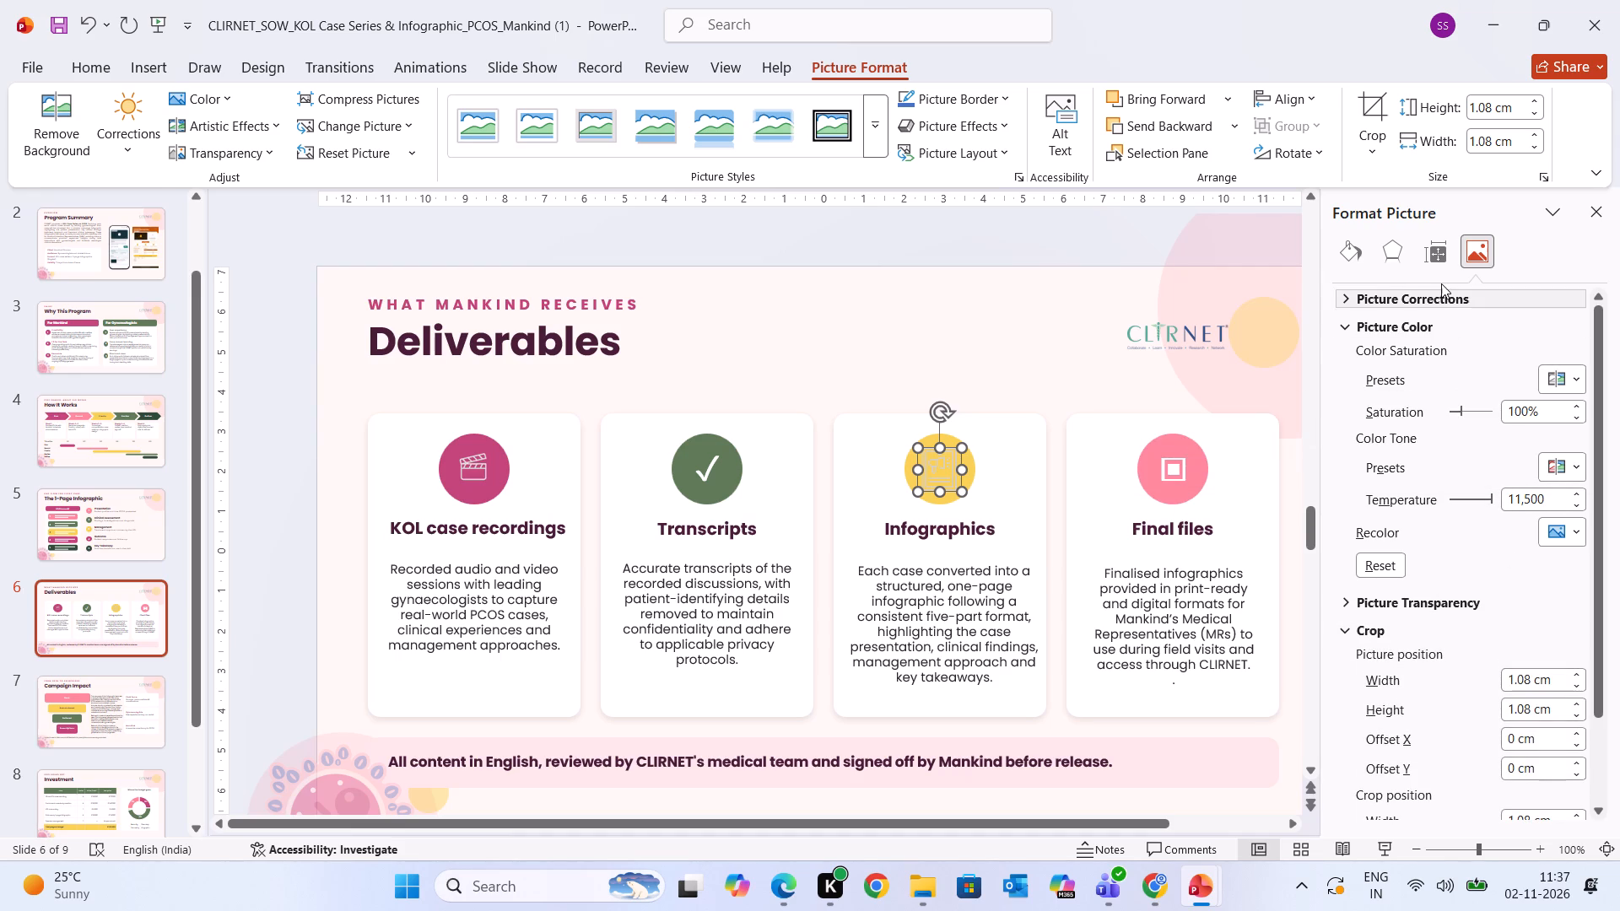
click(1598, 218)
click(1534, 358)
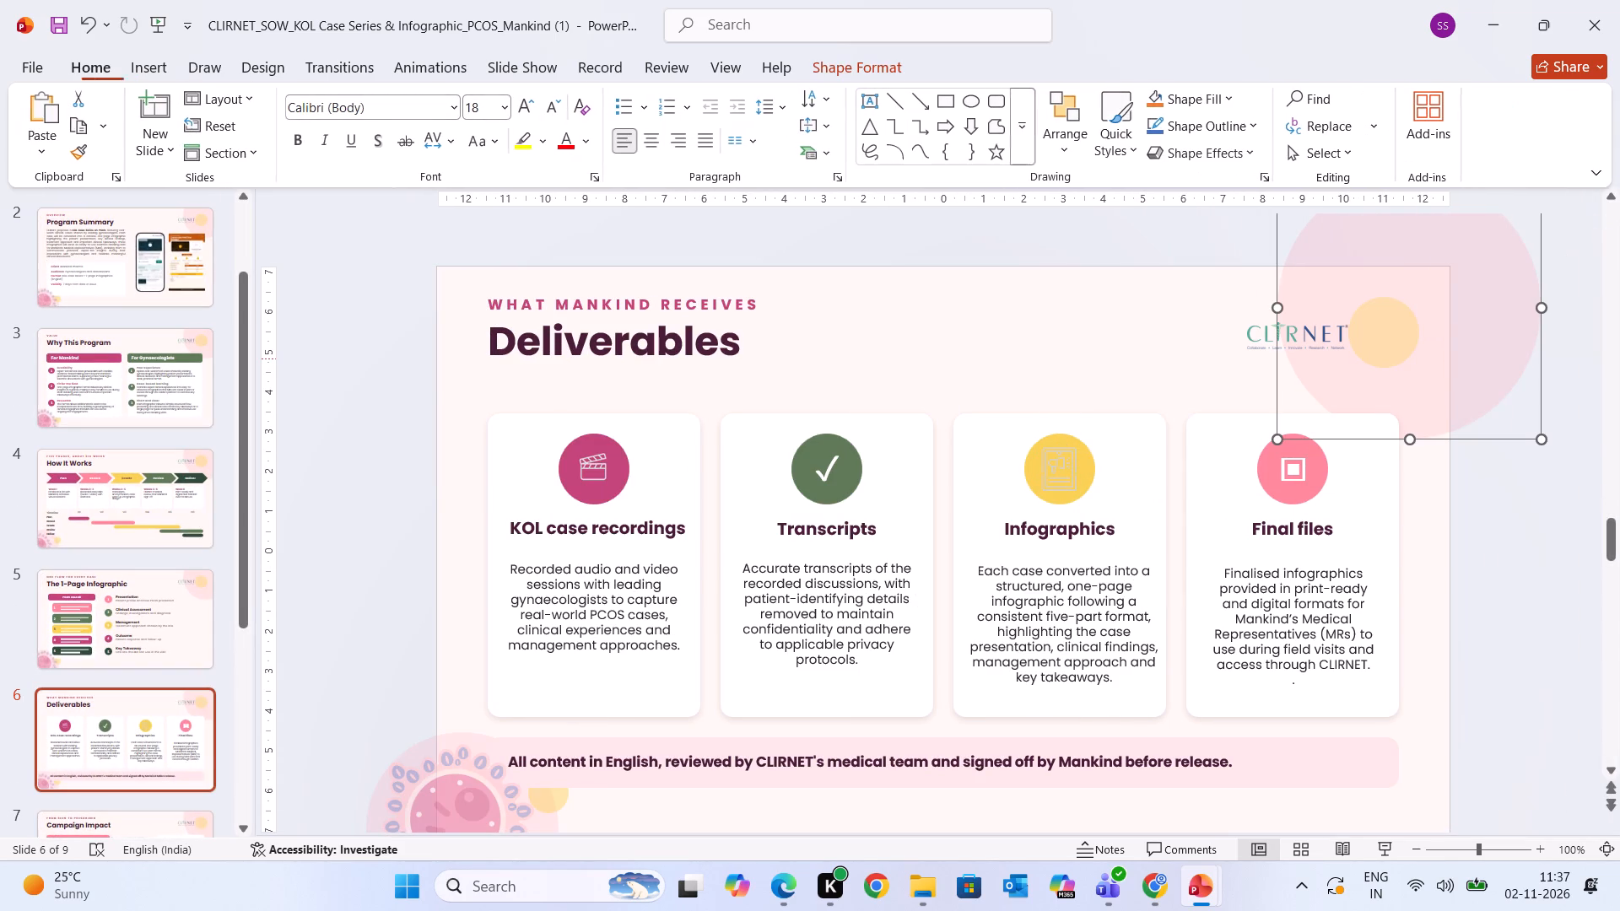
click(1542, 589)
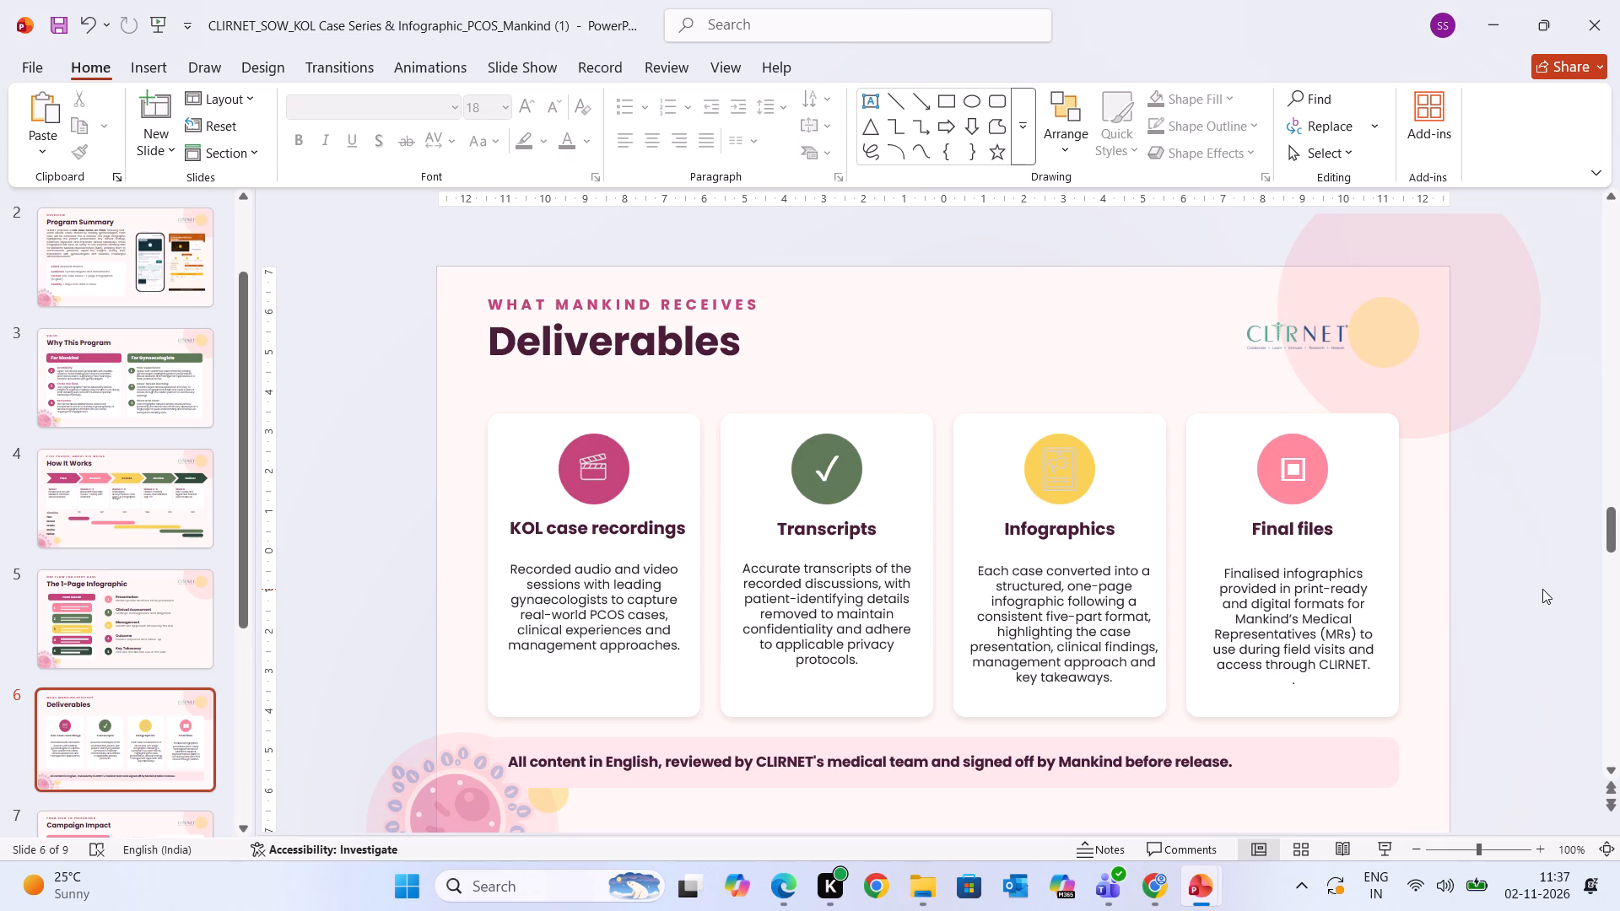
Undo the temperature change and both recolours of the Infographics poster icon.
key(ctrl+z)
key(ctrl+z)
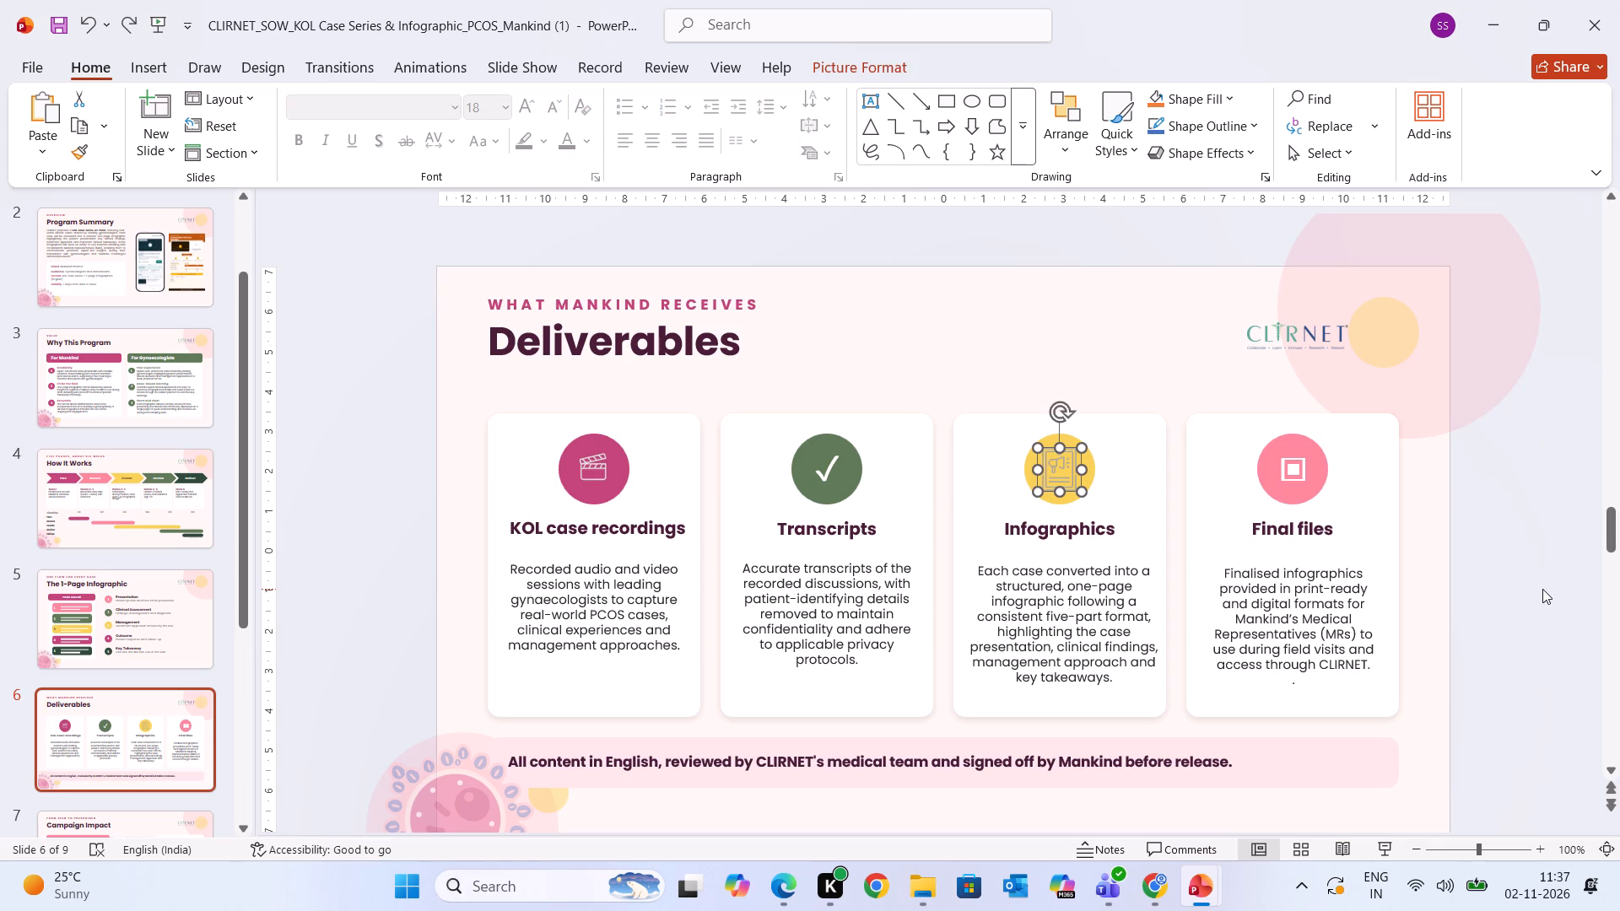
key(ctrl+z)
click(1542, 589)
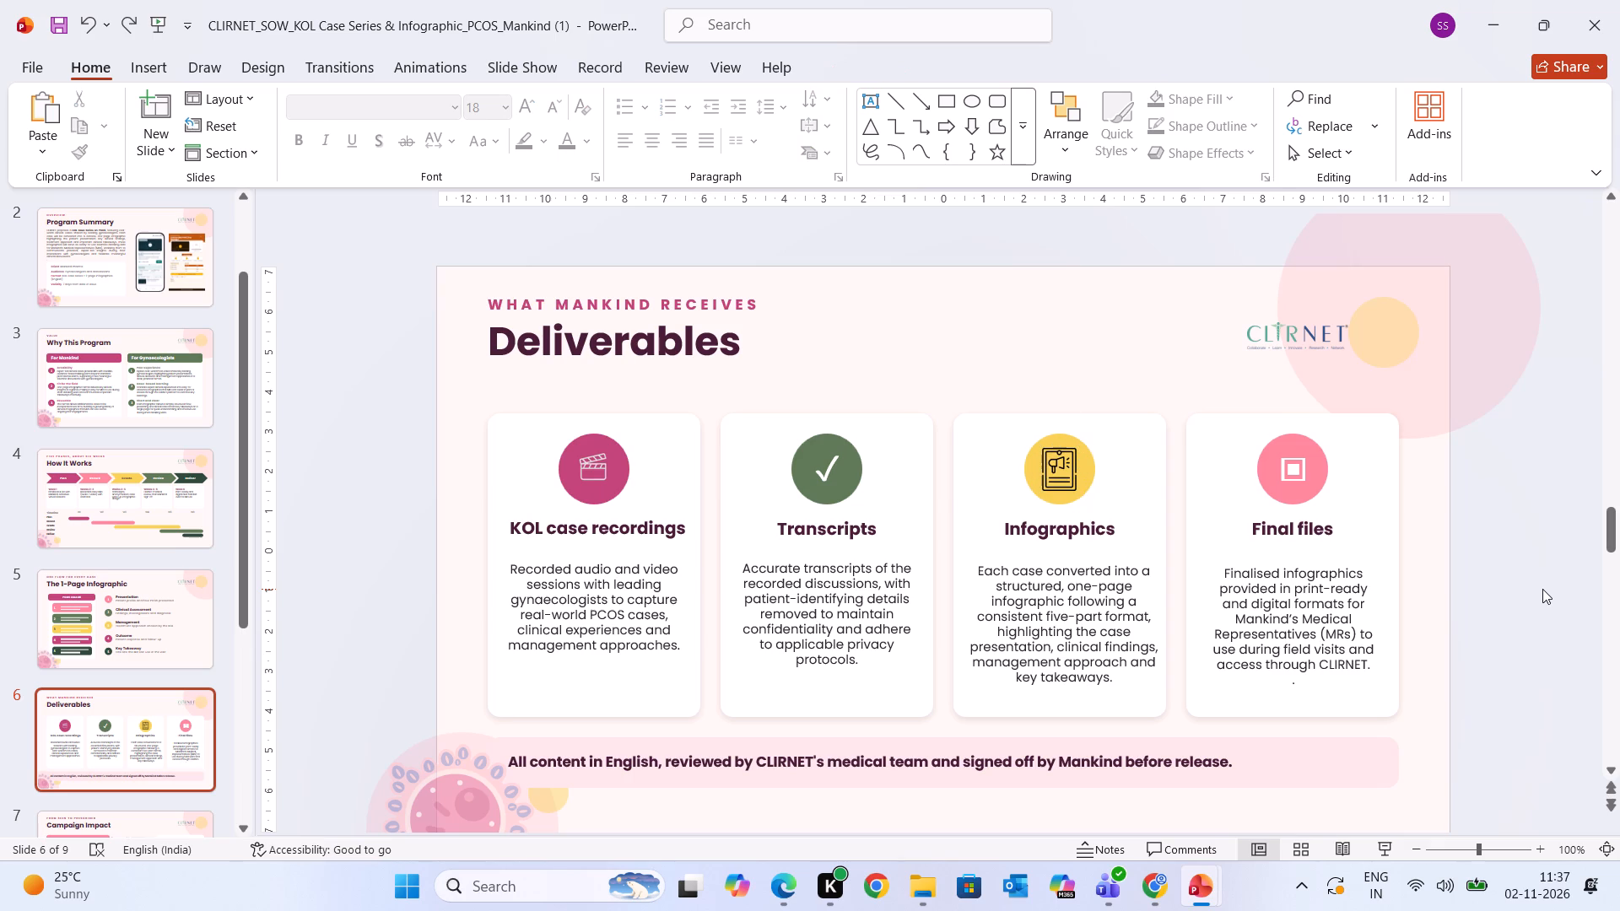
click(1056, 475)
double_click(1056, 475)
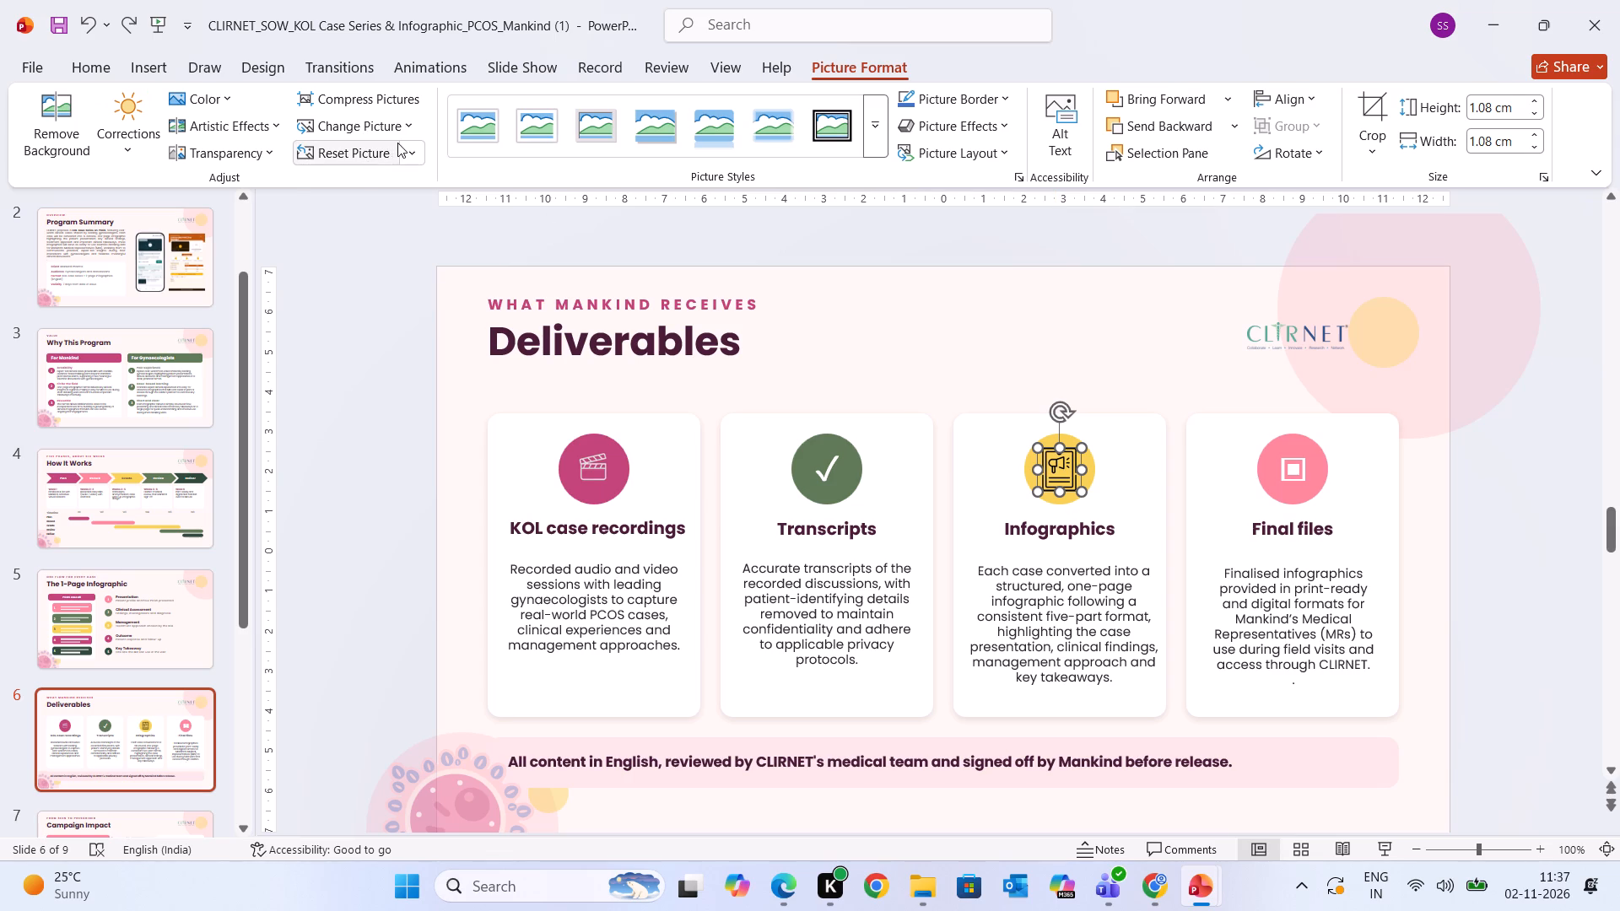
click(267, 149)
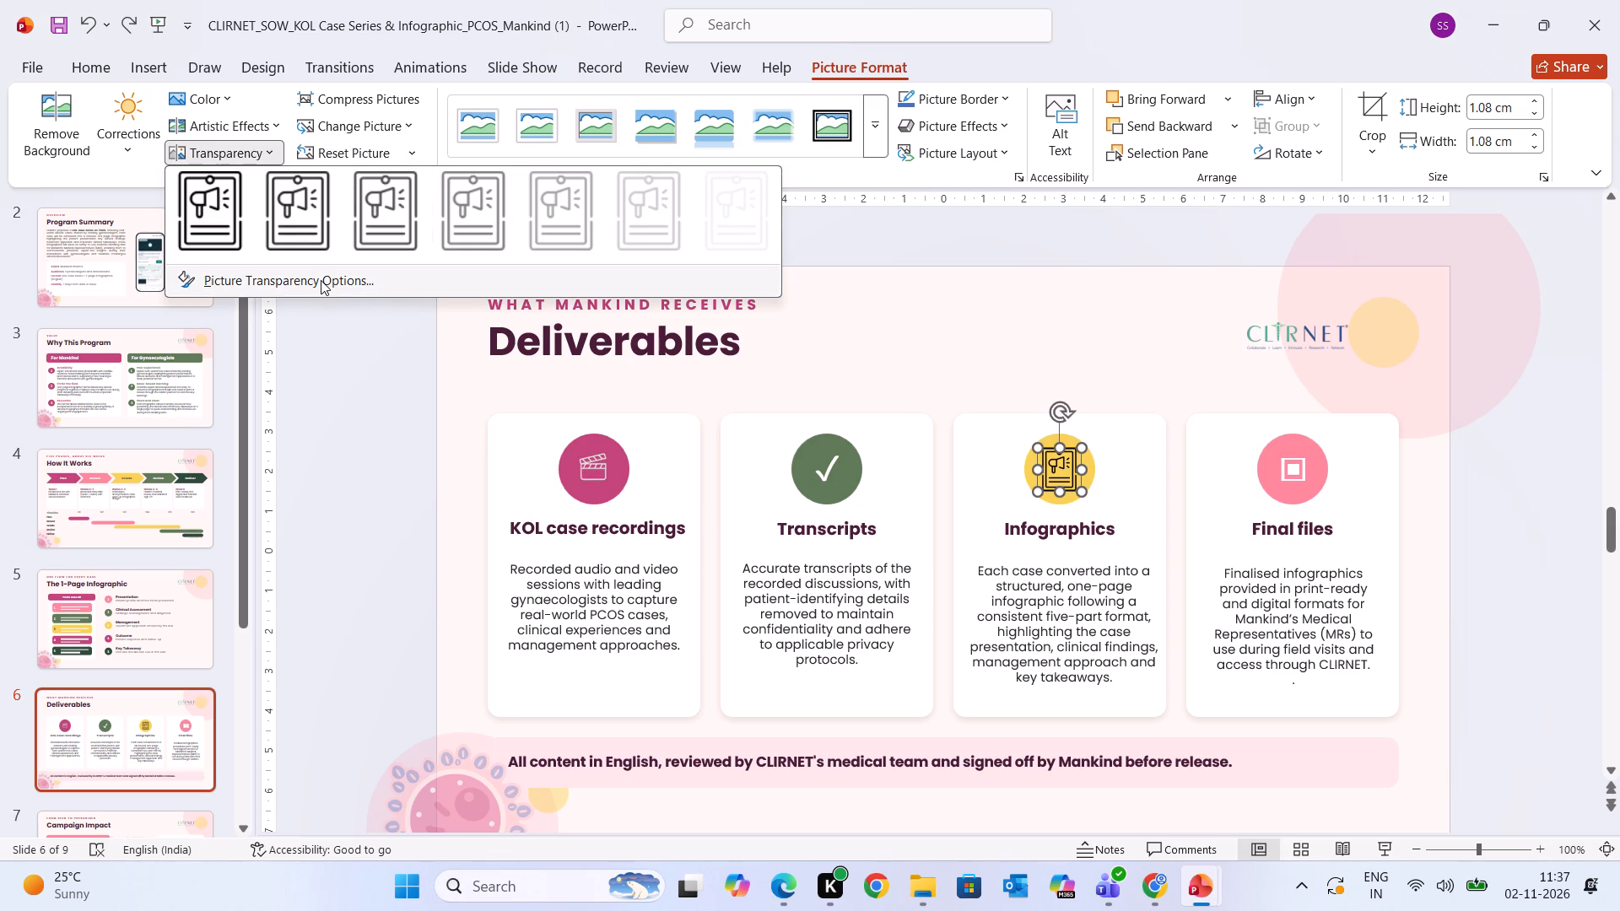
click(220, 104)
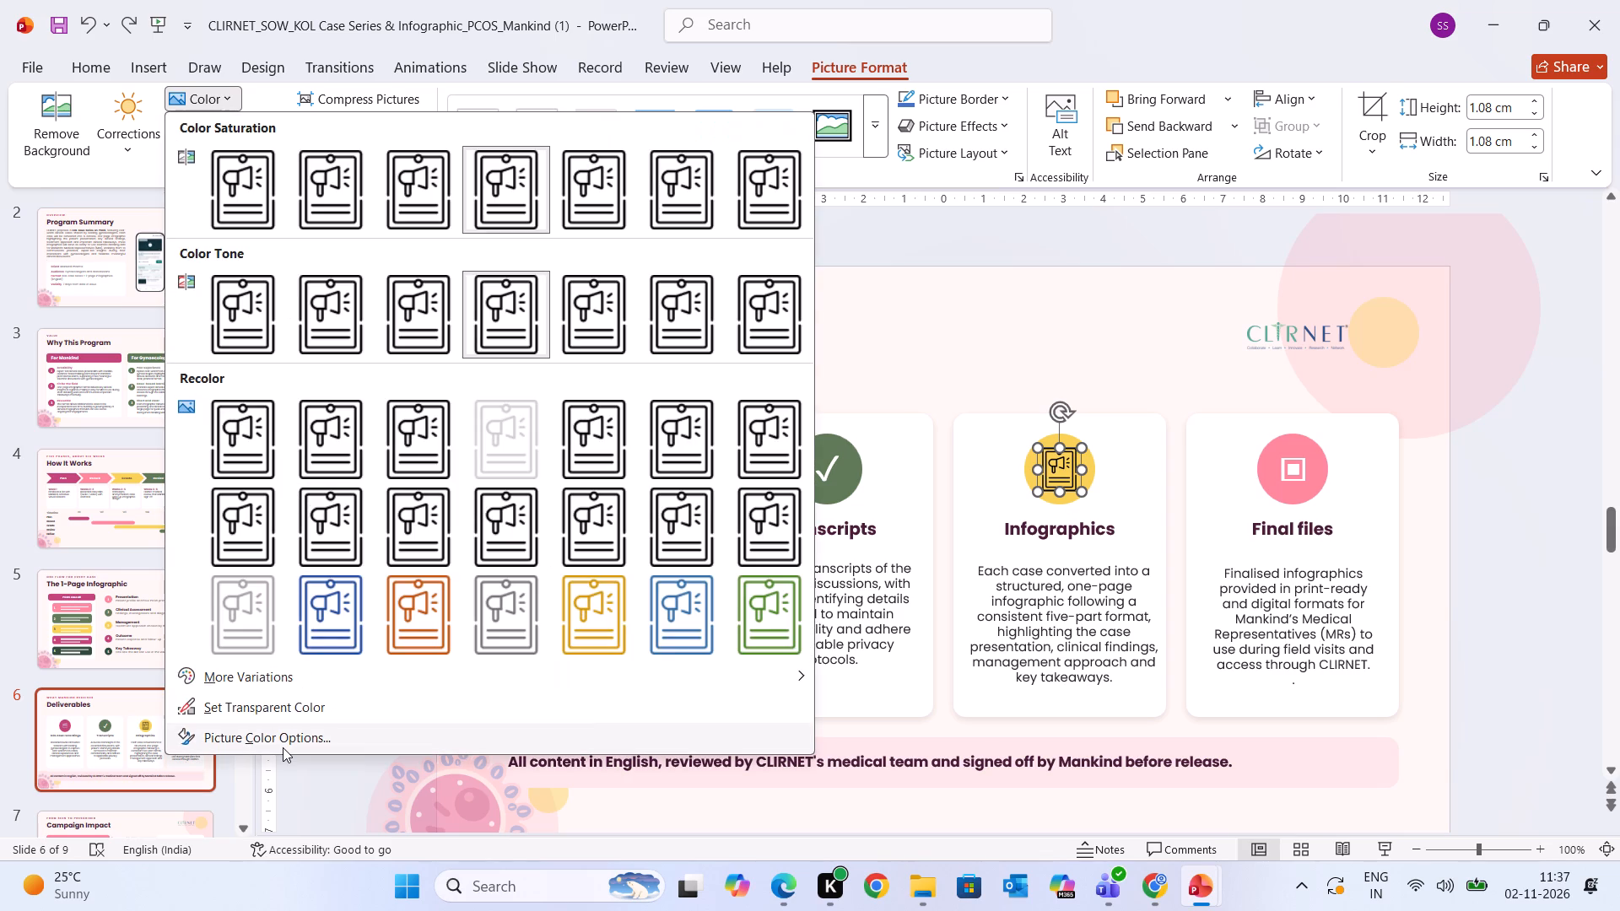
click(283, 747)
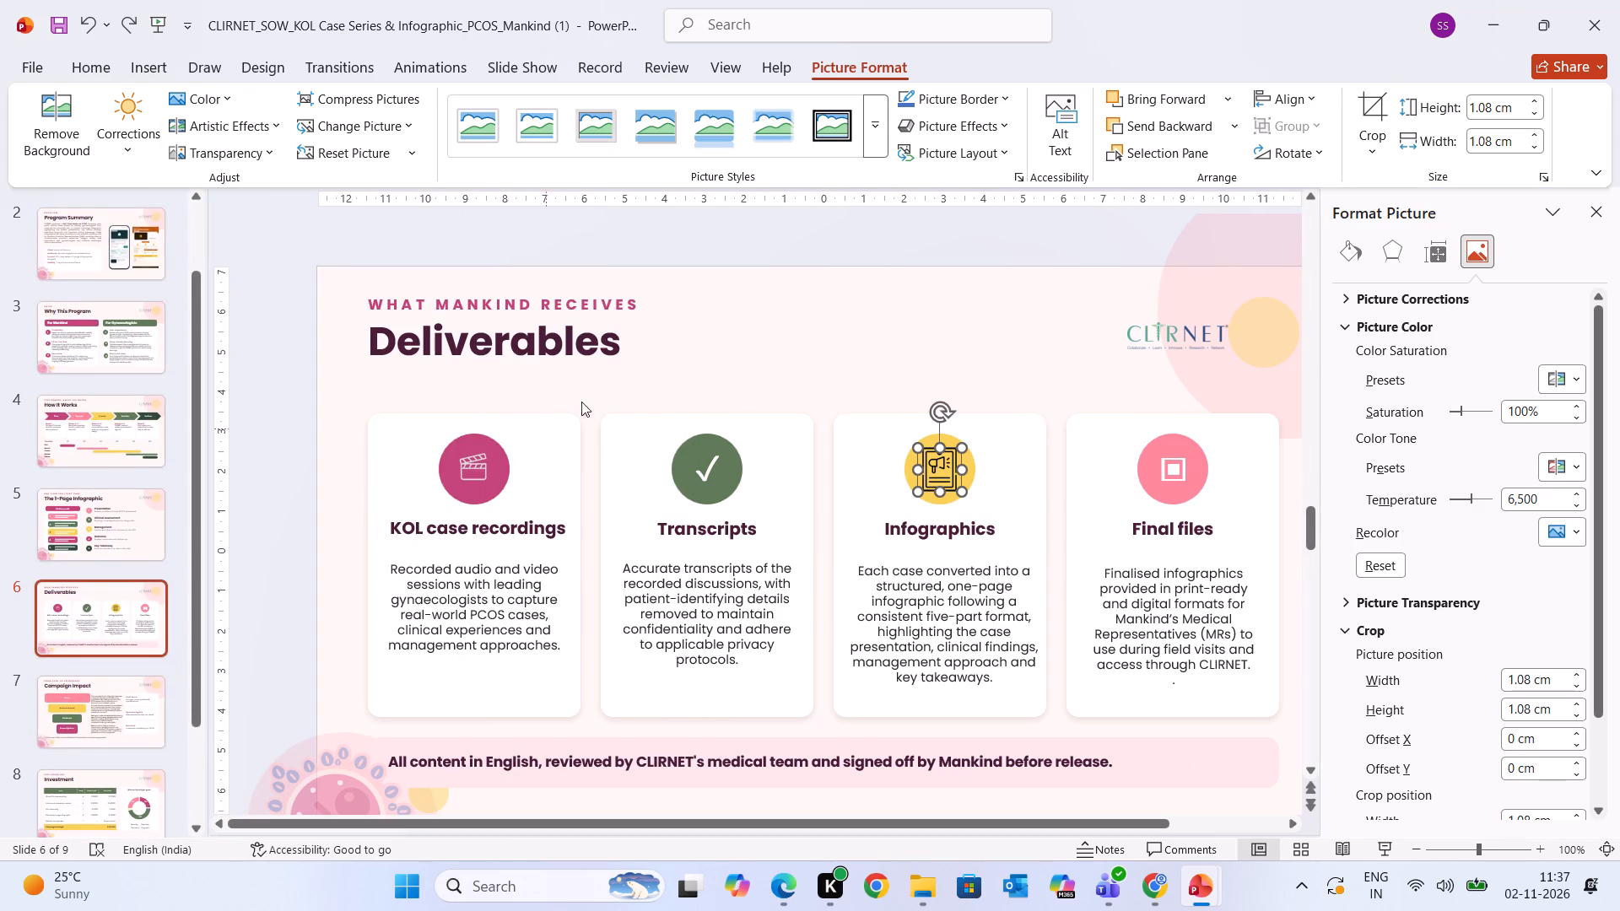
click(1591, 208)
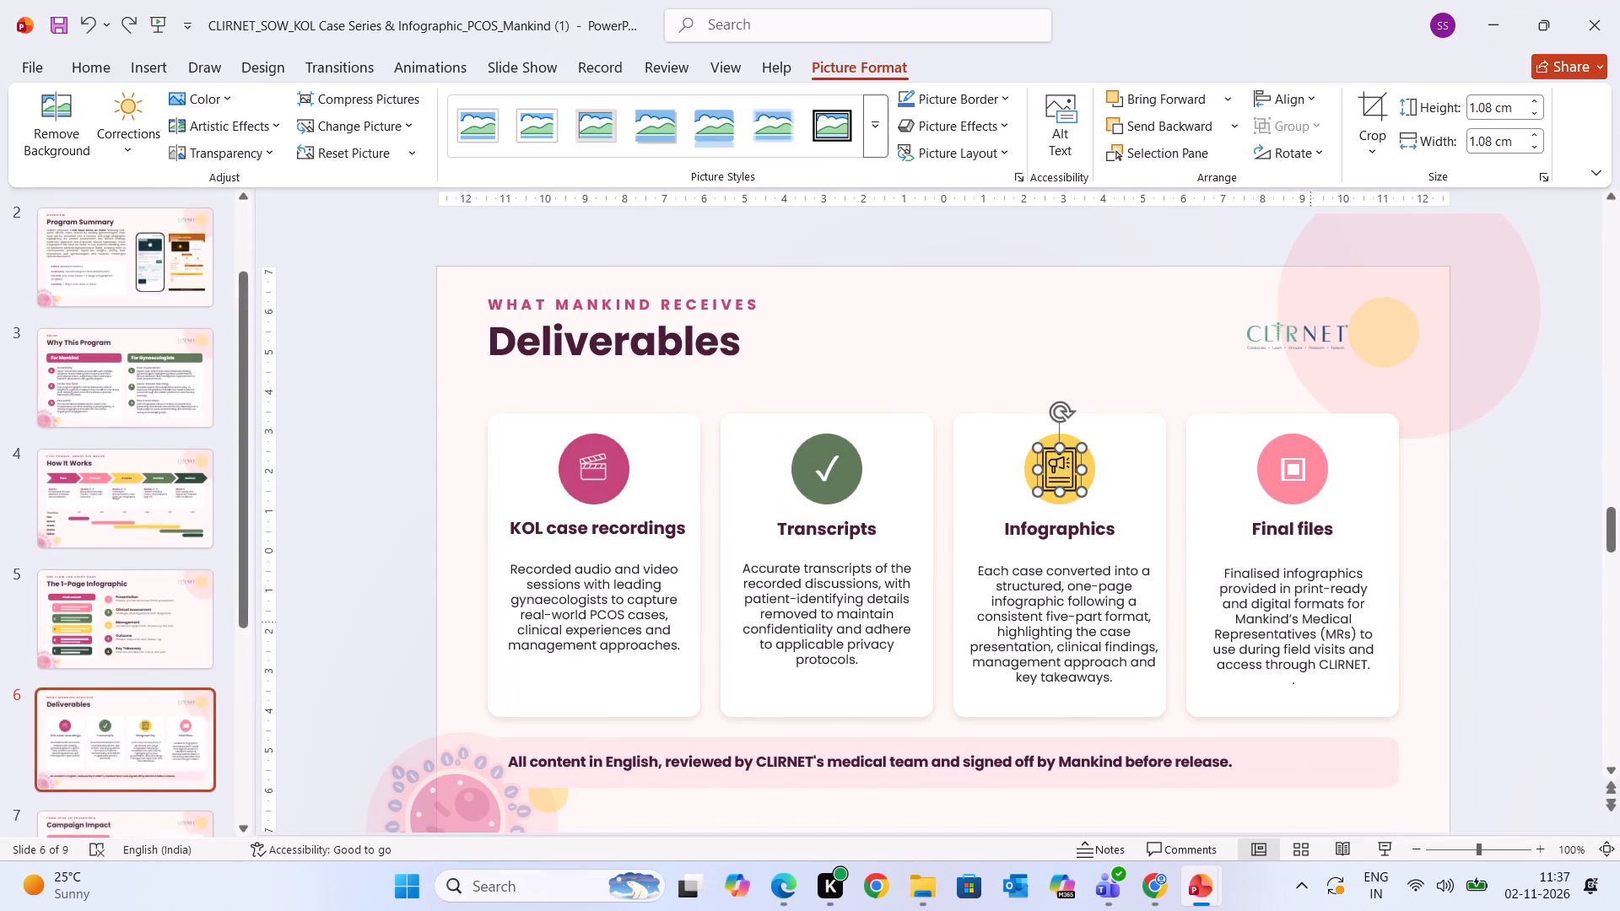
Switch to Chrome and search Google Images for "poster icon png white".
click(1162, 881)
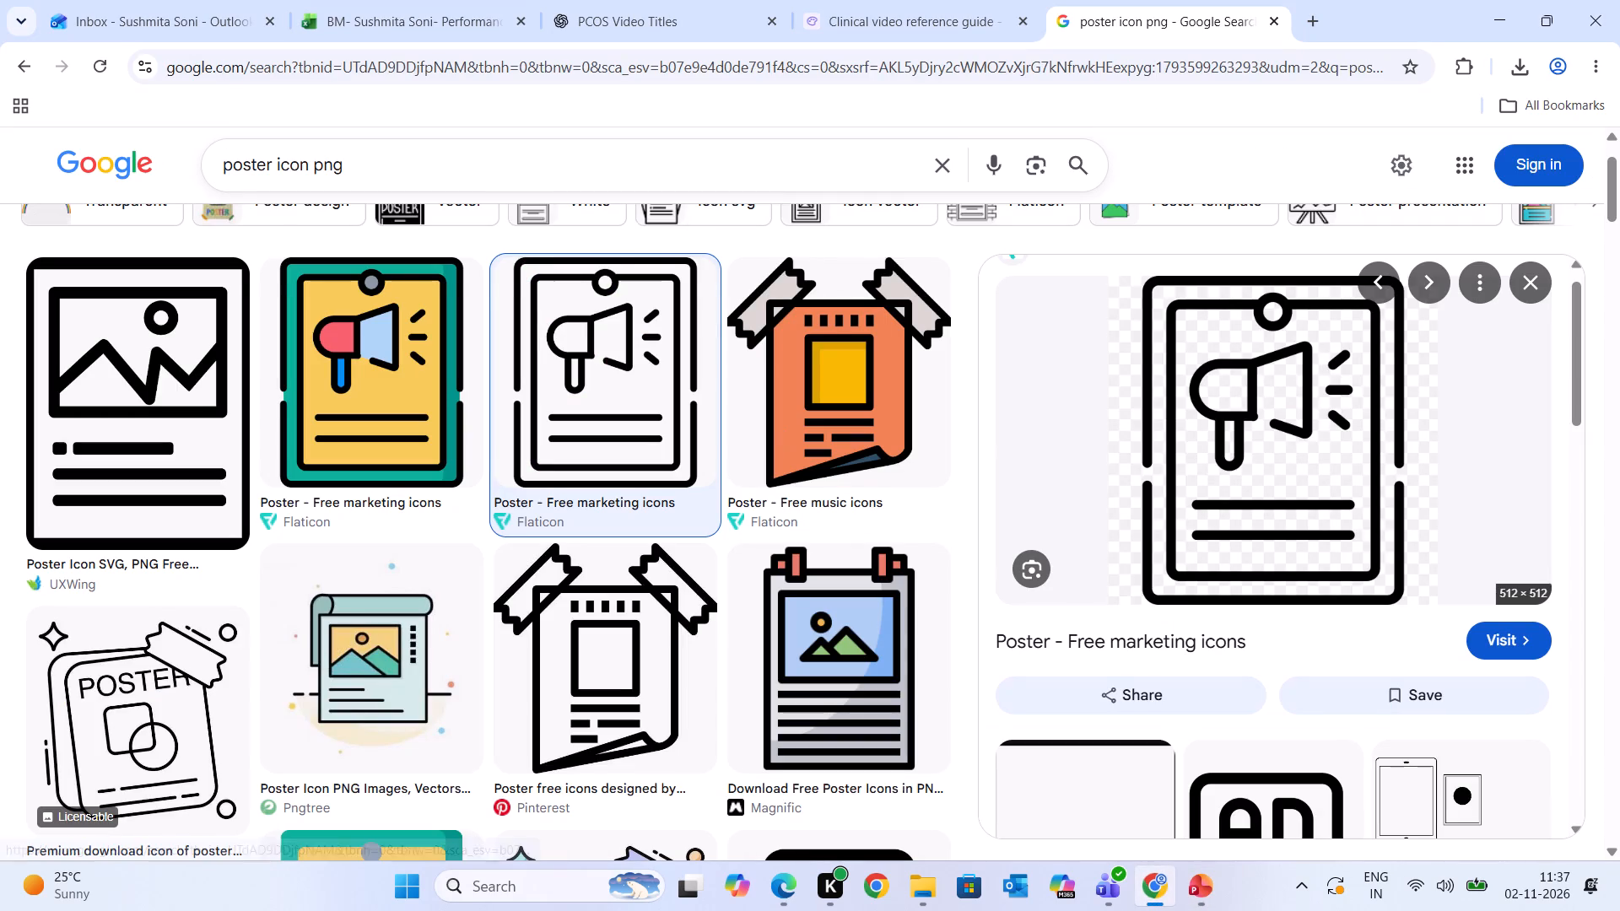
click(451, 156)
key(space)
text(white)
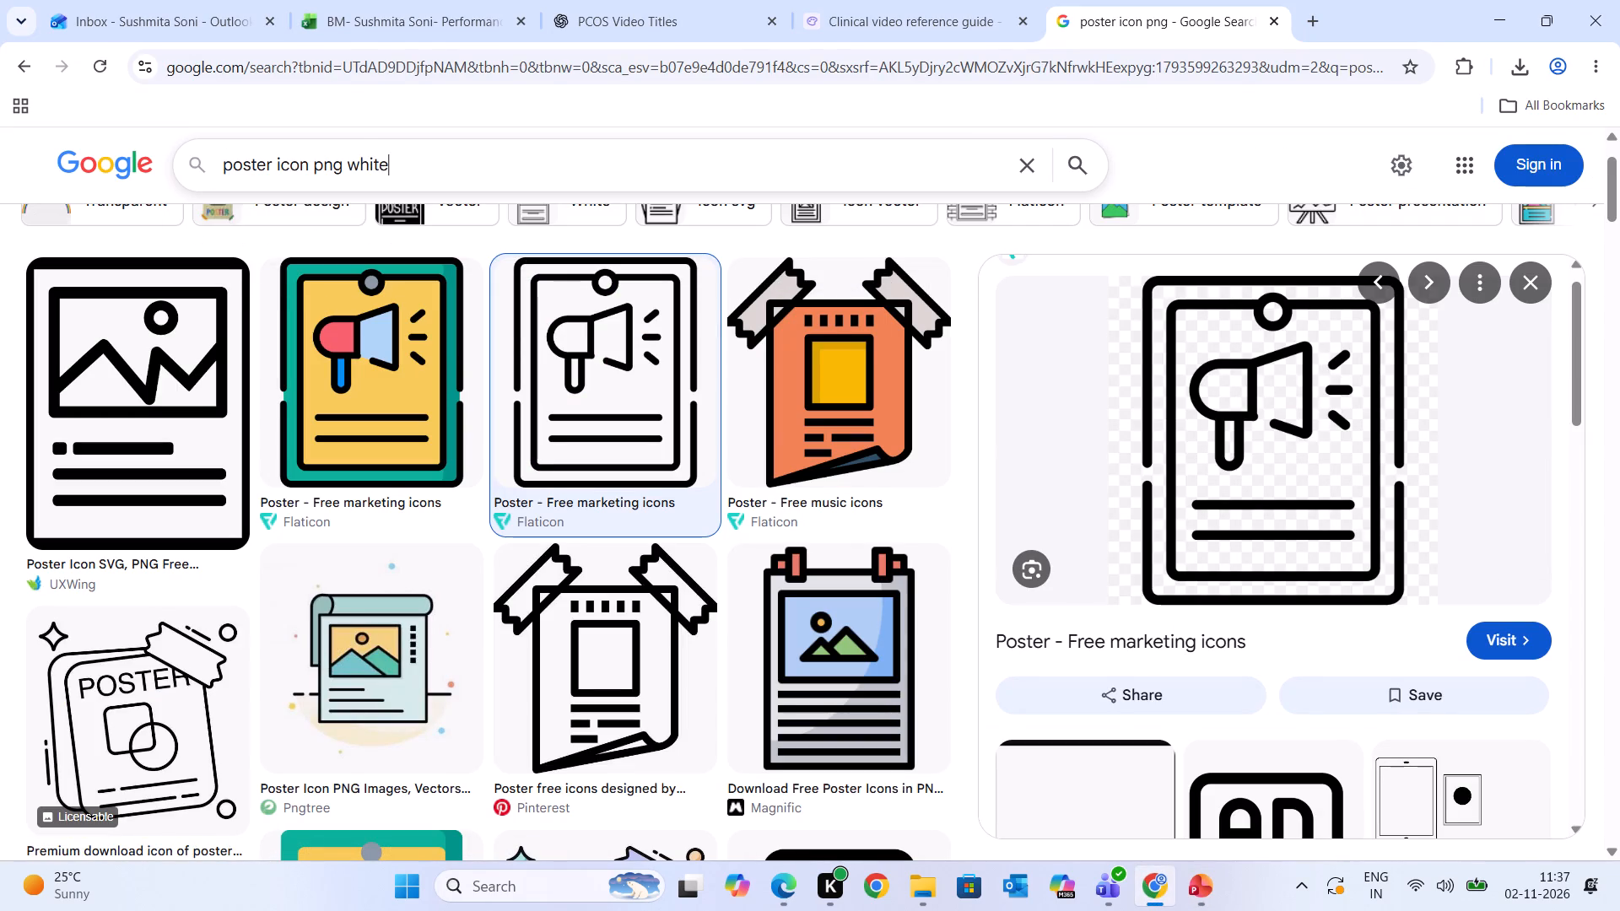
key(Return)
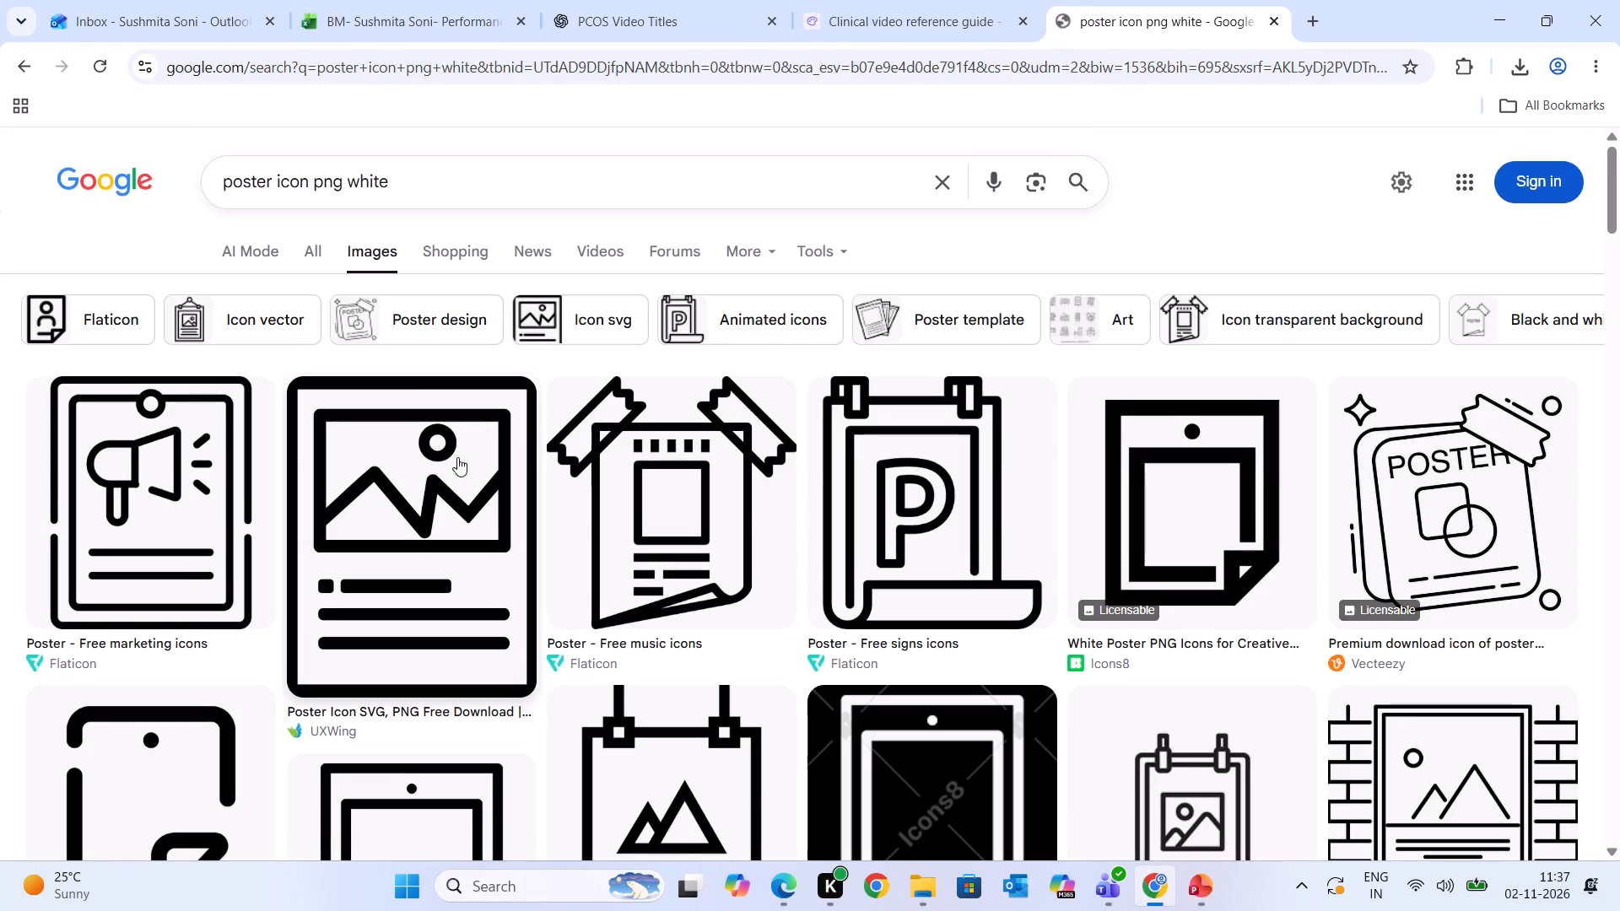
scroll(471, 459, down, 3)
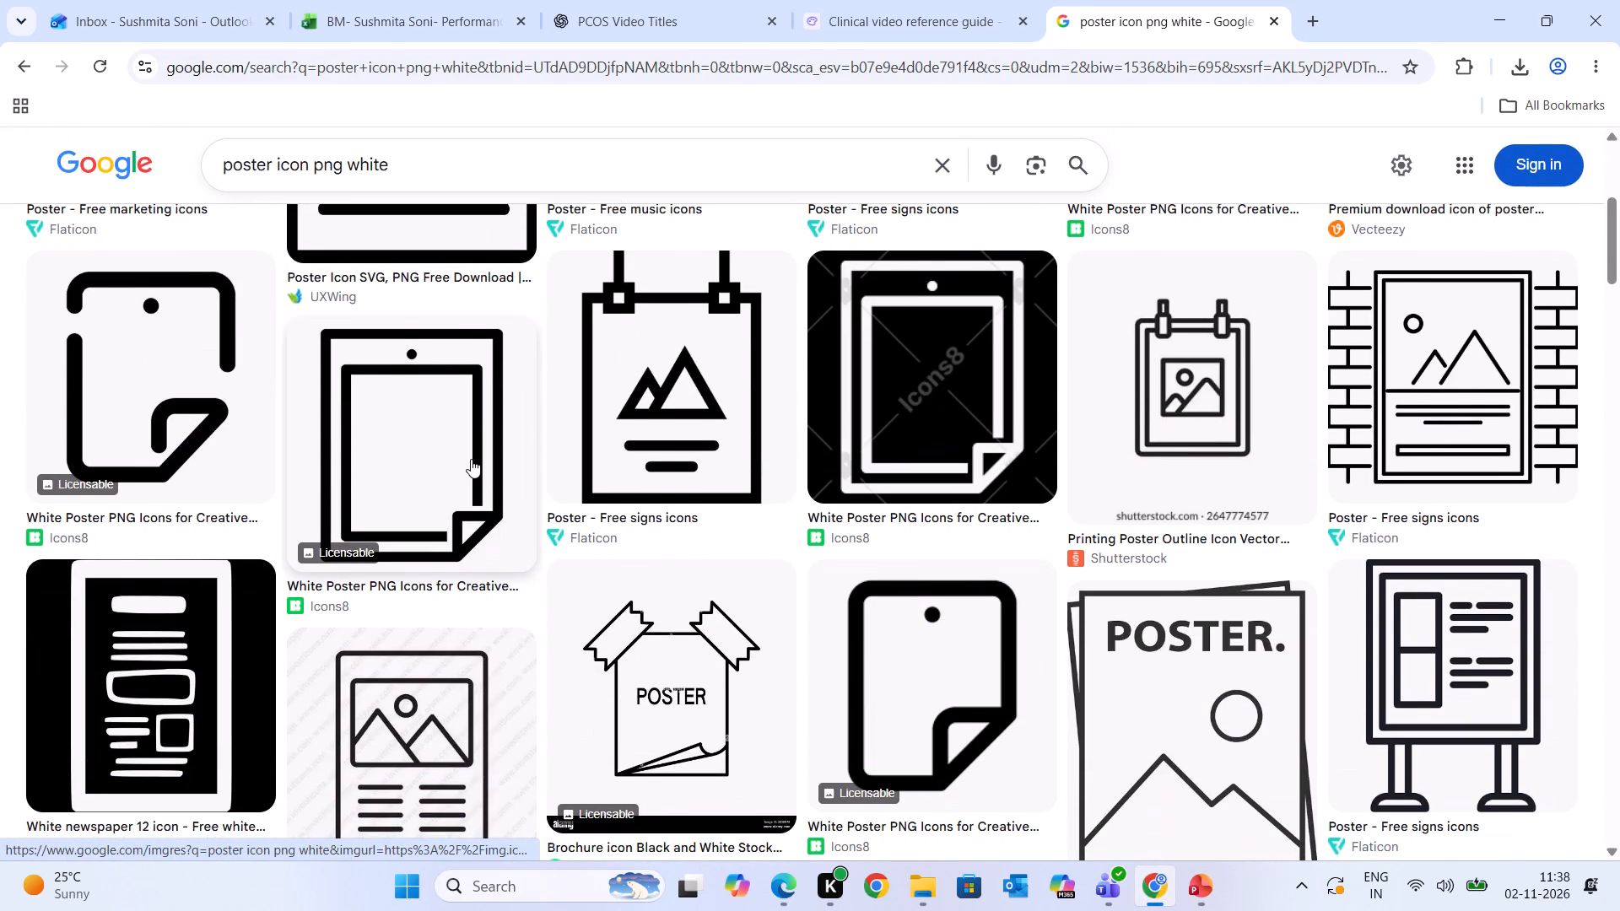
Open the white Icons8 poster icon with the folded corner from the results and copy its image.
click(850, 430)
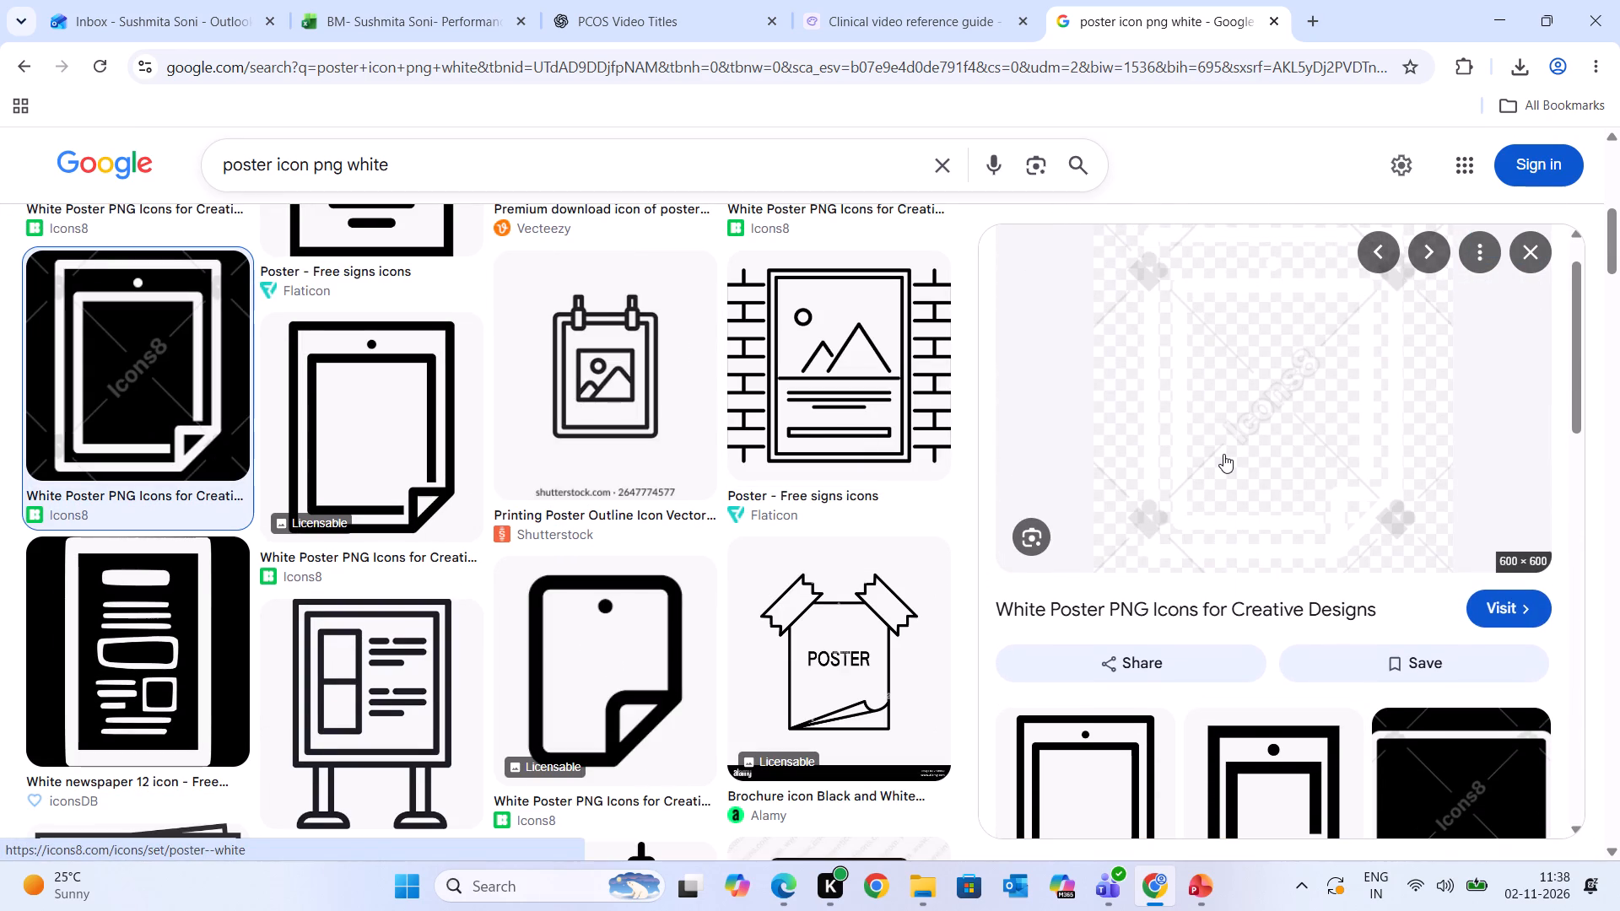
right_click(1223, 454)
click(1300, 726)
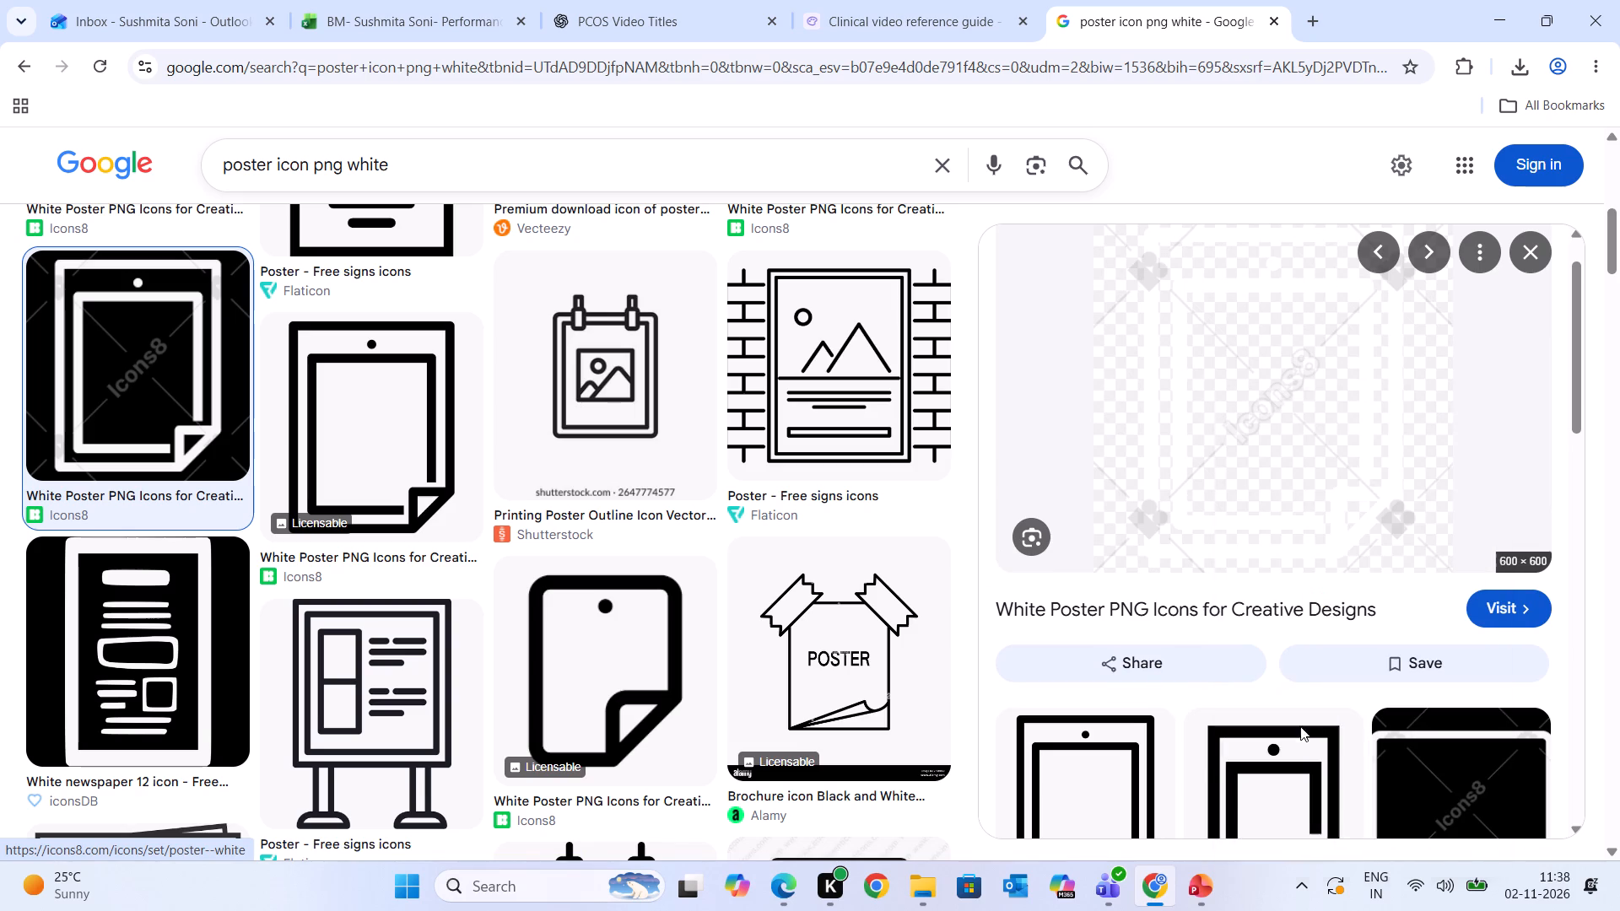
Switch to PowerPoint and paste the copied white poster icon onto the Deliverables slide.
click(1150, 883)
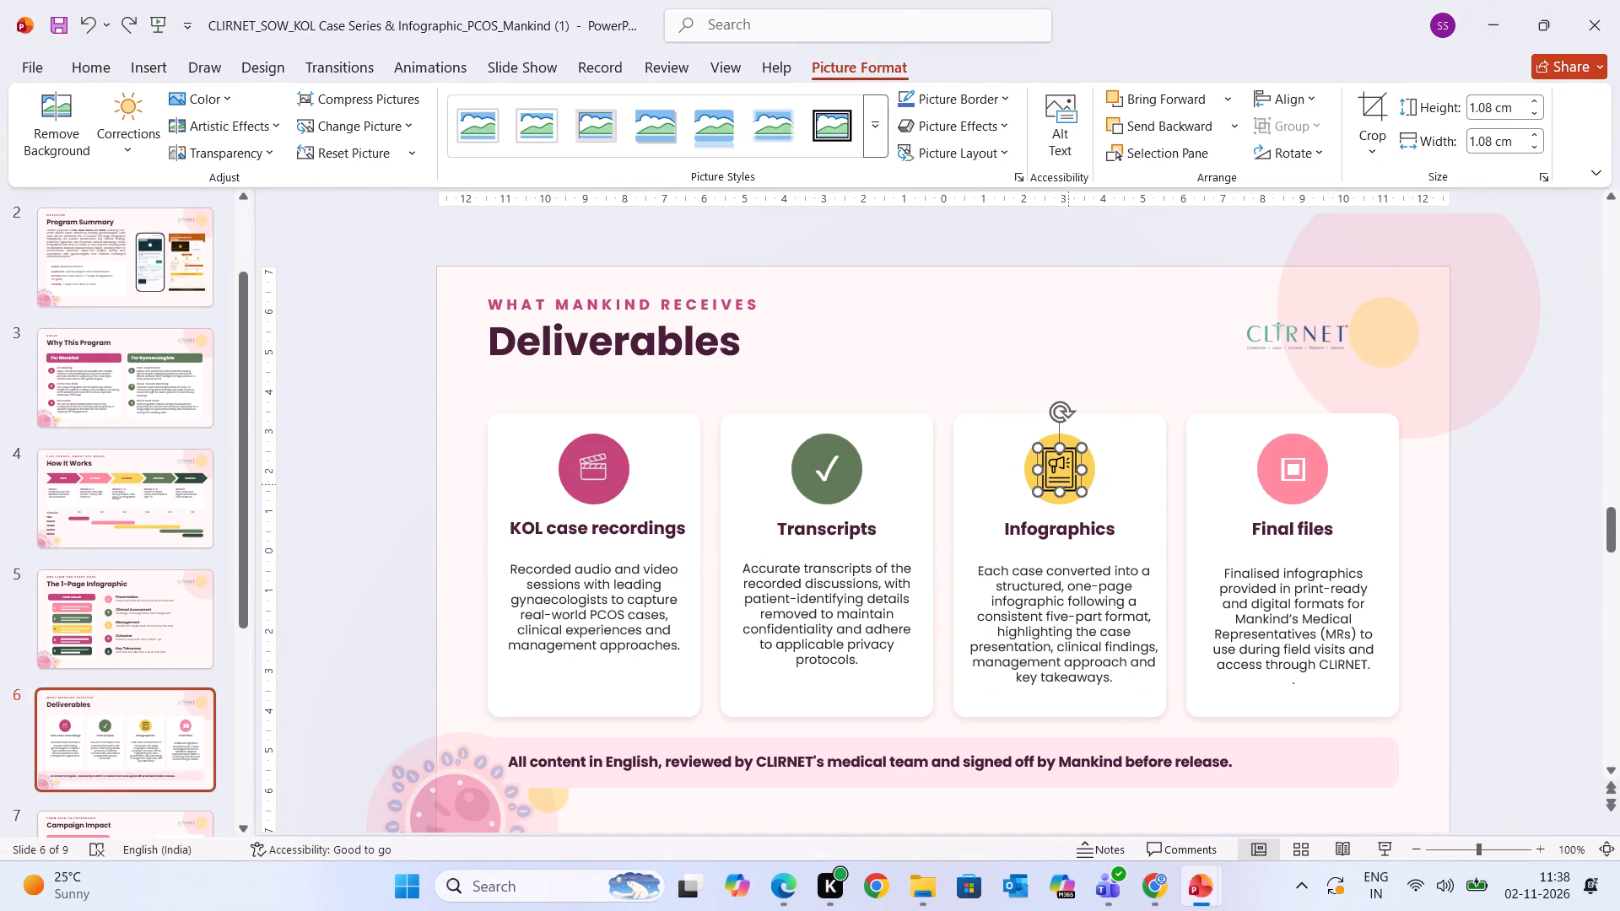
click(885, 348)
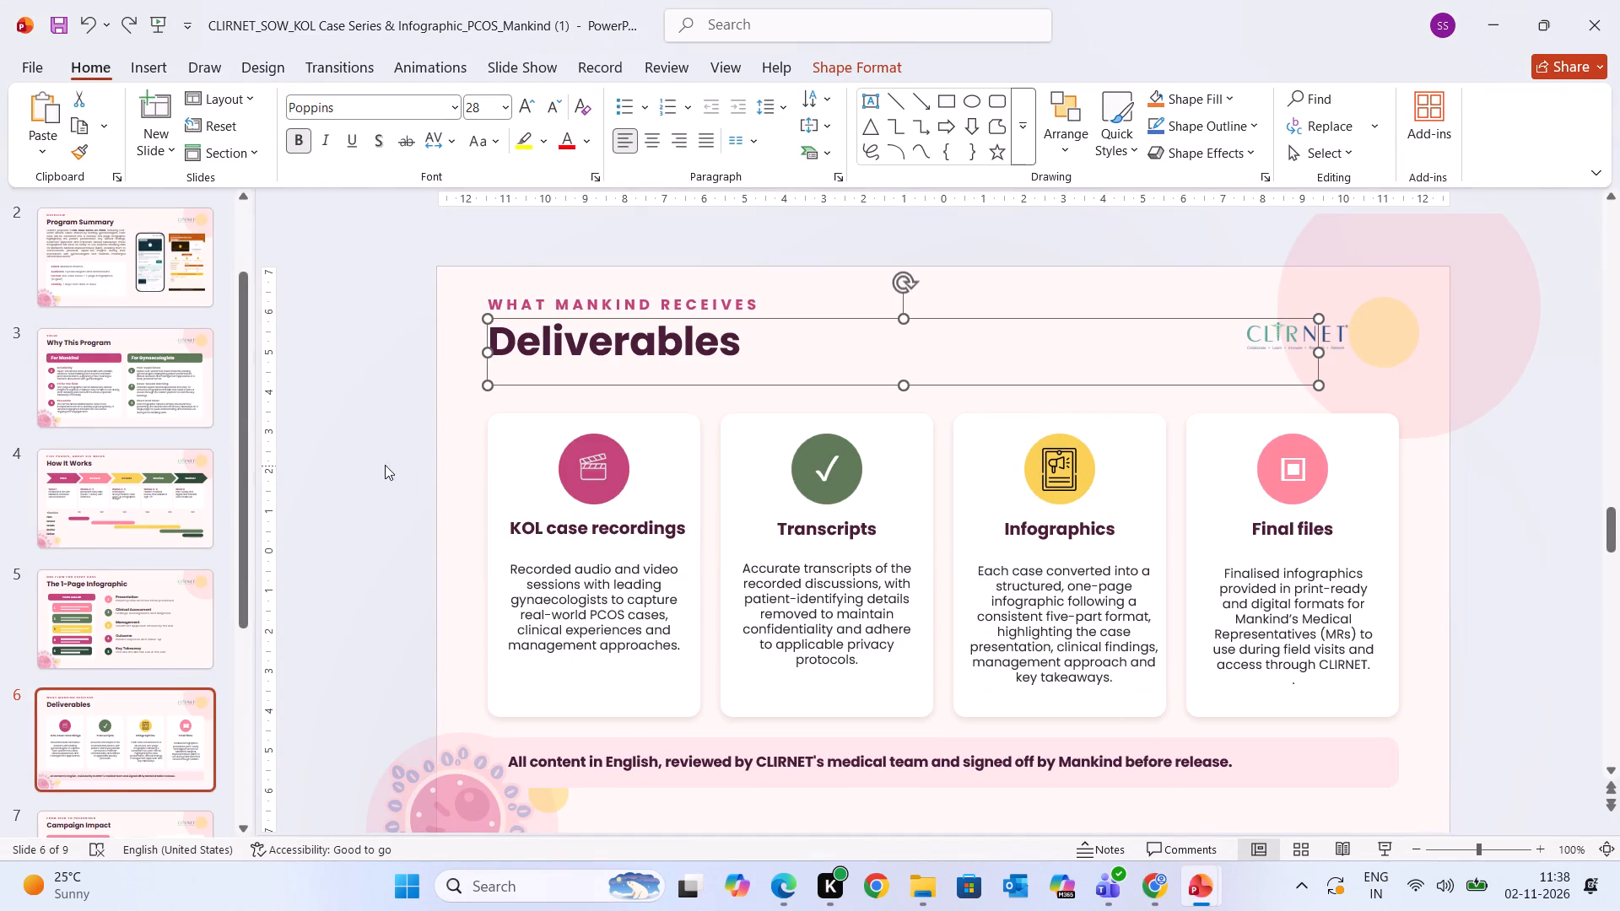
click(343, 452)
click(343, 452)
right_click(343, 452)
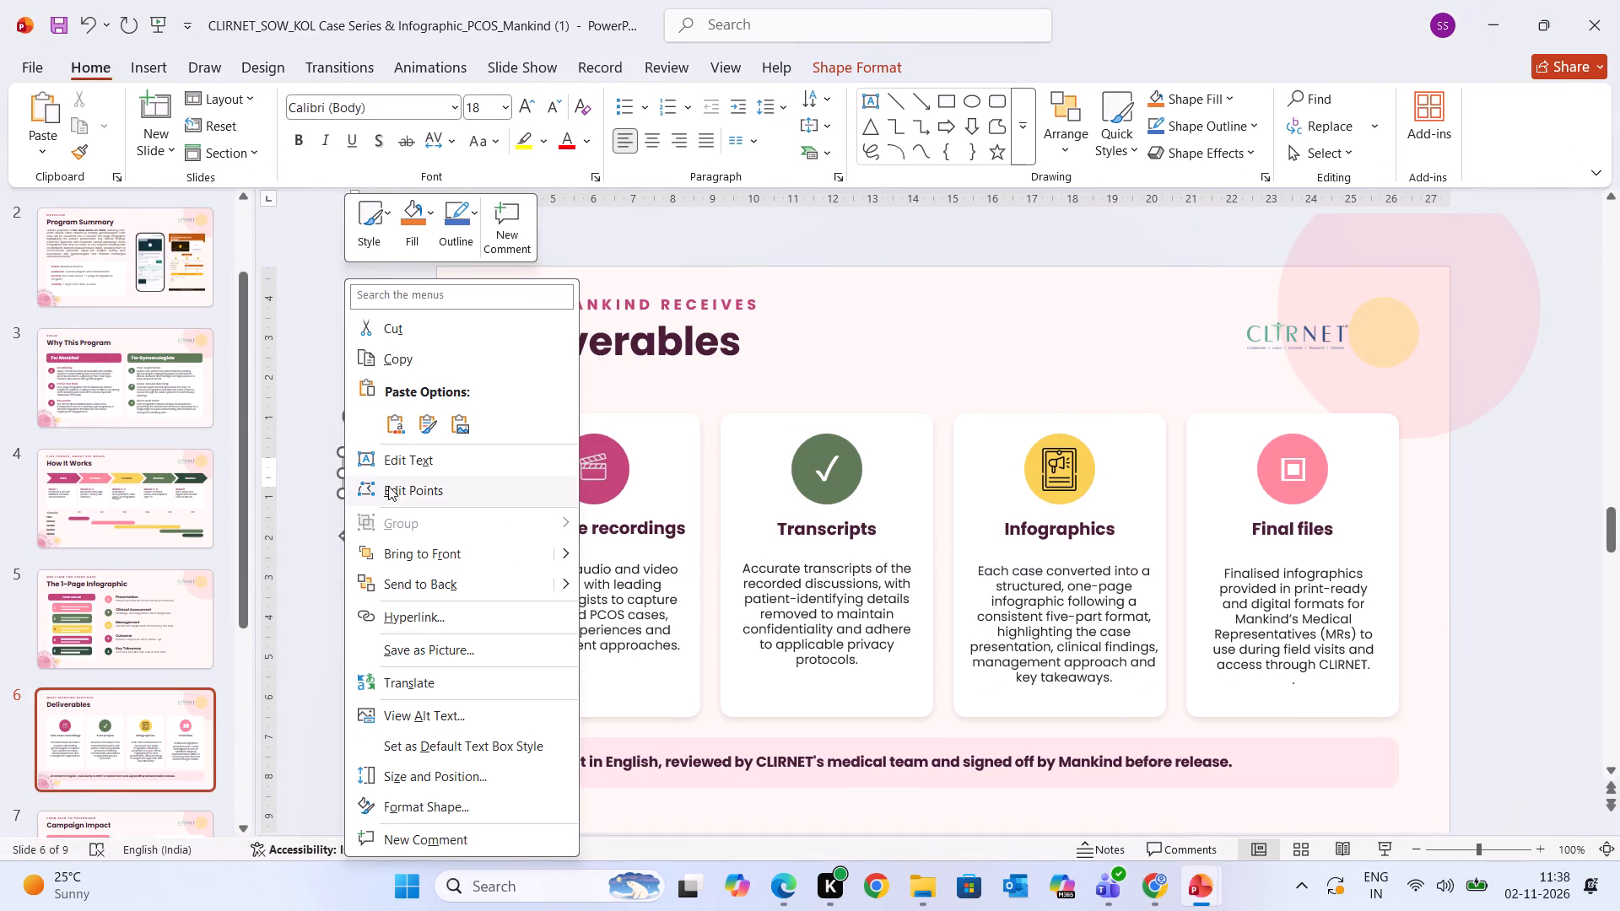
click(310, 657)
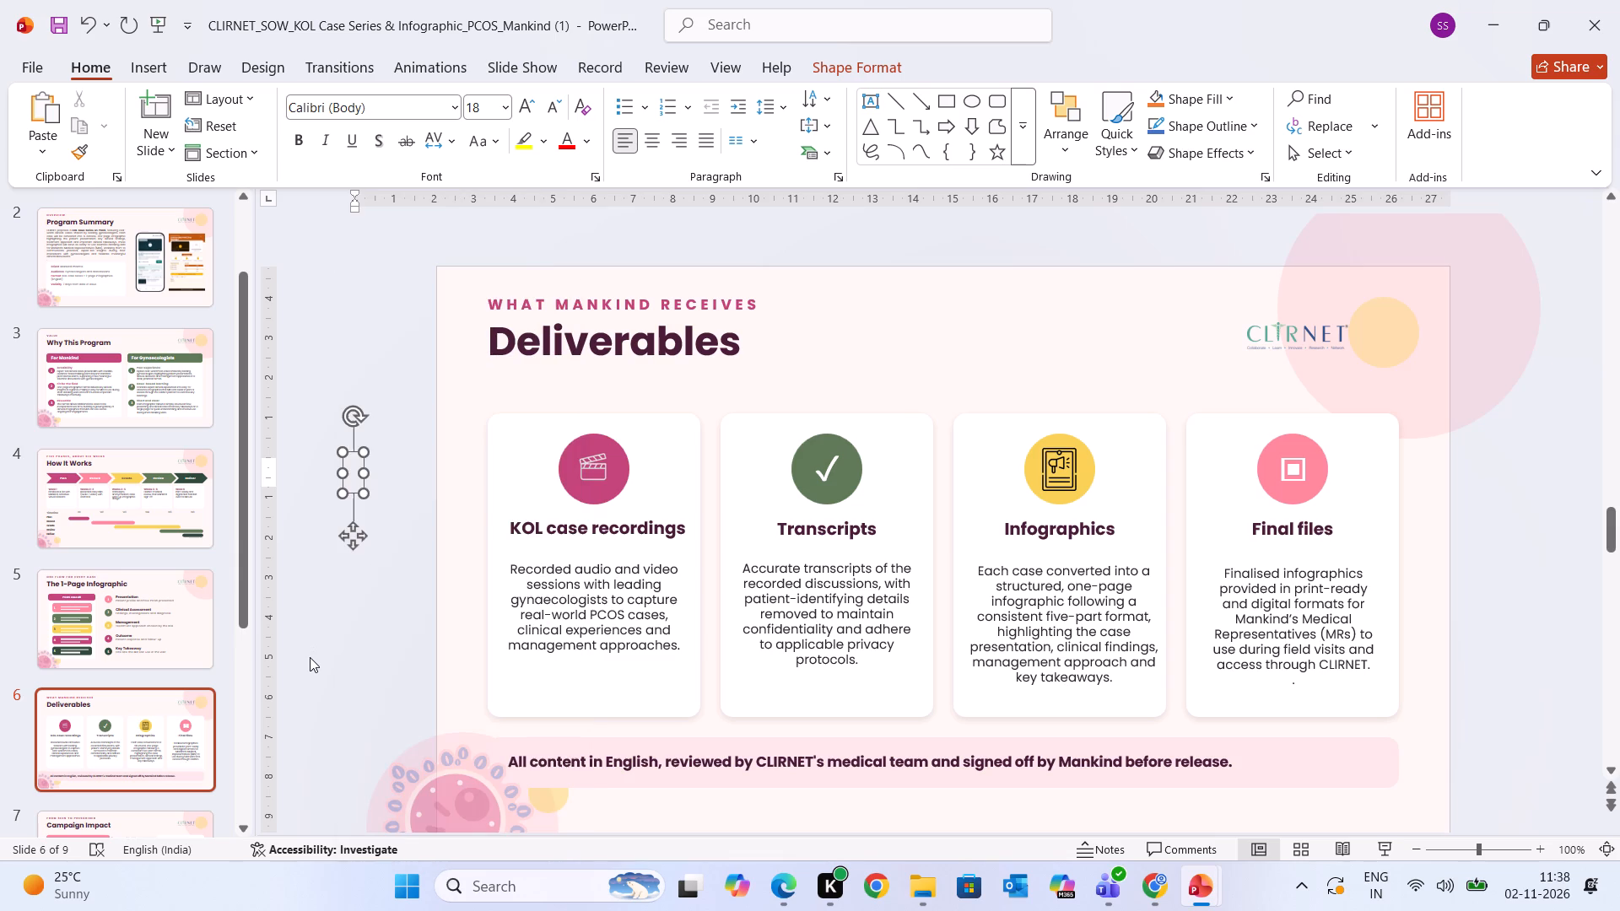
key(ctrl+v)
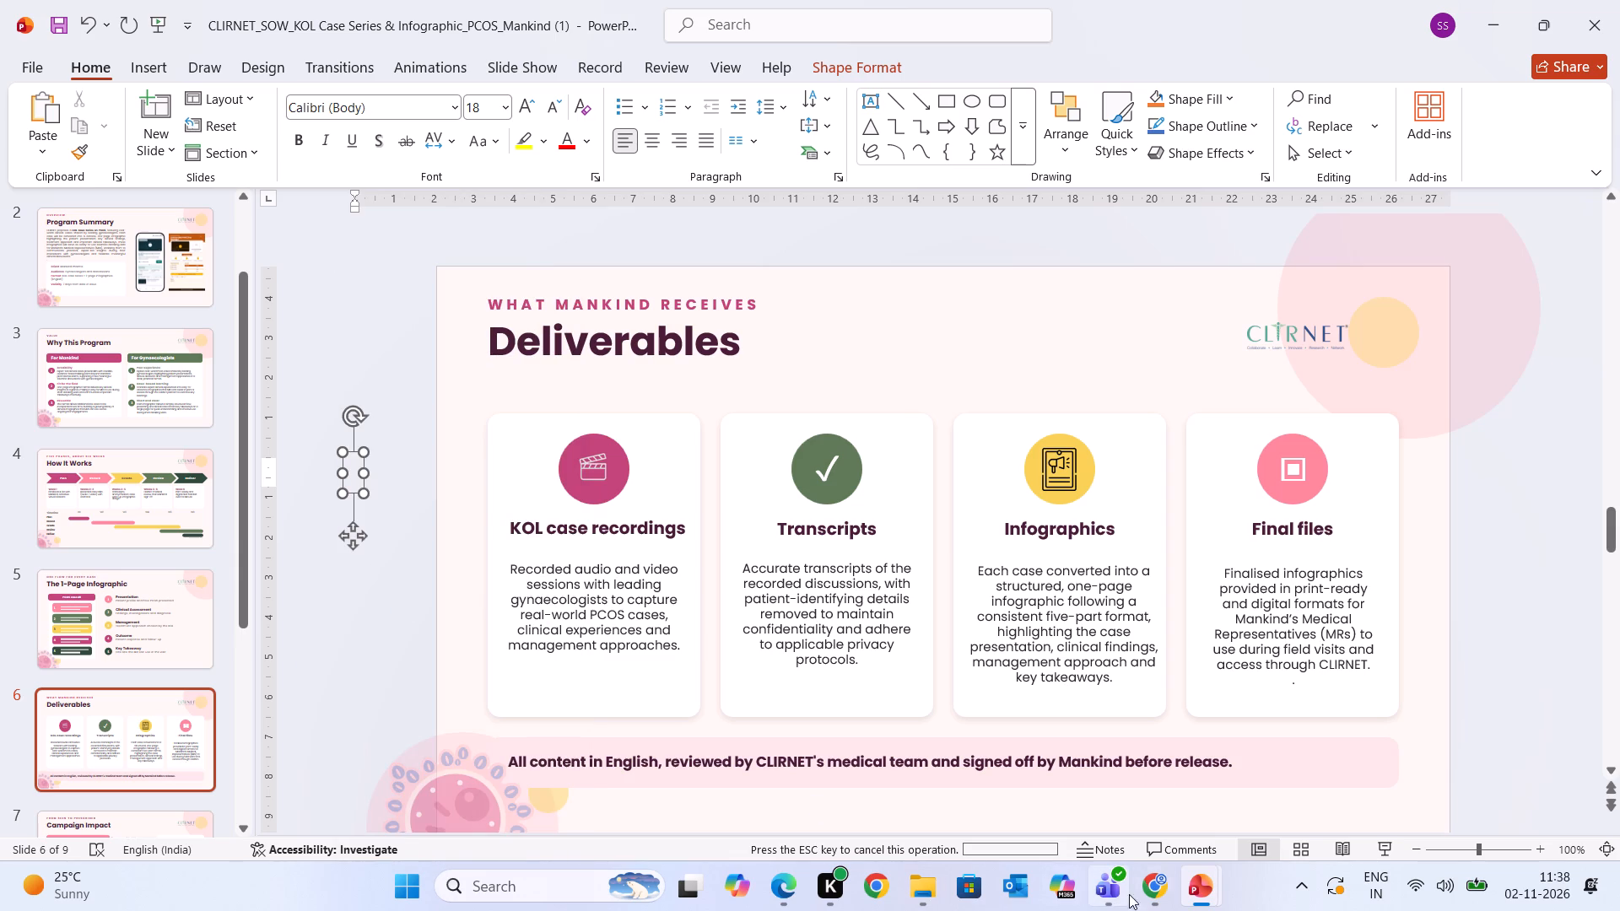
Switch to Chrome and open WhatsApp Web in a new tab.
click(1160, 891)
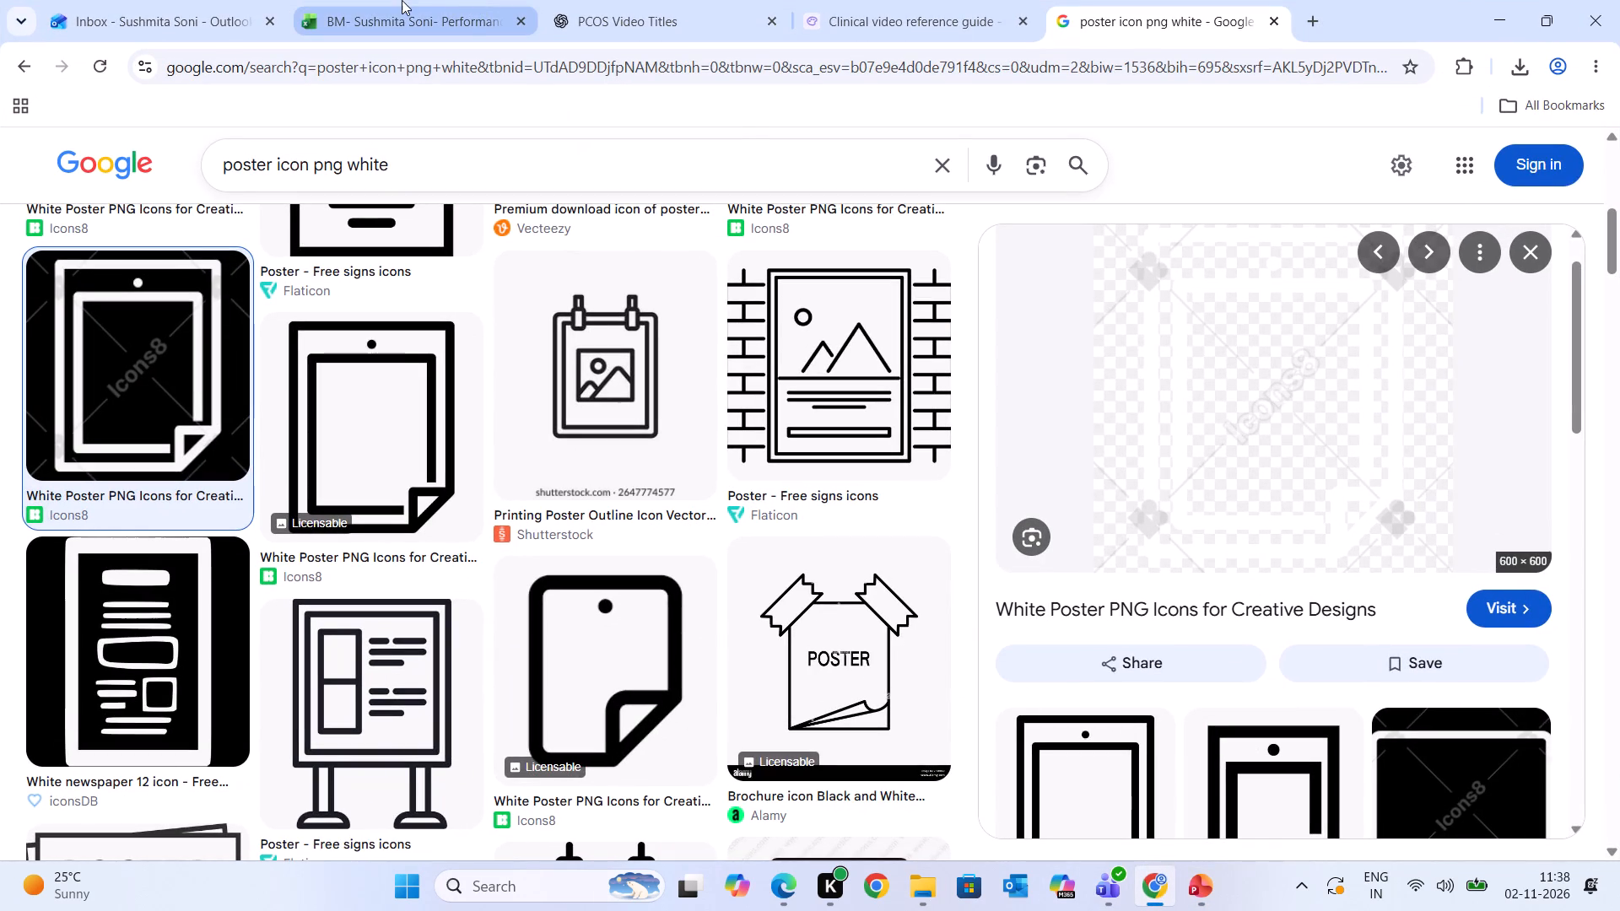
click(1315, 27)
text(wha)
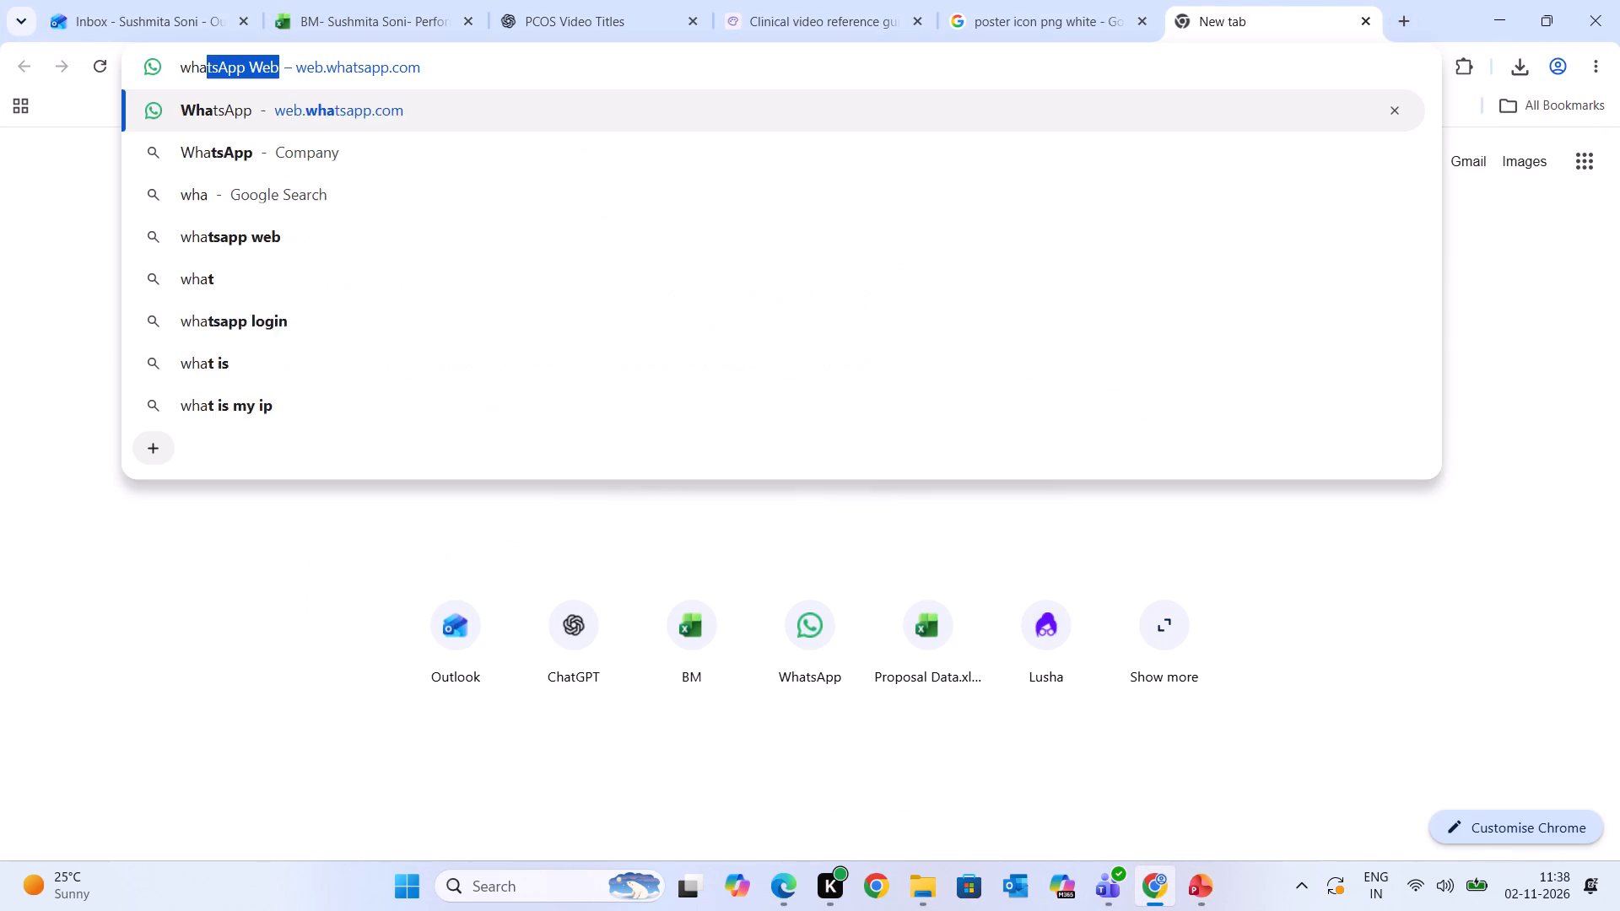
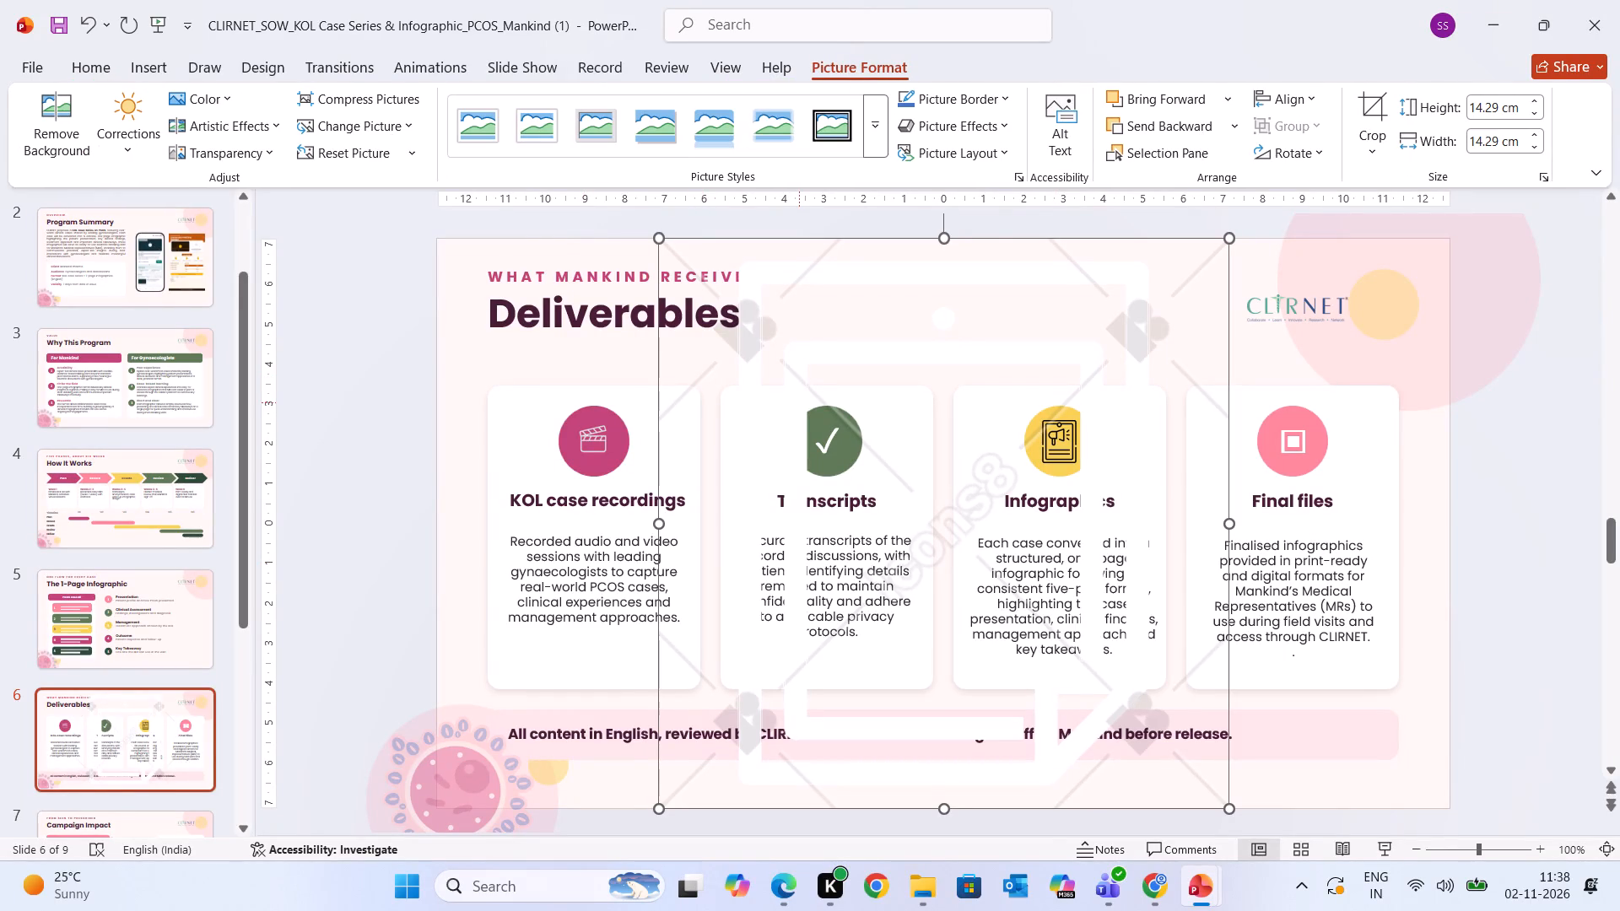
Run Remove Background on the large white Icons8 poster icon pasted on the Deliverables slide.
click(55, 145)
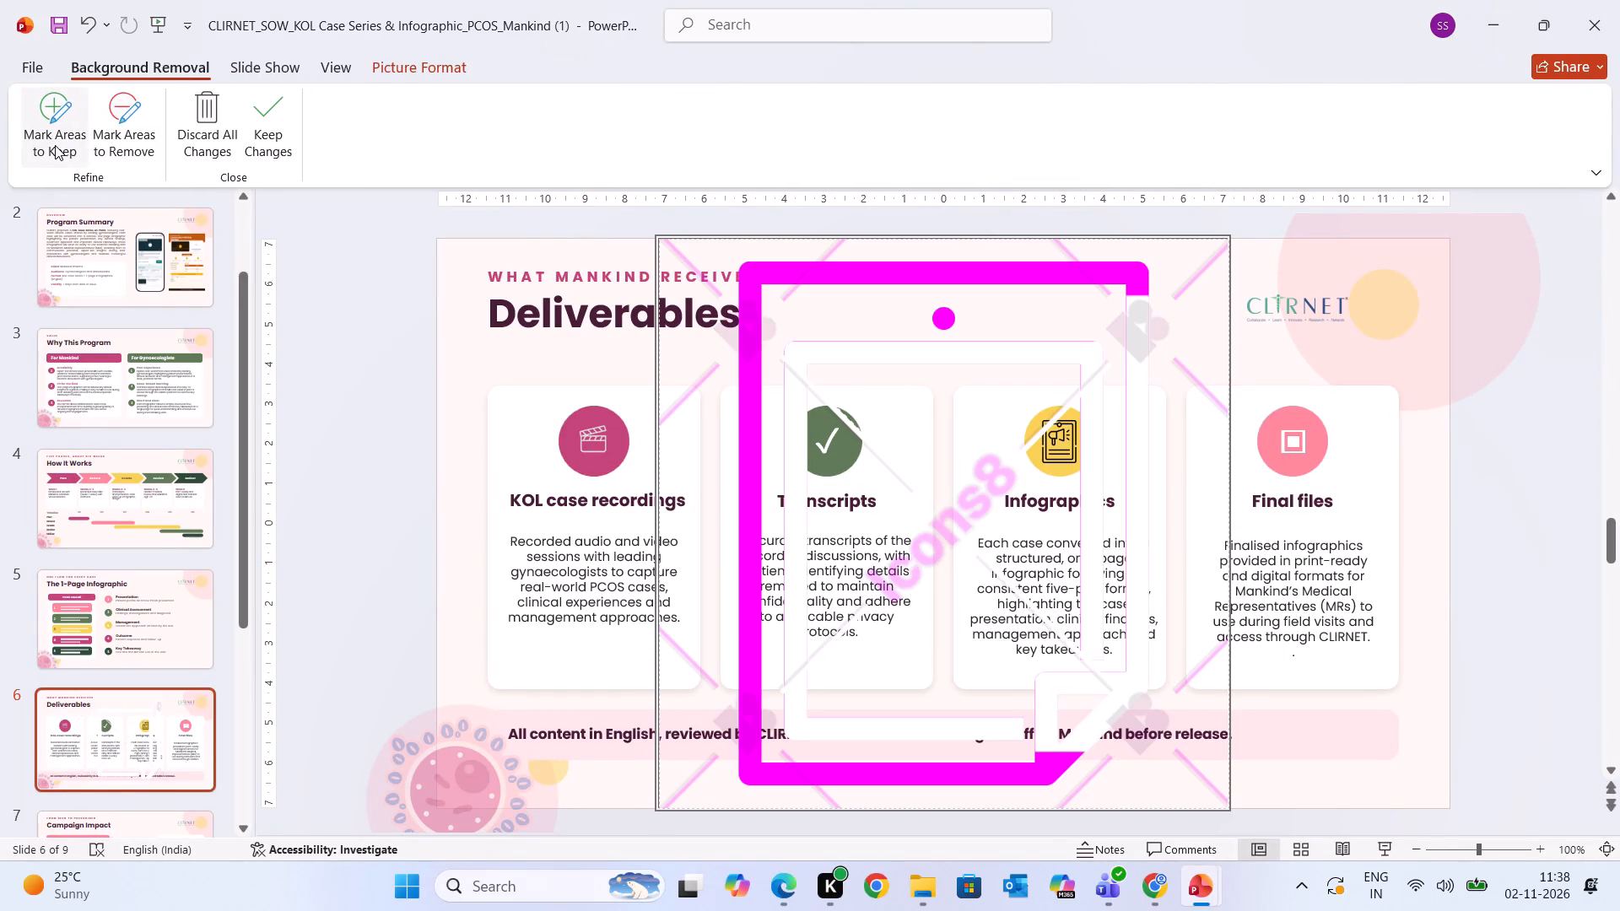
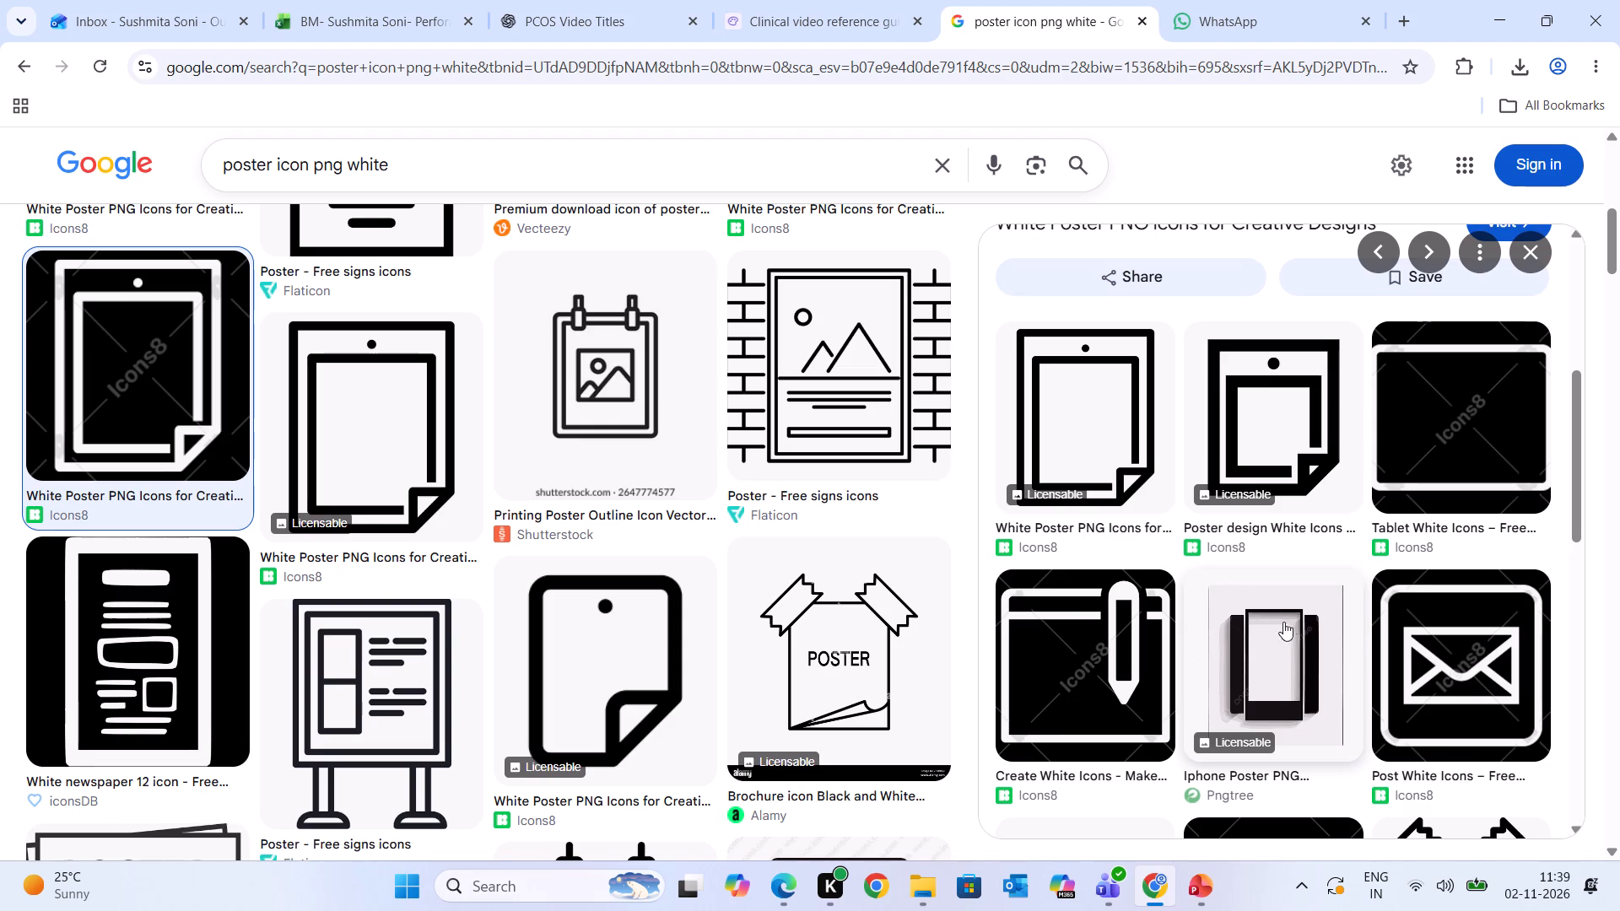
Browse the related Google image results, expanding the full related set, for a poster icon suited to the Infographics card.
scroll(1299, 641, down, 5)
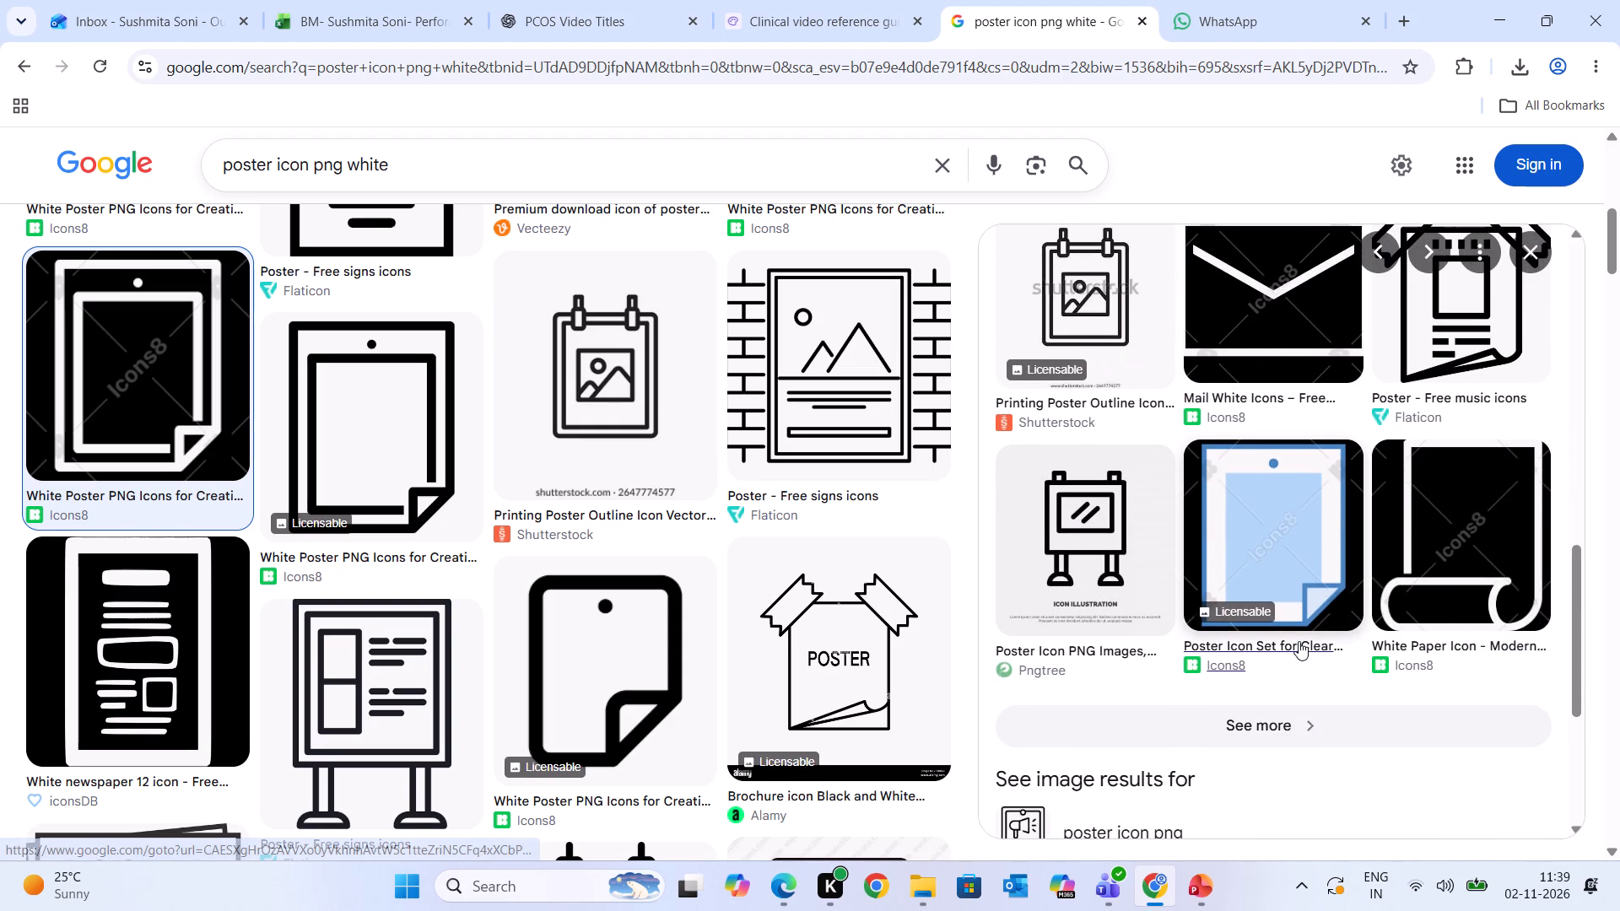
scroll(1299, 641, down, 1)
click(1292, 574)
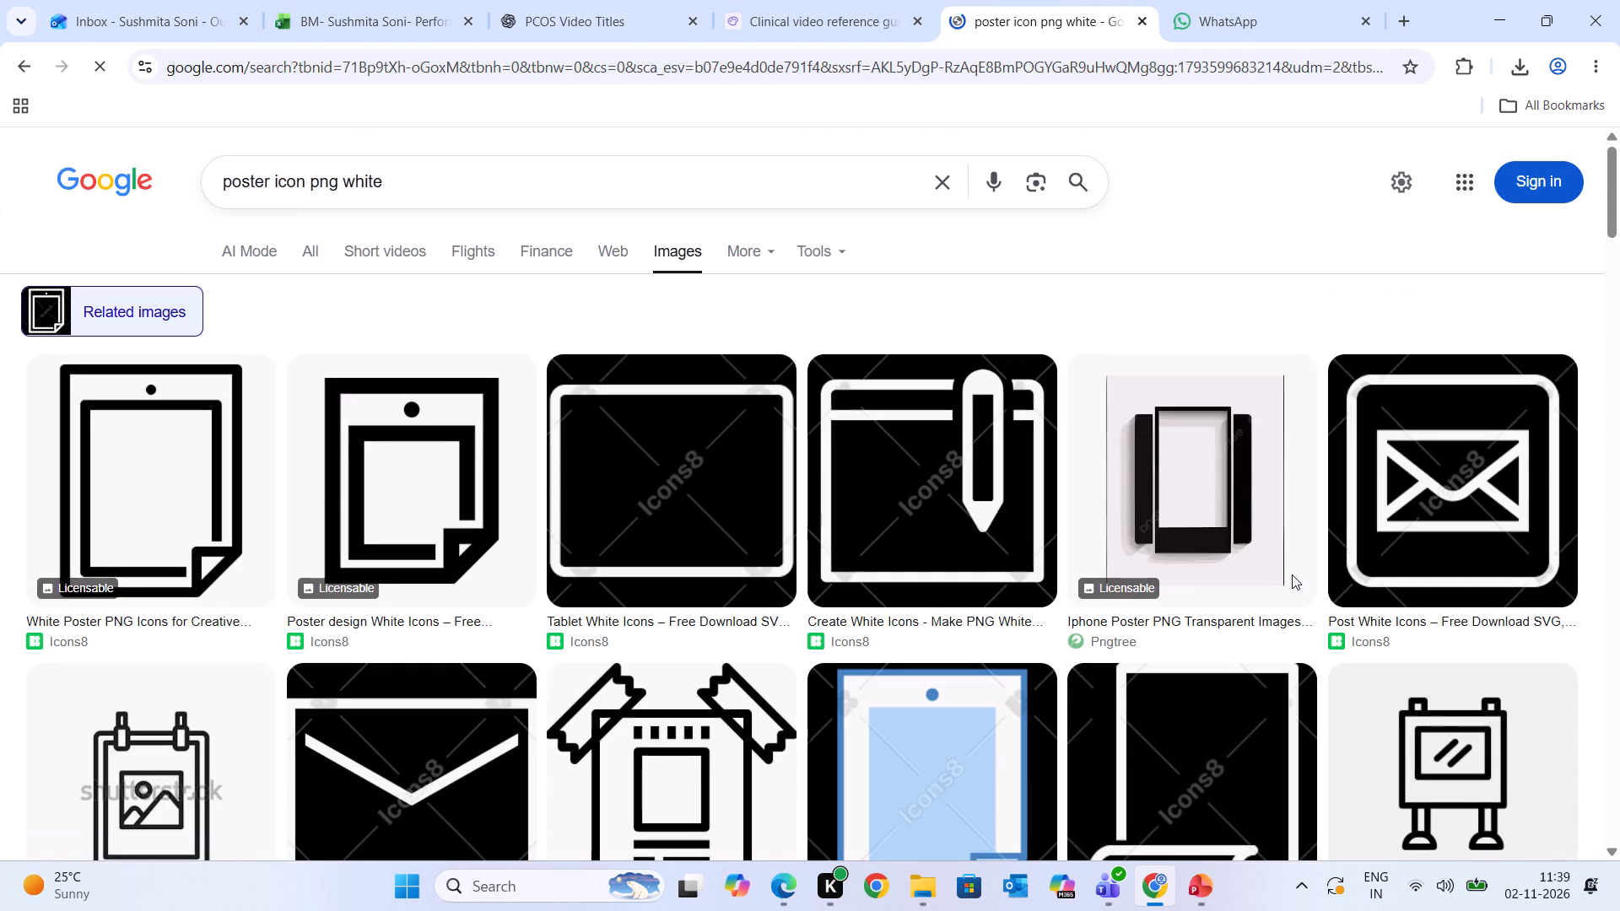
scroll(327, 482, down, 1)
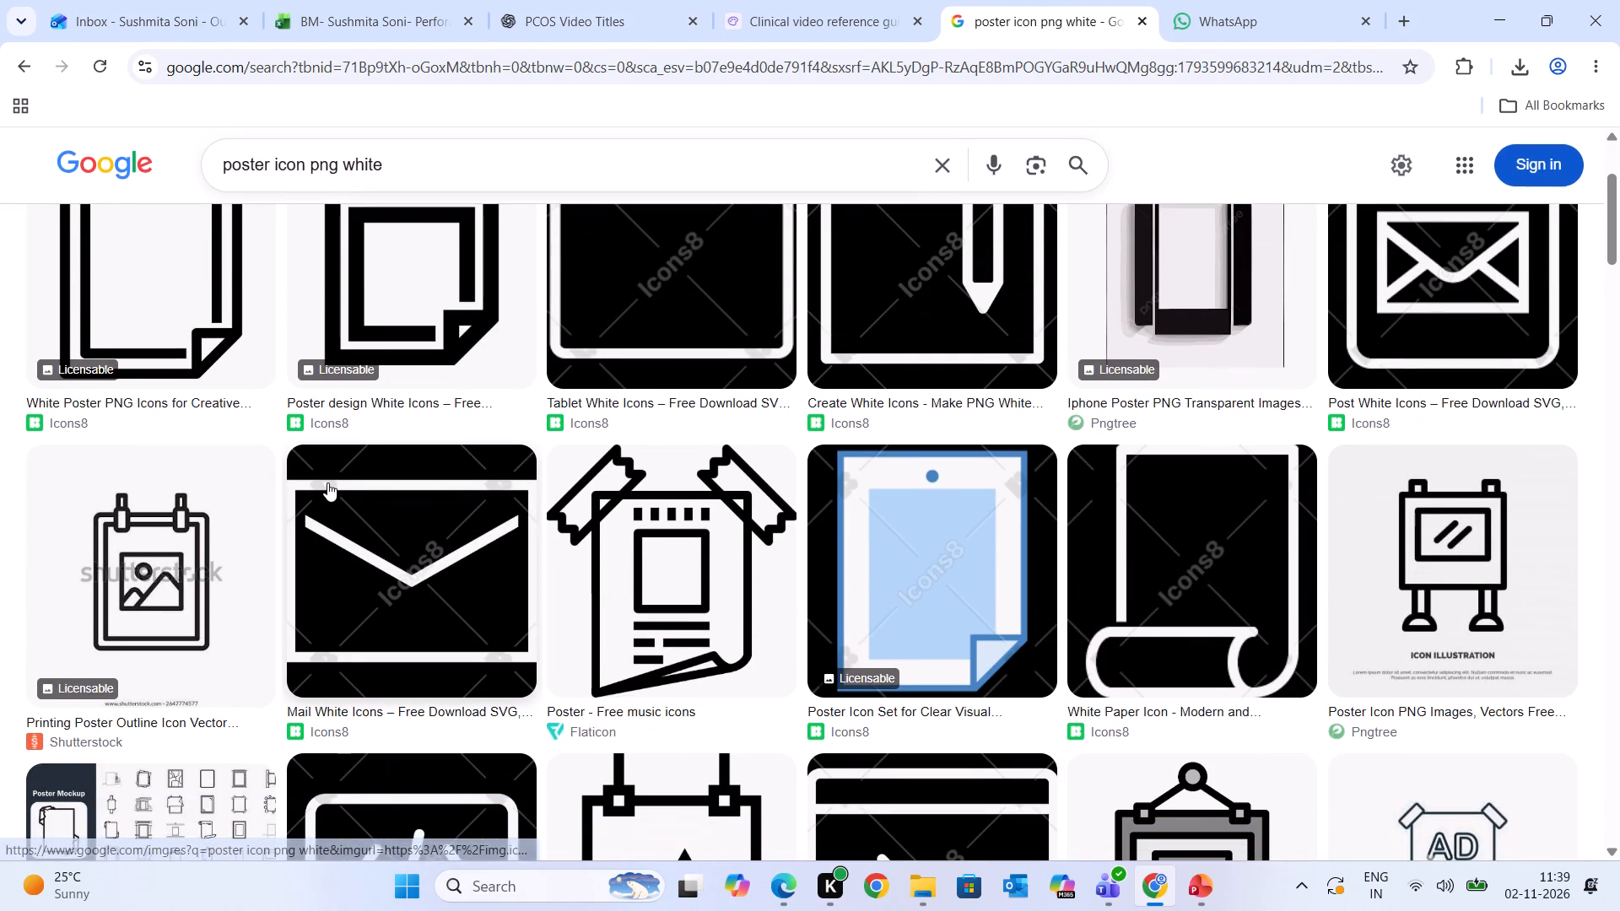
scroll(327, 482, down, 5)
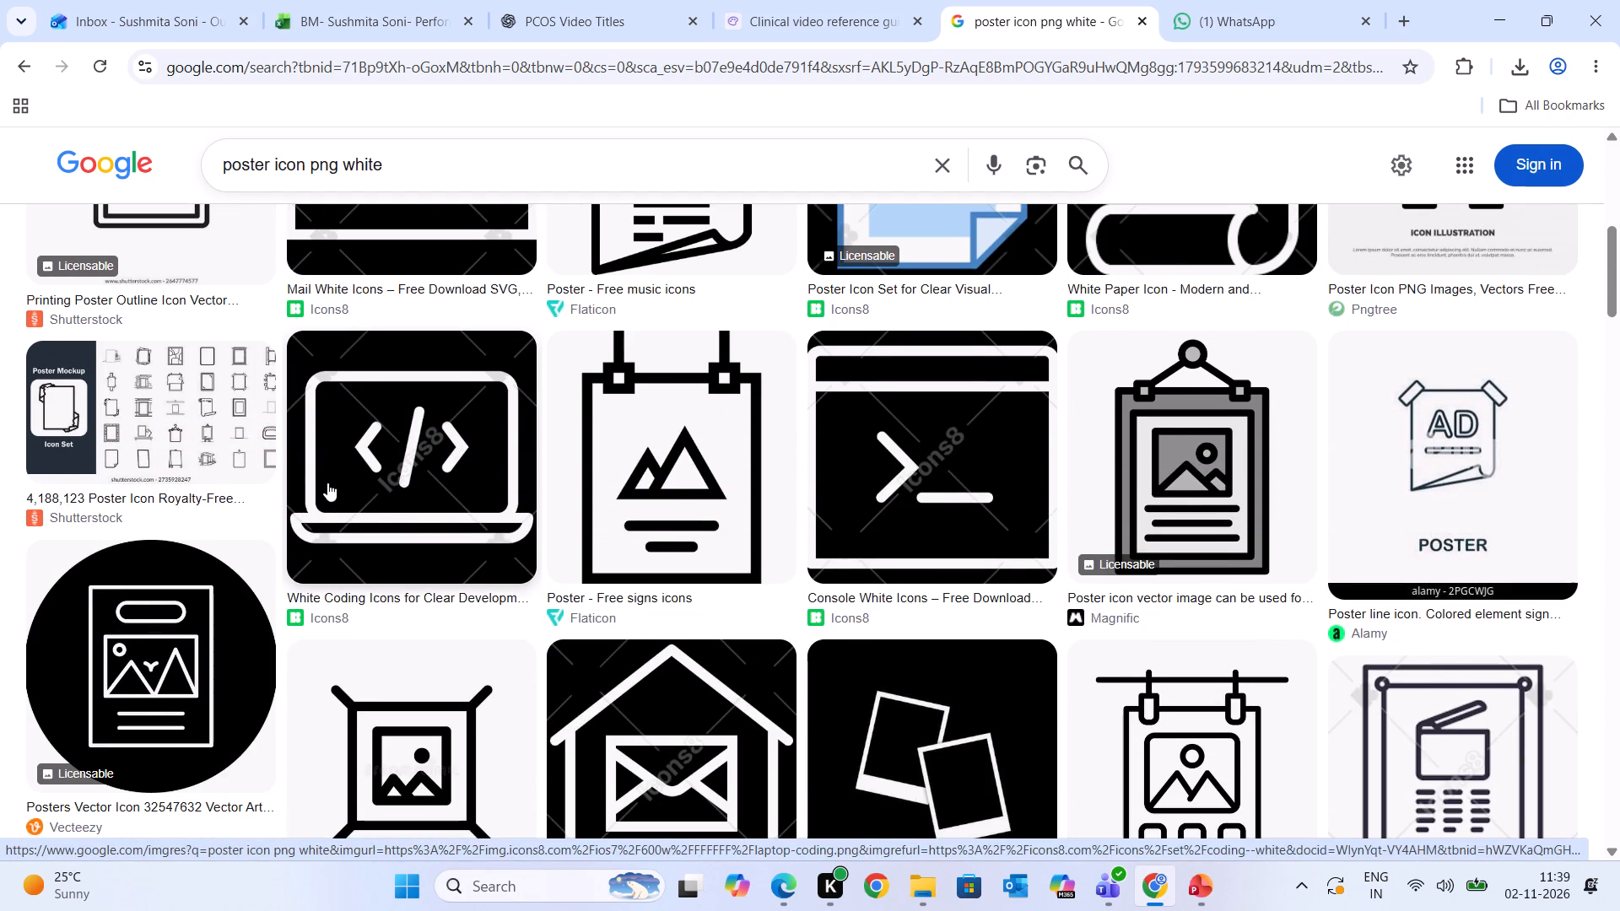
scroll(327, 482, down, 4)
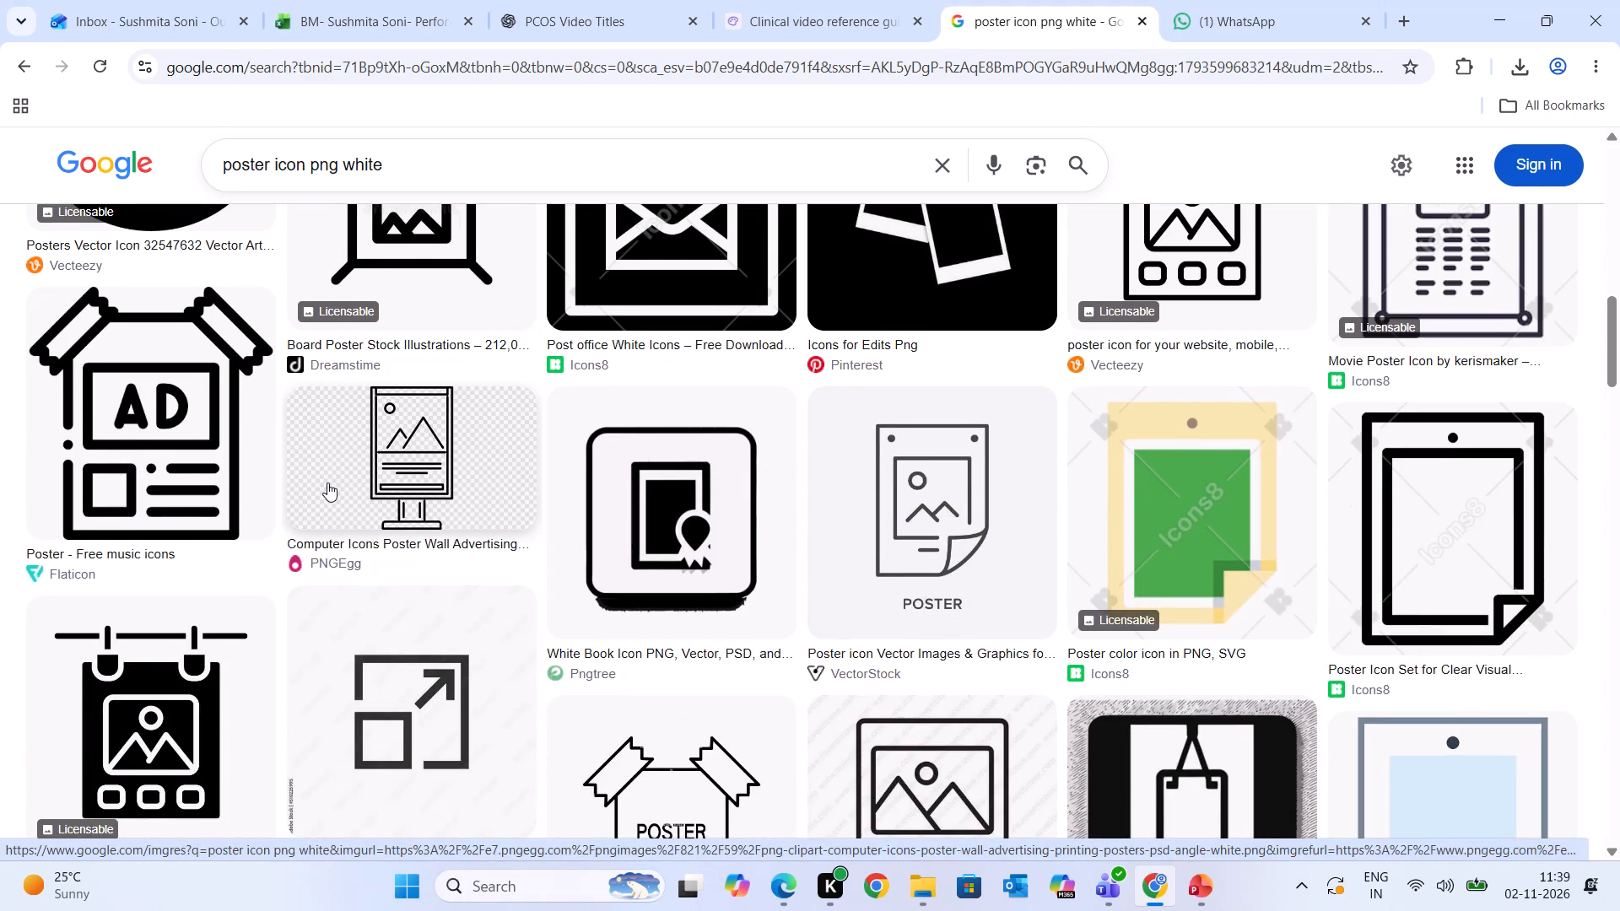
scroll(327, 482, down, 2)
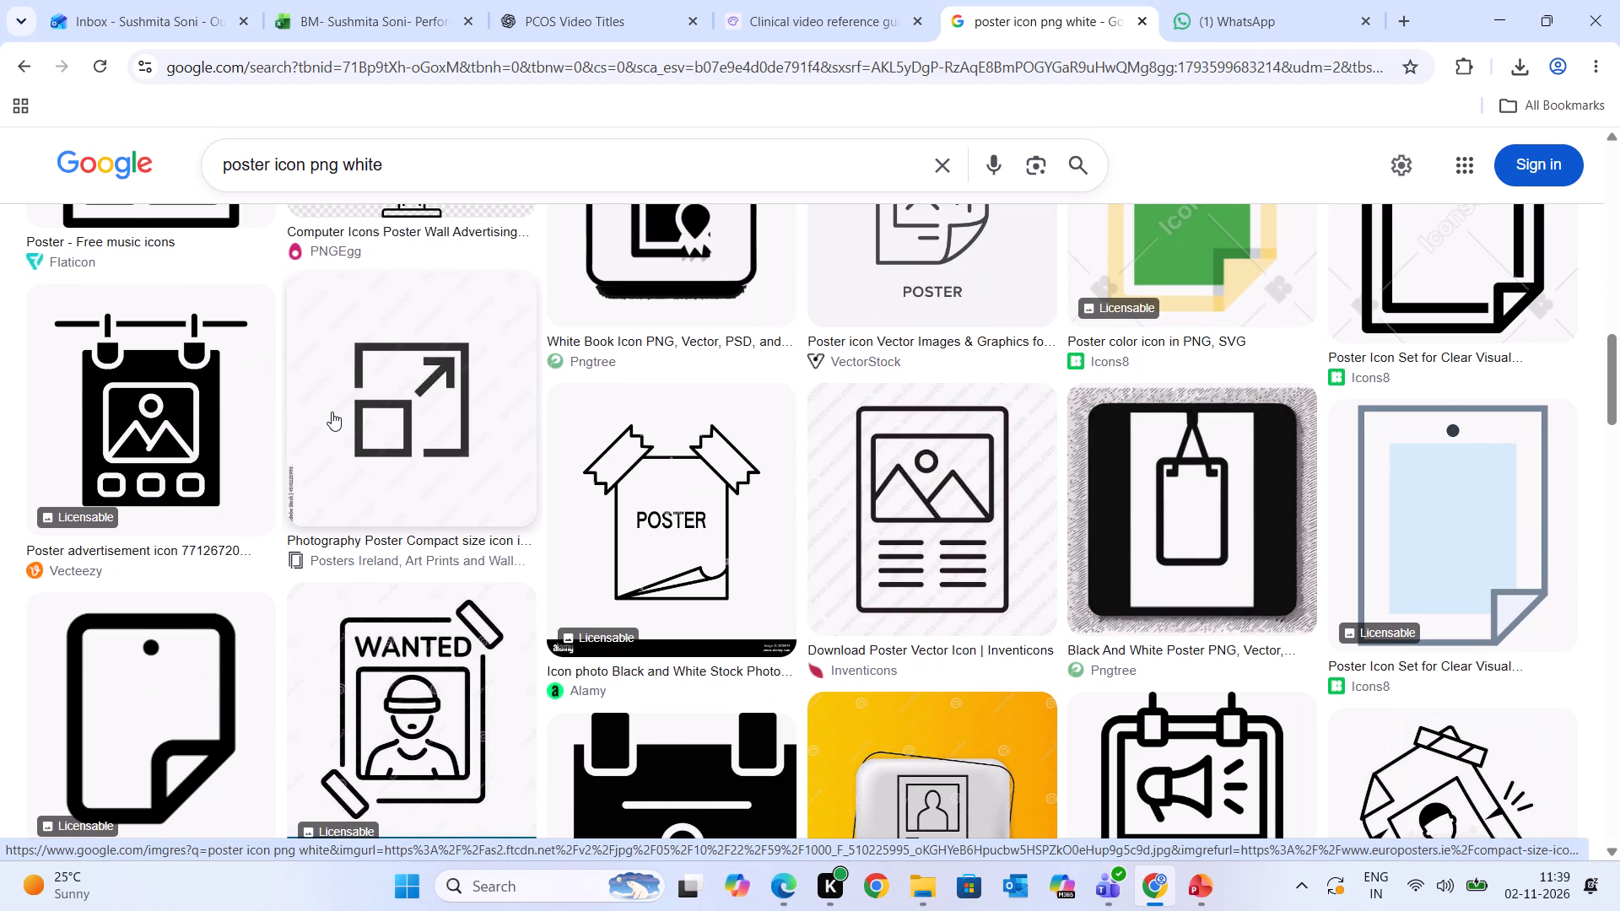
scroll(332, 363, down, 1)
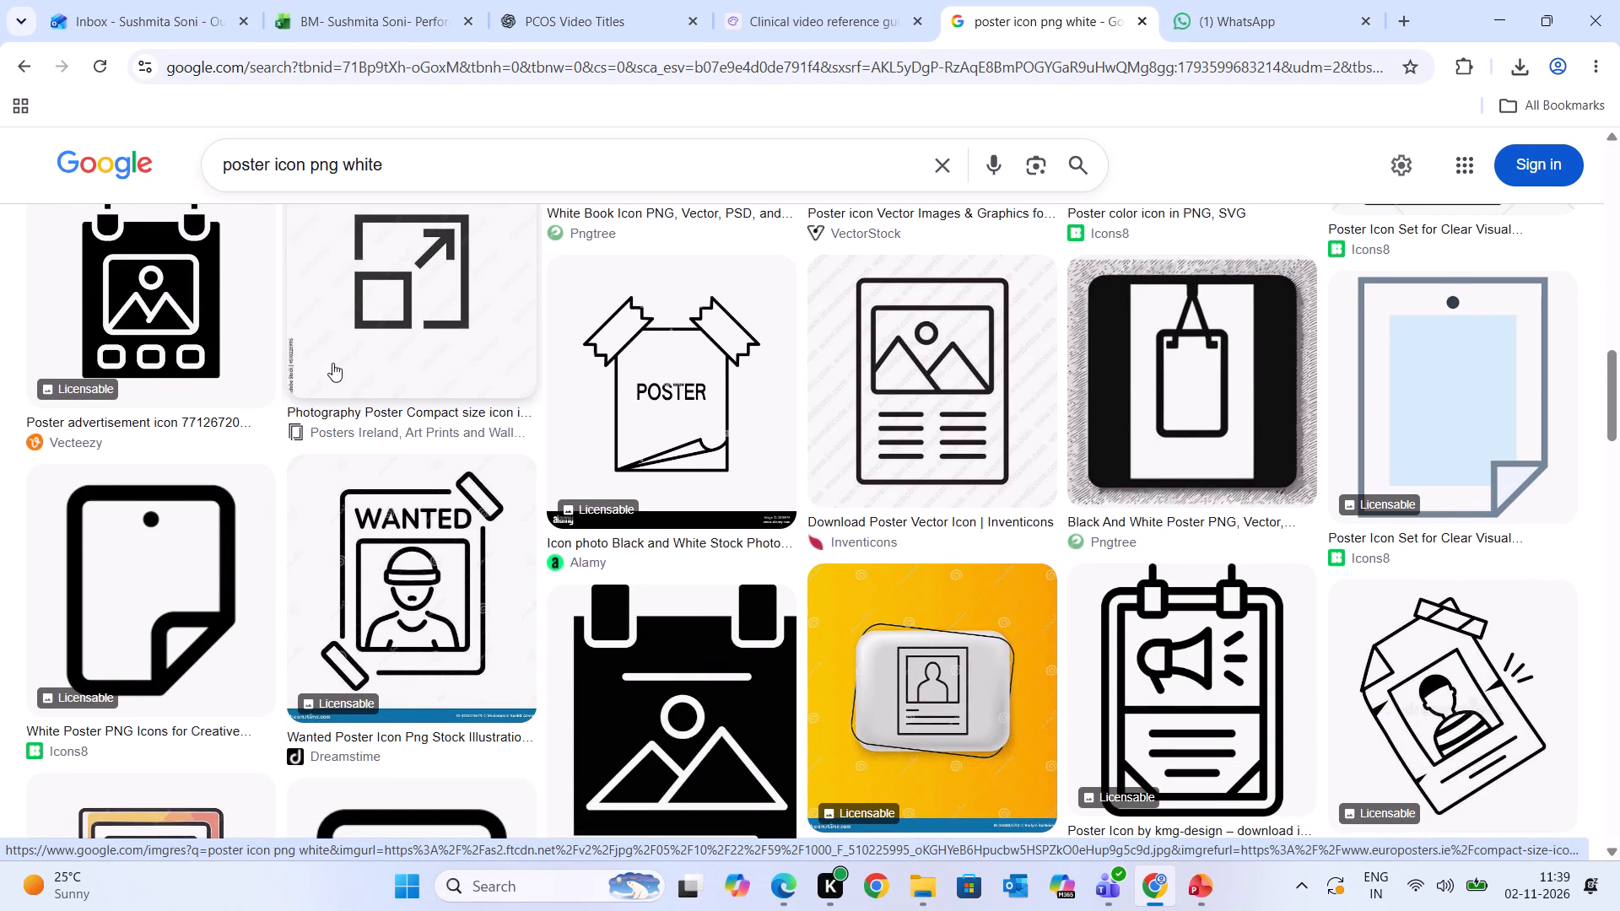
scroll(332, 363, down, 5)
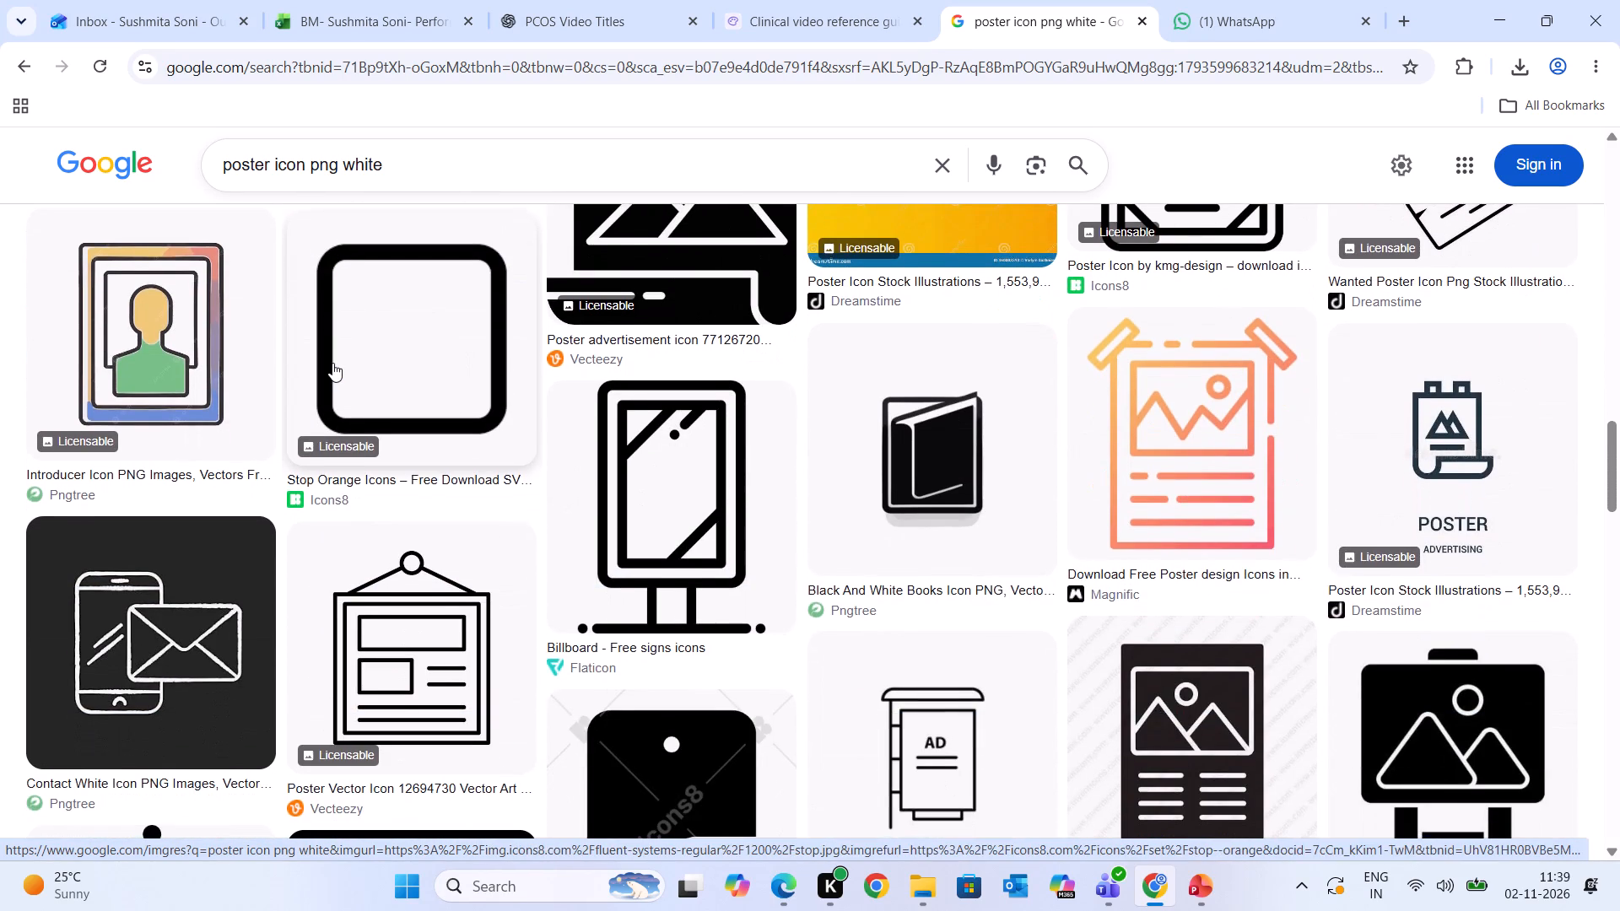
scroll(332, 363, down, 2)
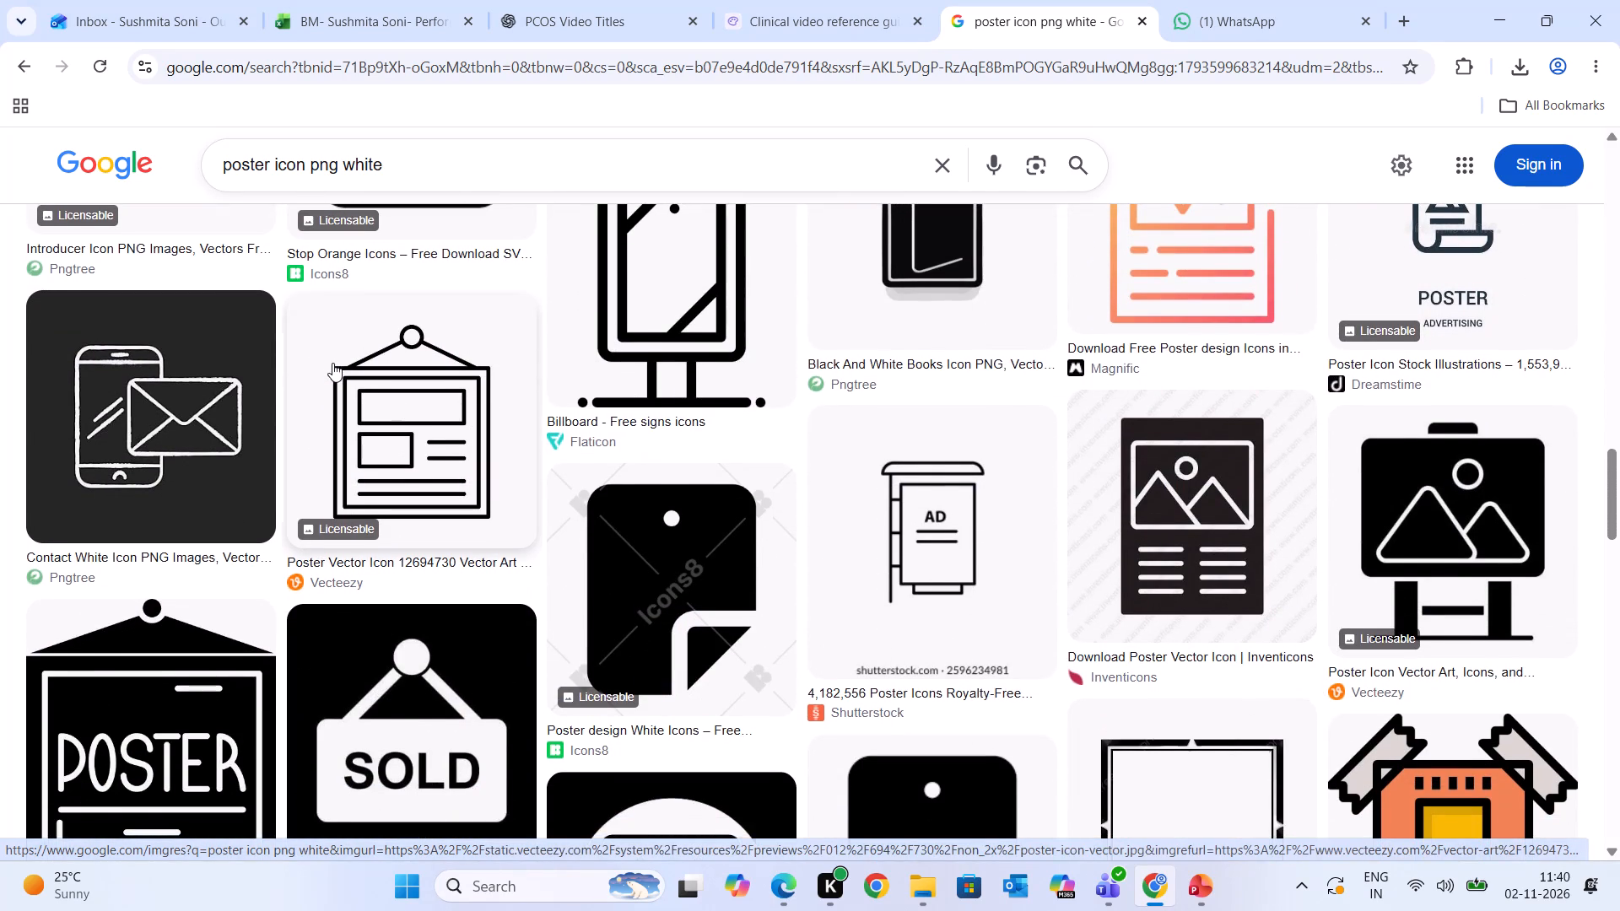
Open the dark Inventicons poster icon with the white mountain picture and text lines, and copy its image.
click(1185, 546)
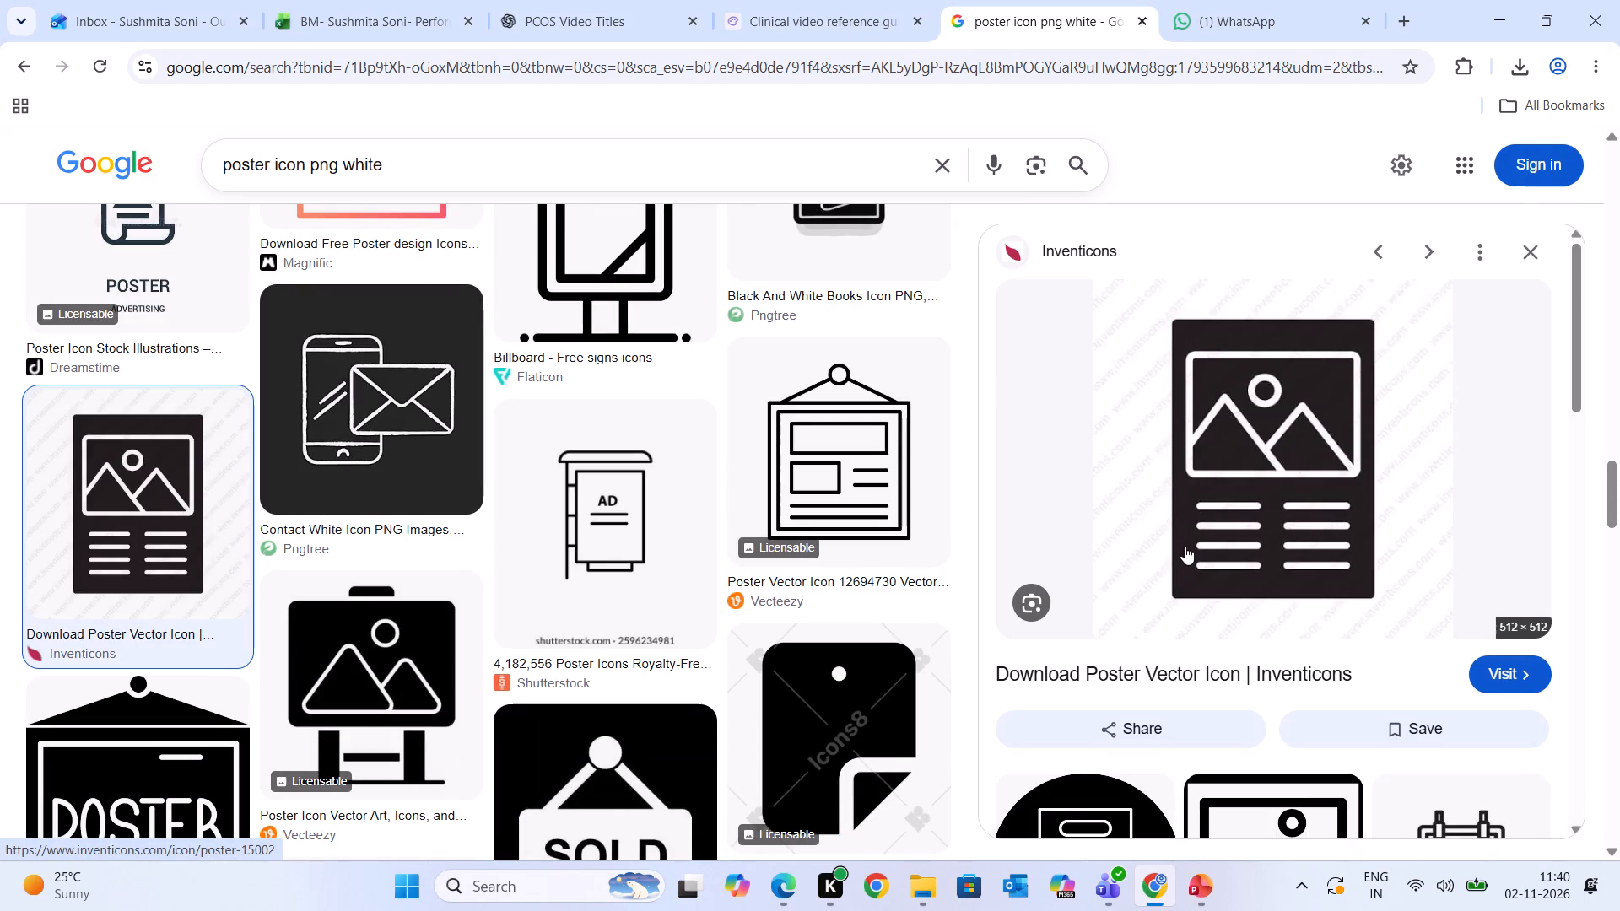
scroll(1185, 546, down, 2)
scroll(1185, 546, up, 1)
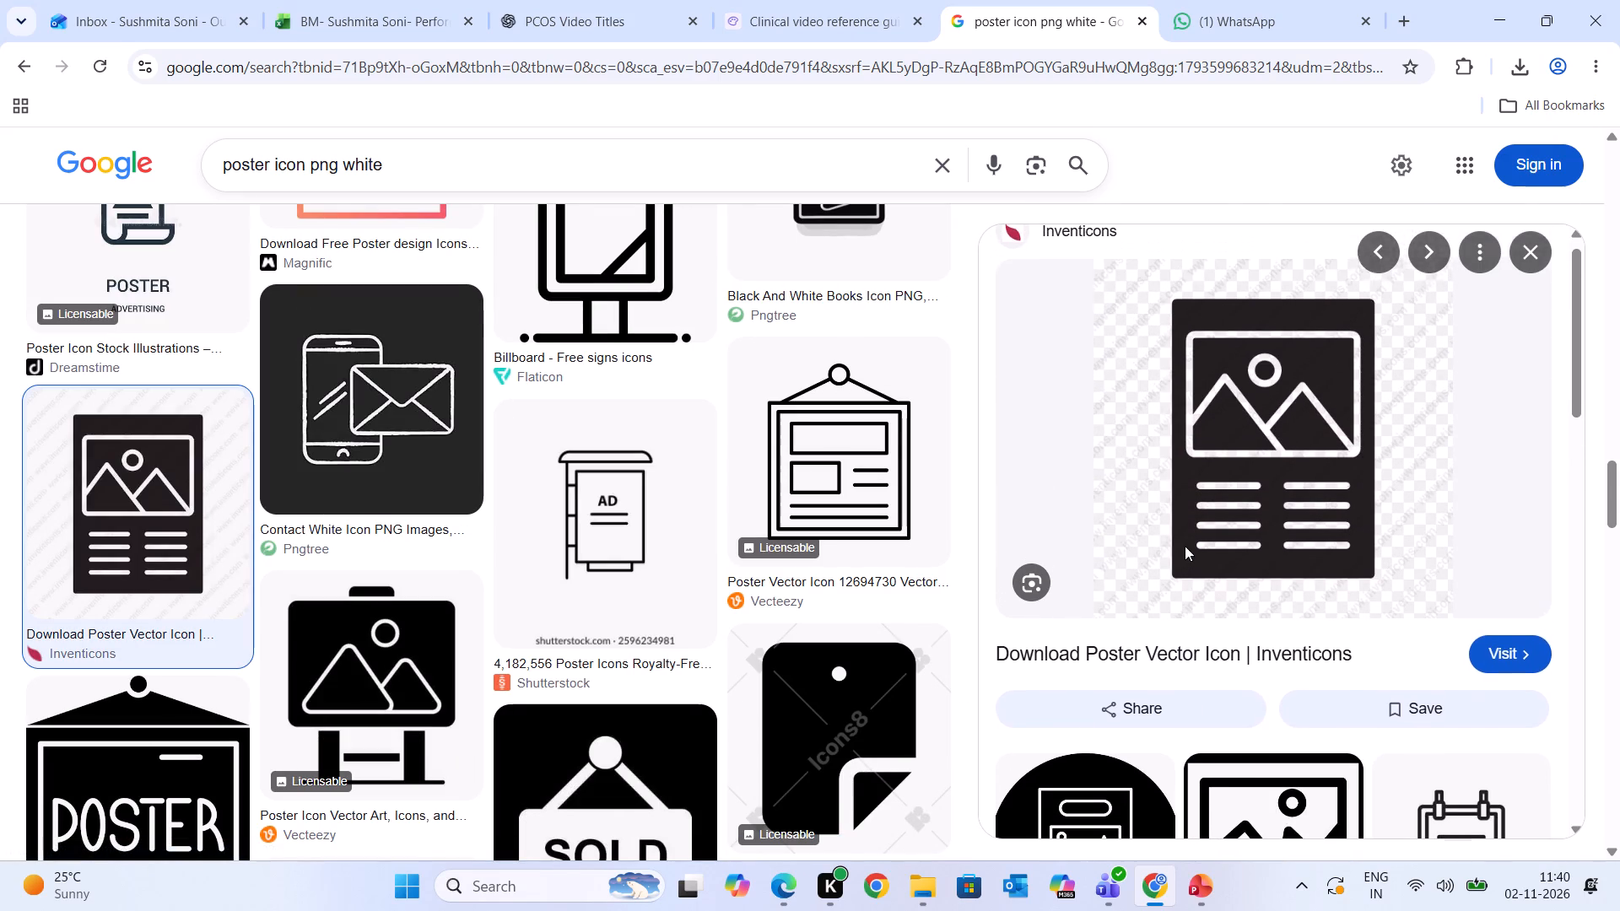
scroll(1185, 546, up, 1)
right_click(1222, 477)
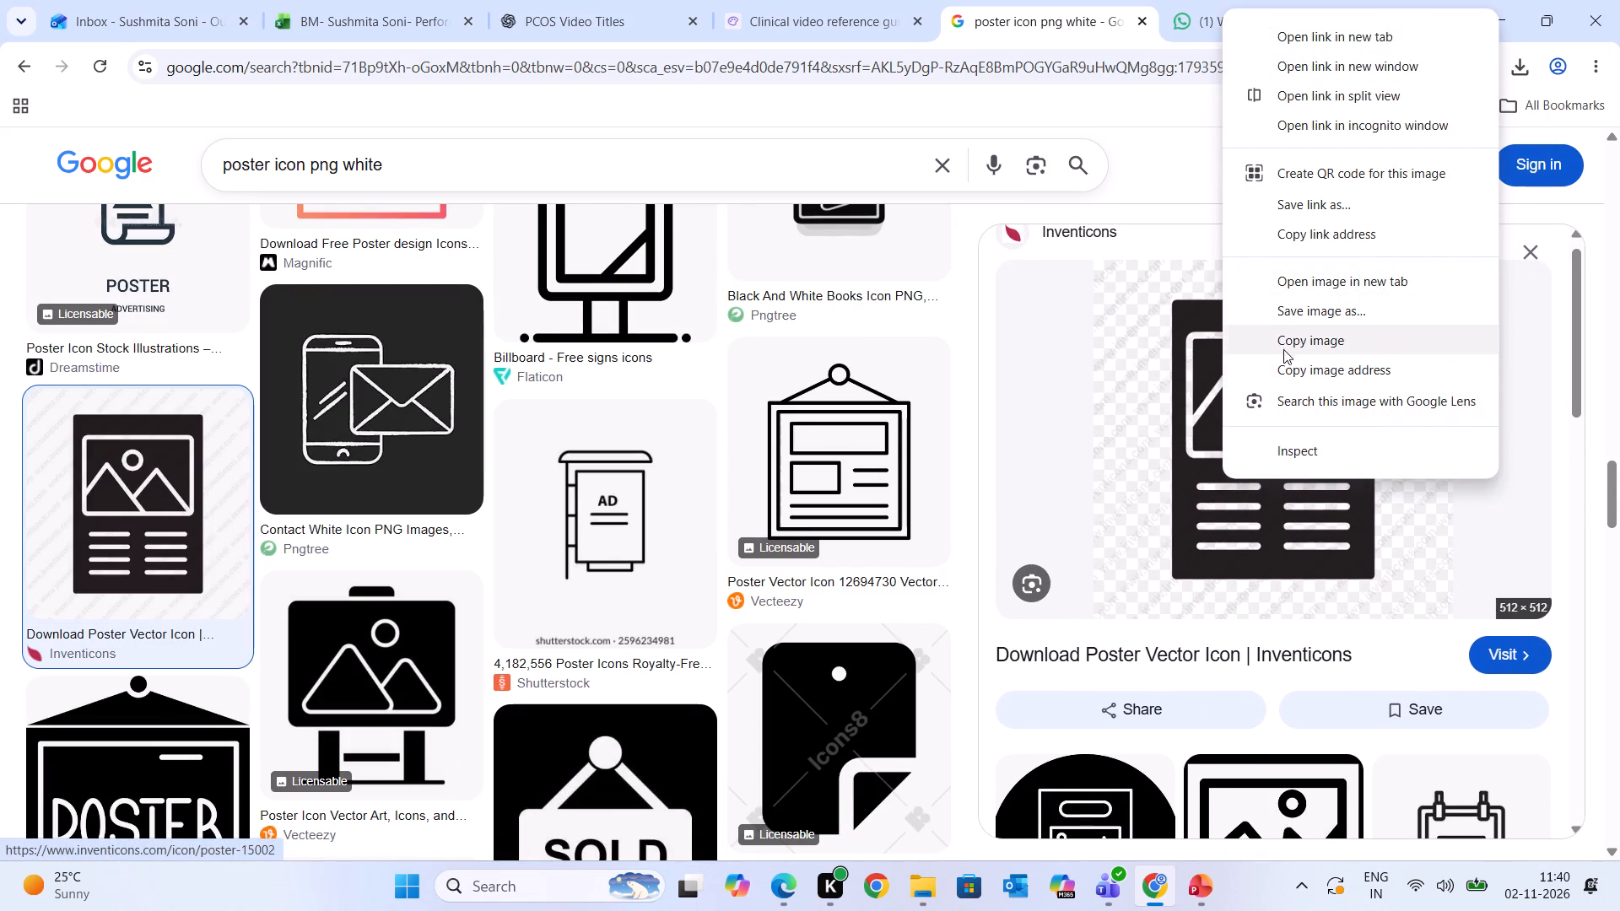
click(1285, 343)
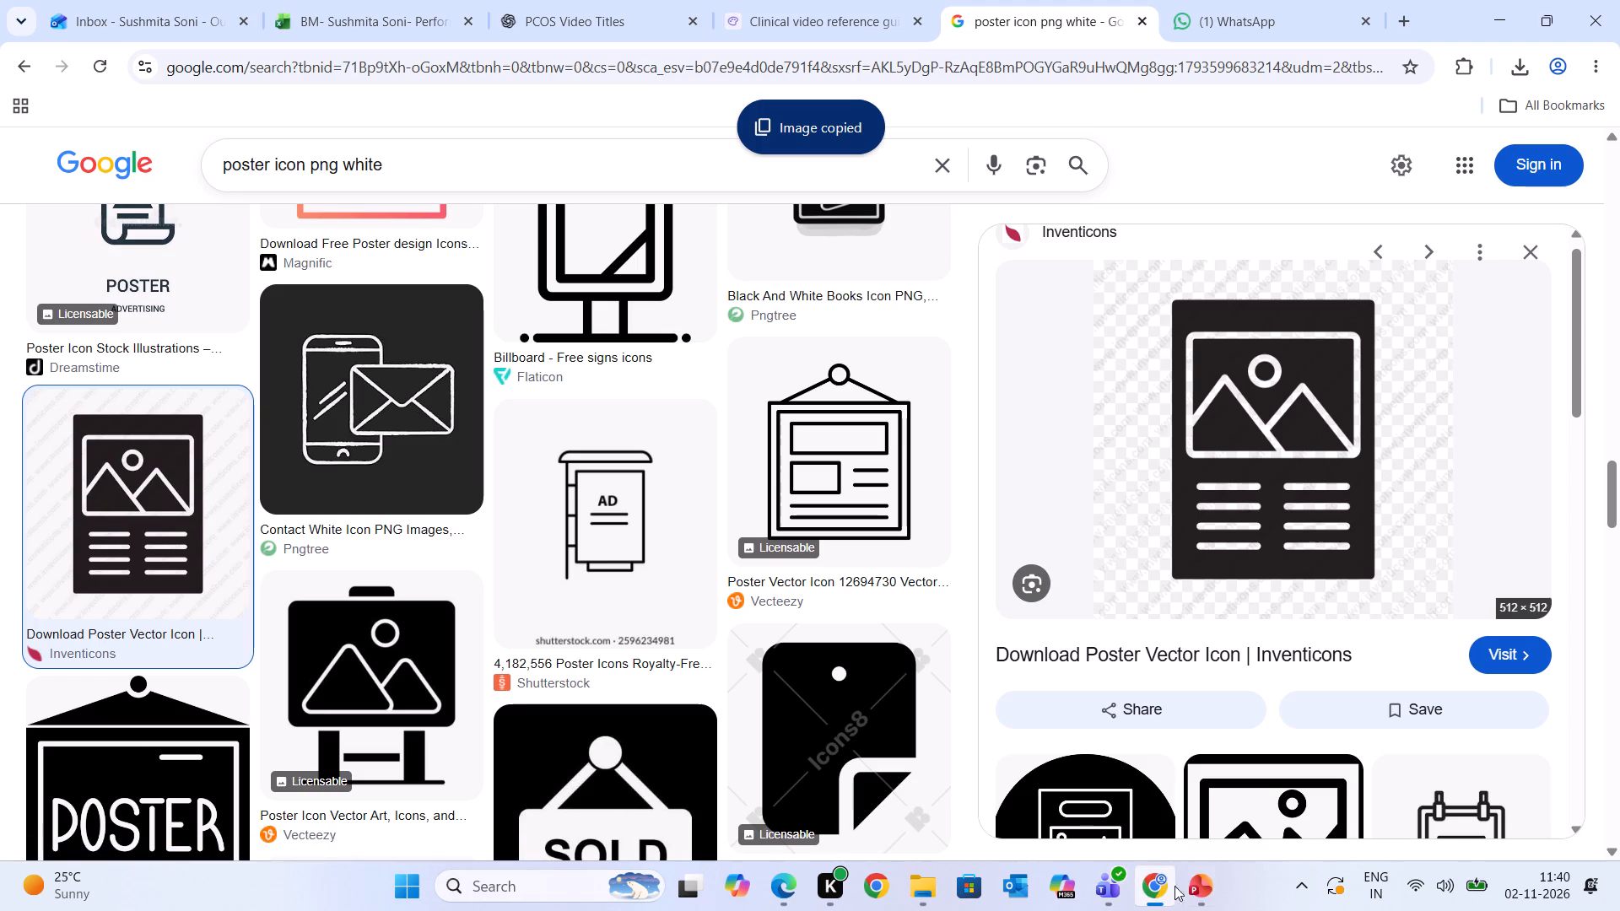
Switch to the PowerPoint deck and paste the copied poster icon onto the Deliverables slide.
scroll(1140, 754, down, 1)
click(1140, 754)
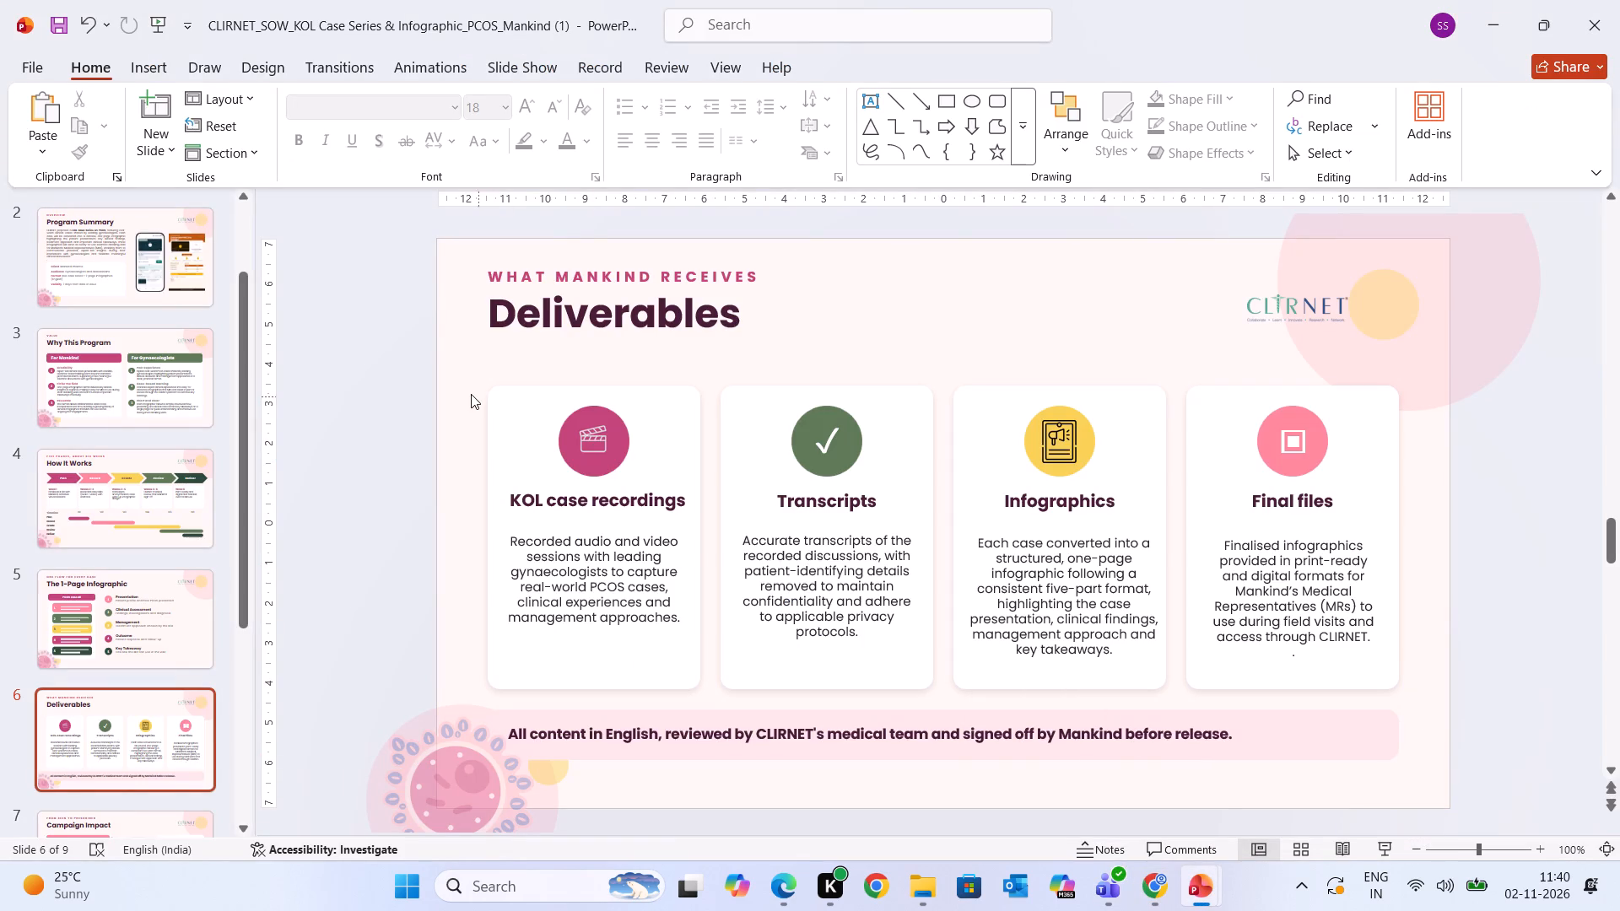
key(ctrl+v)
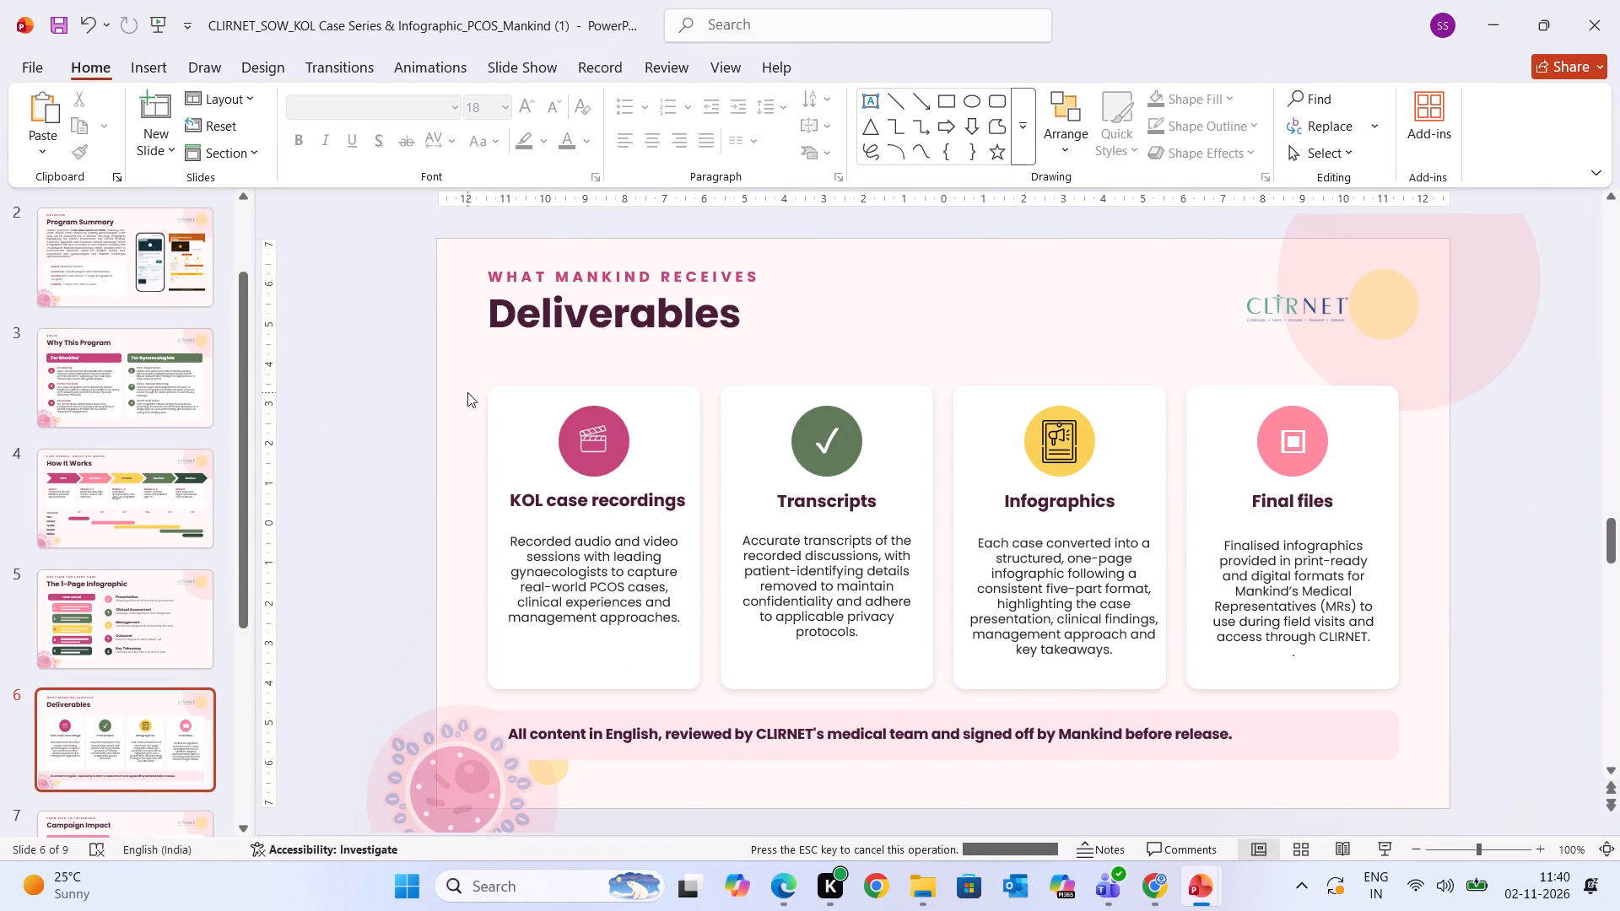
click(871, 344)
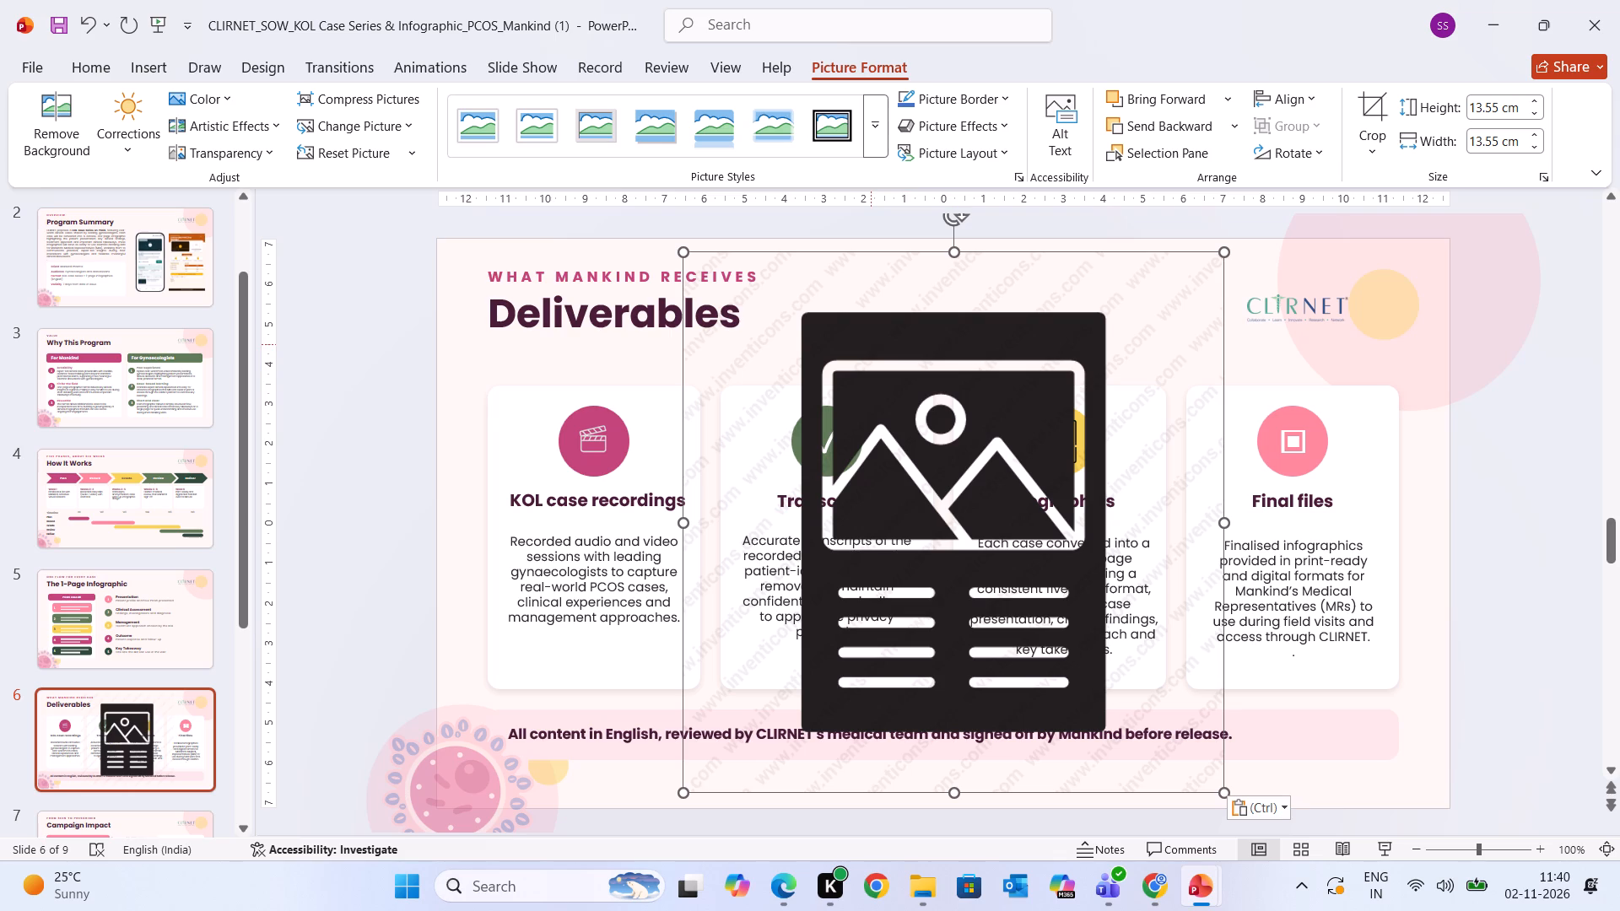
Remove the pasted poster's background, keeping its sky area, both mountains and the sun's centre, and keep the changes.
click(74, 136)
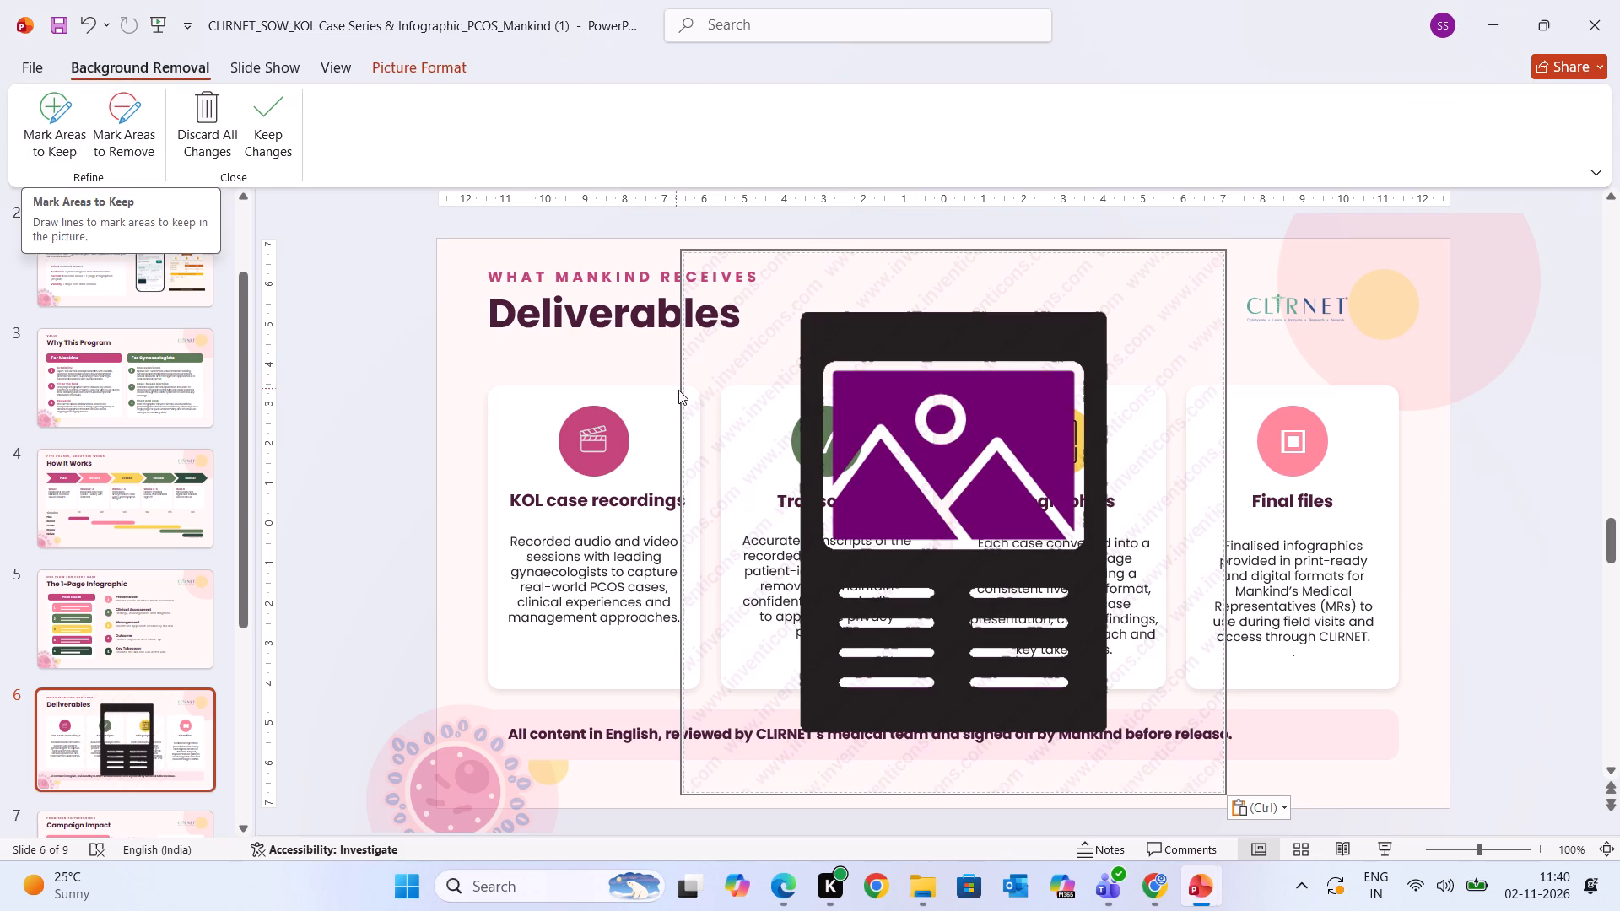
click(124, 156)
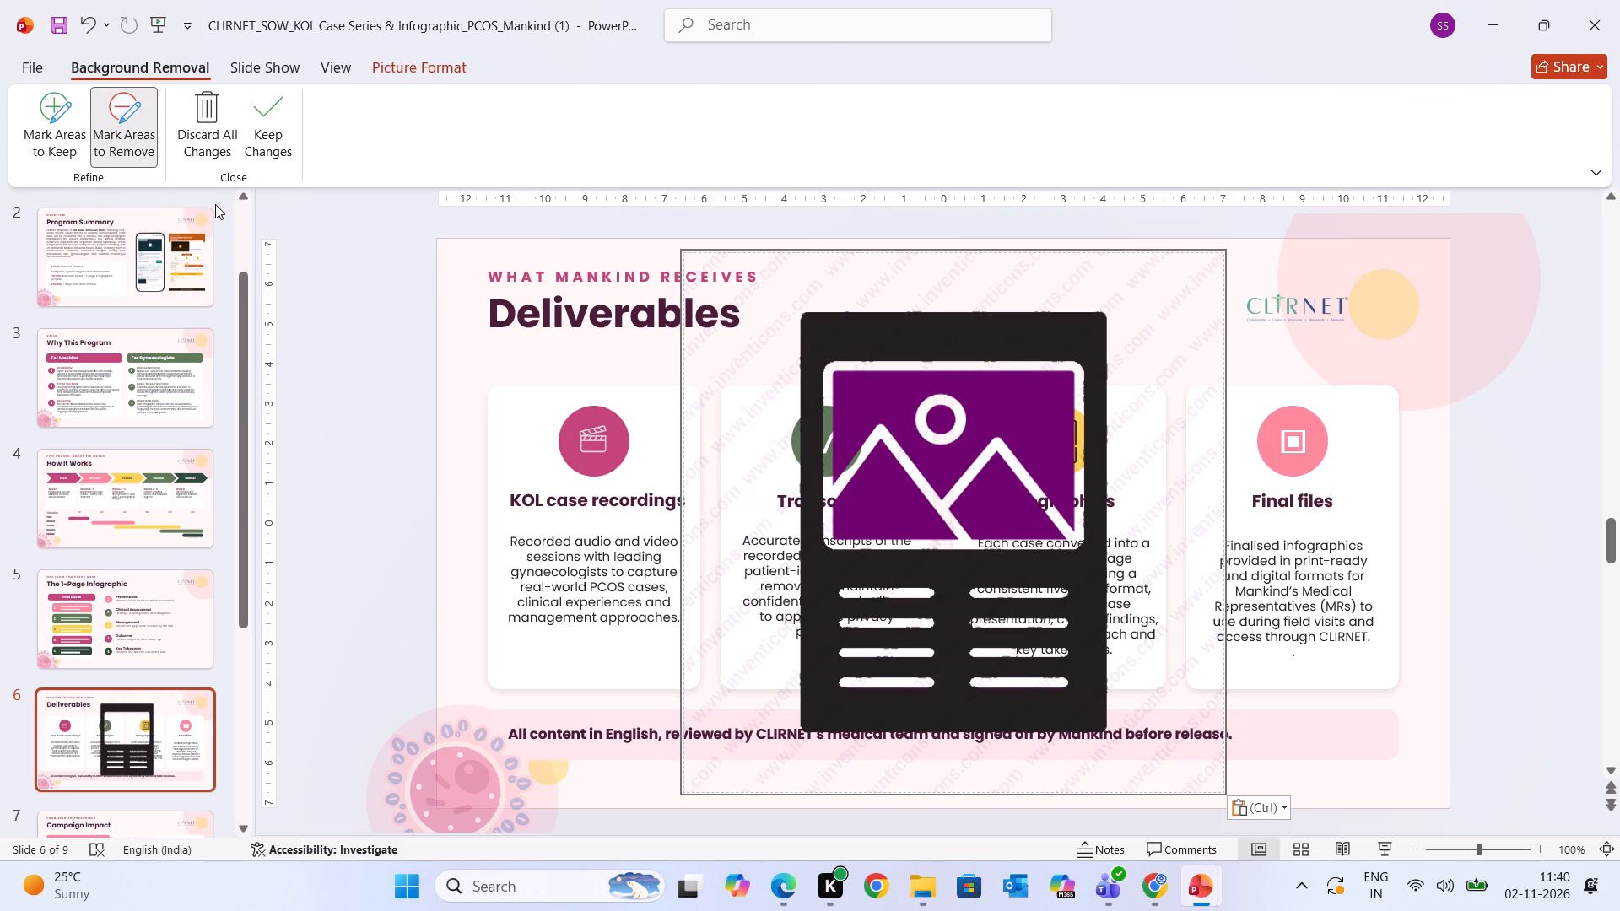
click(60, 150)
drag(852, 398, 883, 394)
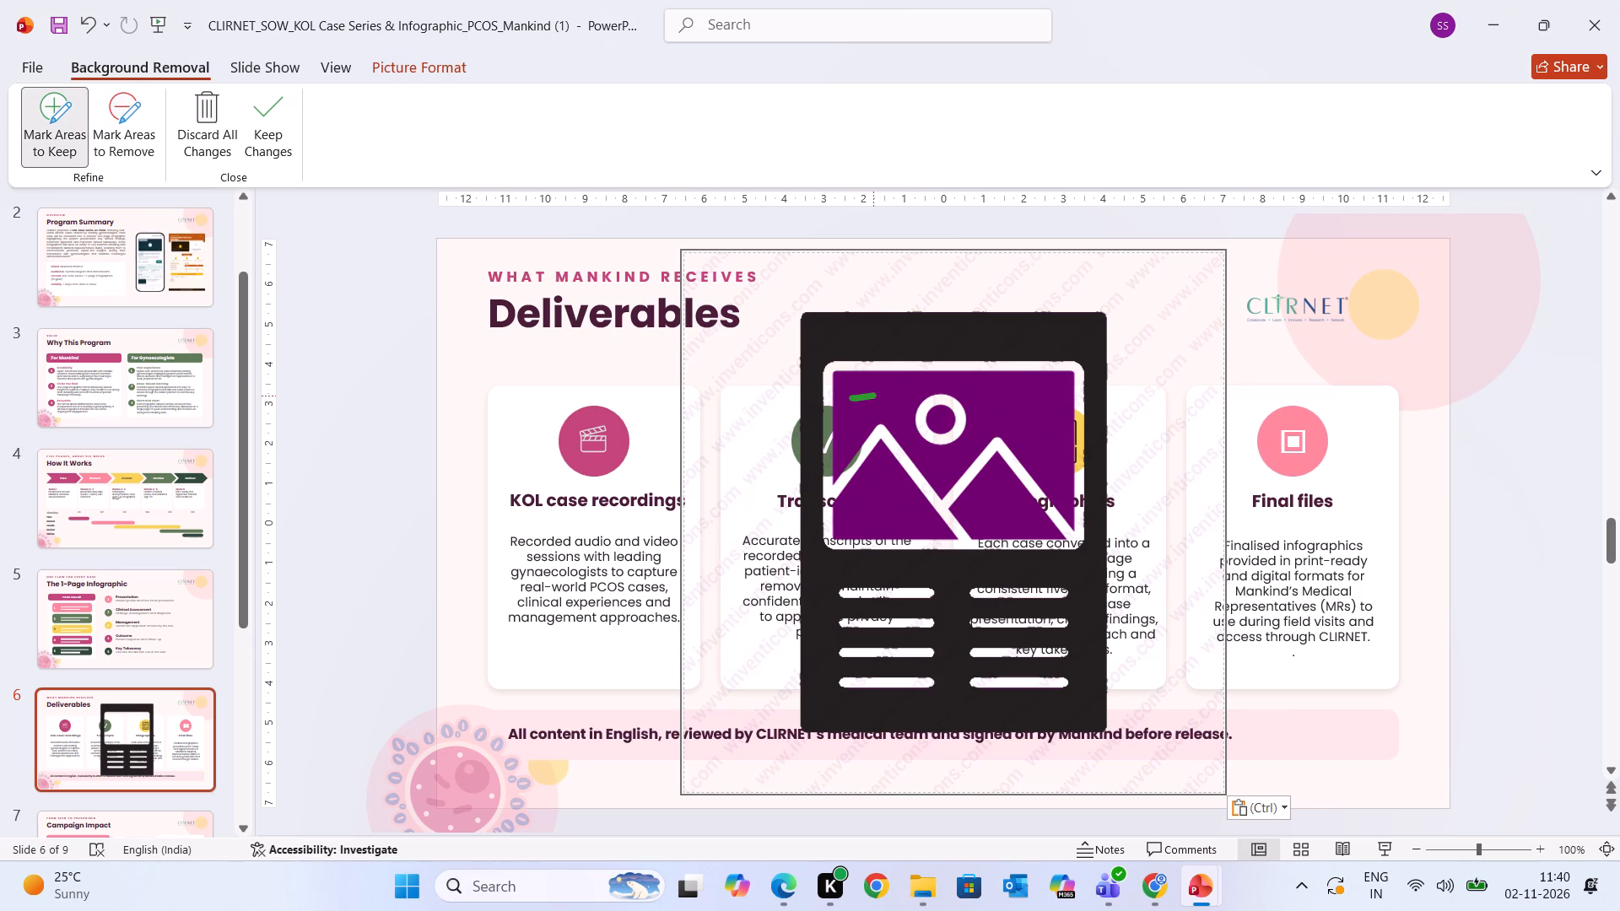
drag(883, 394, 1034, 407)
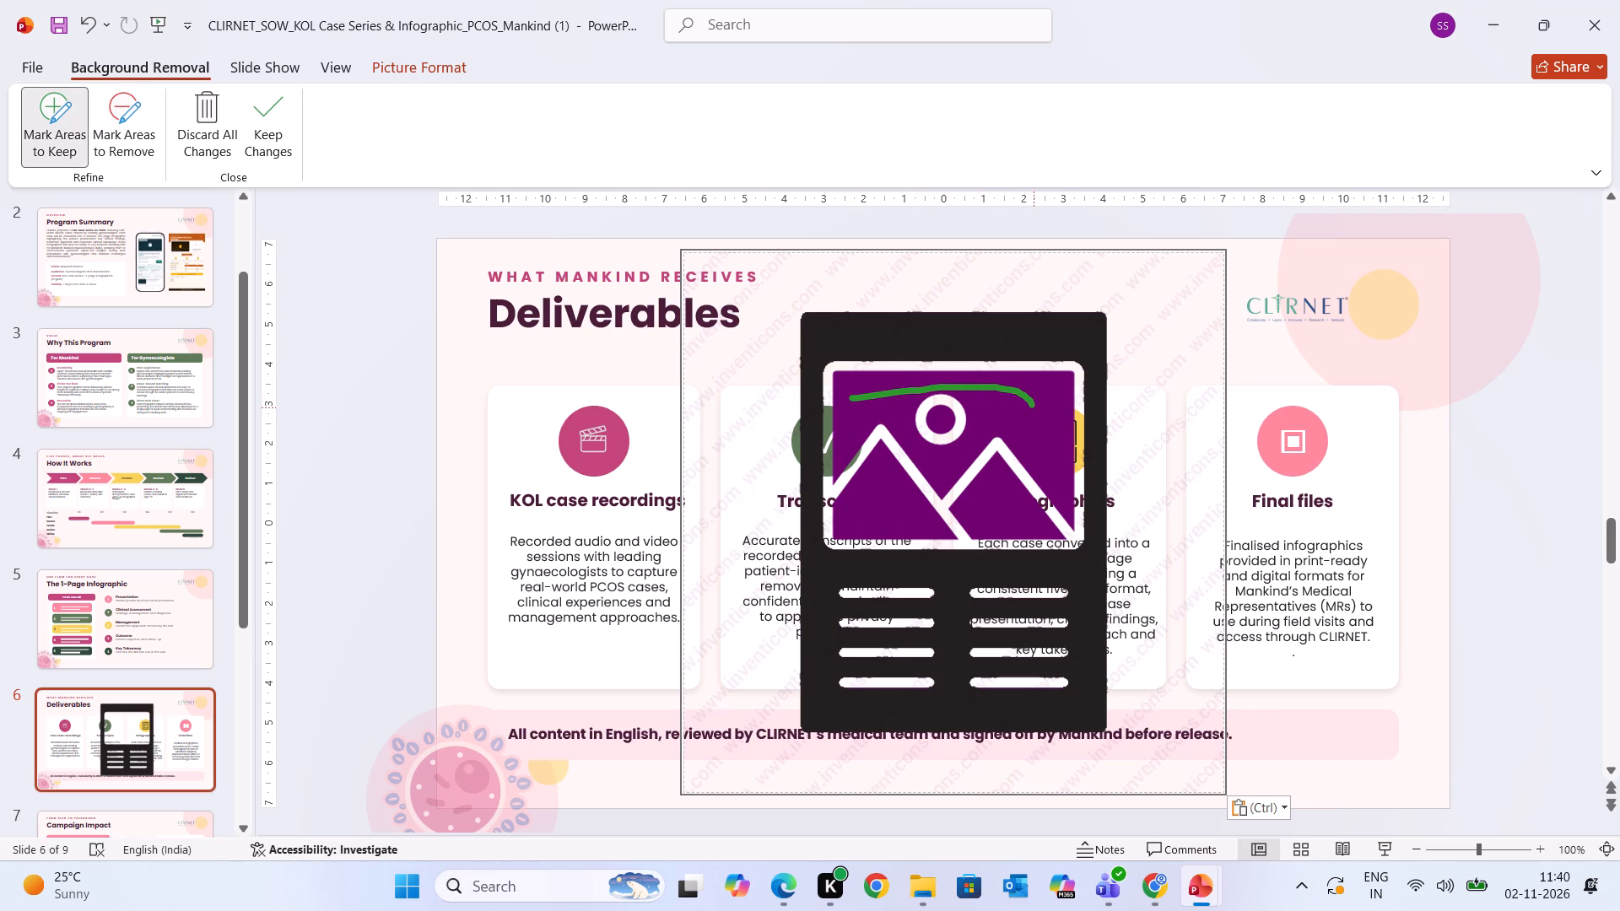
drag(1034, 407, 1034, 408)
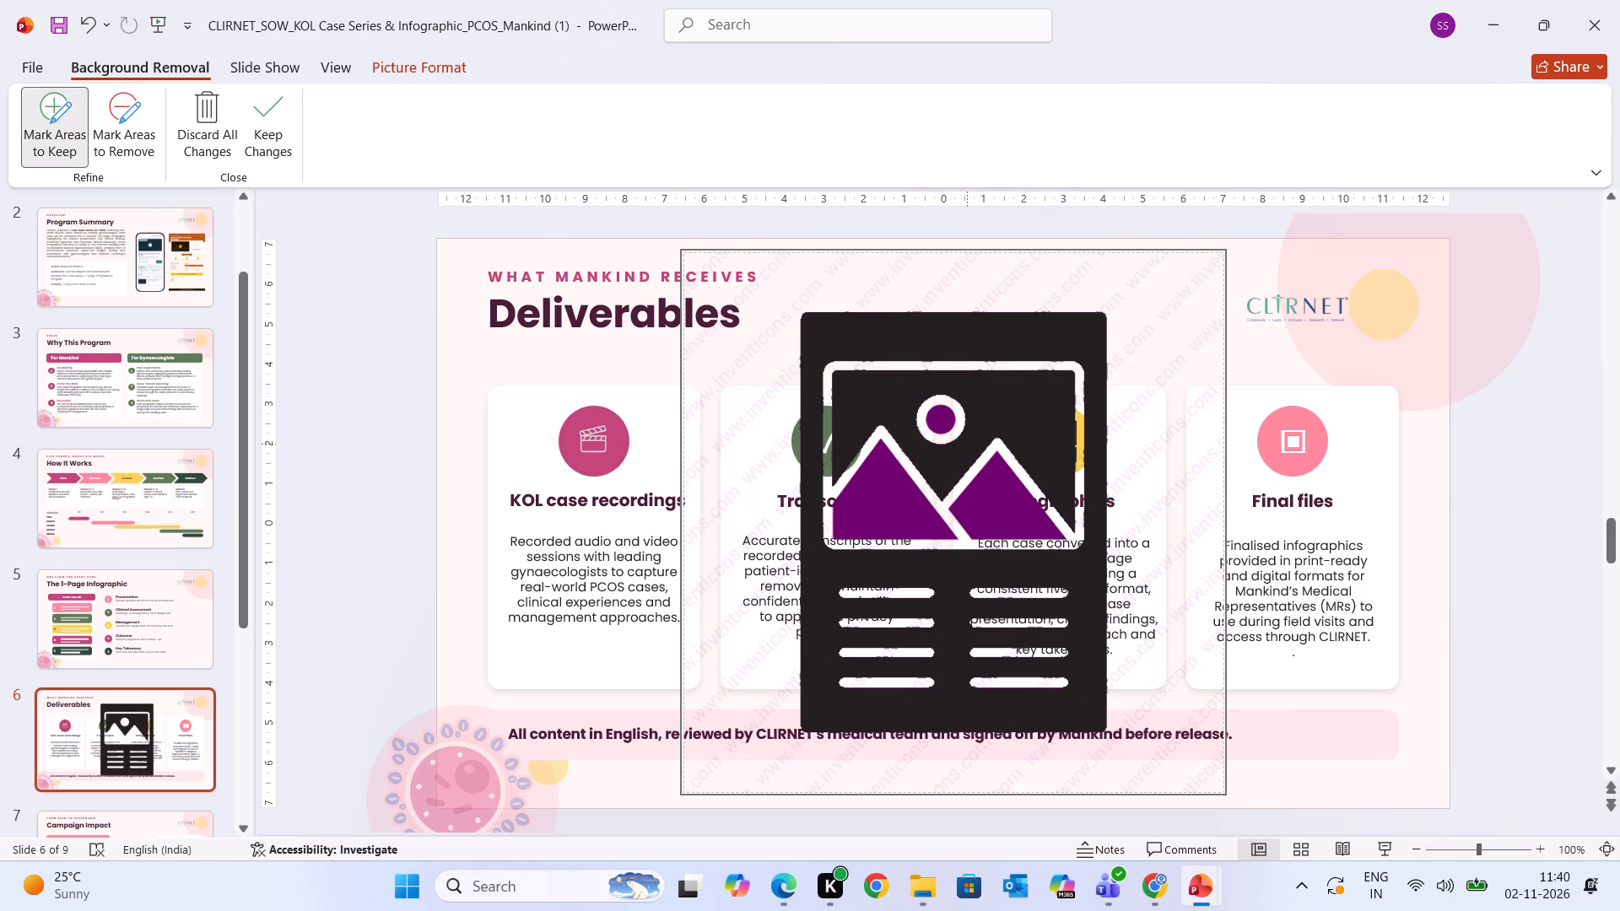
click(876, 499)
click(1005, 518)
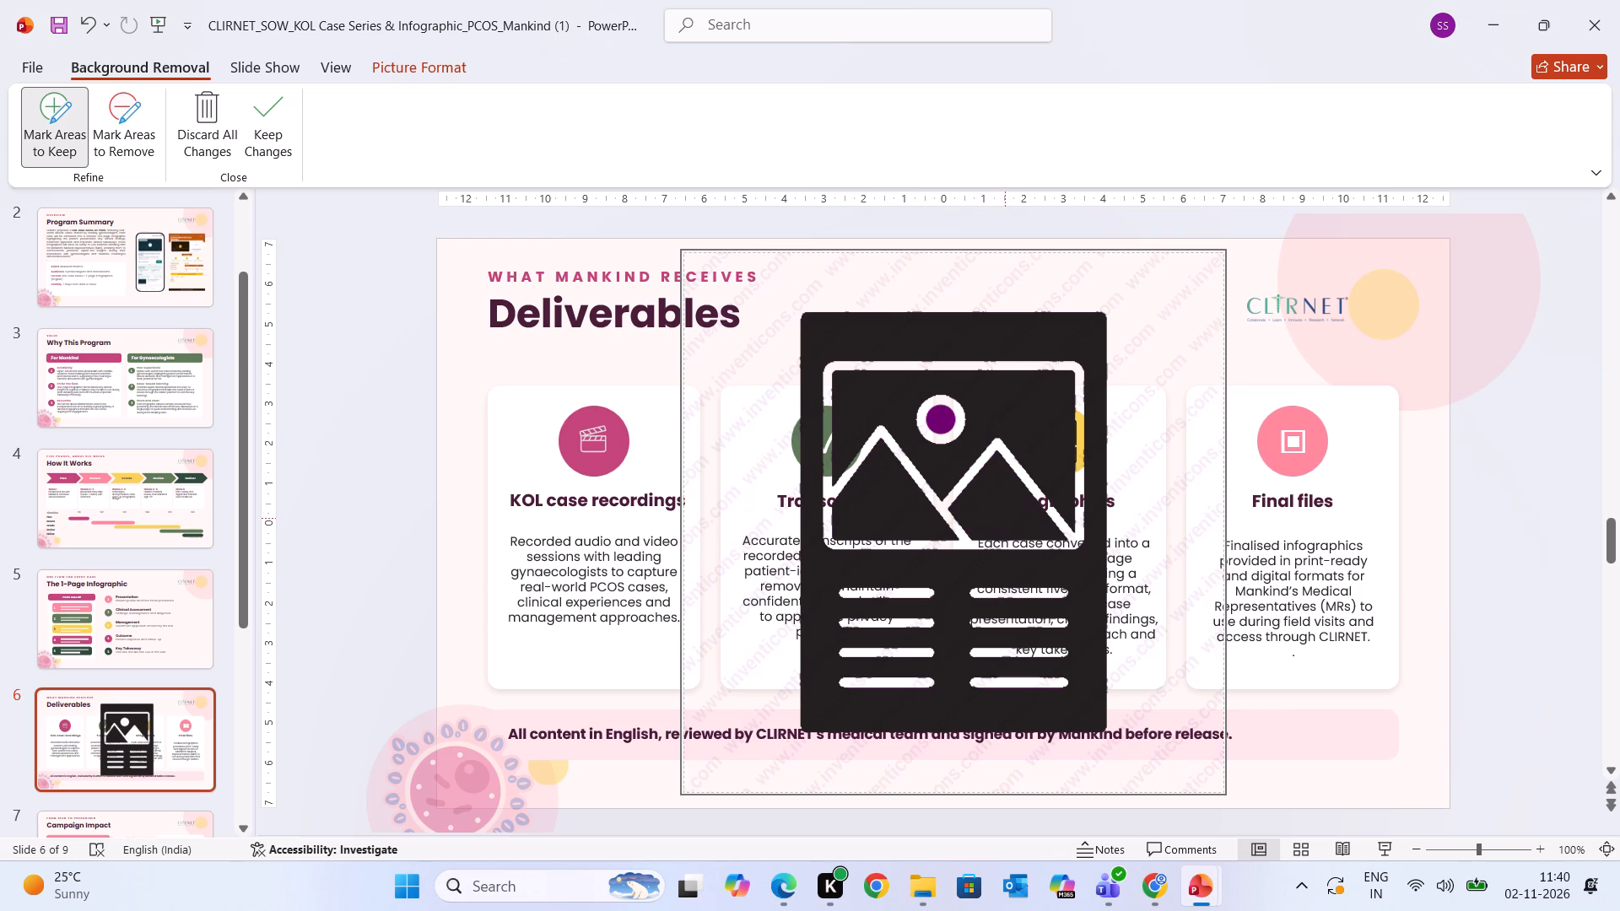
click(935, 417)
click(244, 122)
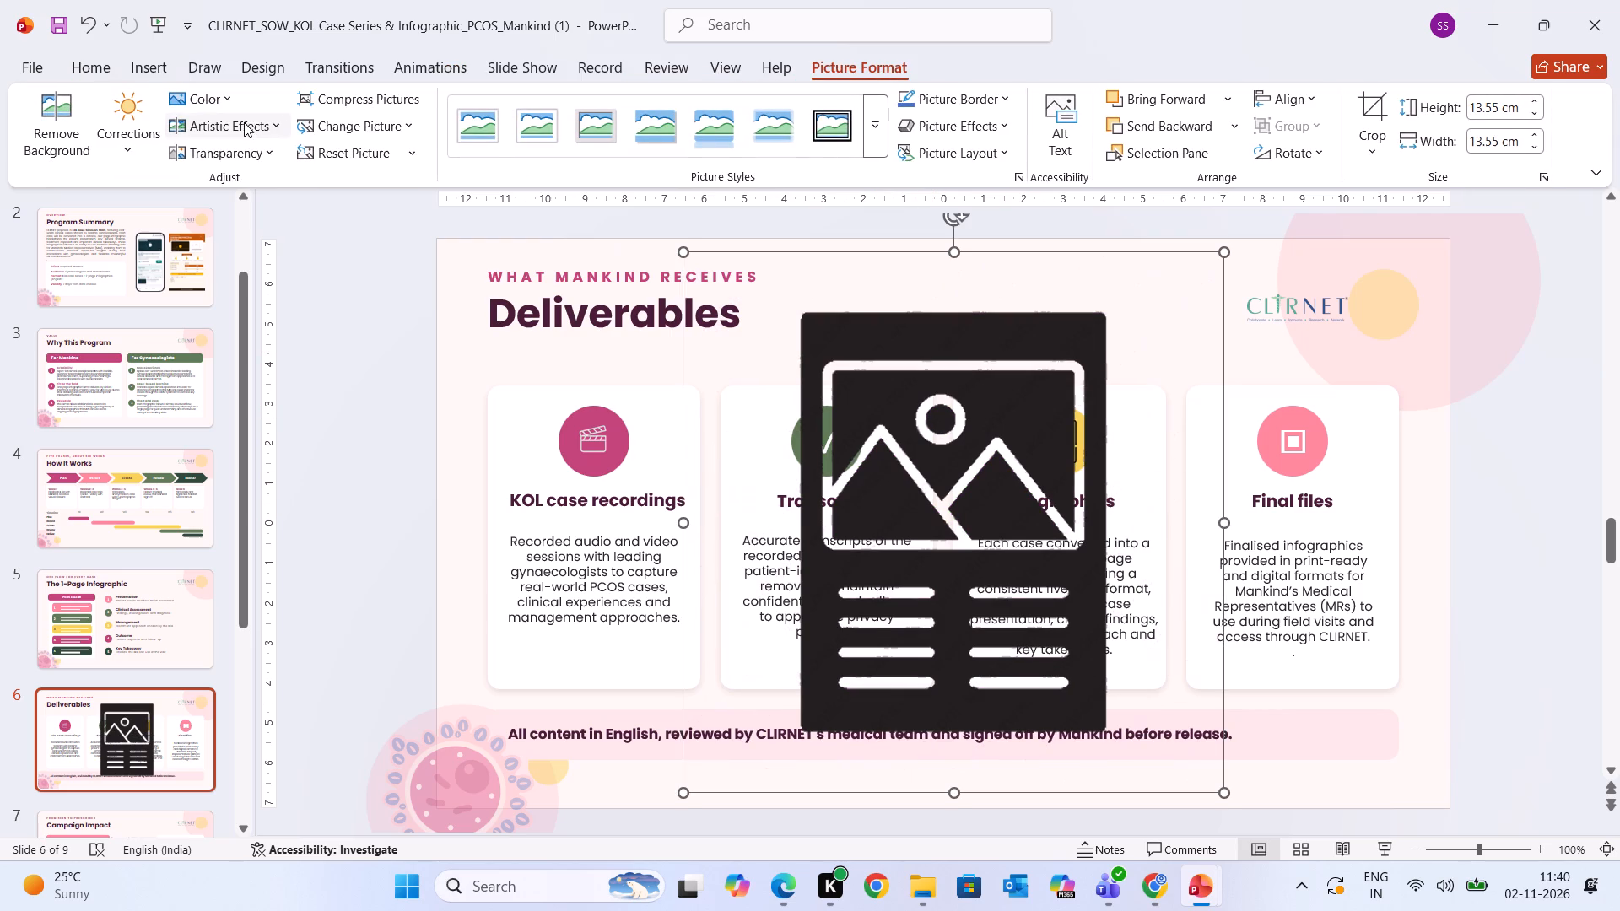
Move the pasted poster picture over the KOL case recordings card and recolour it with Washout.
click(926, 310)
drag(1207, 466, 853, 429)
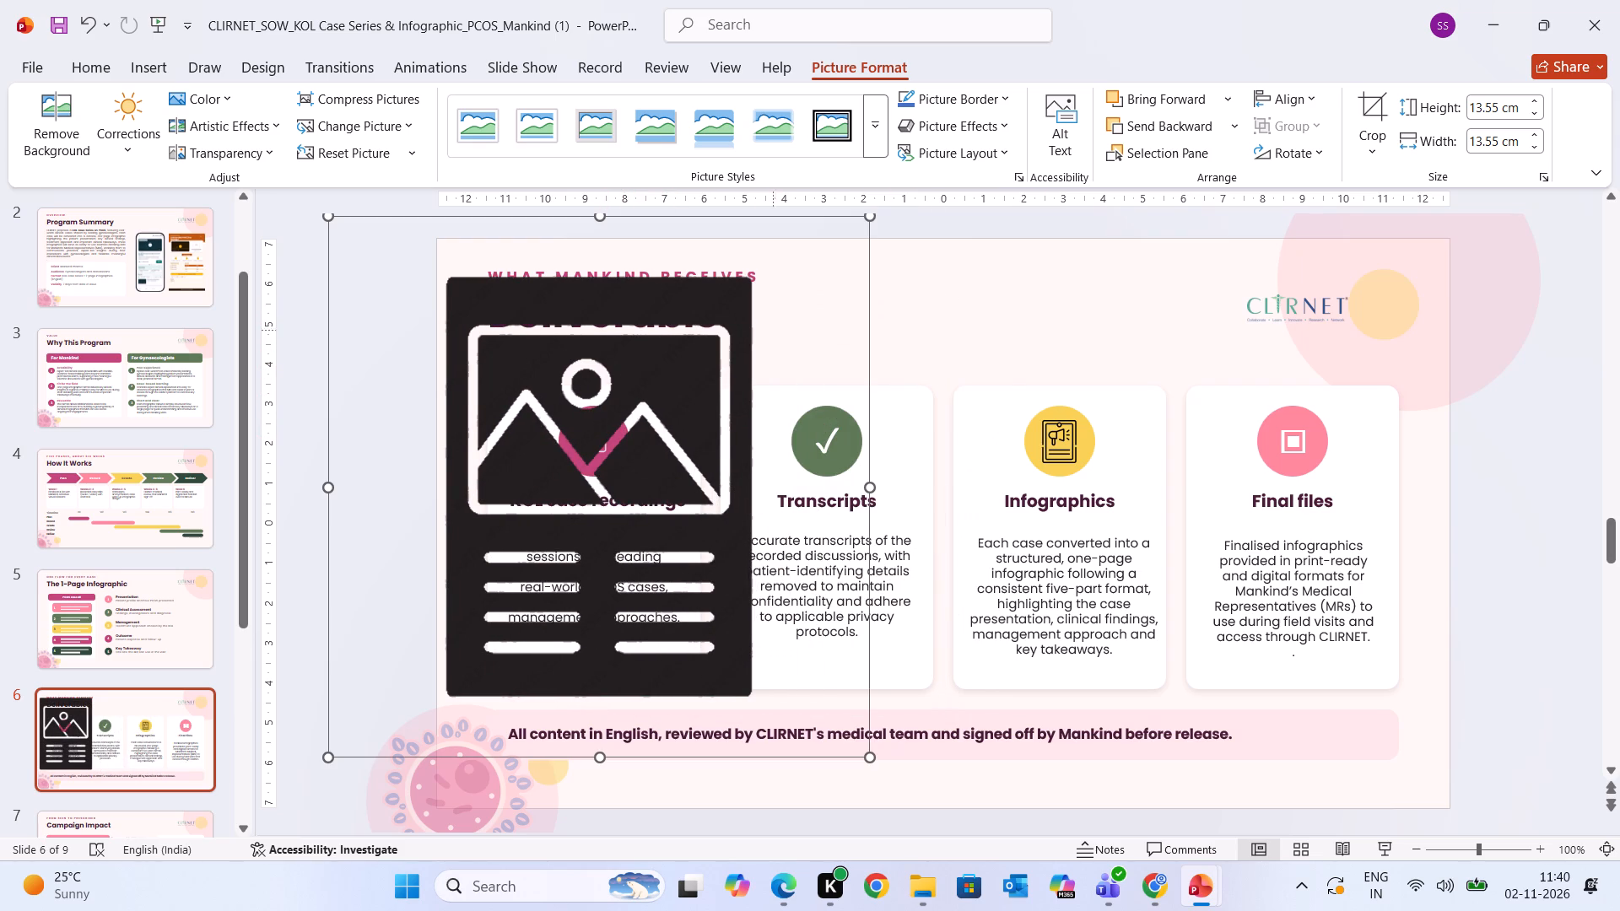
click(732, 302)
click(204, 98)
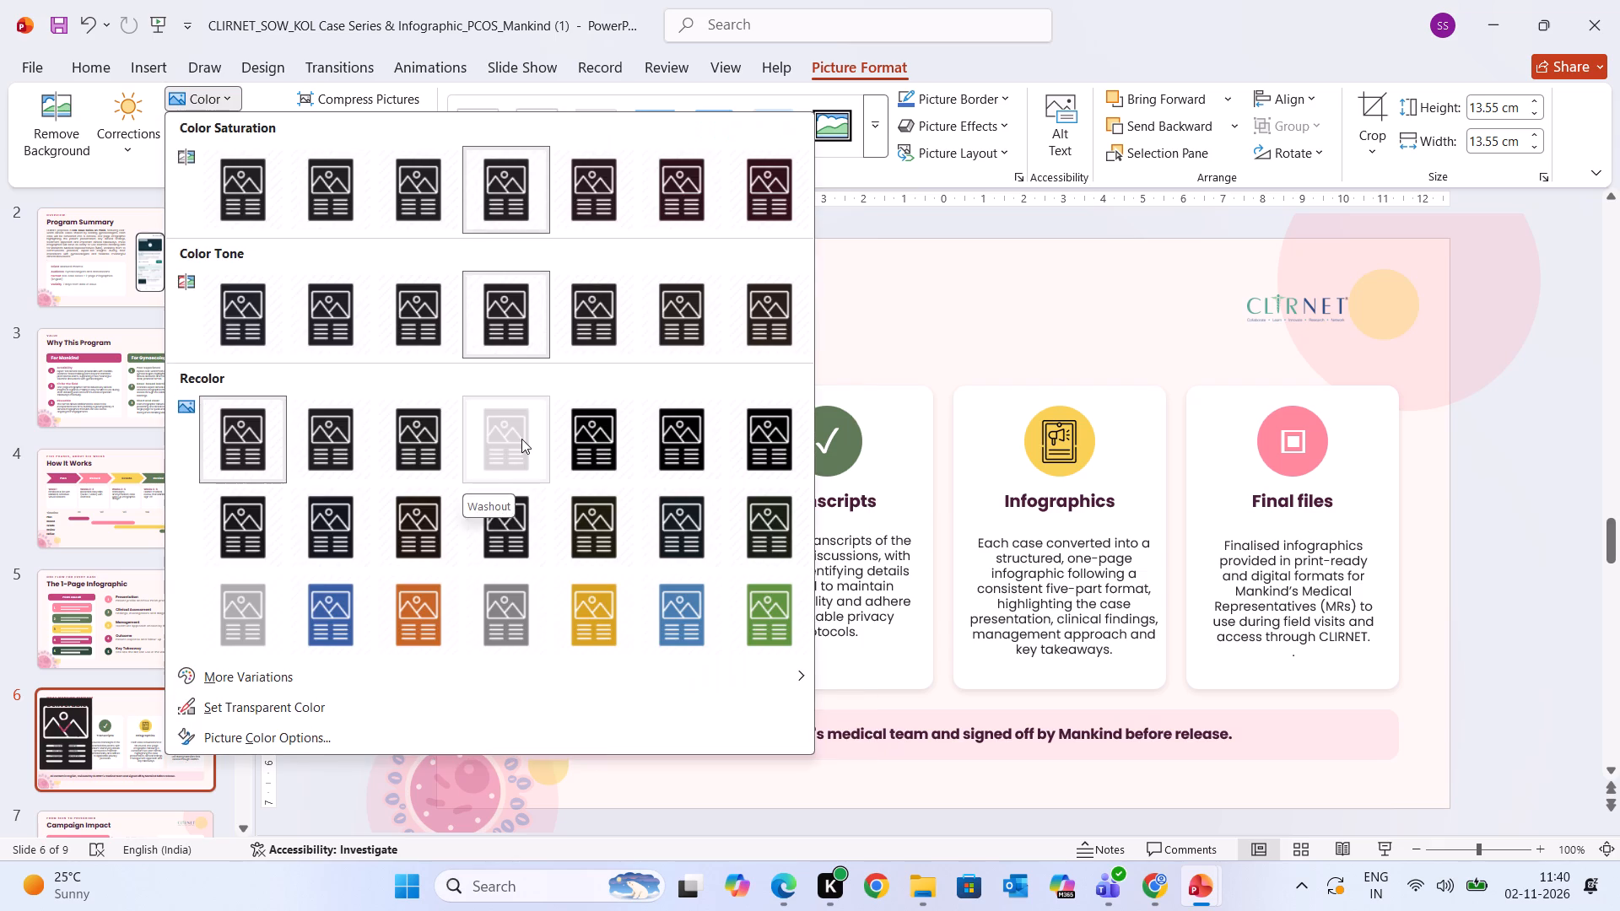
click(521, 439)
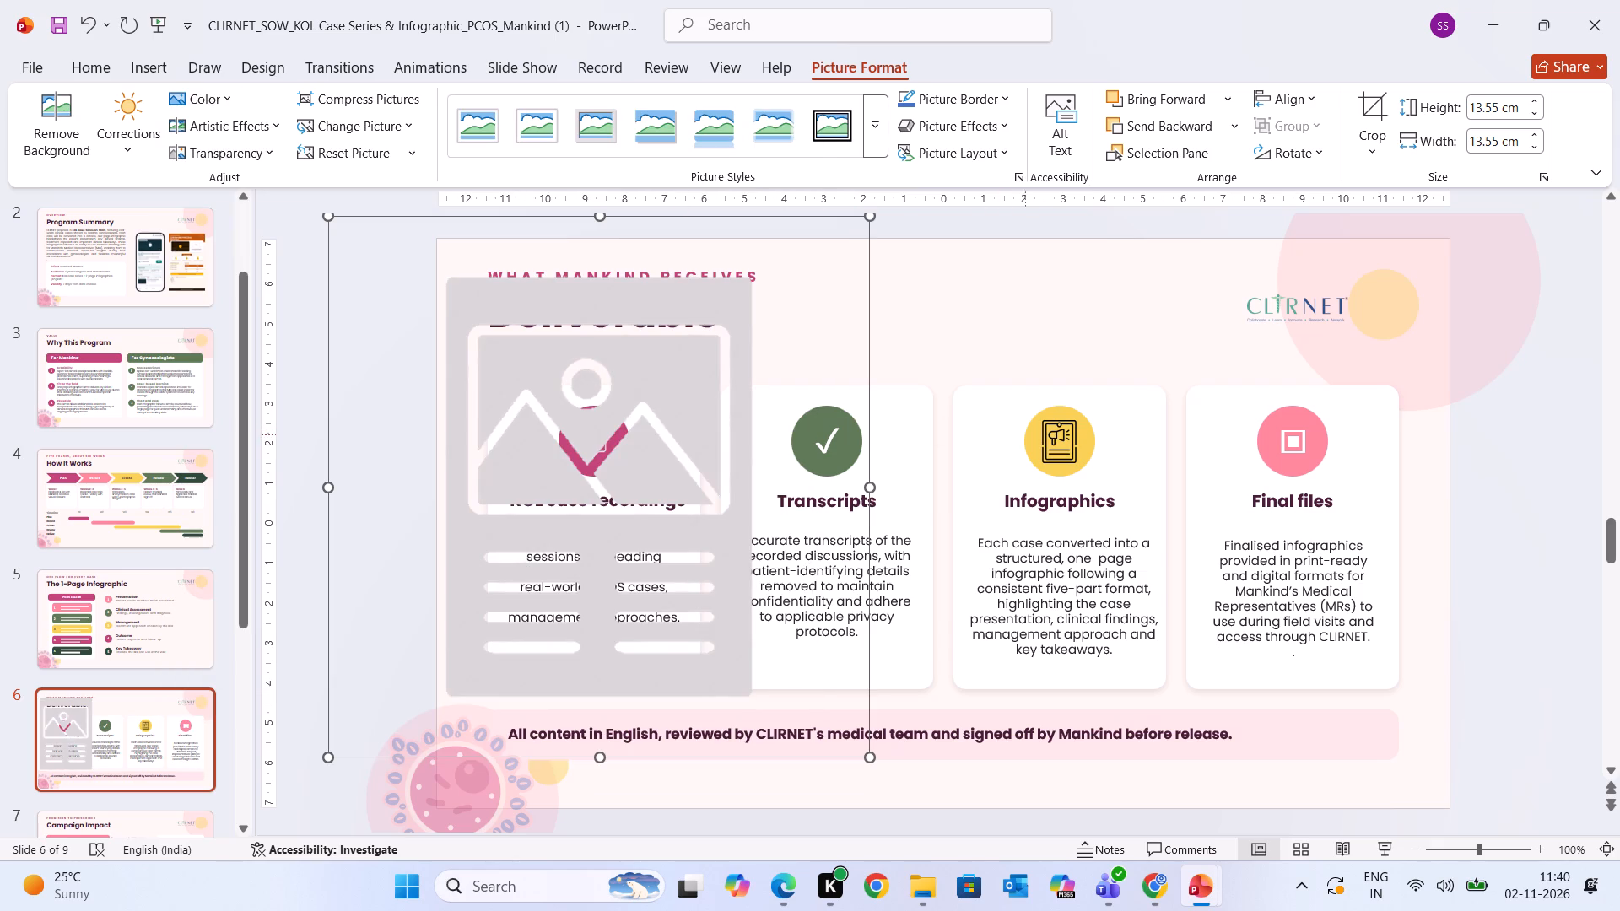
Delete the old black poster icon from the yellow Infographics circle.
click(1058, 439)
key(Delete)
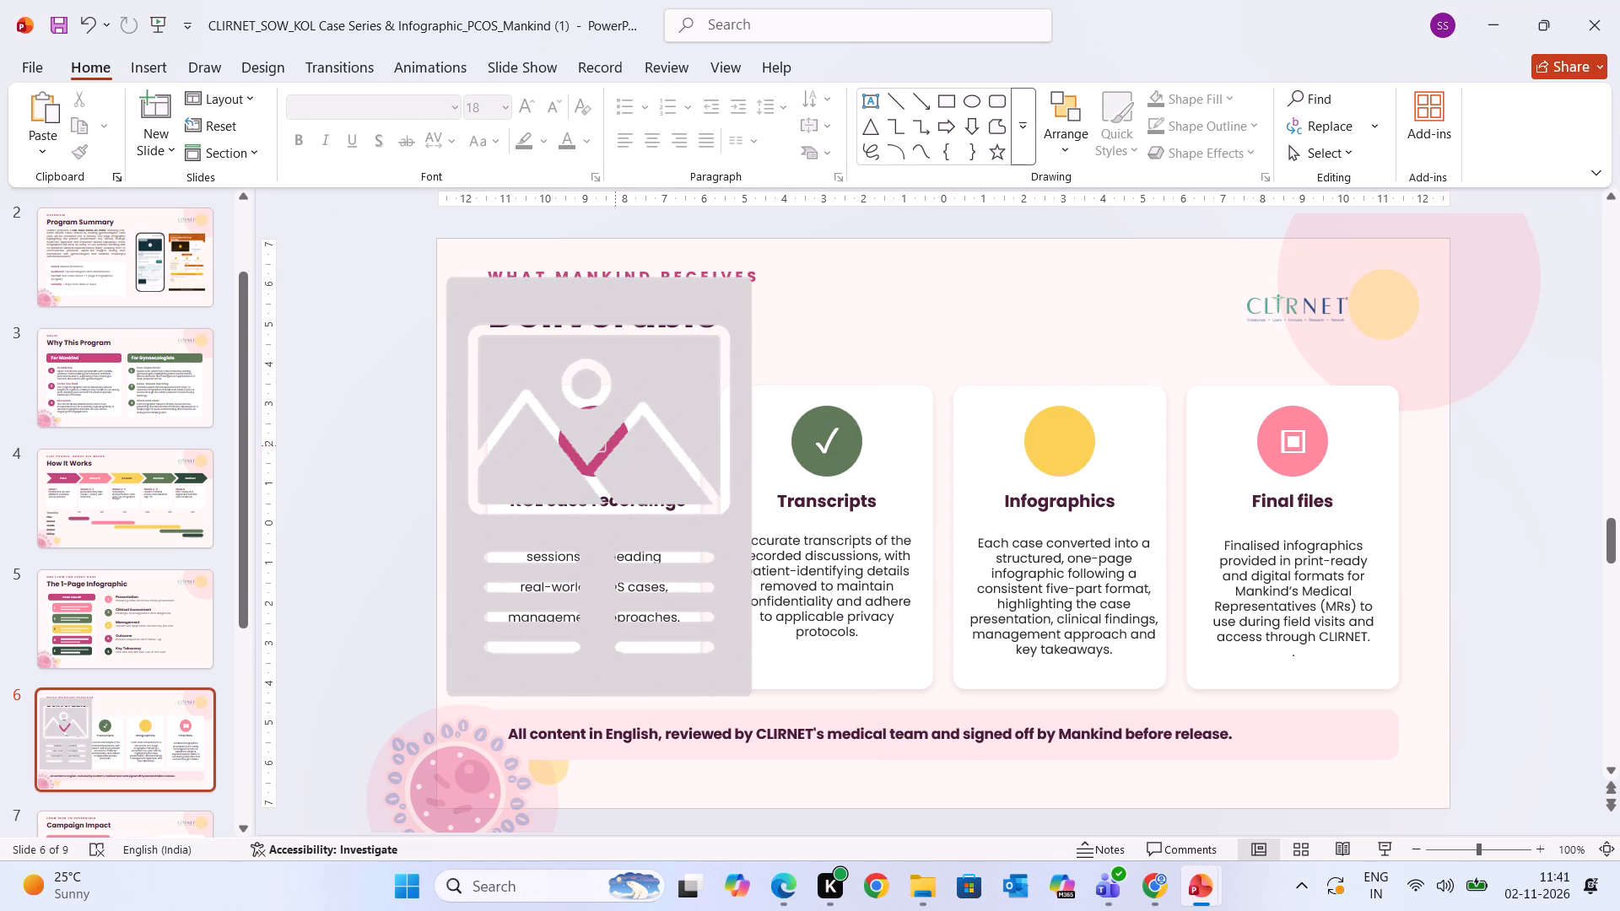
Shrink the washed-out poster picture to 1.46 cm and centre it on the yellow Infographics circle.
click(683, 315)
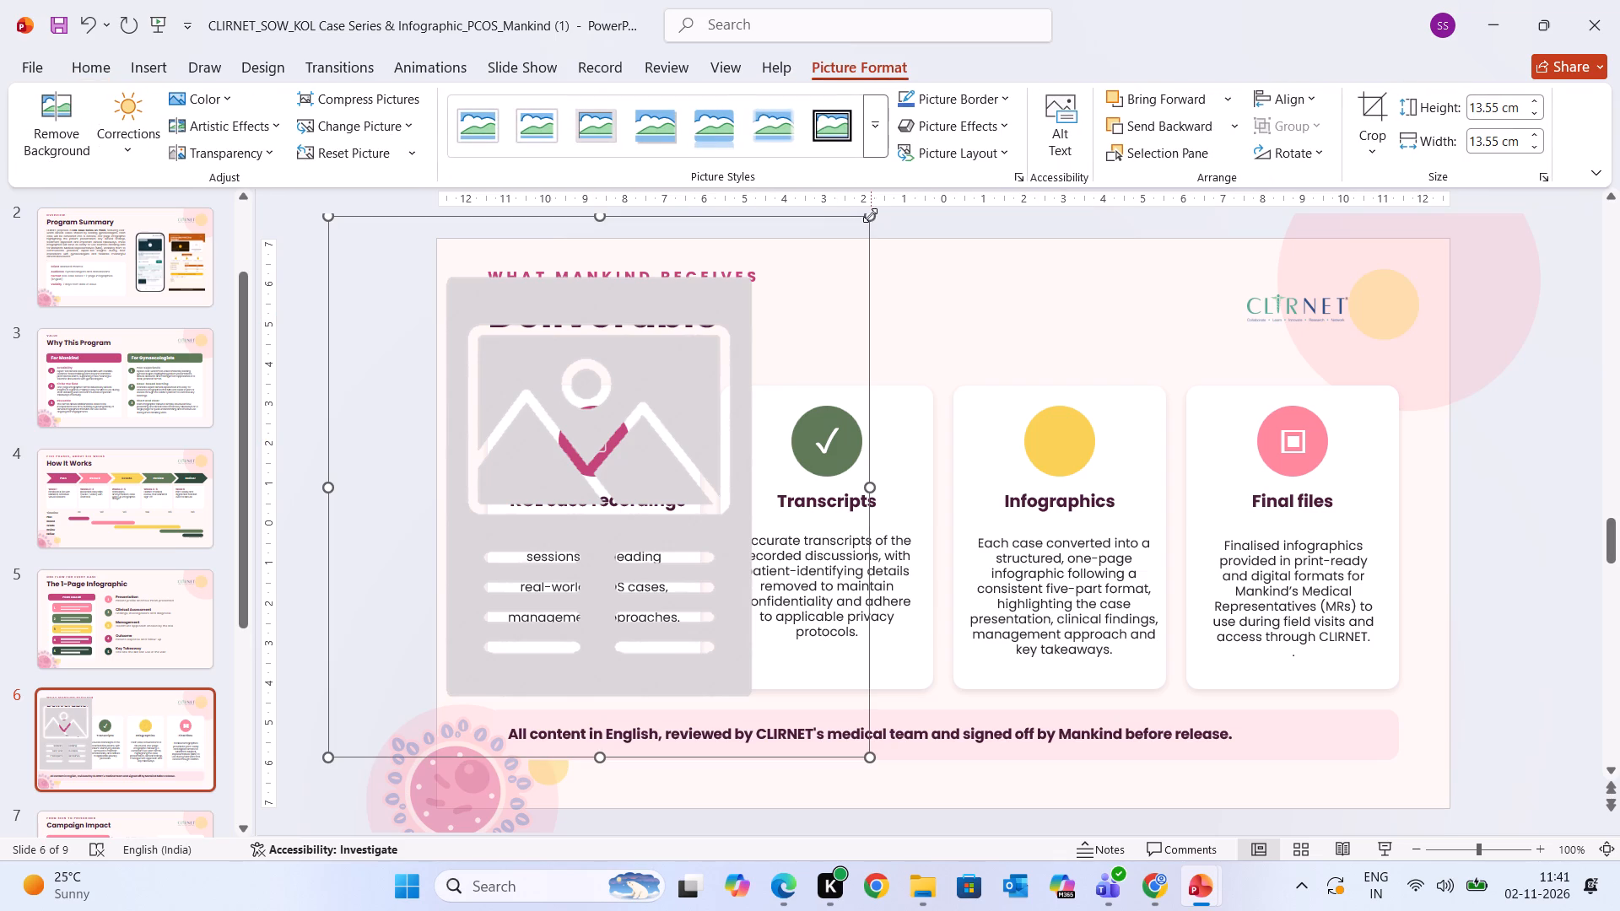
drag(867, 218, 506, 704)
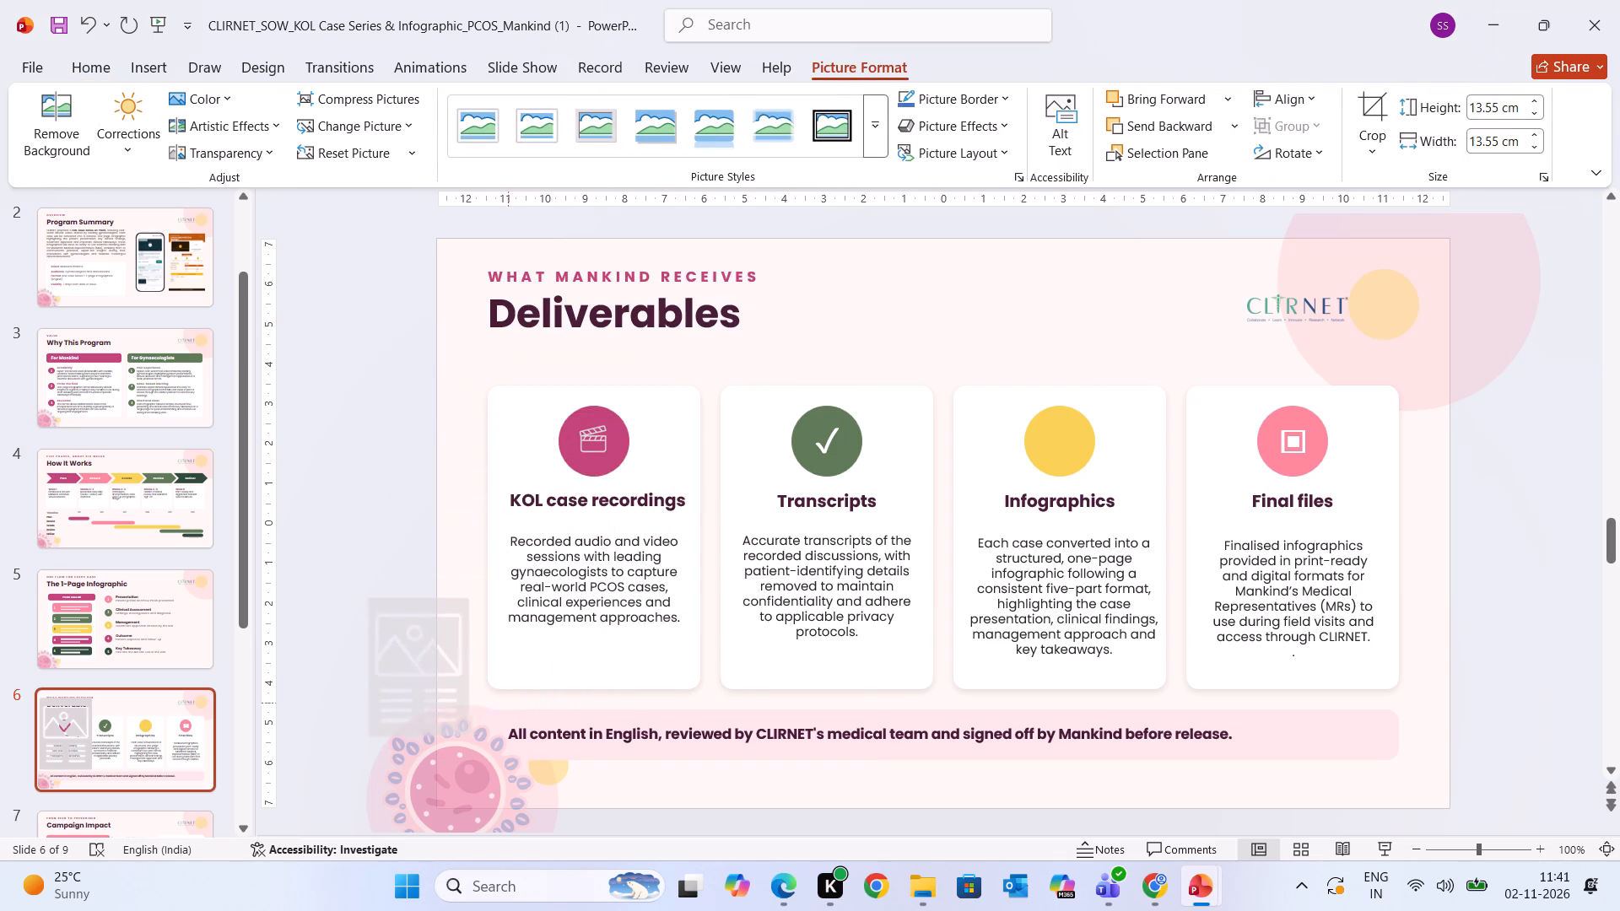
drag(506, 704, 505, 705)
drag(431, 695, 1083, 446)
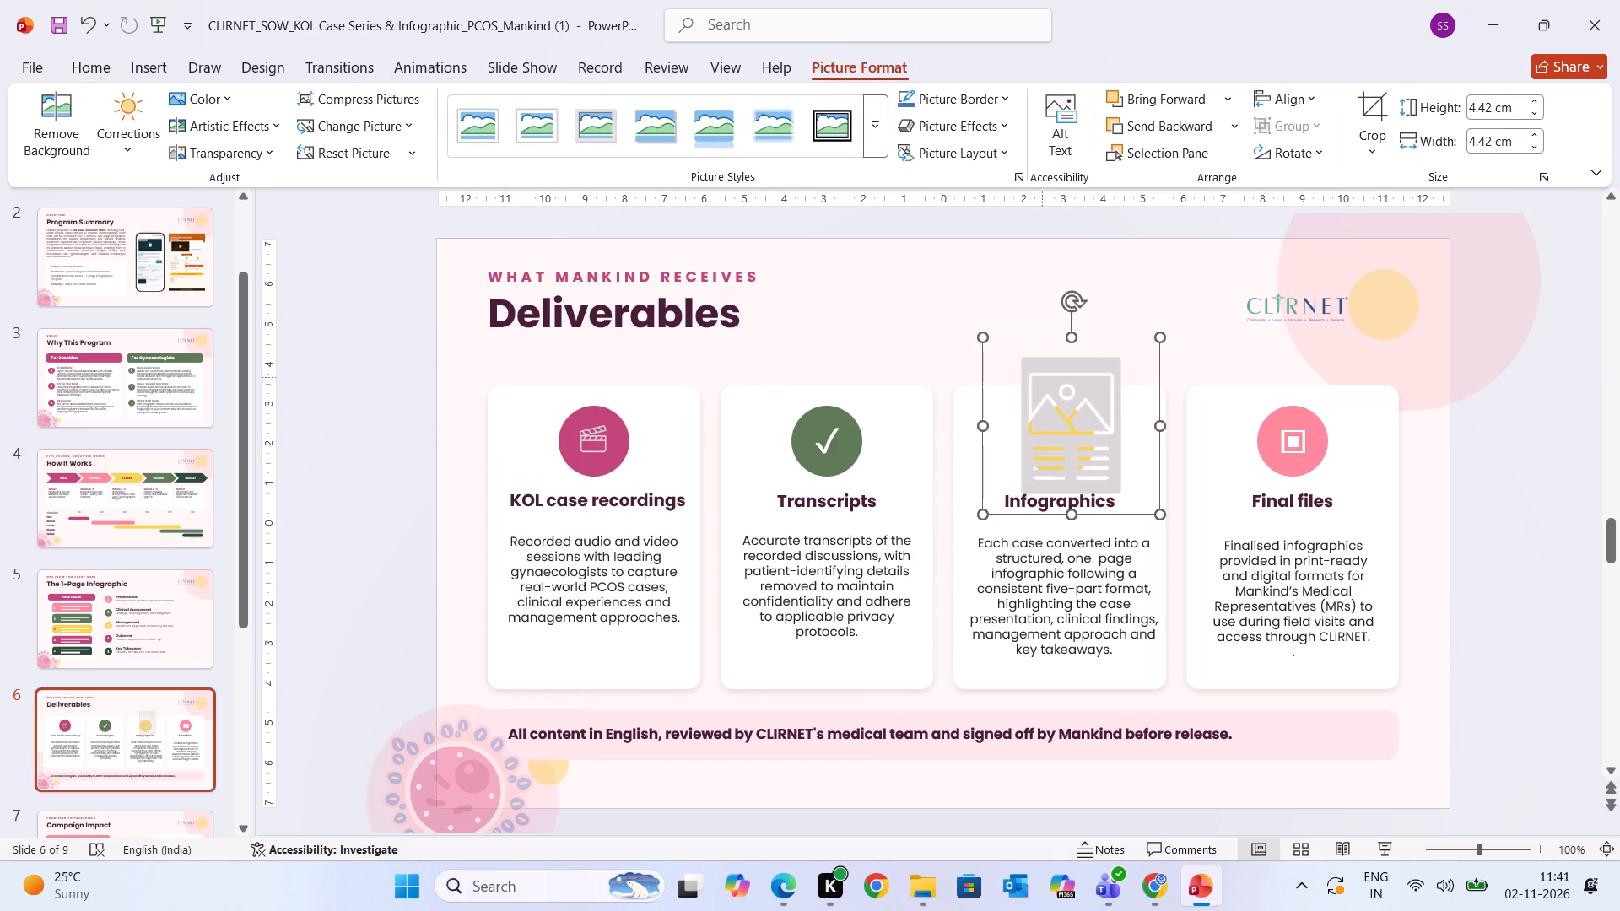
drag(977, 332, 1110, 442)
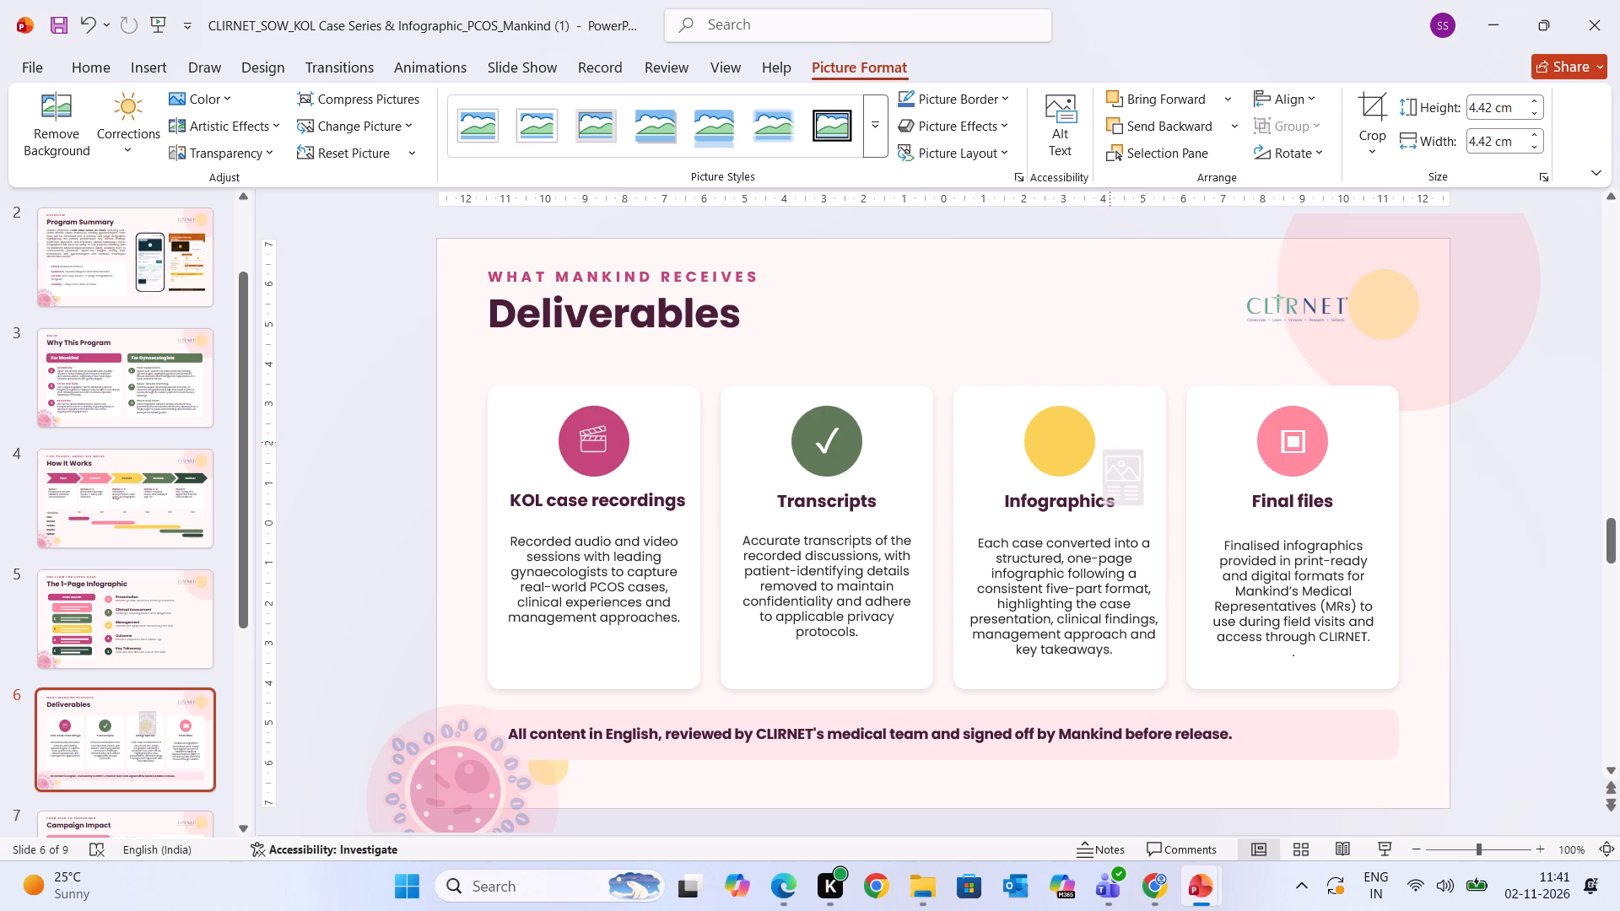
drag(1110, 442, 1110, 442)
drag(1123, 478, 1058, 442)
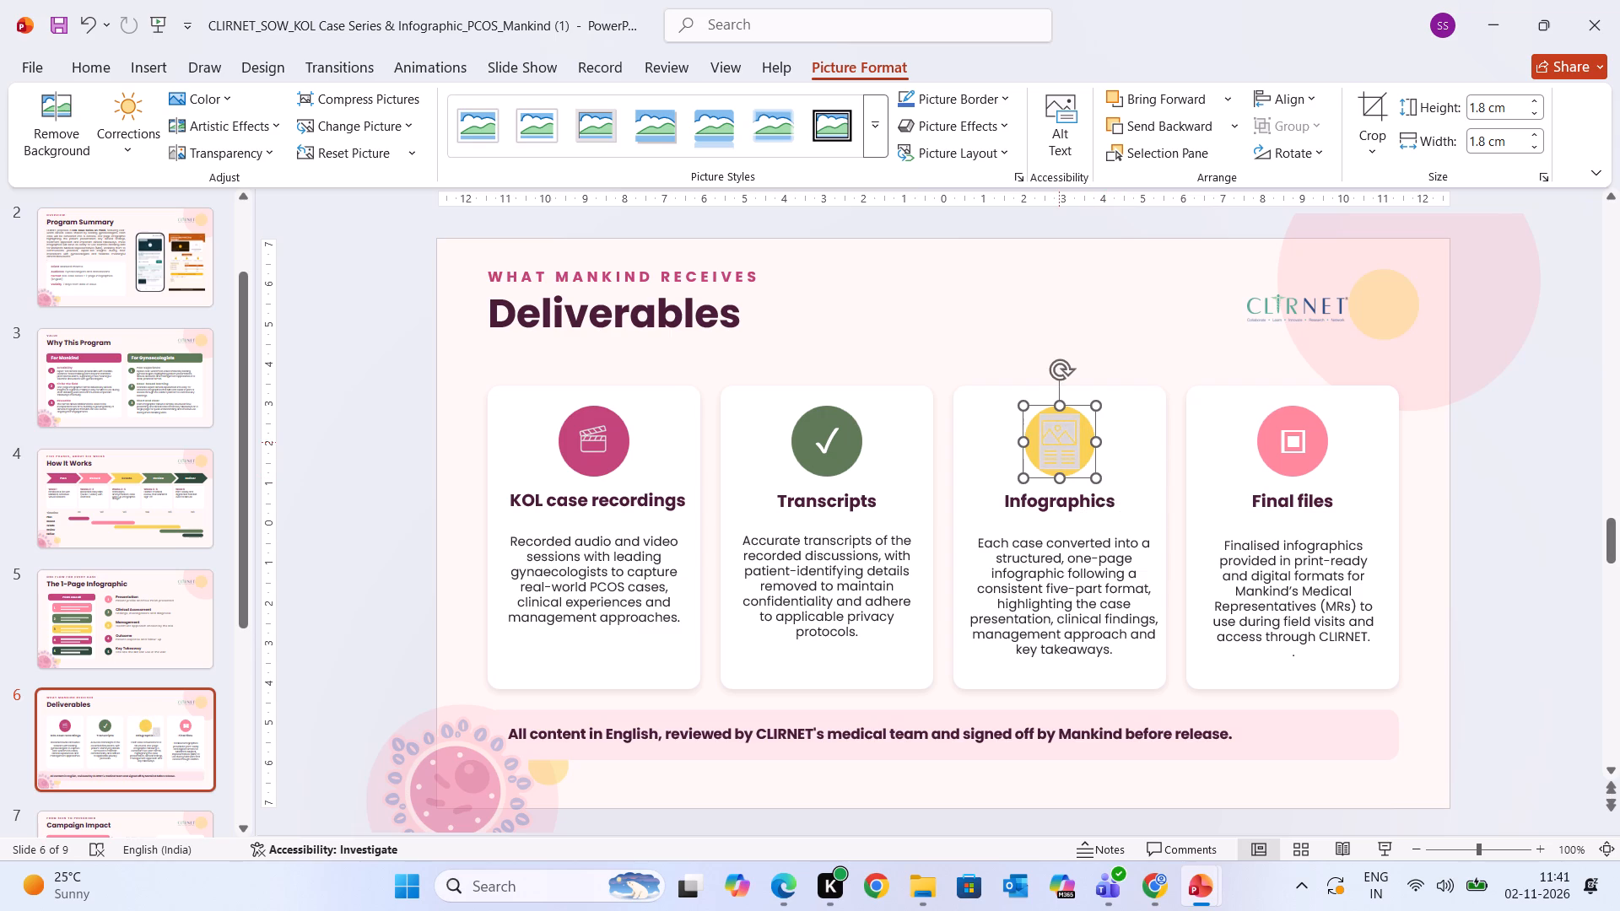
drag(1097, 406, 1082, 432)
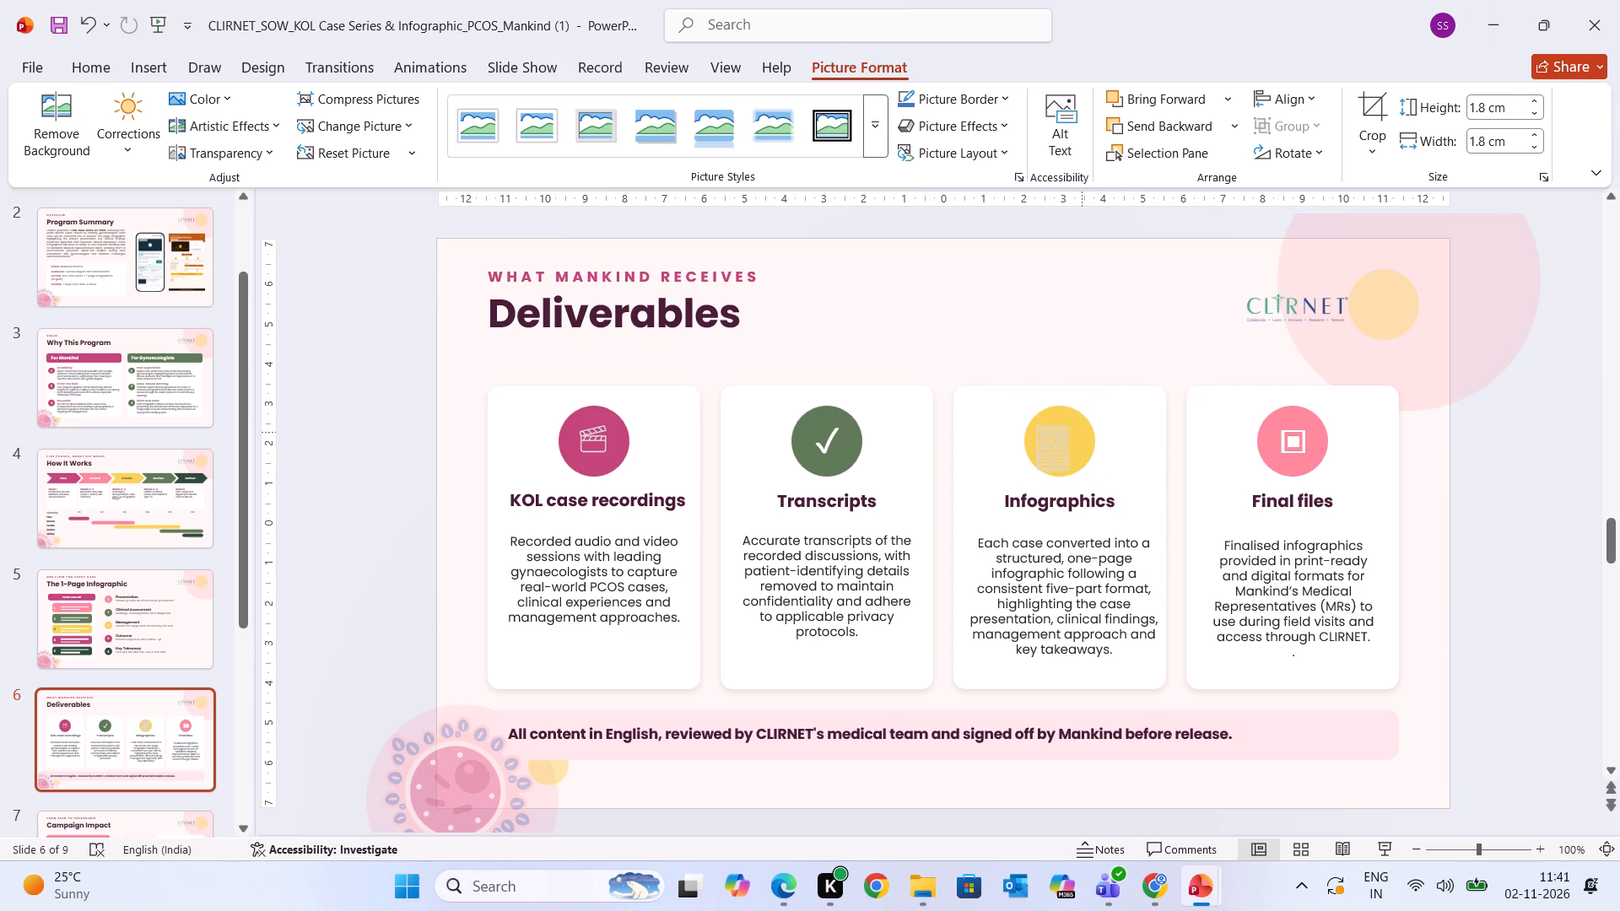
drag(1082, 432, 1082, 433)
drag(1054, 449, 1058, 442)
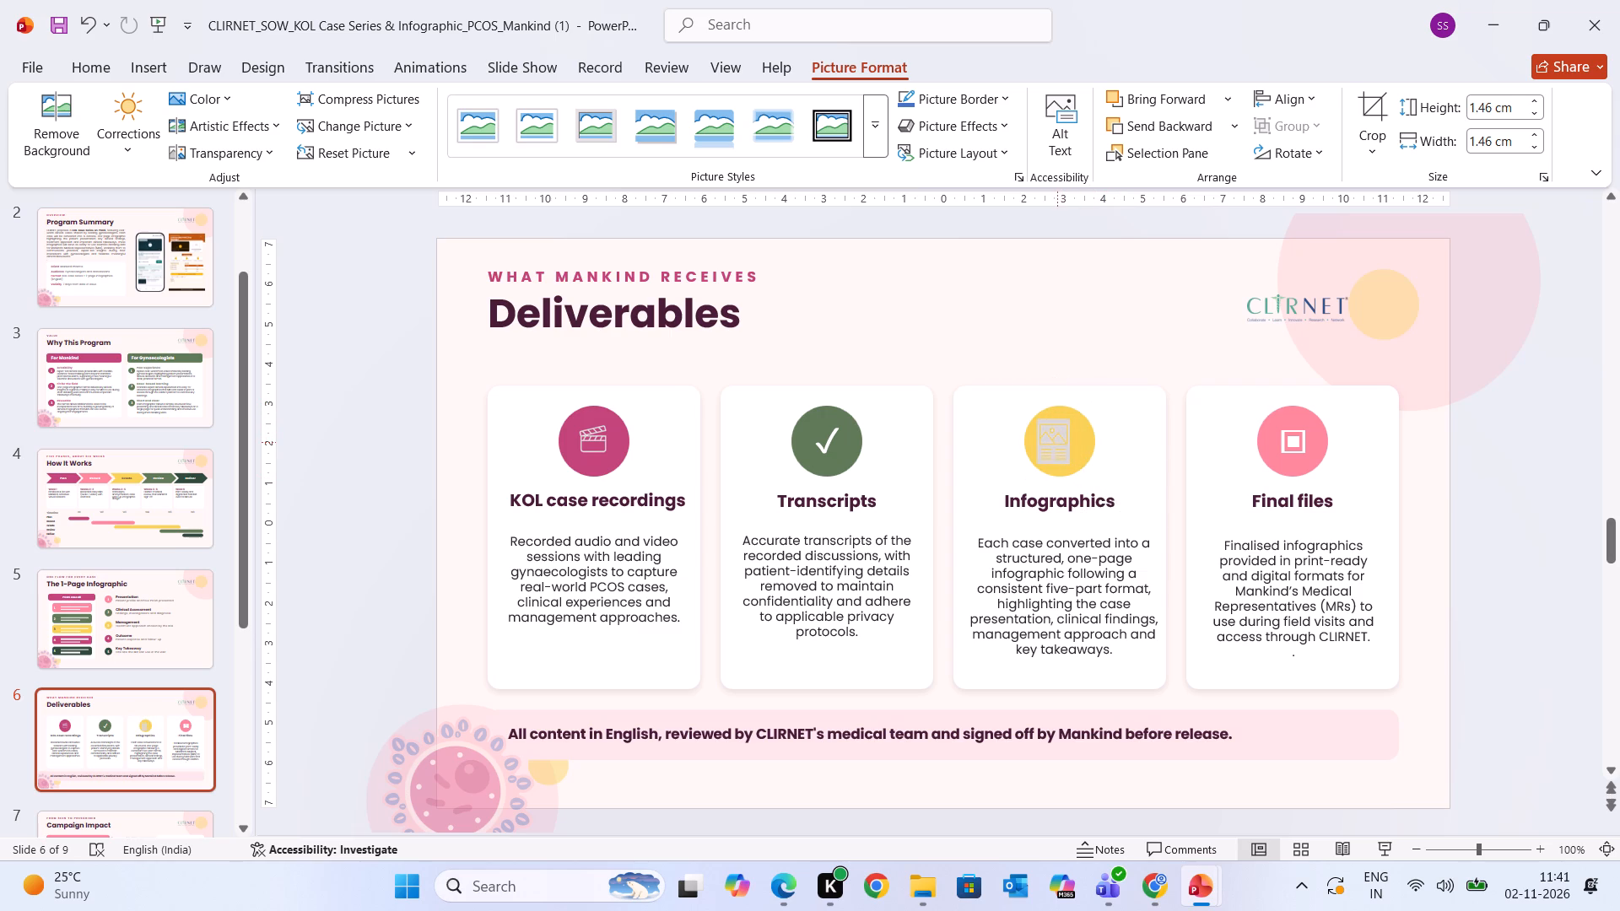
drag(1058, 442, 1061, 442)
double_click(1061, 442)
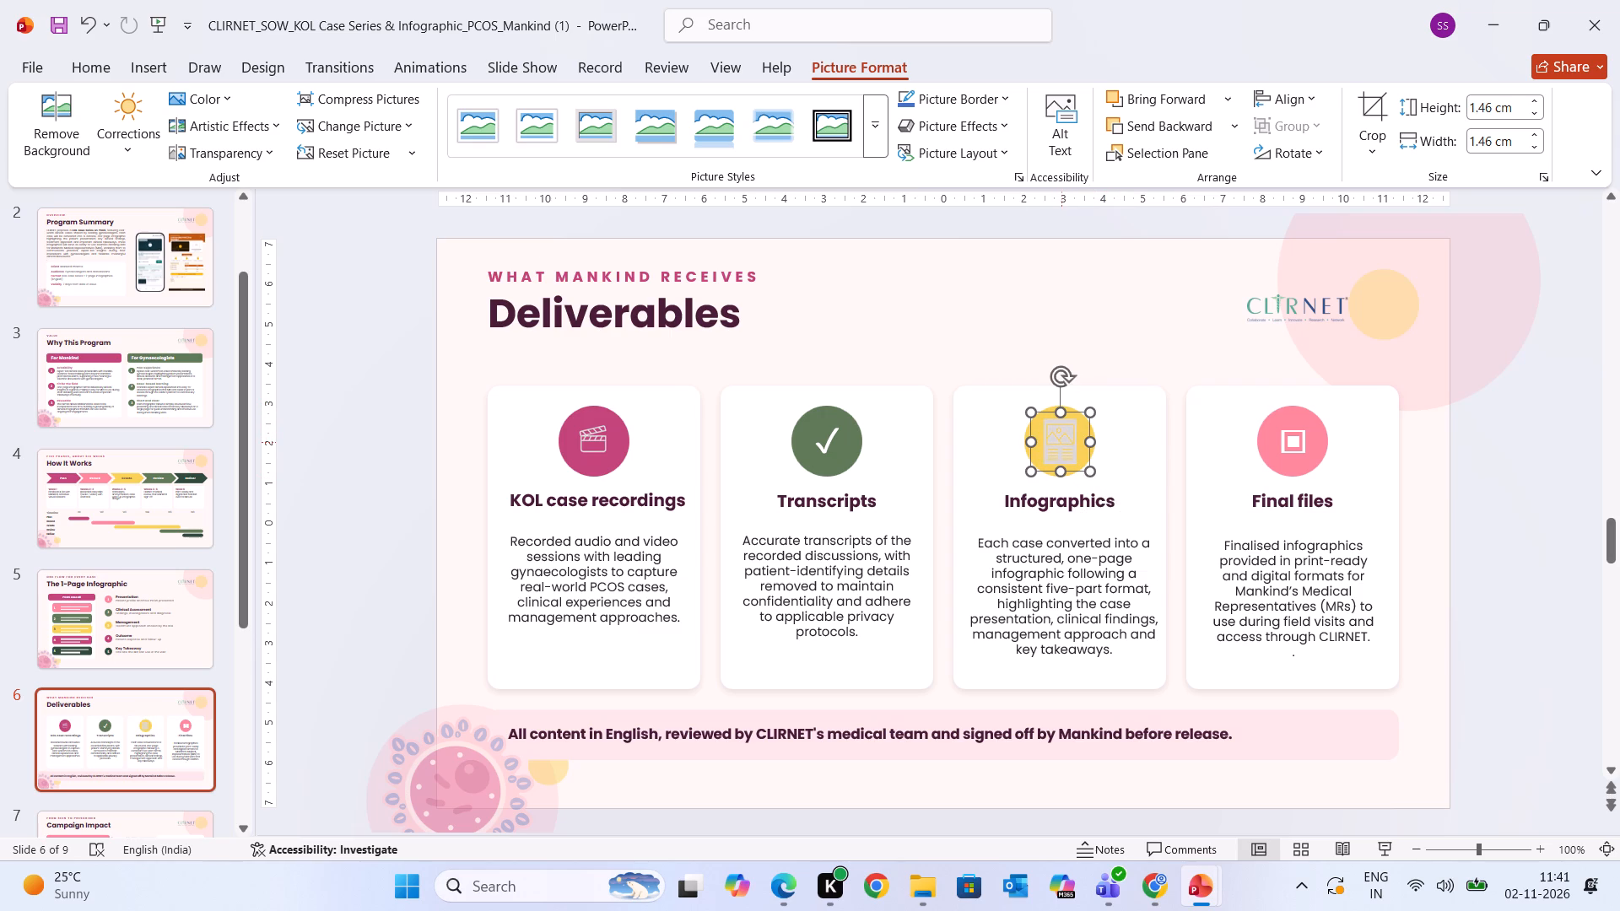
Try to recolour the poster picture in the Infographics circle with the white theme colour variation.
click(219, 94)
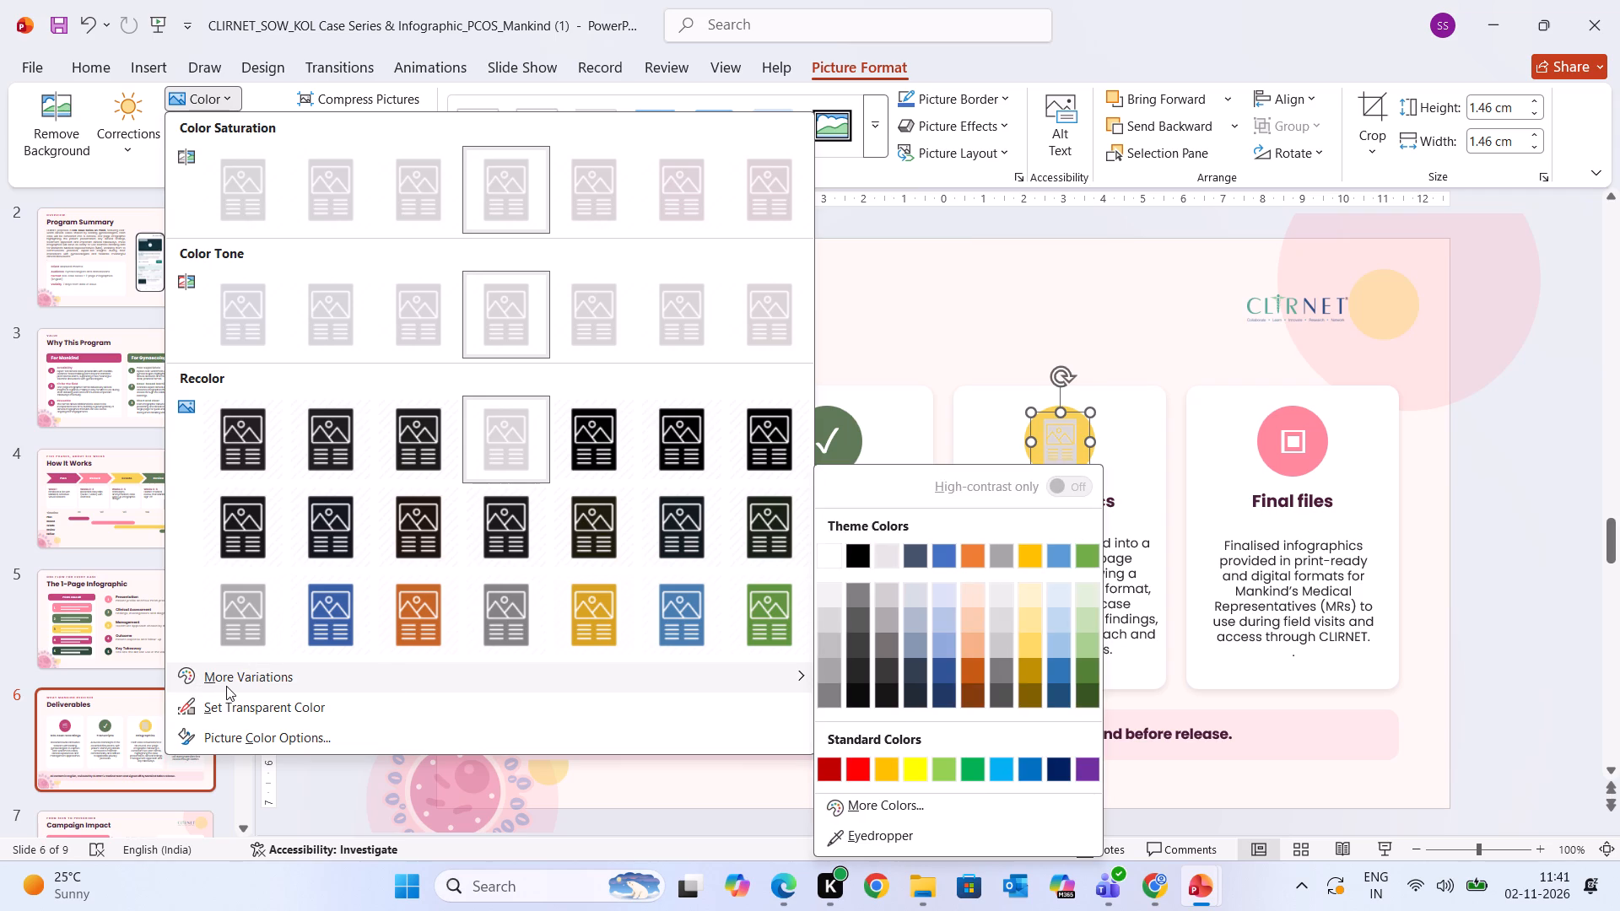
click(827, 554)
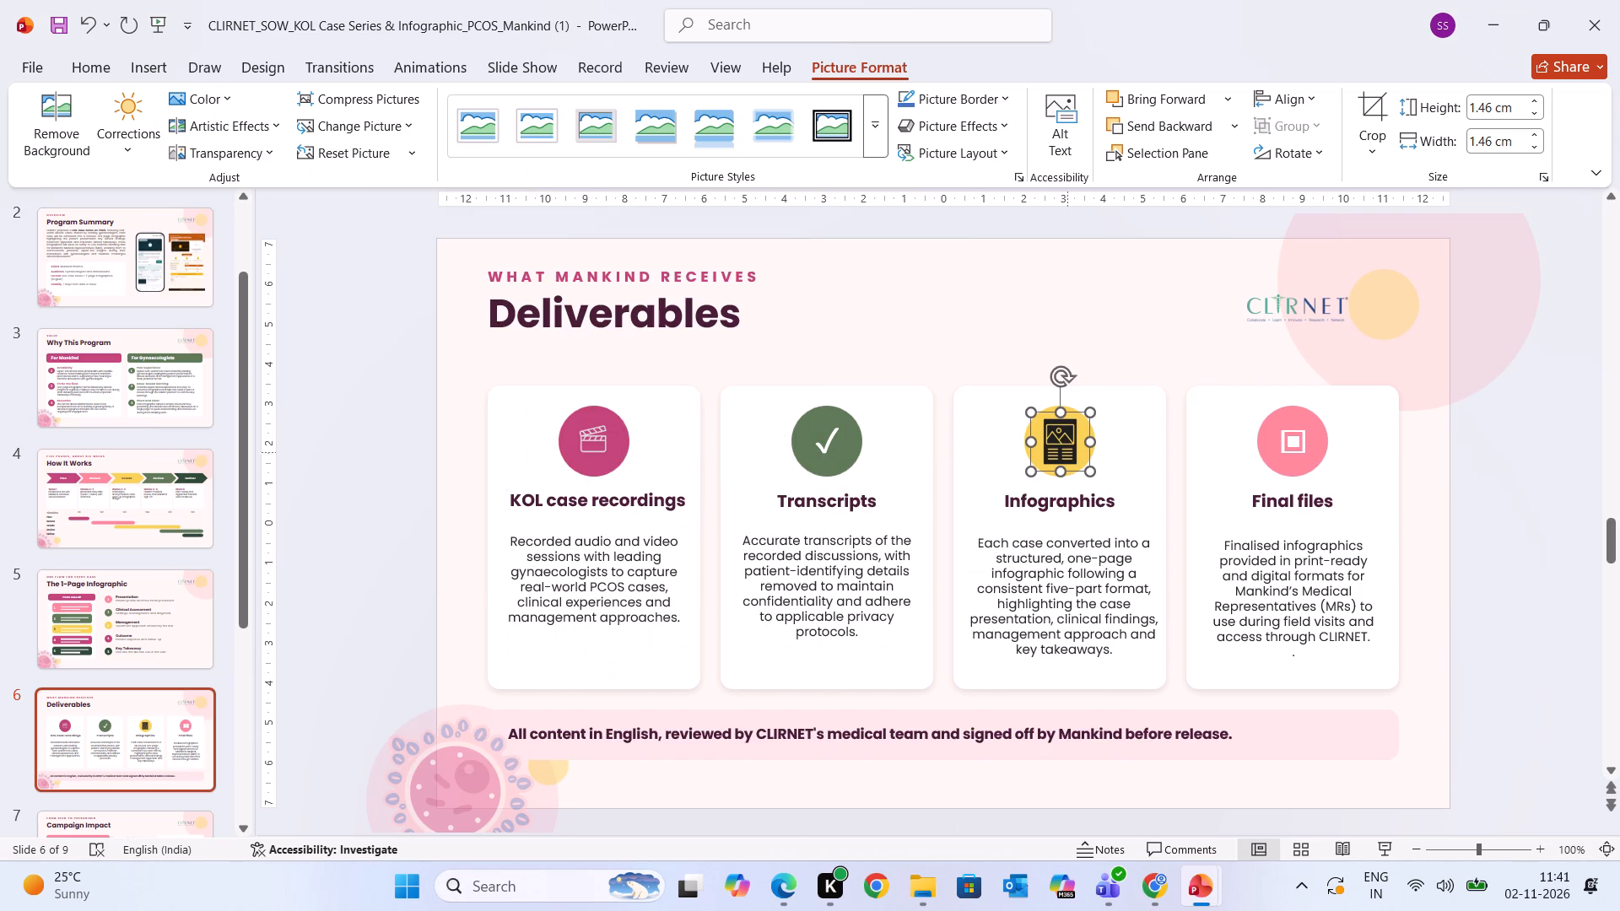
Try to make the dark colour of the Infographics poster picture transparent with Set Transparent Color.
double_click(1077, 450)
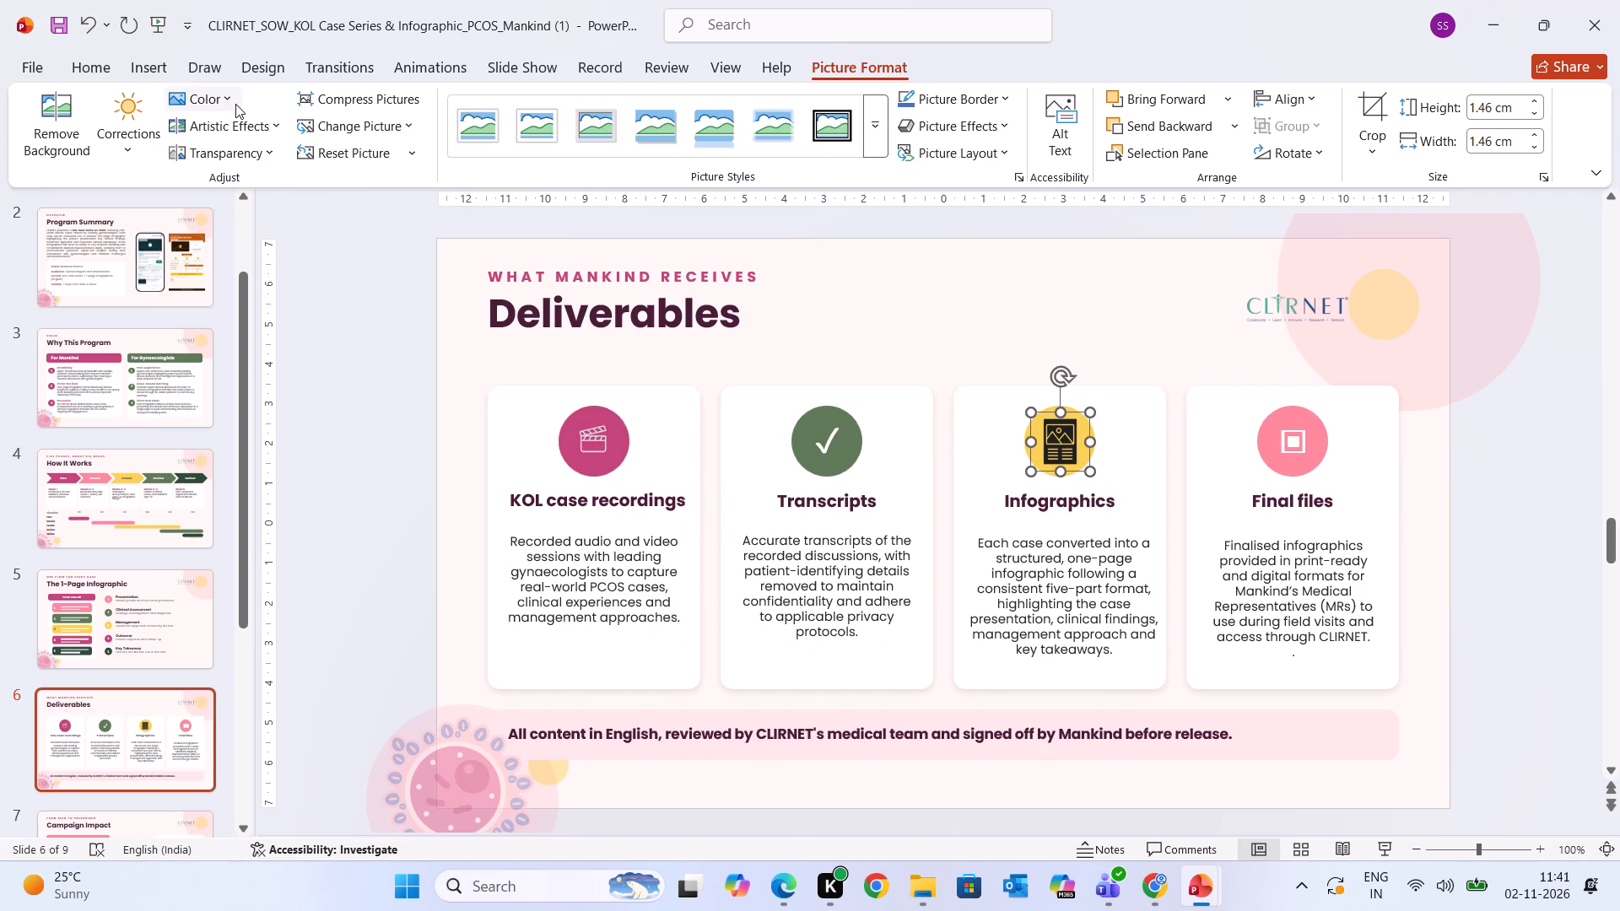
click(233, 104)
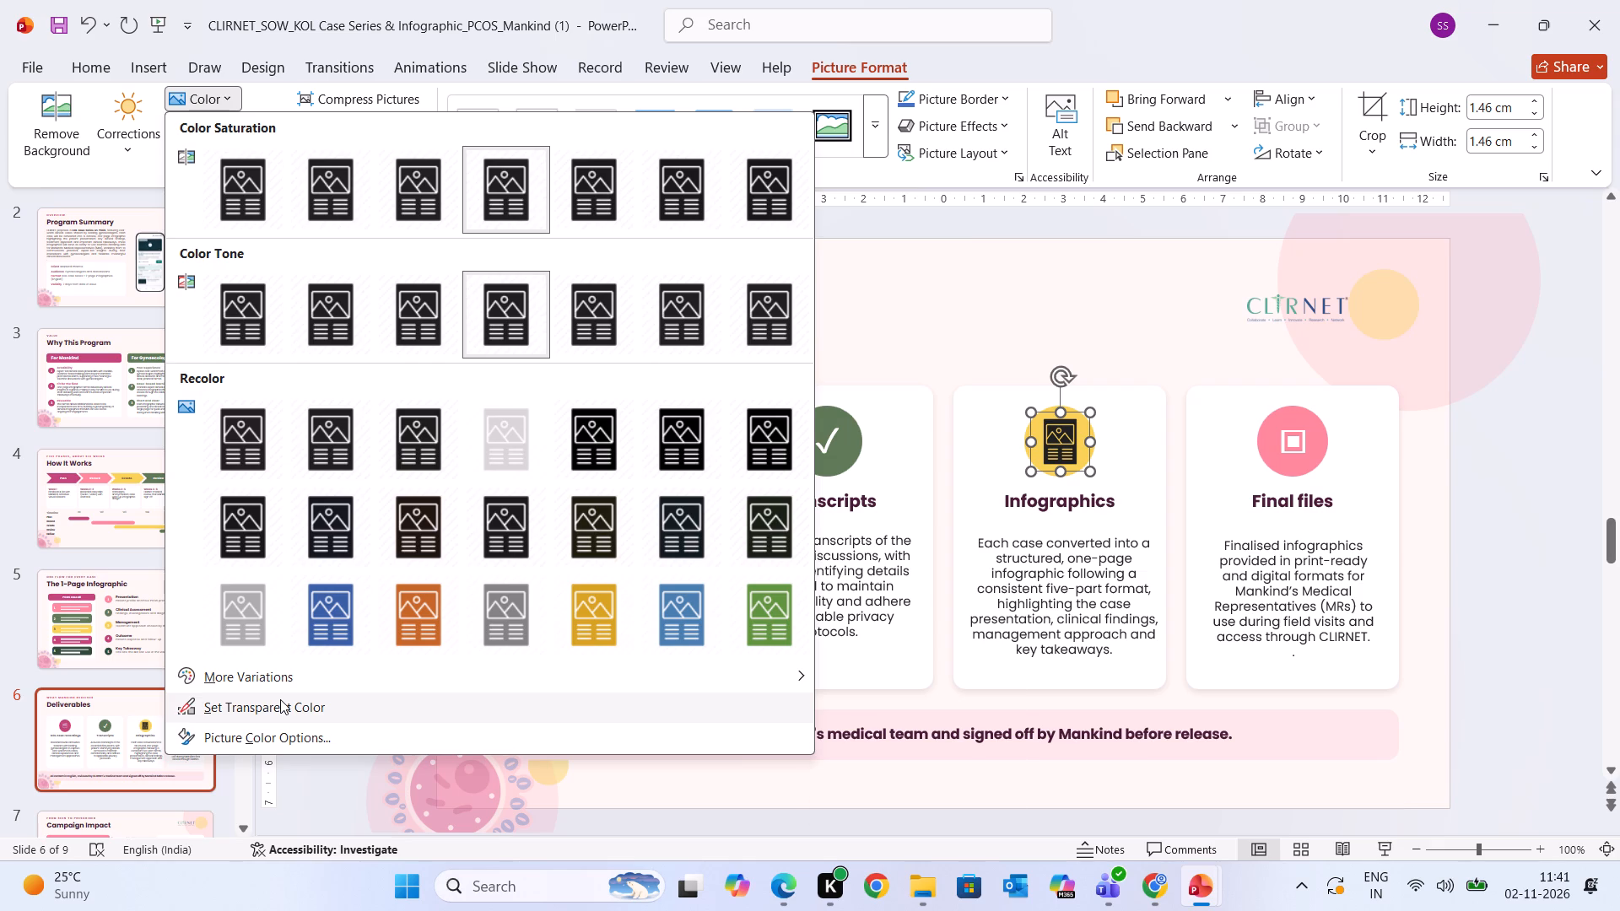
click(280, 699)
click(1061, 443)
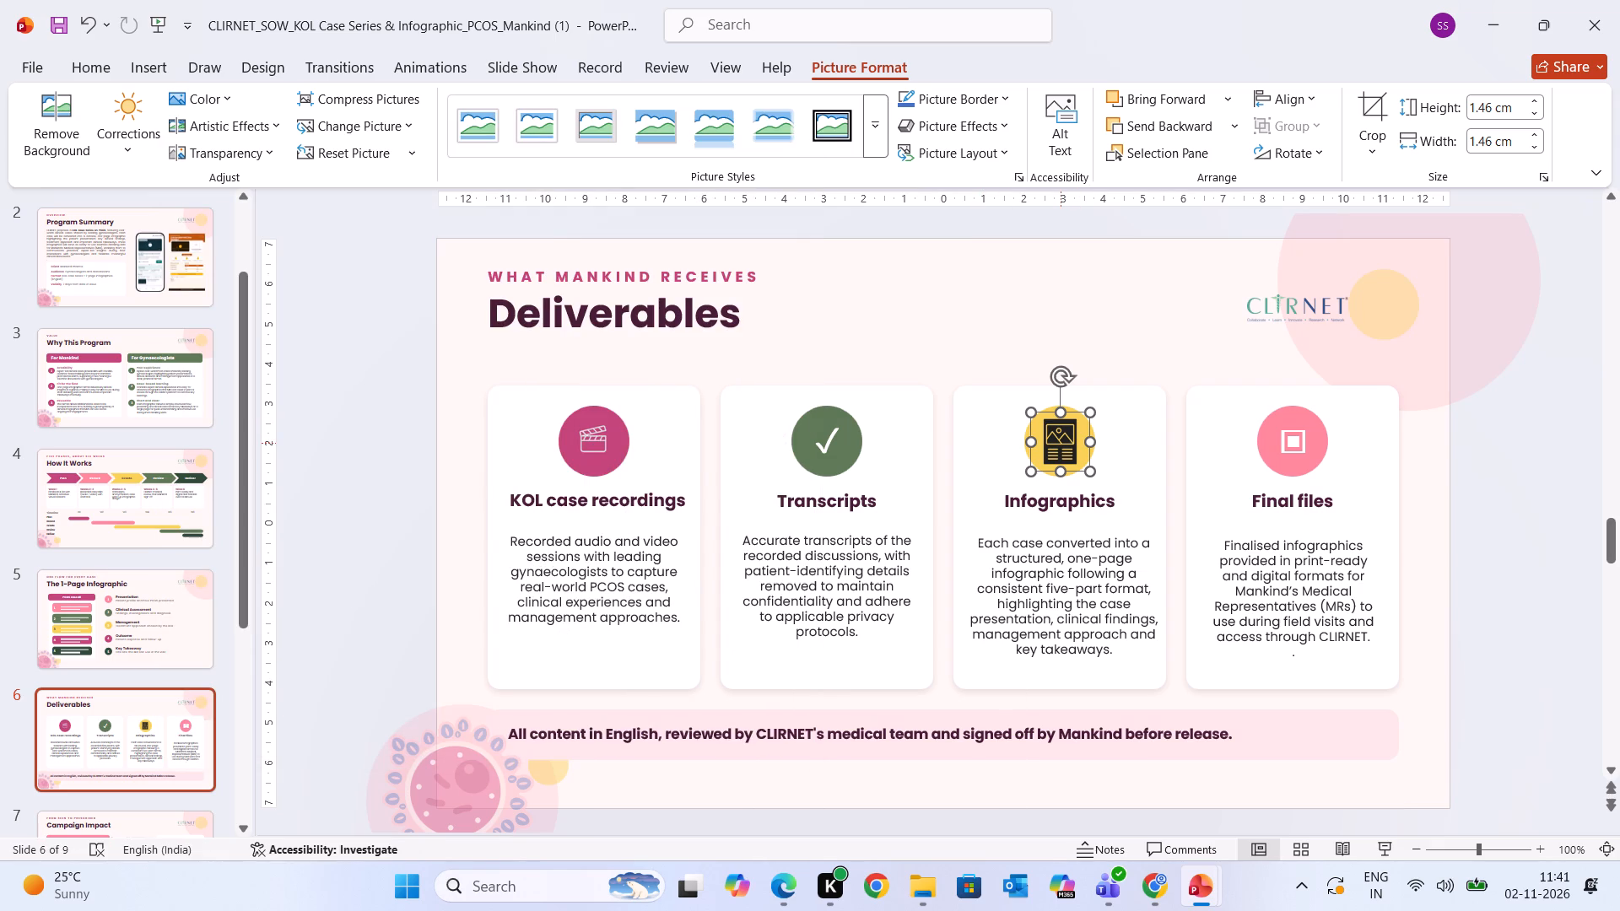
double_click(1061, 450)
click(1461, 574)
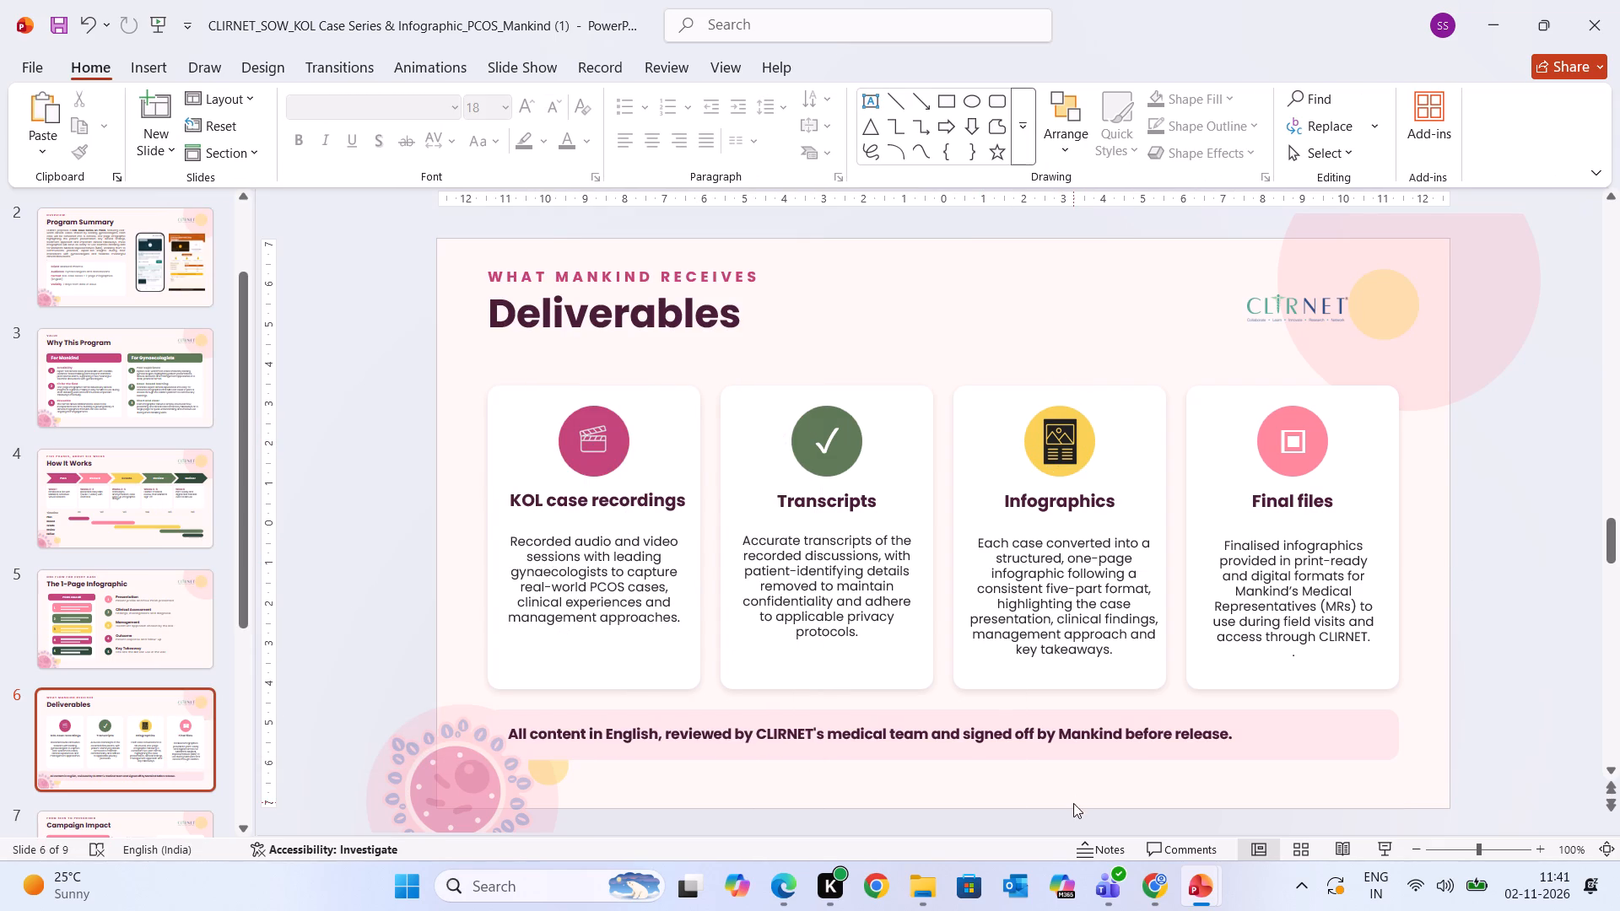
Switch to the browser, look through the "poster icon png white" image results for an alternative, and return to the deck.
click(1166, 899)
scroll(849, 601, down, 1)
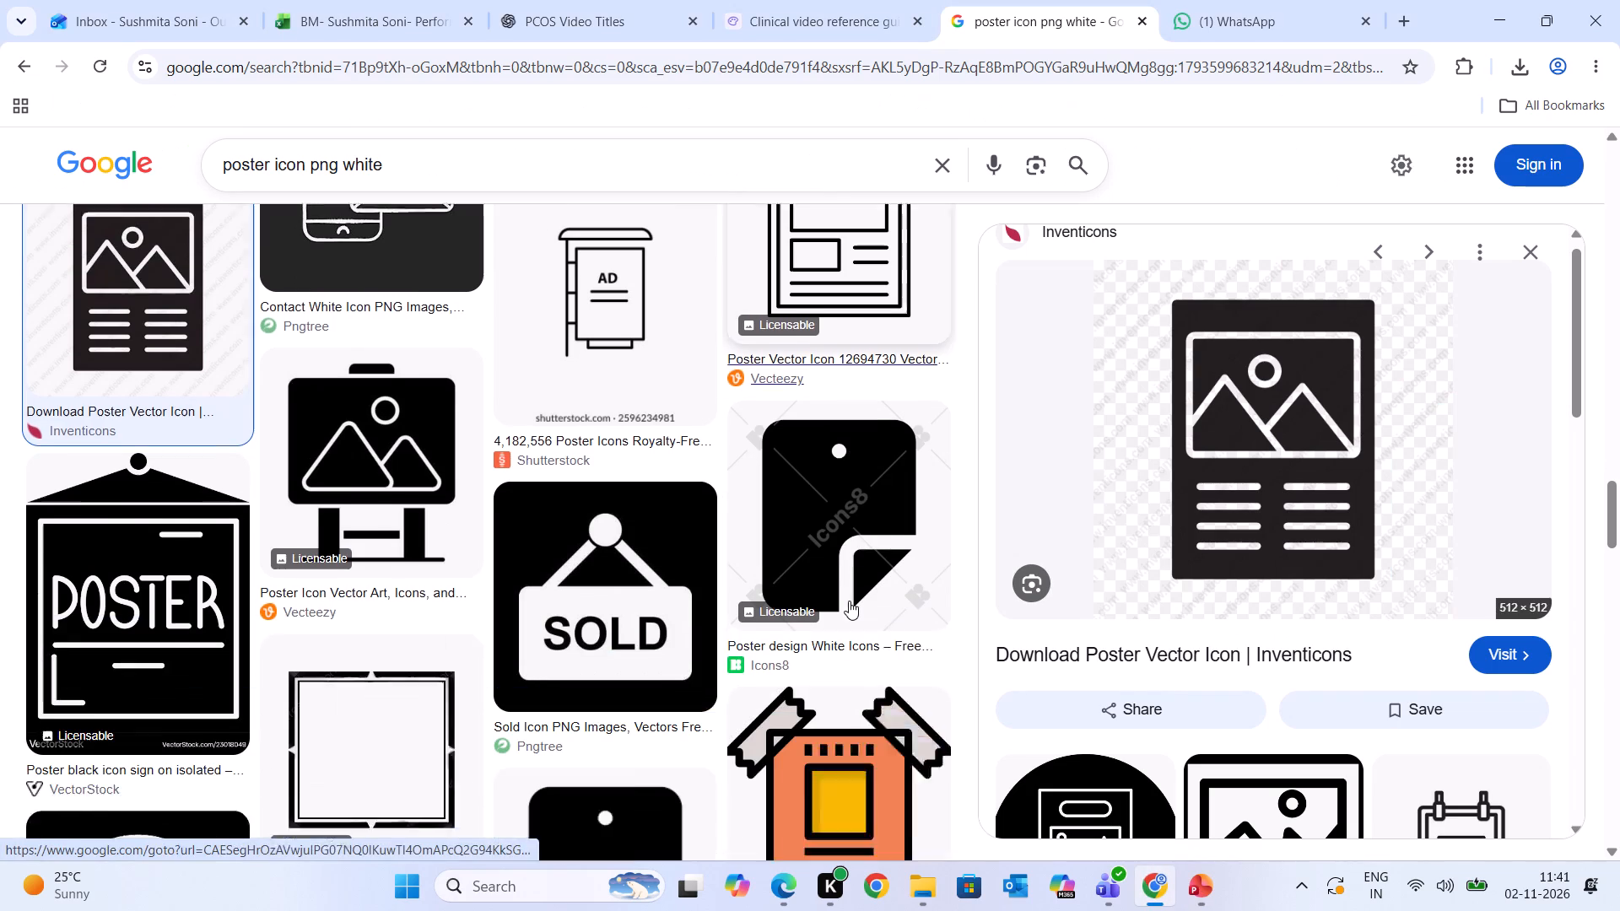
scroll(849, 601, down, 1)
scroll(1115, 779, down, 2)
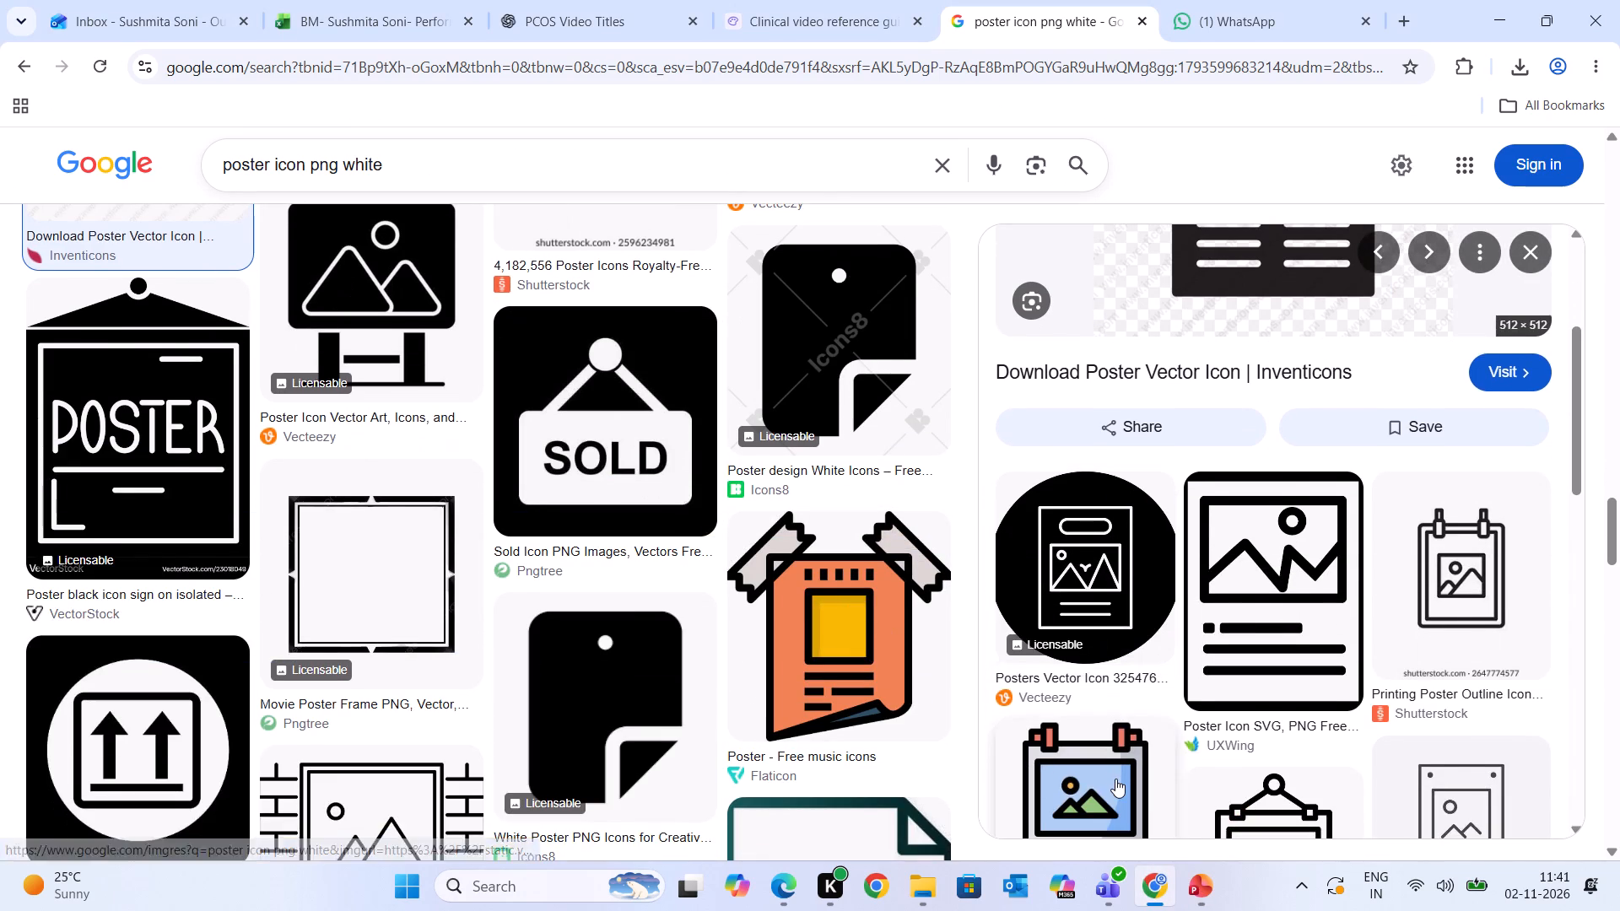
scroll(1115, 779, down, 1)
click(839, 211)
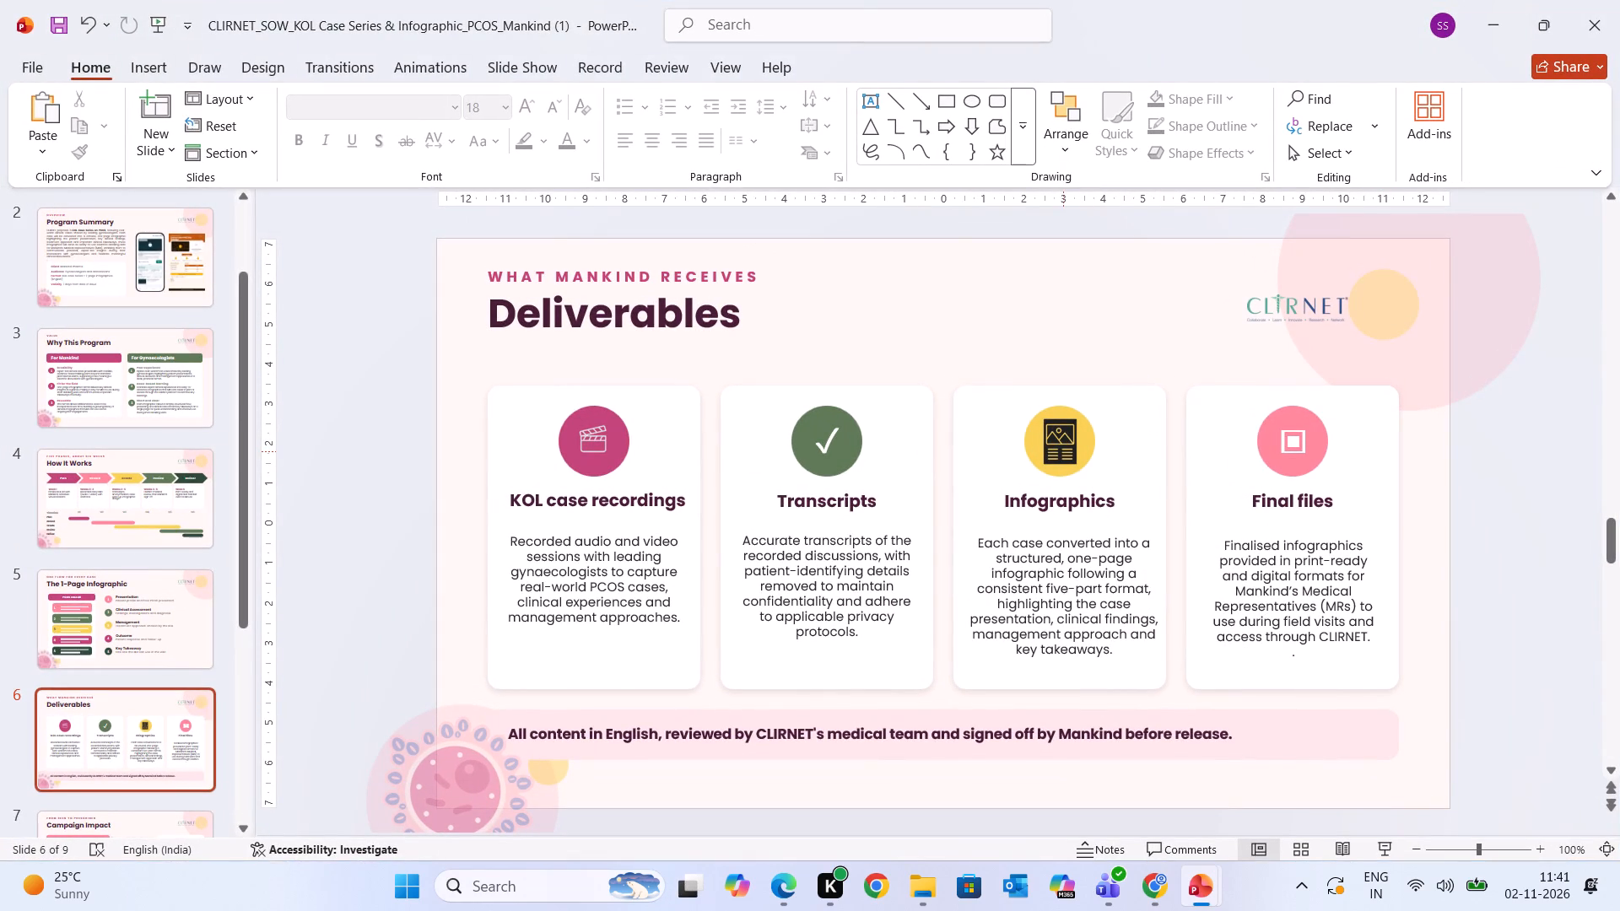
Undo the poster picture's recolouring, fitting and Washout, and the deletion of the old black icon in the Infographics circle.
key(ctrl+z)
key(ctrl+z)
key(ctrl+z)
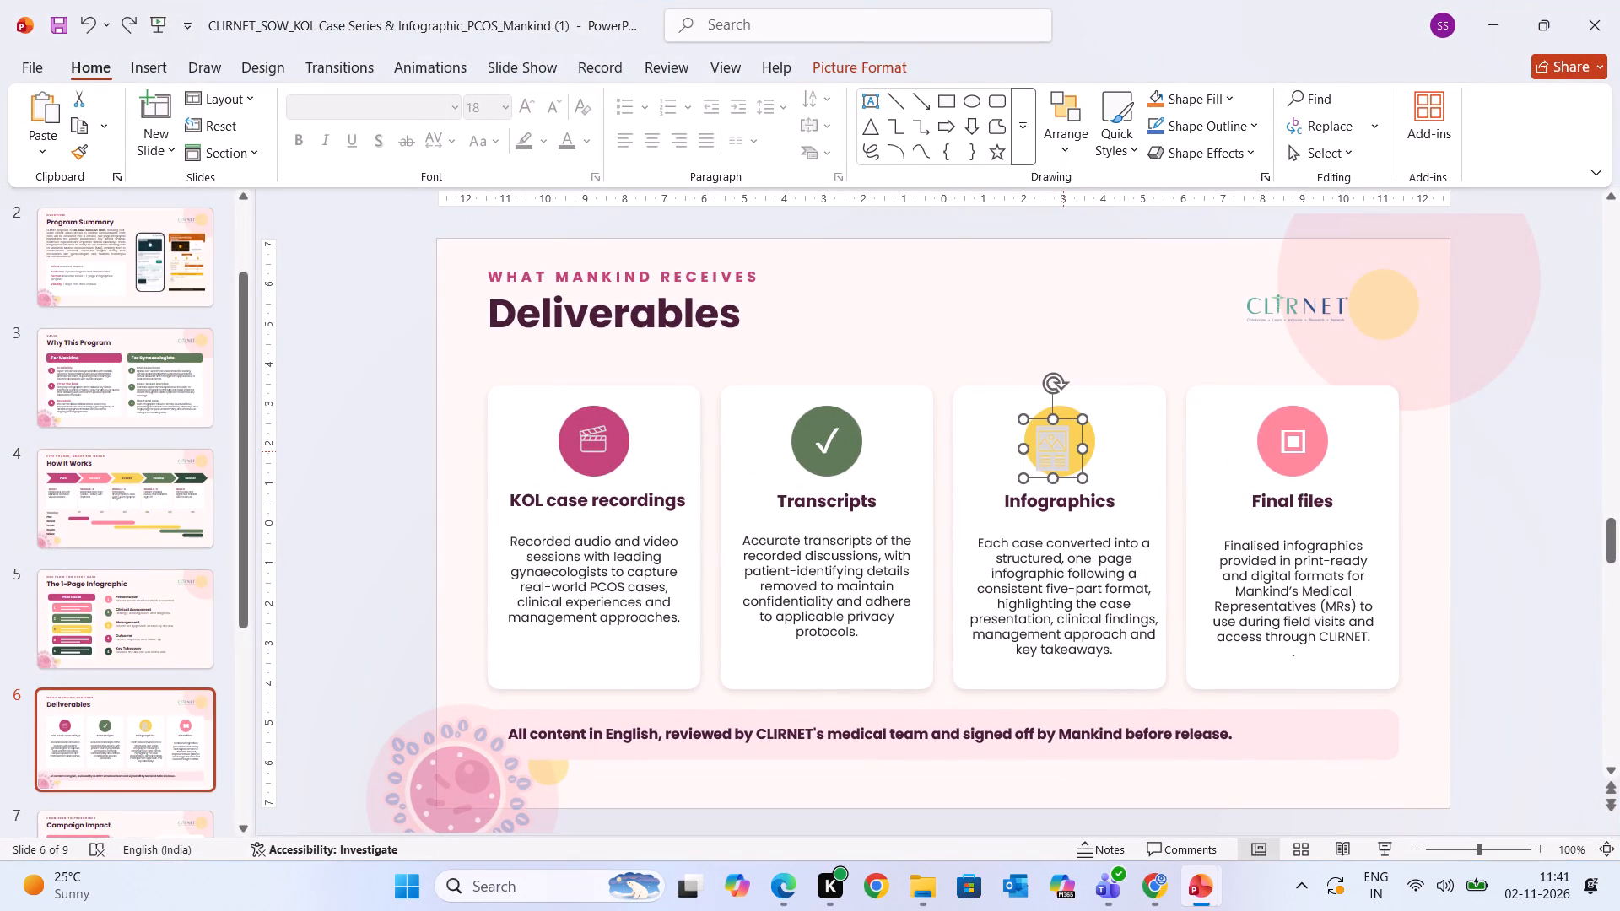
key(ctrl+z)
key(ctrl+z)
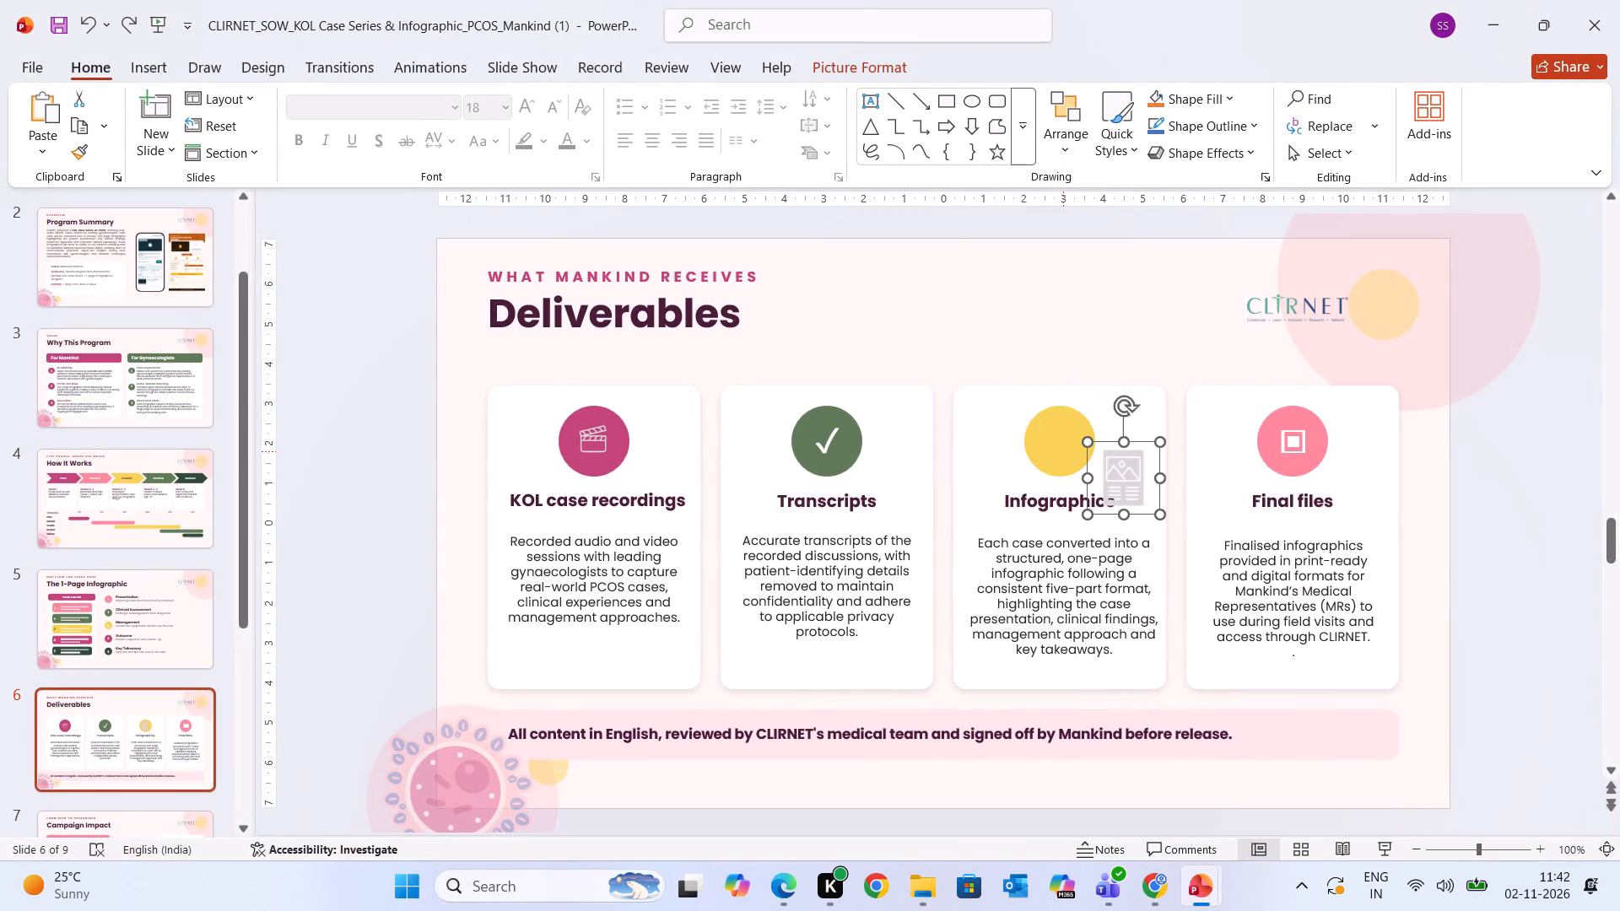
key(ctrl+z)
key(ctrl+z)
key(ctrl+z)
key(ctrl+z)
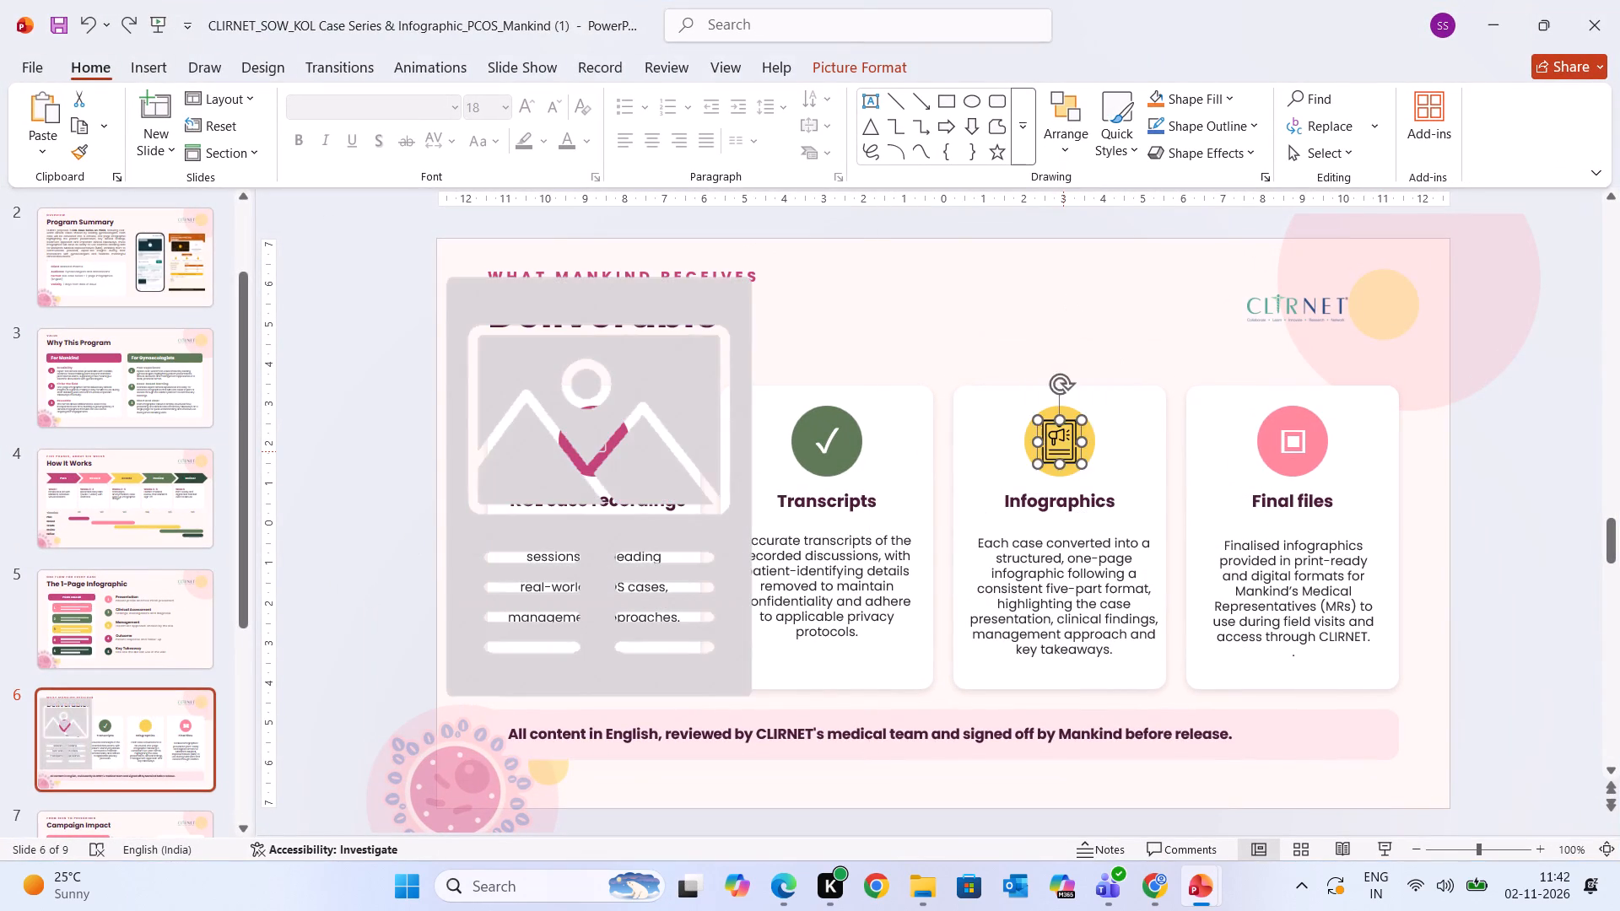
key(ctrl+z)
Delete the large pasted poster picture covering the KOL case recordings card.
click(624, 559)
key(Delete)
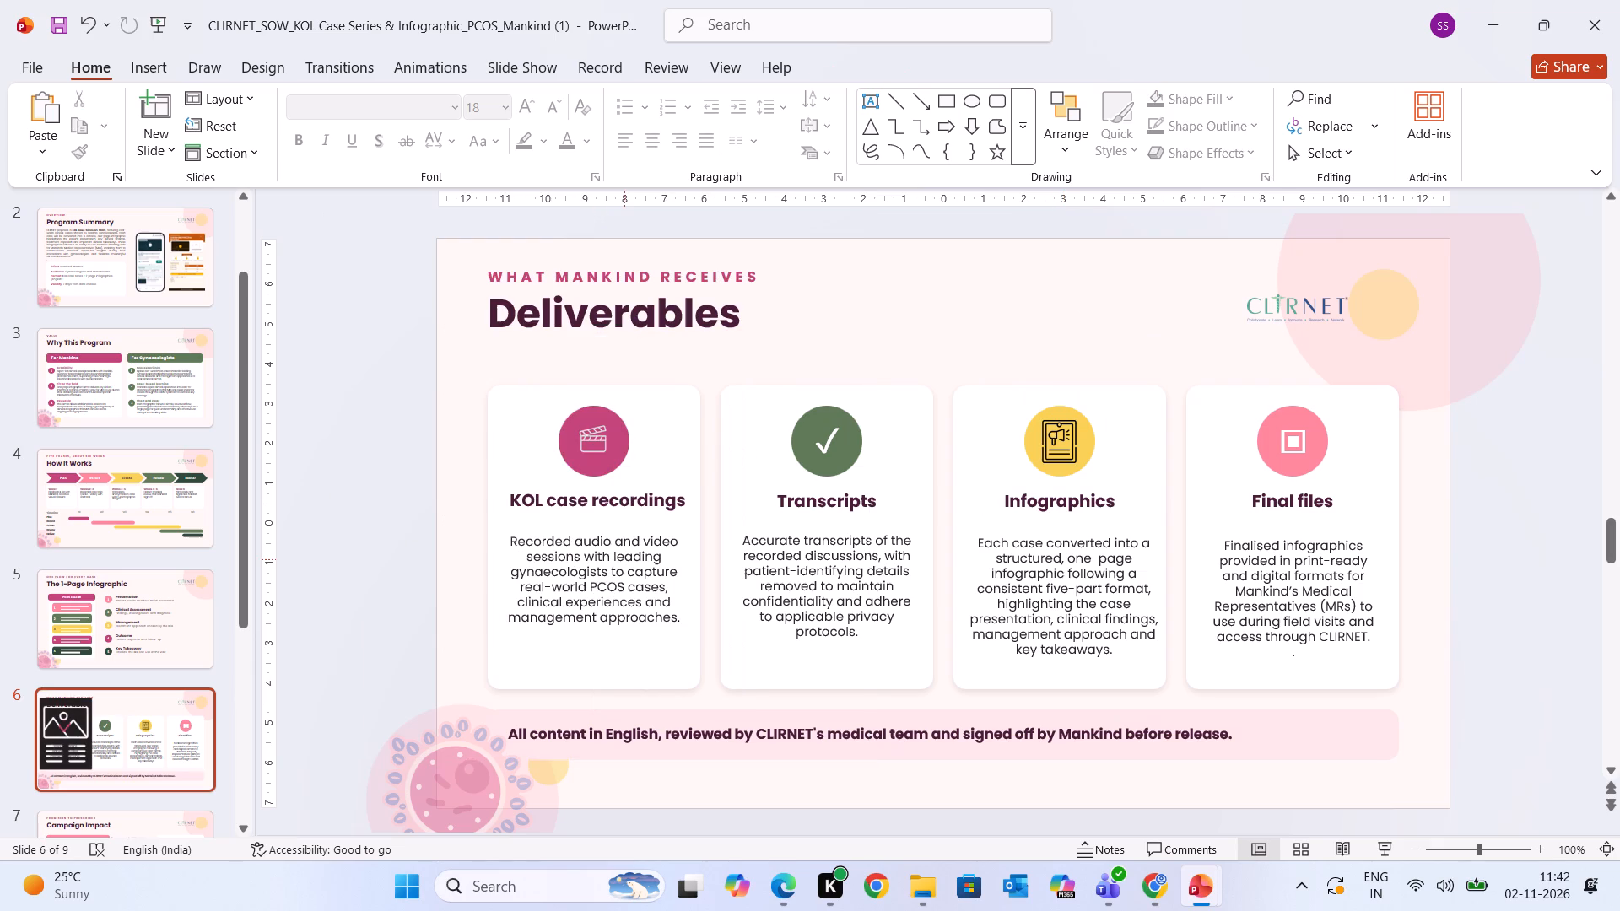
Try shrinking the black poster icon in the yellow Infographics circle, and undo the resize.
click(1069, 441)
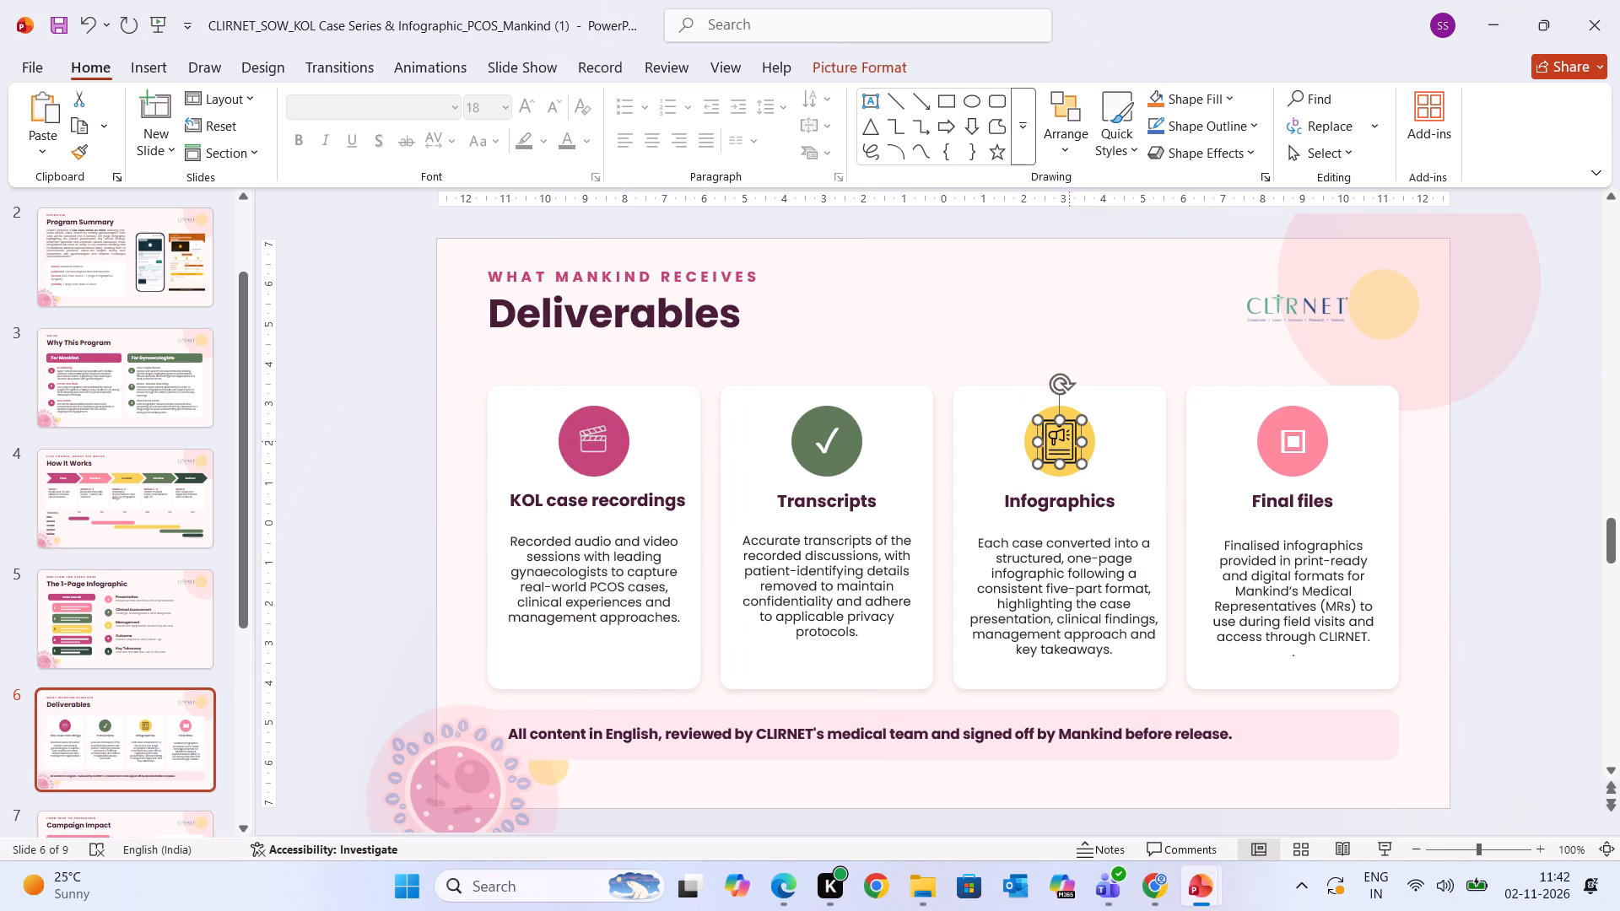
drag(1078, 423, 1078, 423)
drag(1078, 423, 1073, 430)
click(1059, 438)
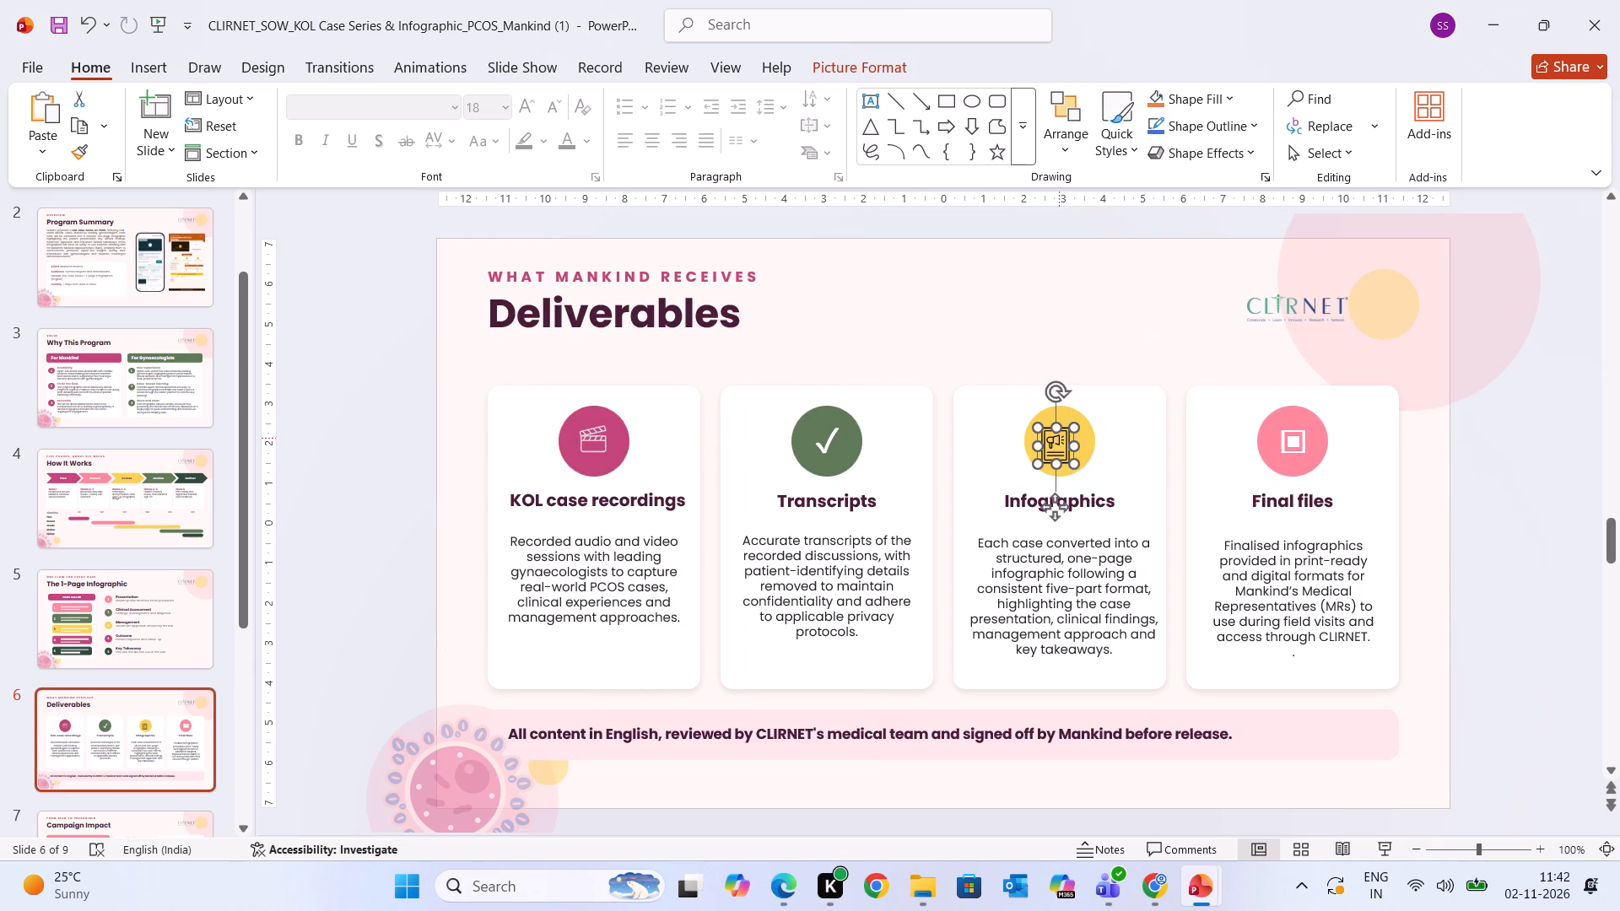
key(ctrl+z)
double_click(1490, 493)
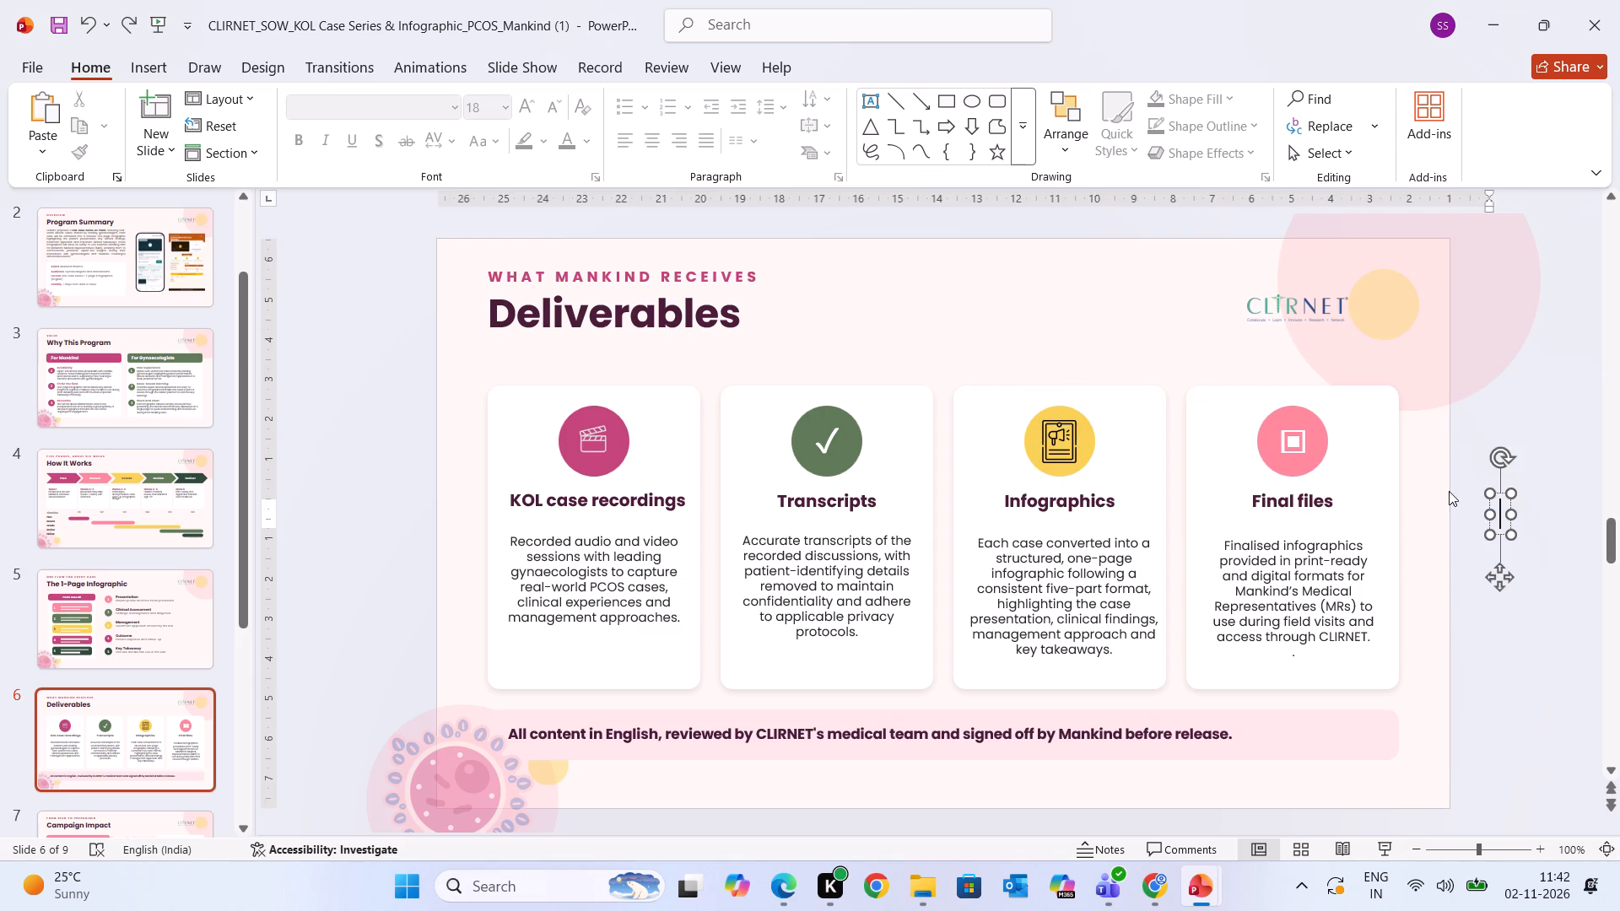
Insert the solid clapperboard icon from the stock icon library onto the Deliverables slide.
click(141, 72)
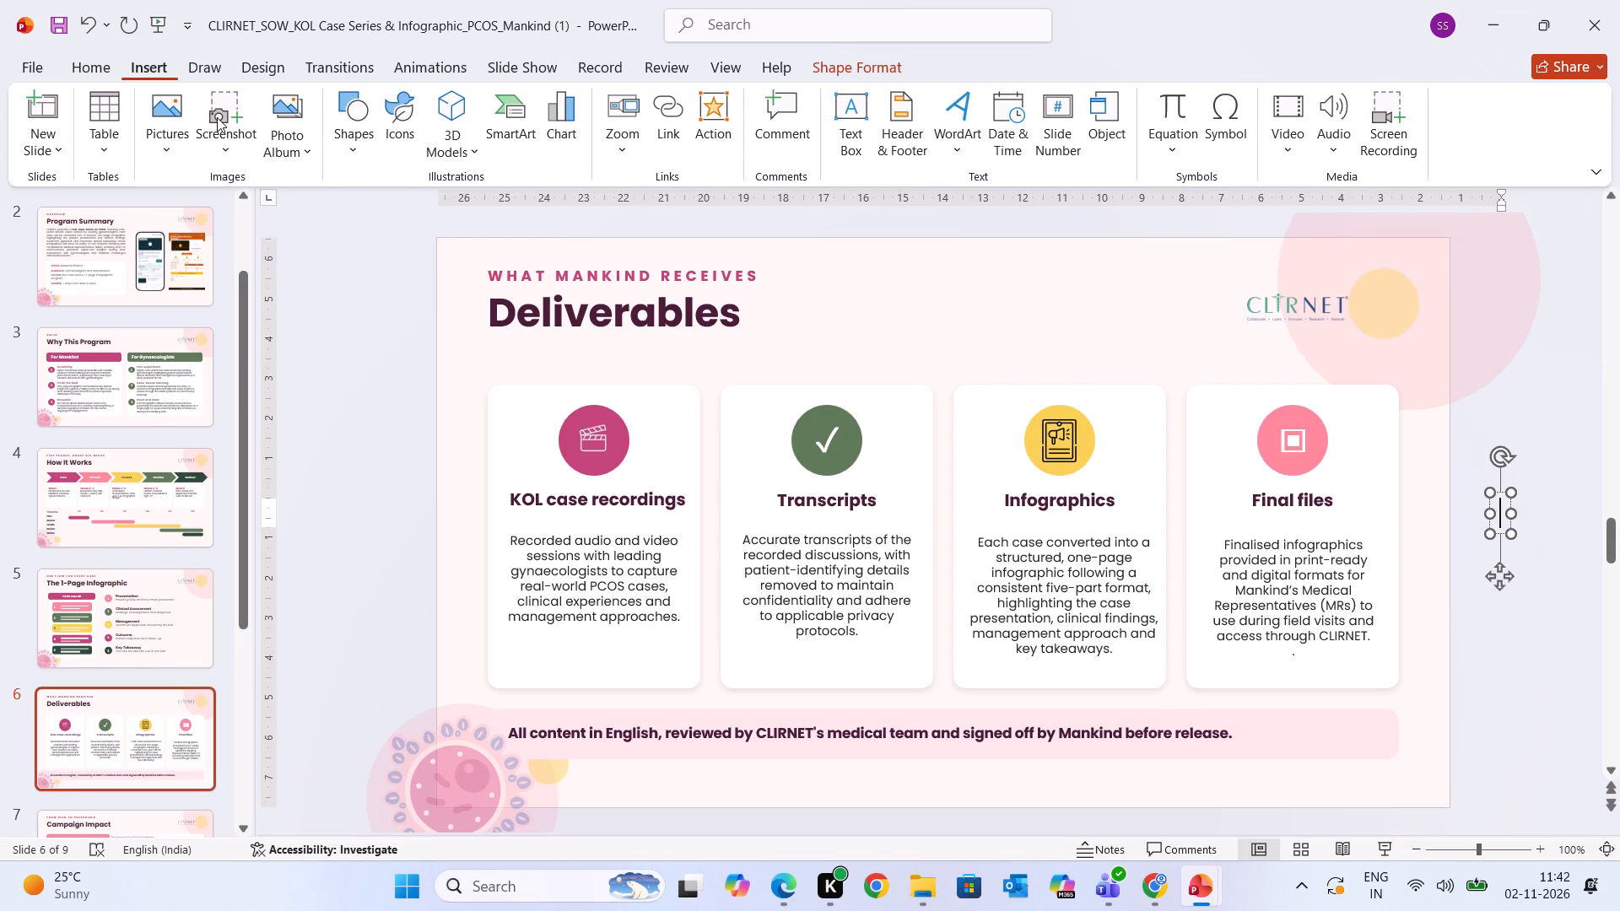
click(403, 134)
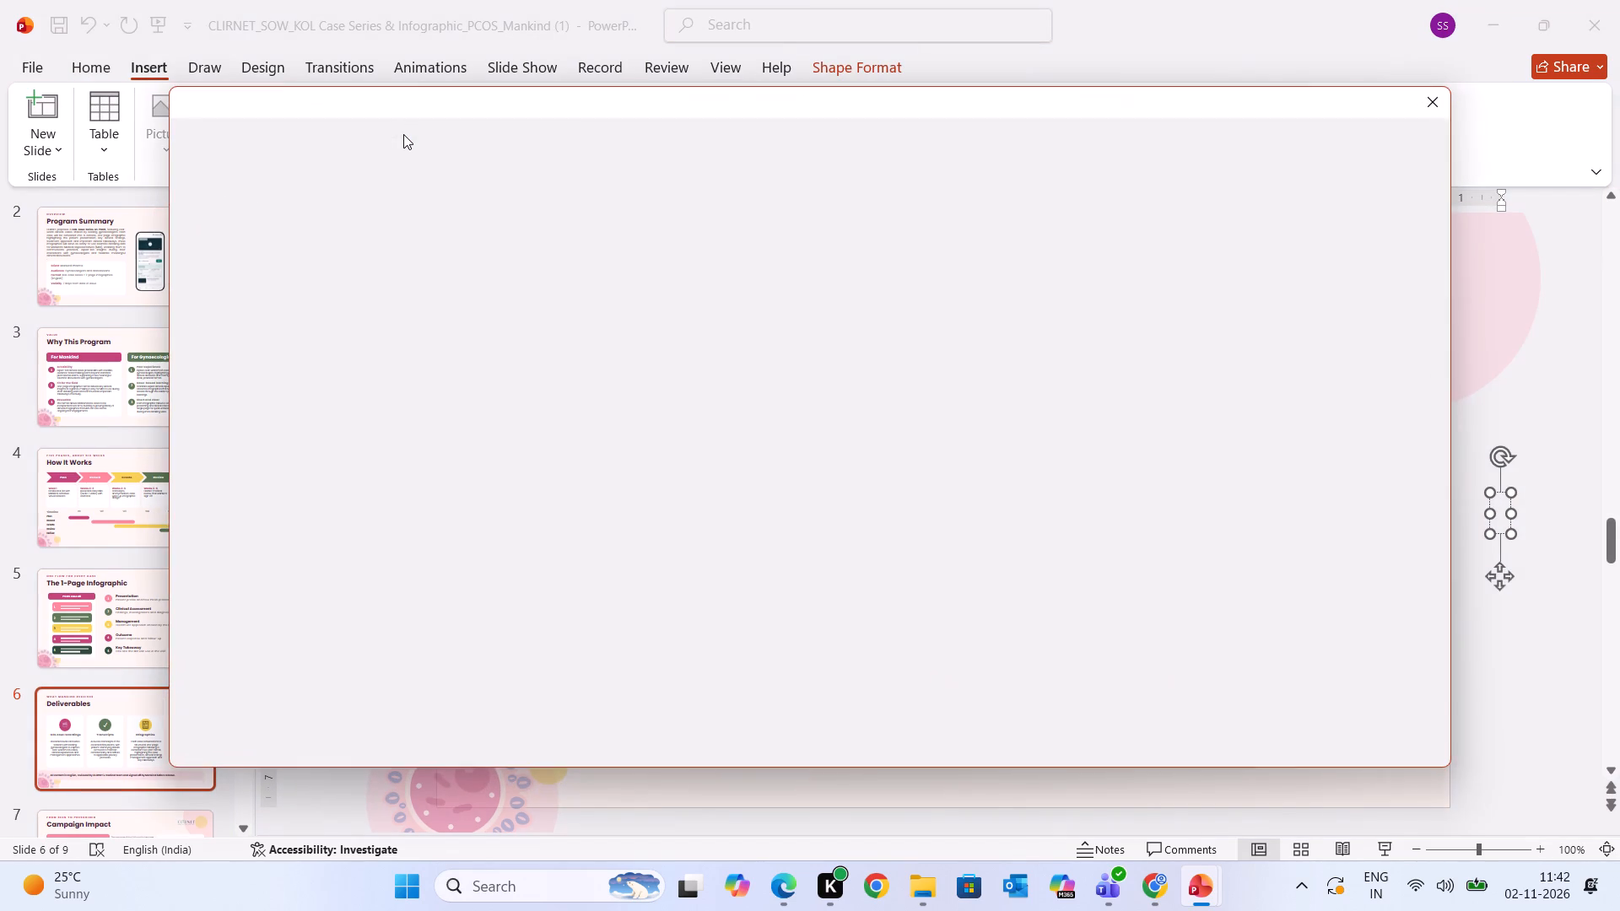
click(403, 134)
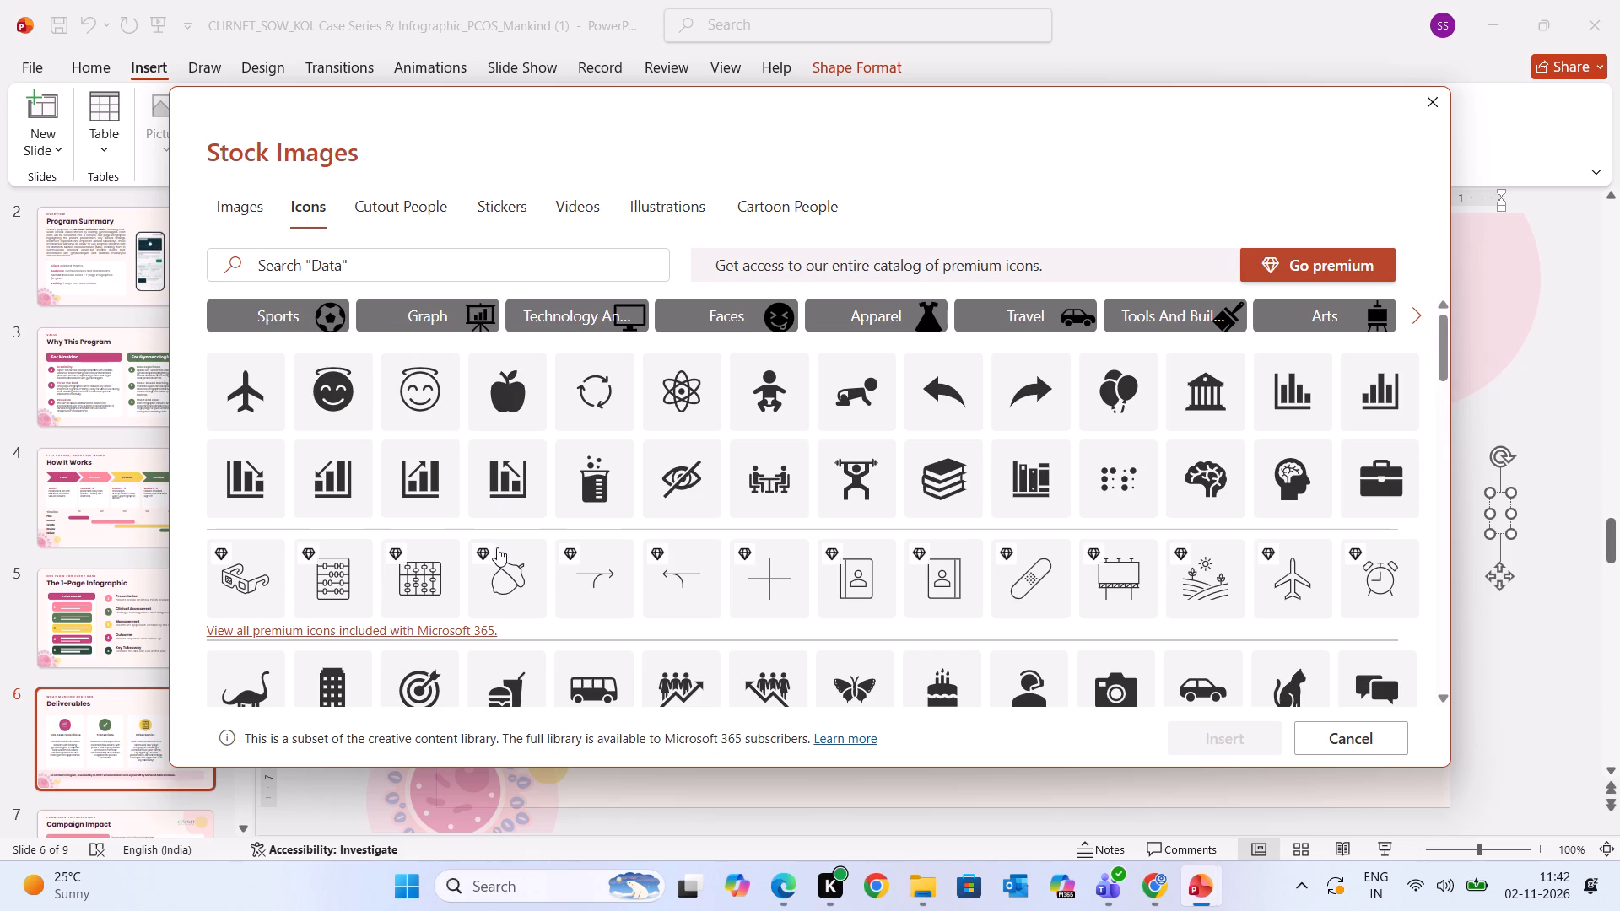
scroll(497, 547, down, 4)
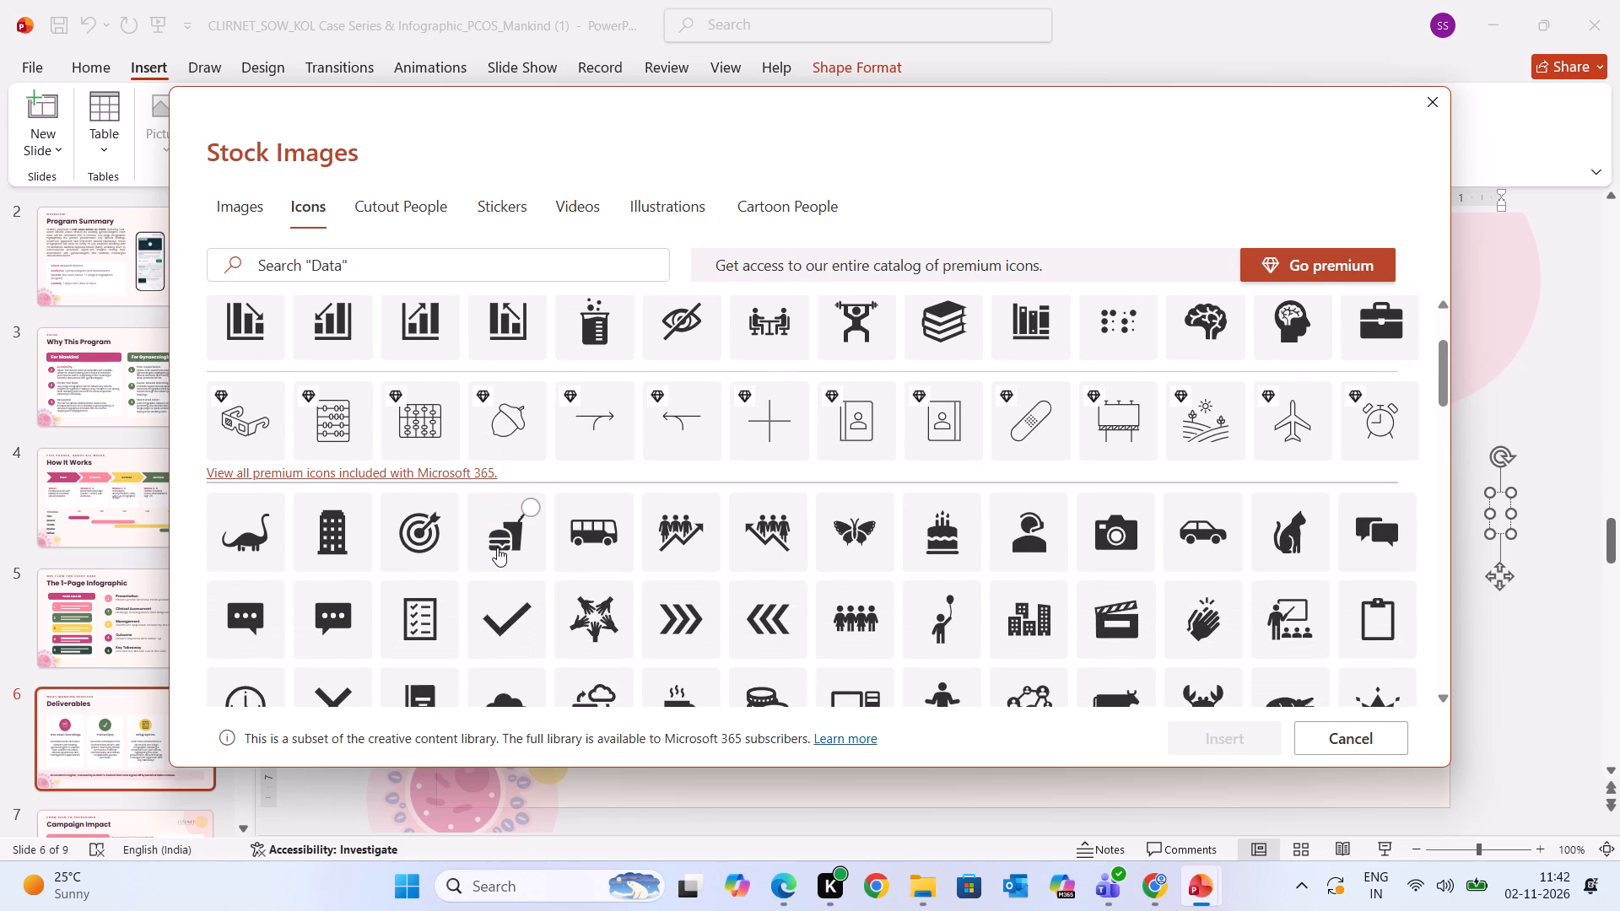
scroll(497, 547, down, 1)
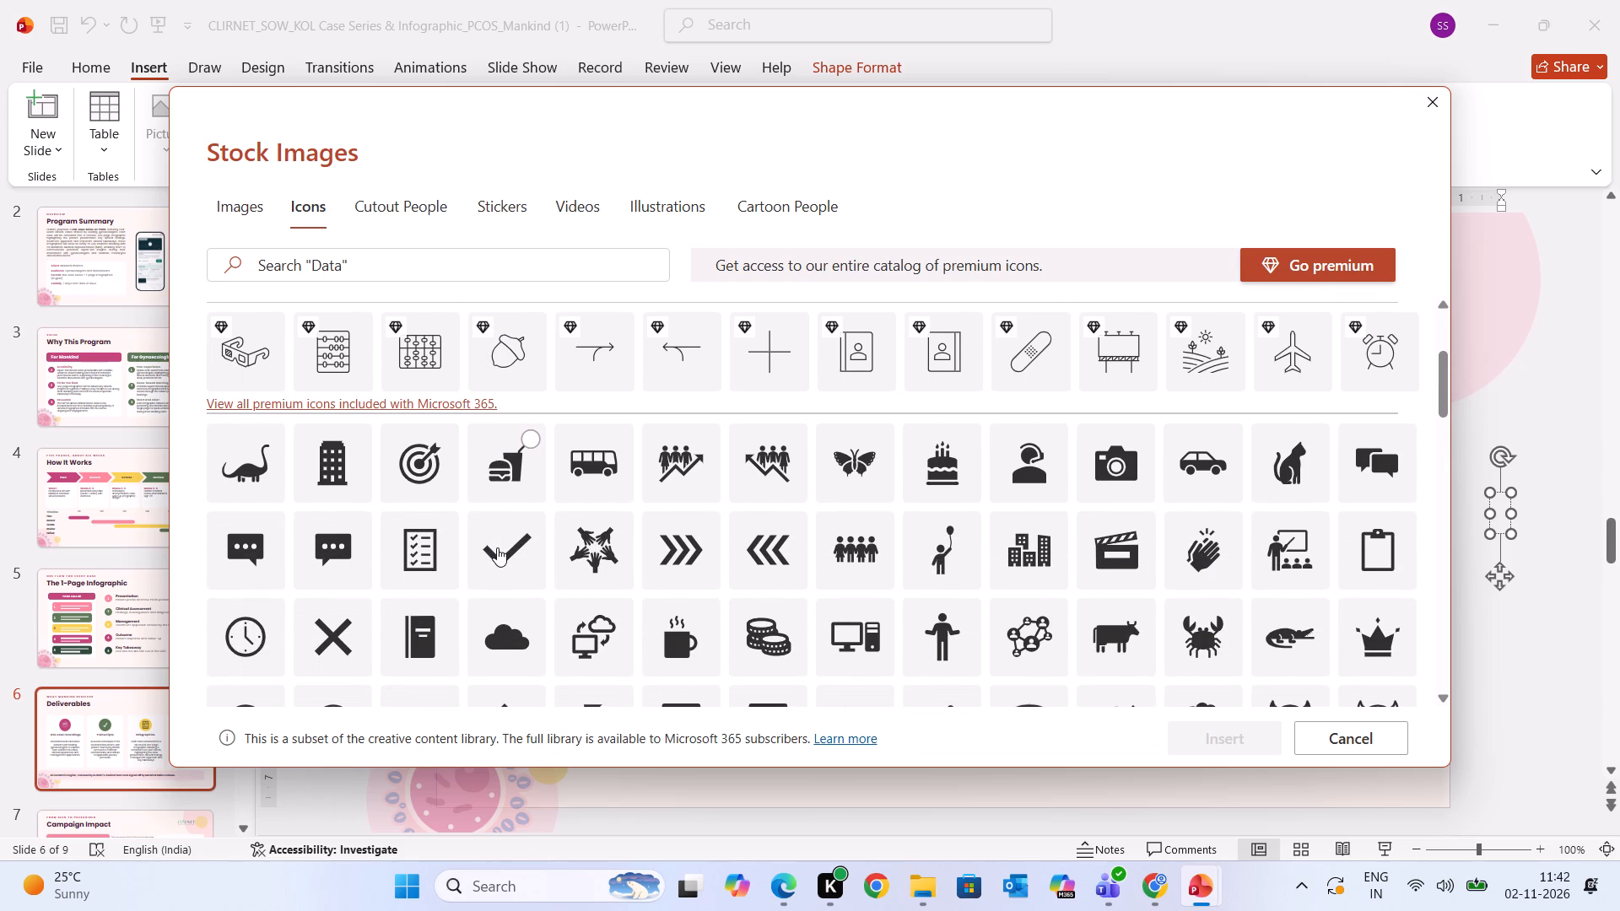
scroll(497, 547, down, 1)
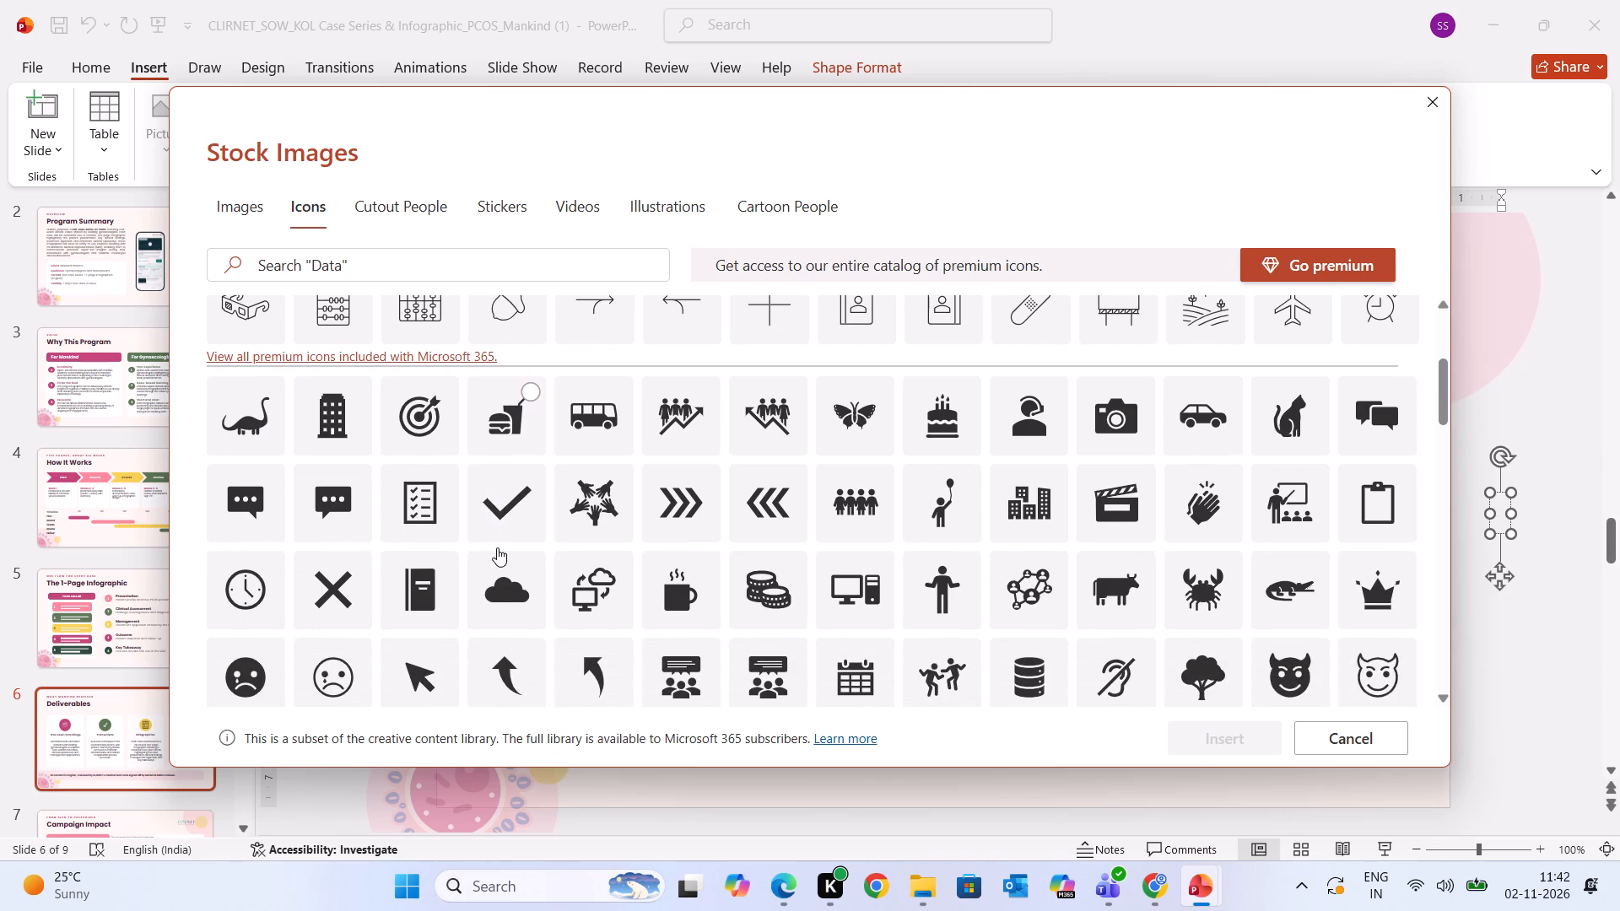
scroll(497, 547, down, 1)
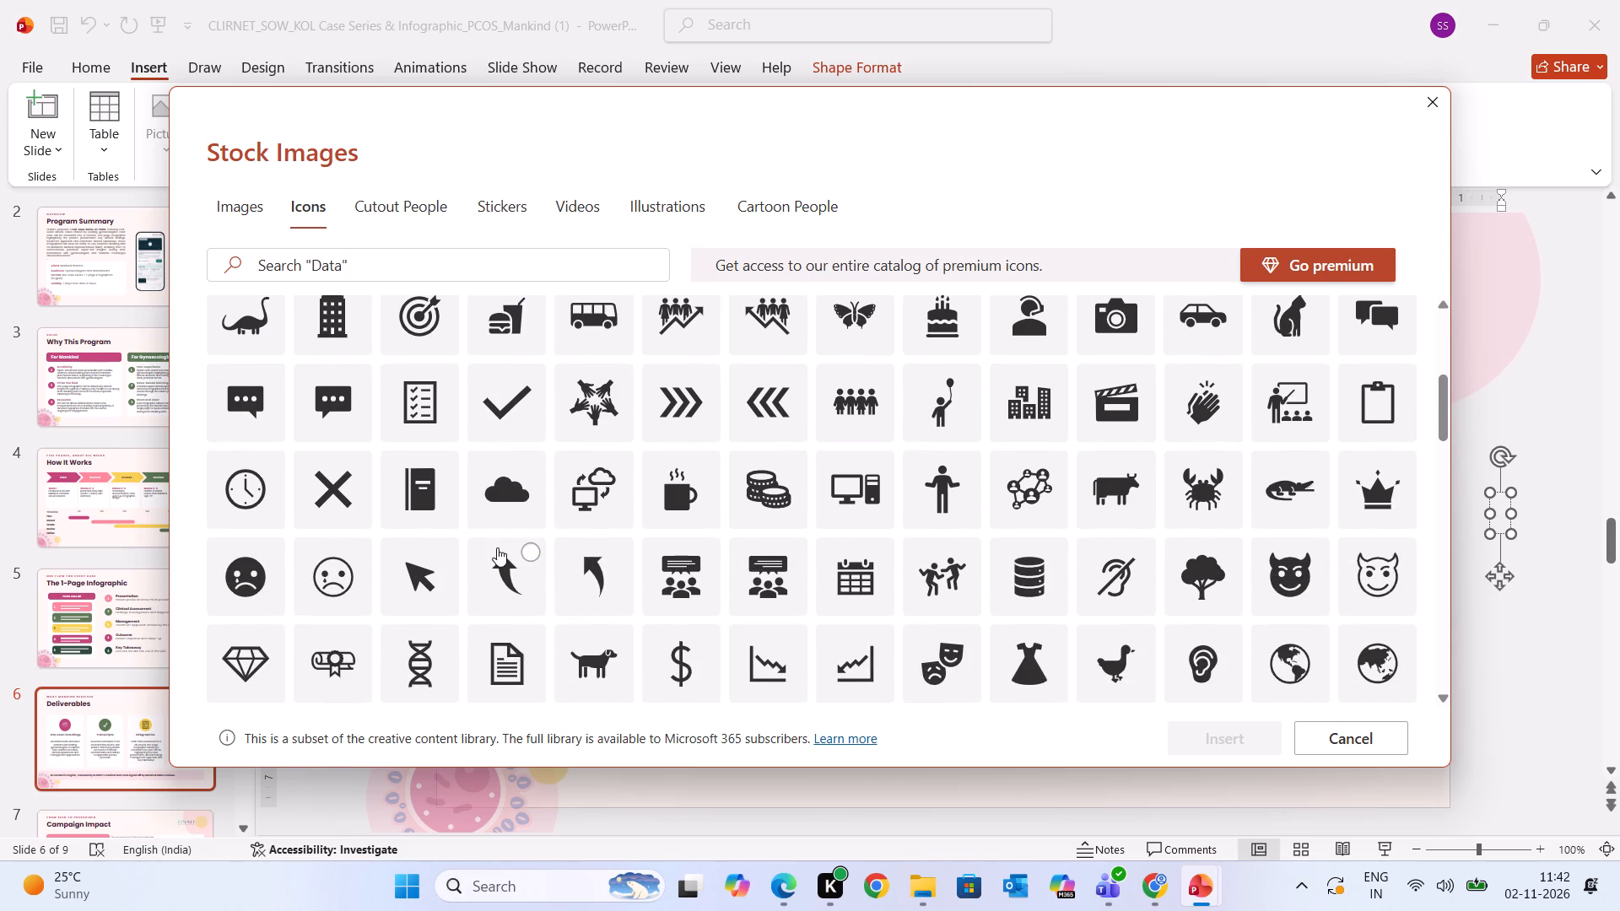
scroll(497, 547, down, 3)
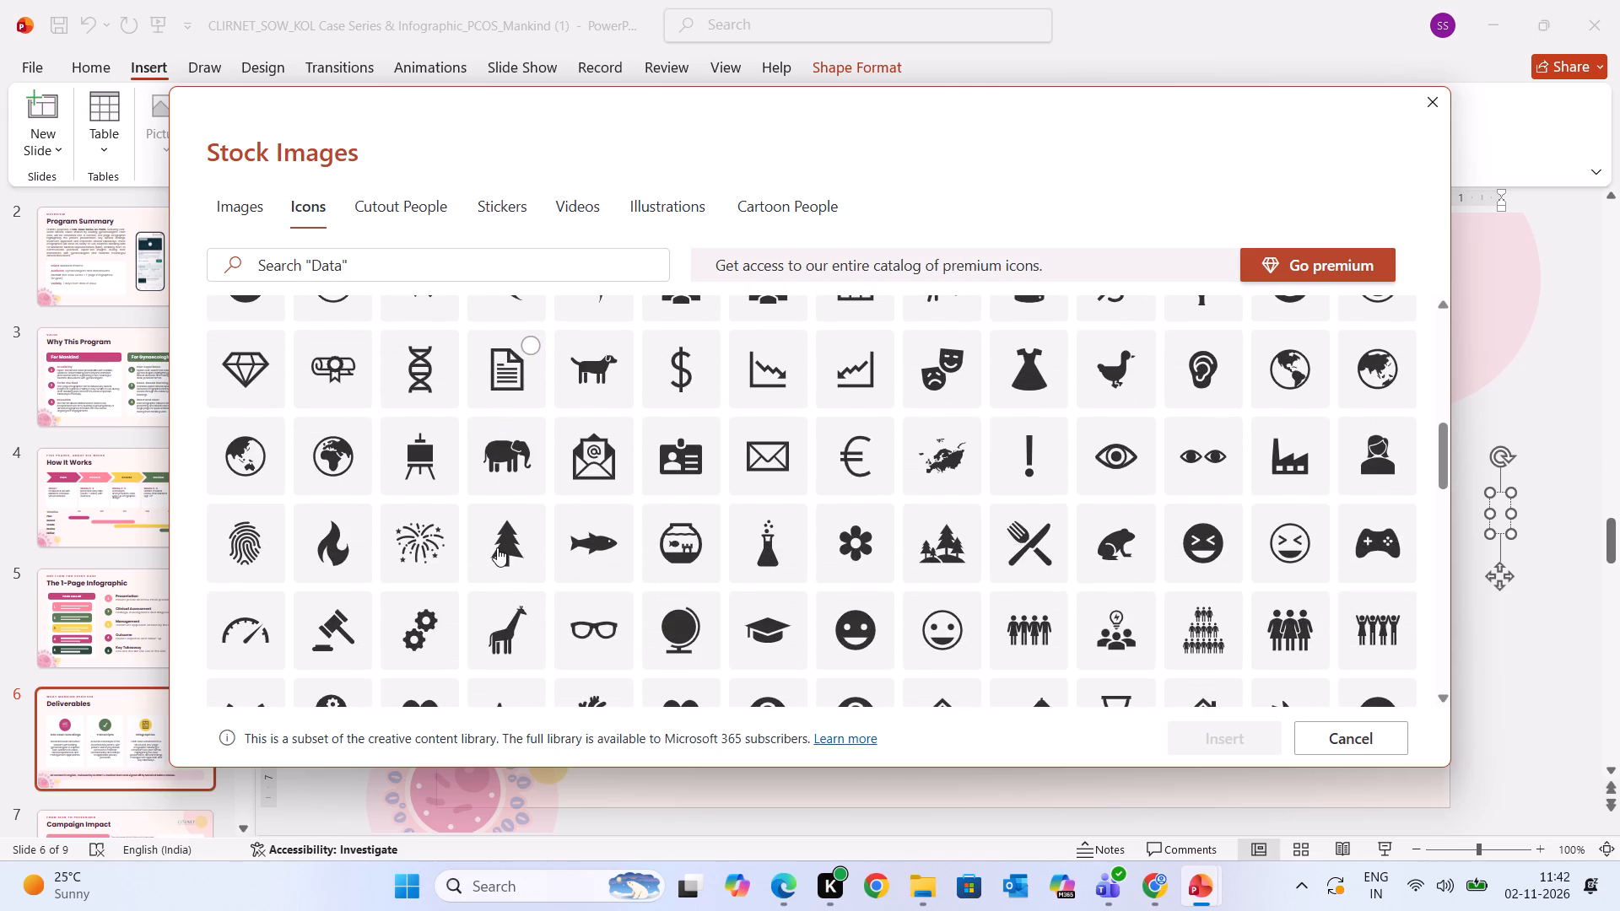
scroll(497, 547, up, 4)
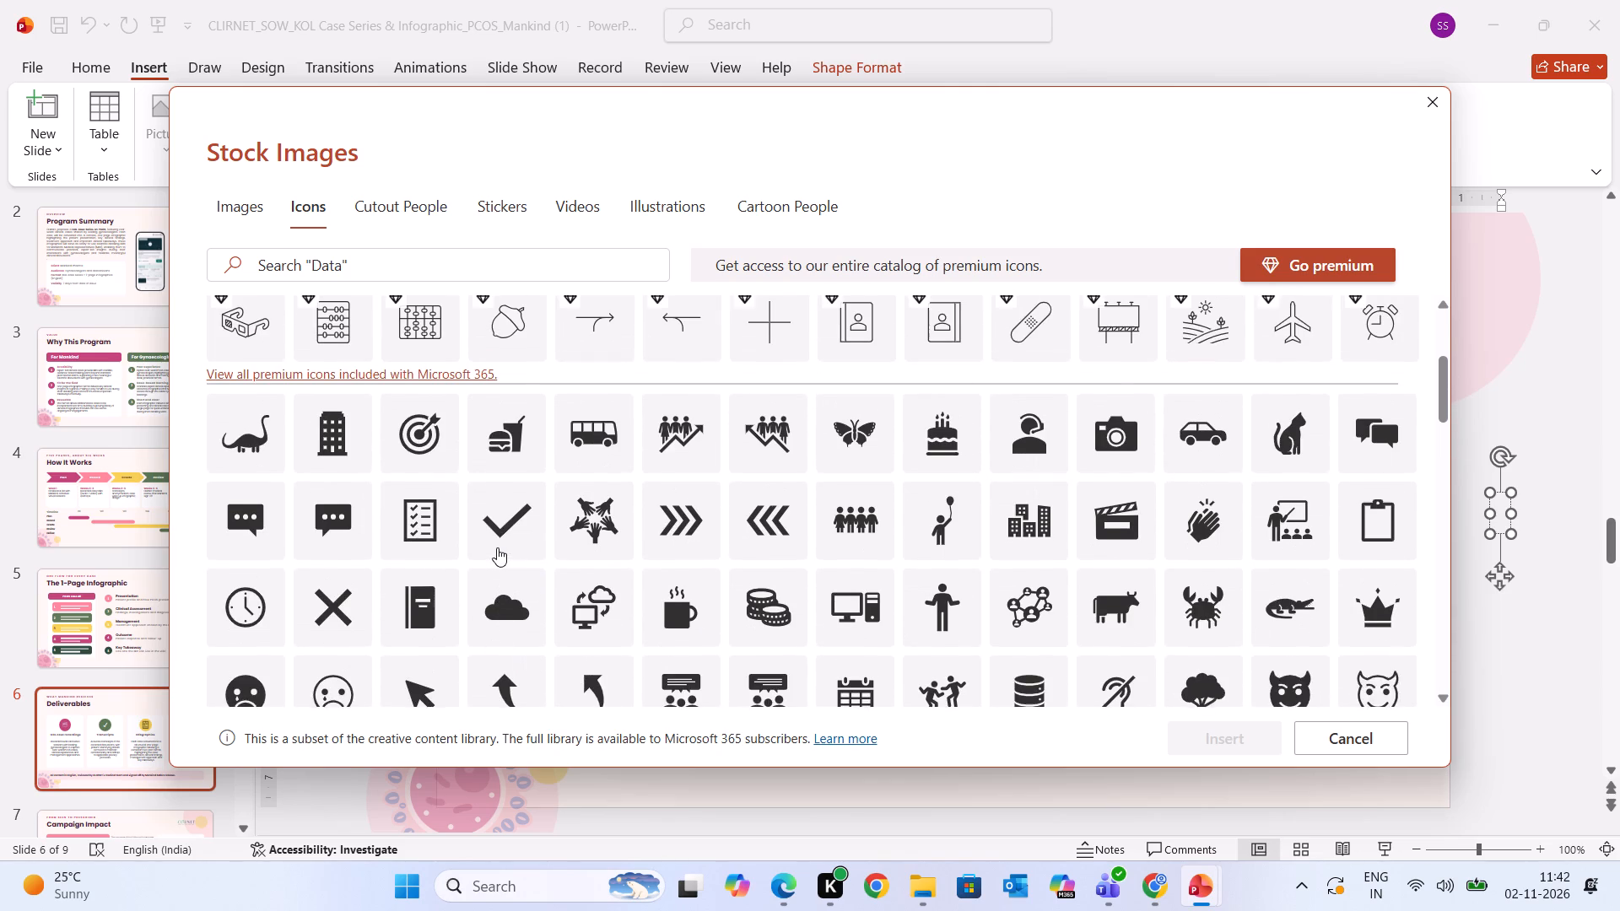
scroll(497, 547, up, 1)
scroll(954, 563, up, 1)
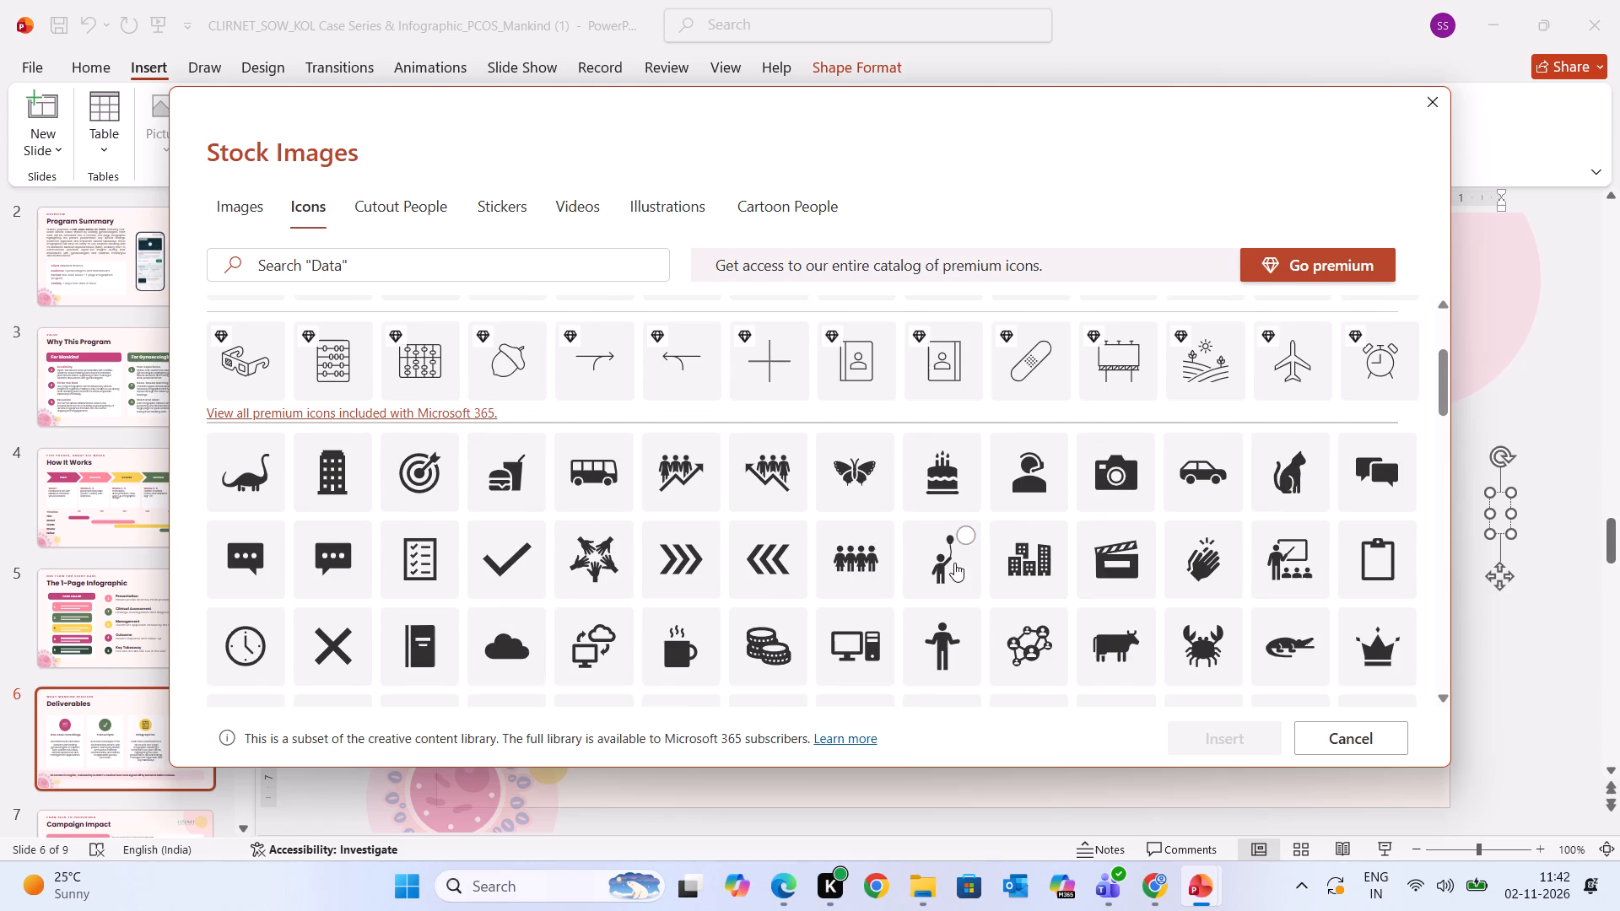
scroll(954, 563, up, 1)
click(1131, 575)
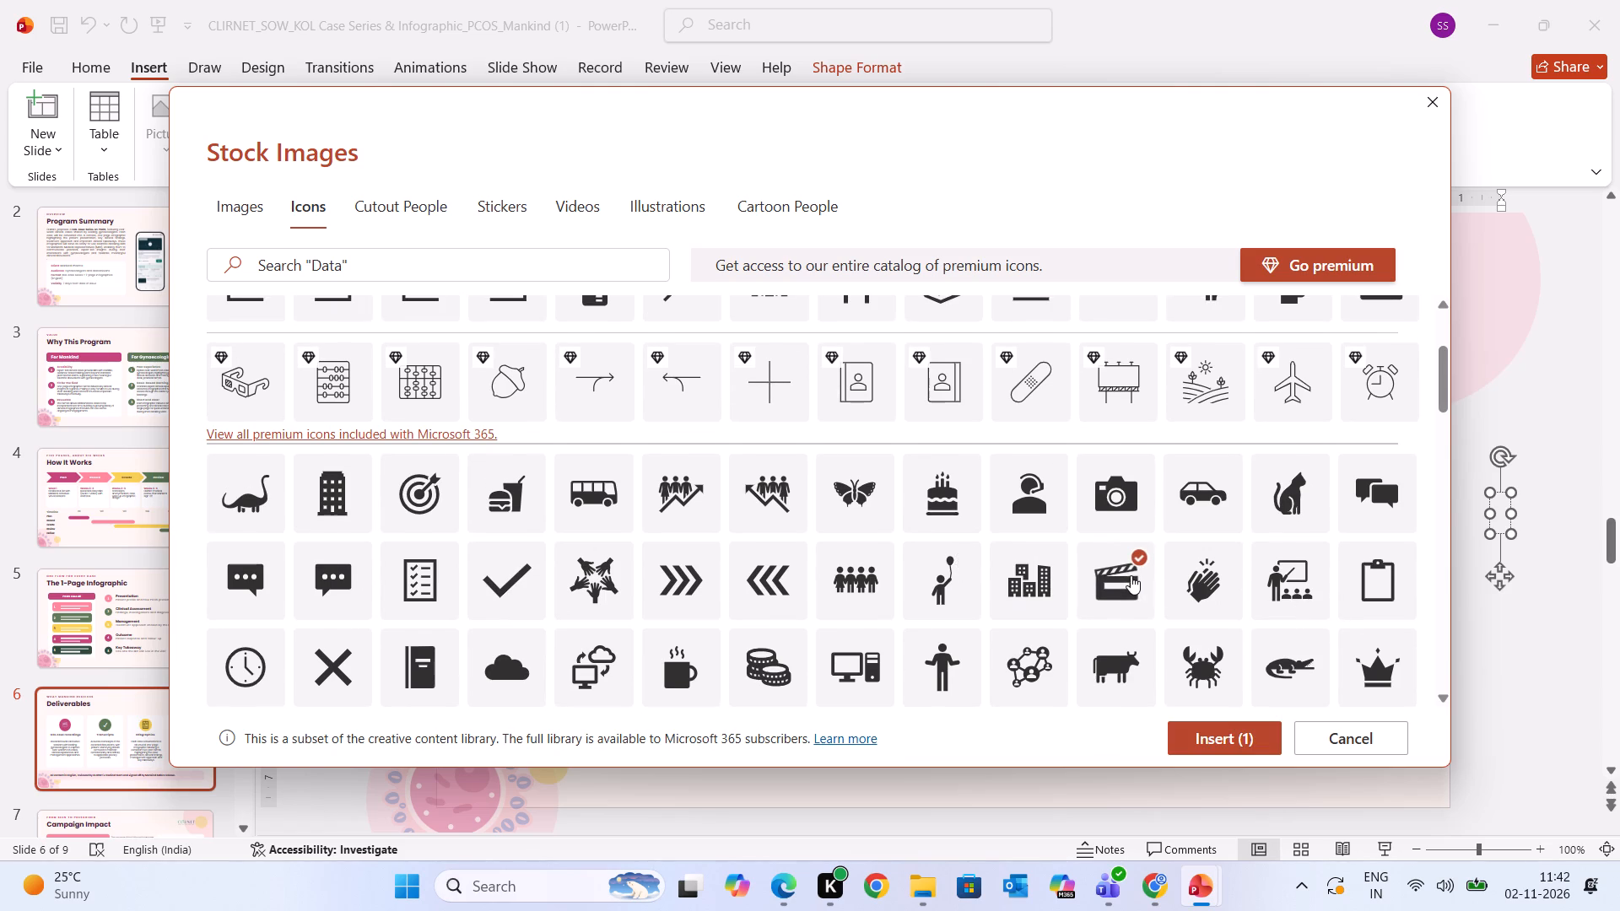
click(1228, 744)
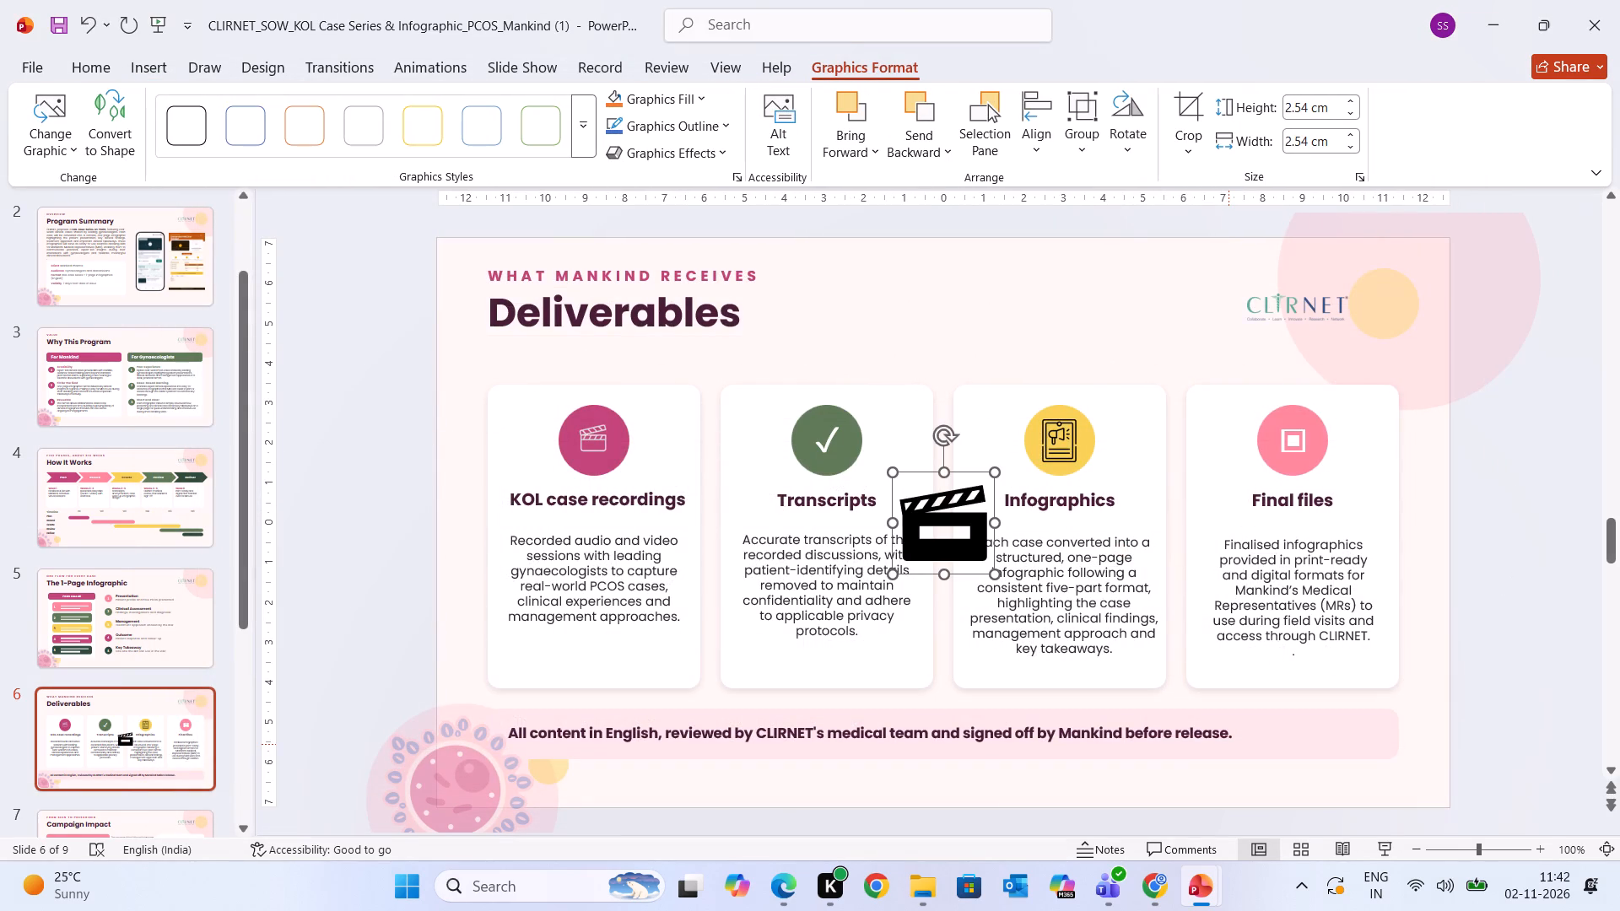
Fill the inserted clapperboard icon with white.
click(960, 542)
double_click(954, 542)
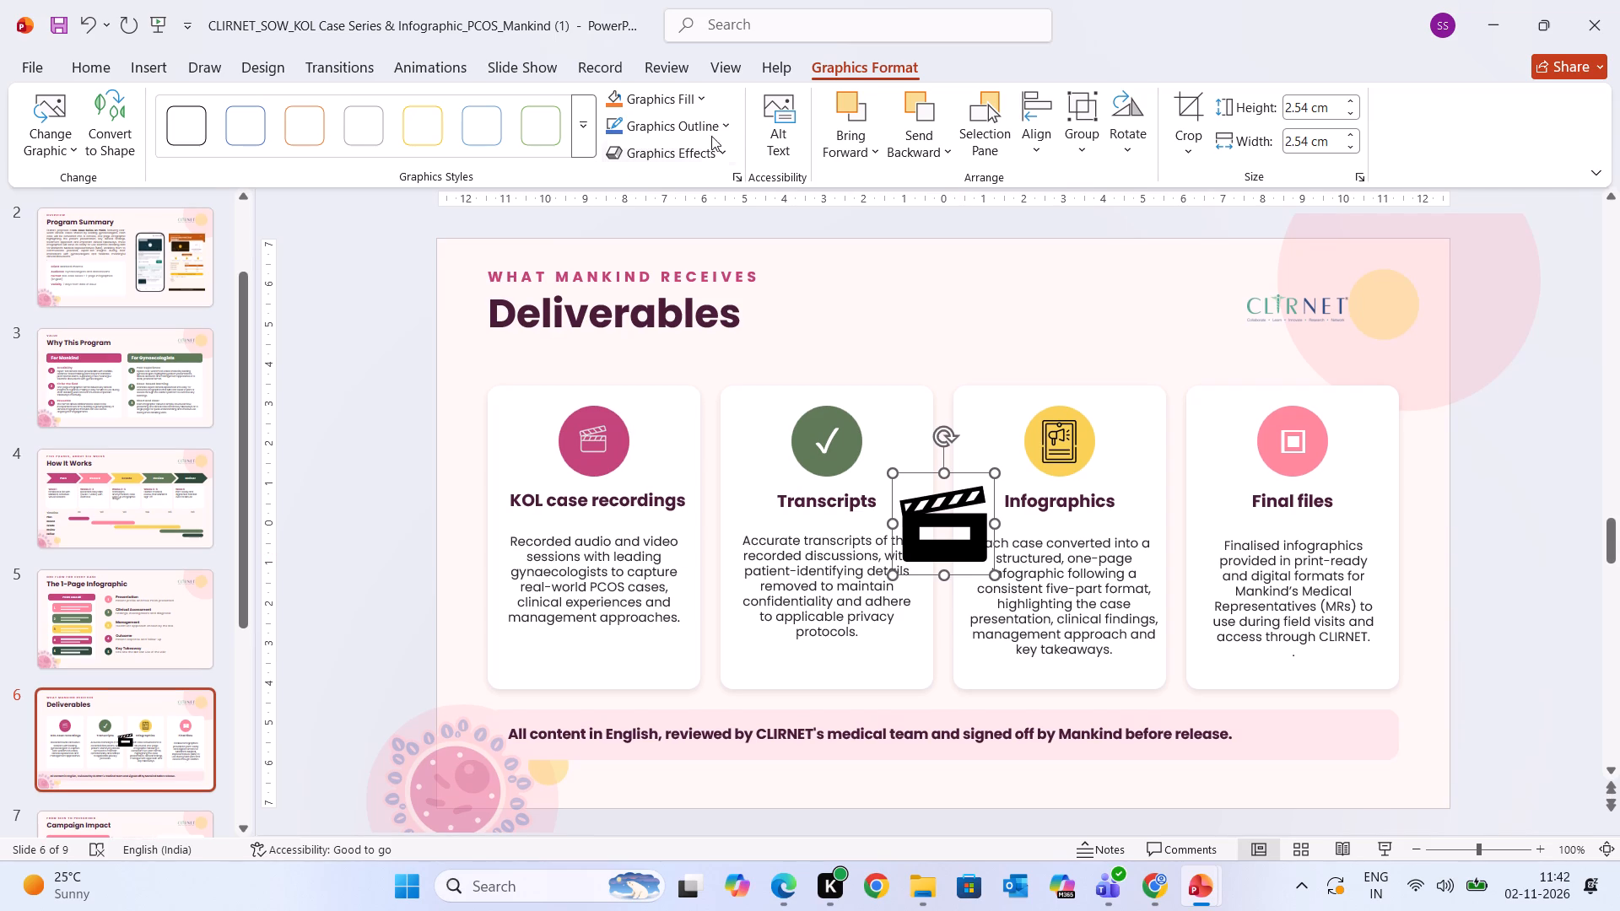
click(699, 97)
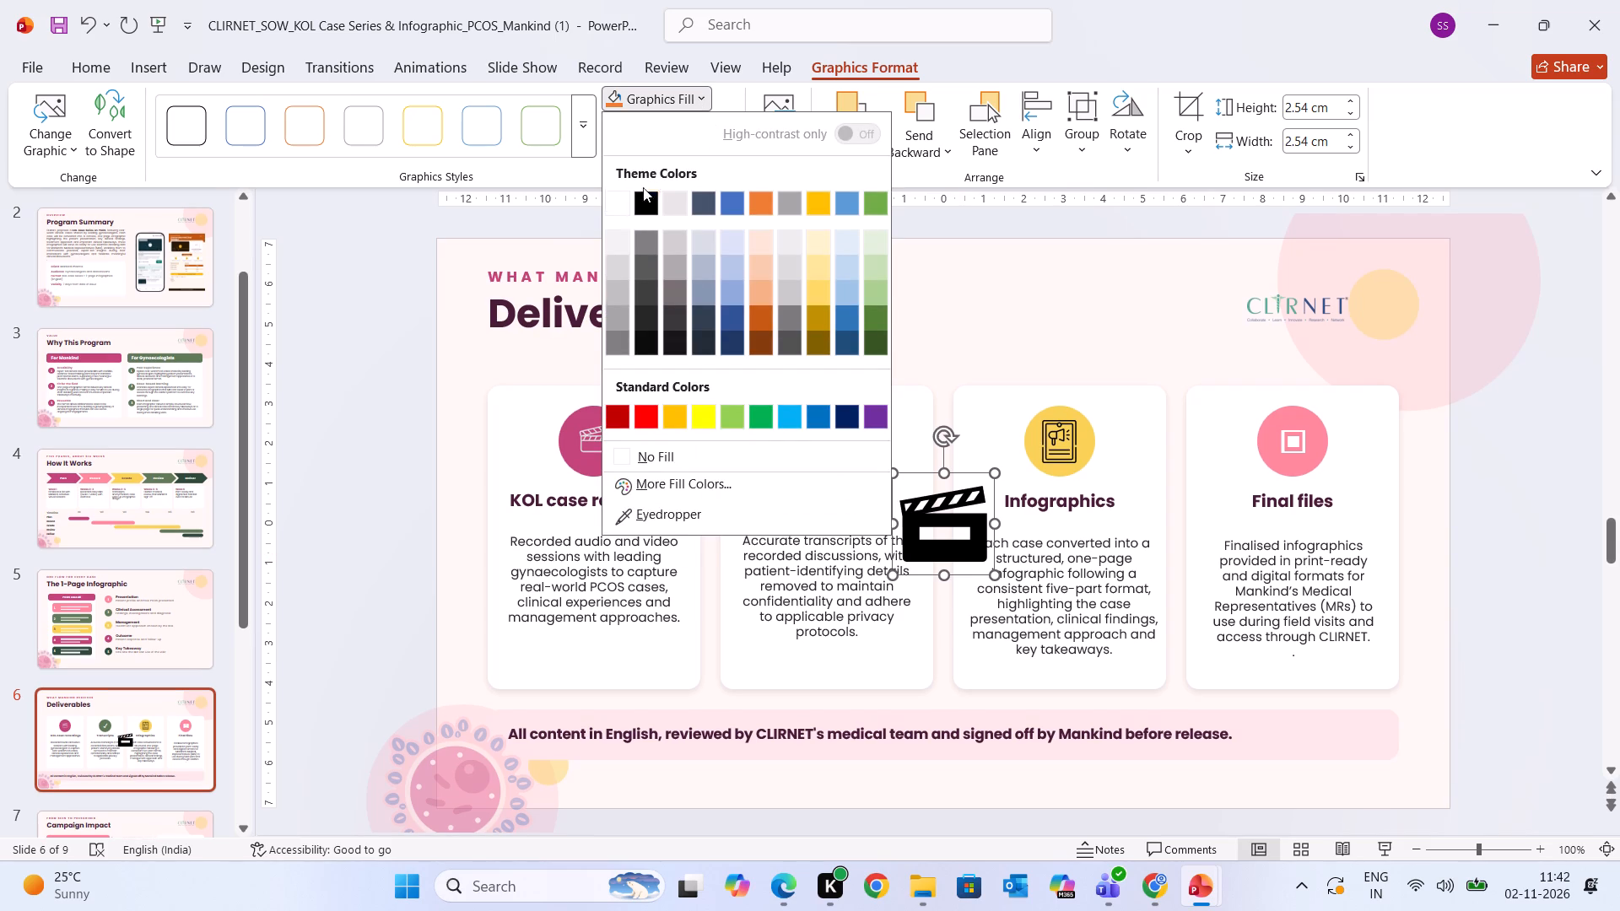
click(618, 199)
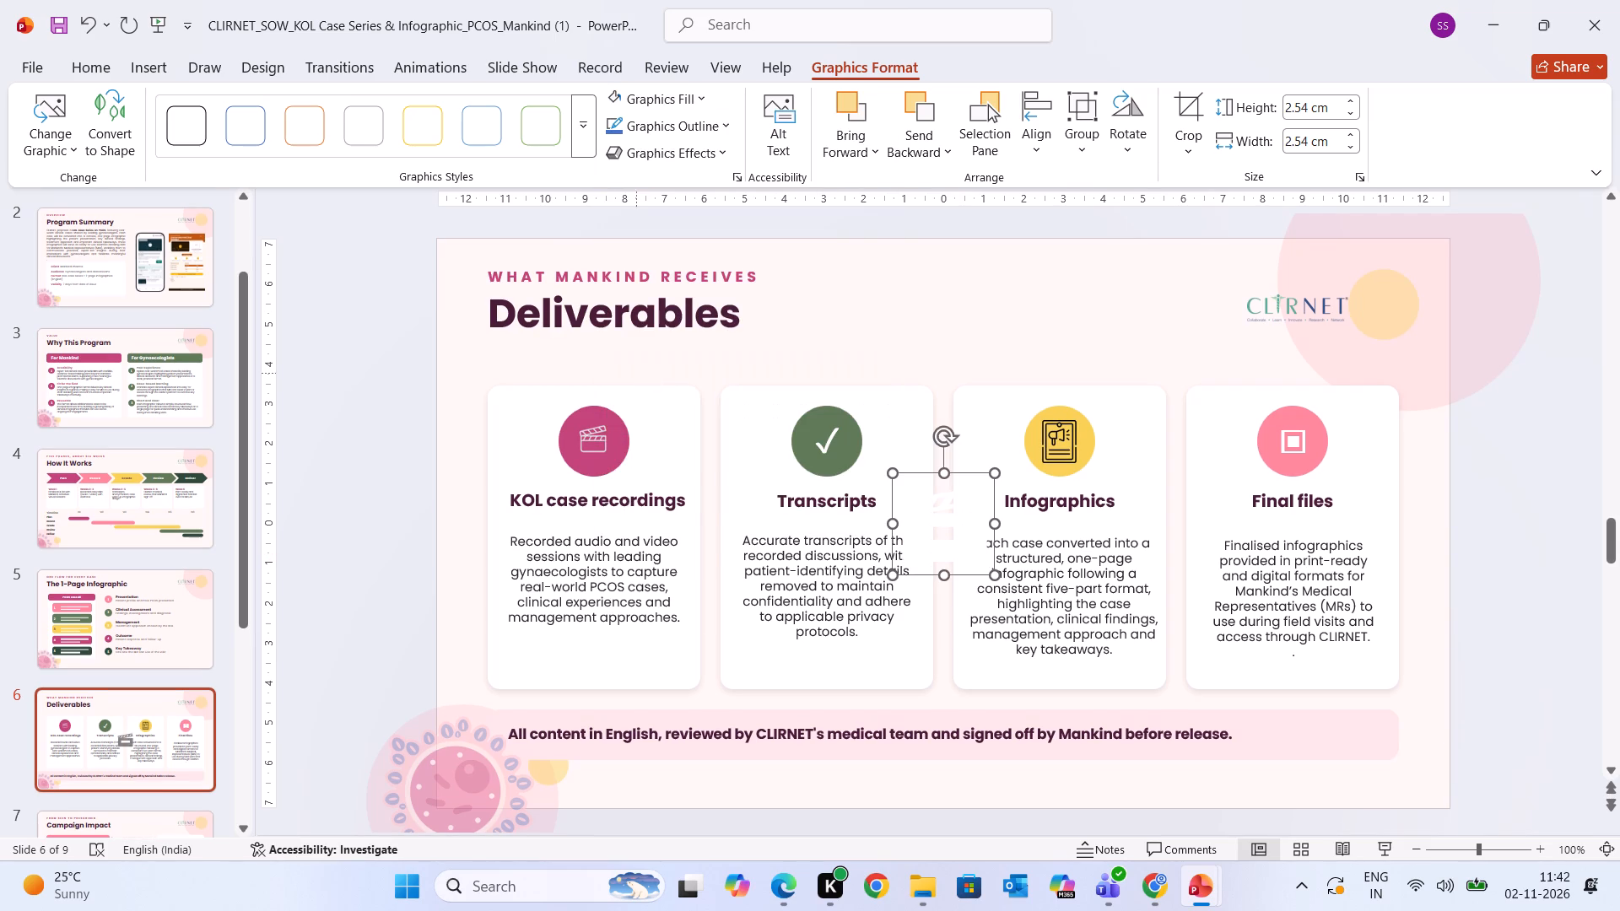
Delete the old outlined clapperboard icon from the magenta KOL case recordings circle.
click(594, 447)
key(Delete)
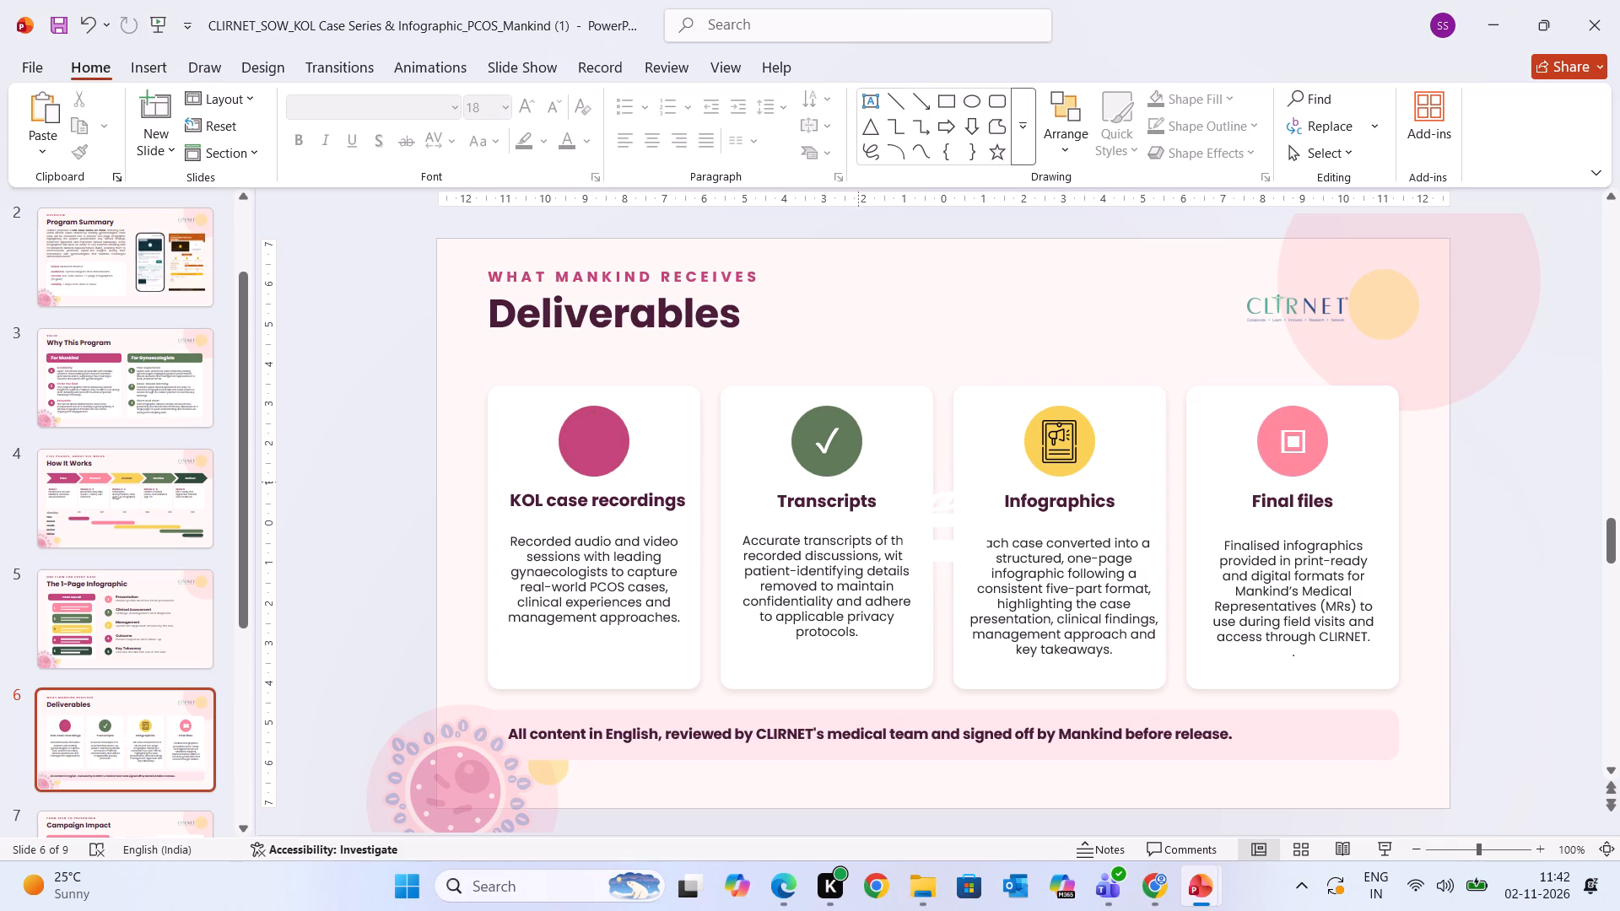
Move the white clapperboard icon into the magenta KOL case recordings circle and shrink it to fit inside.
drag(961, 541, 607, 454)
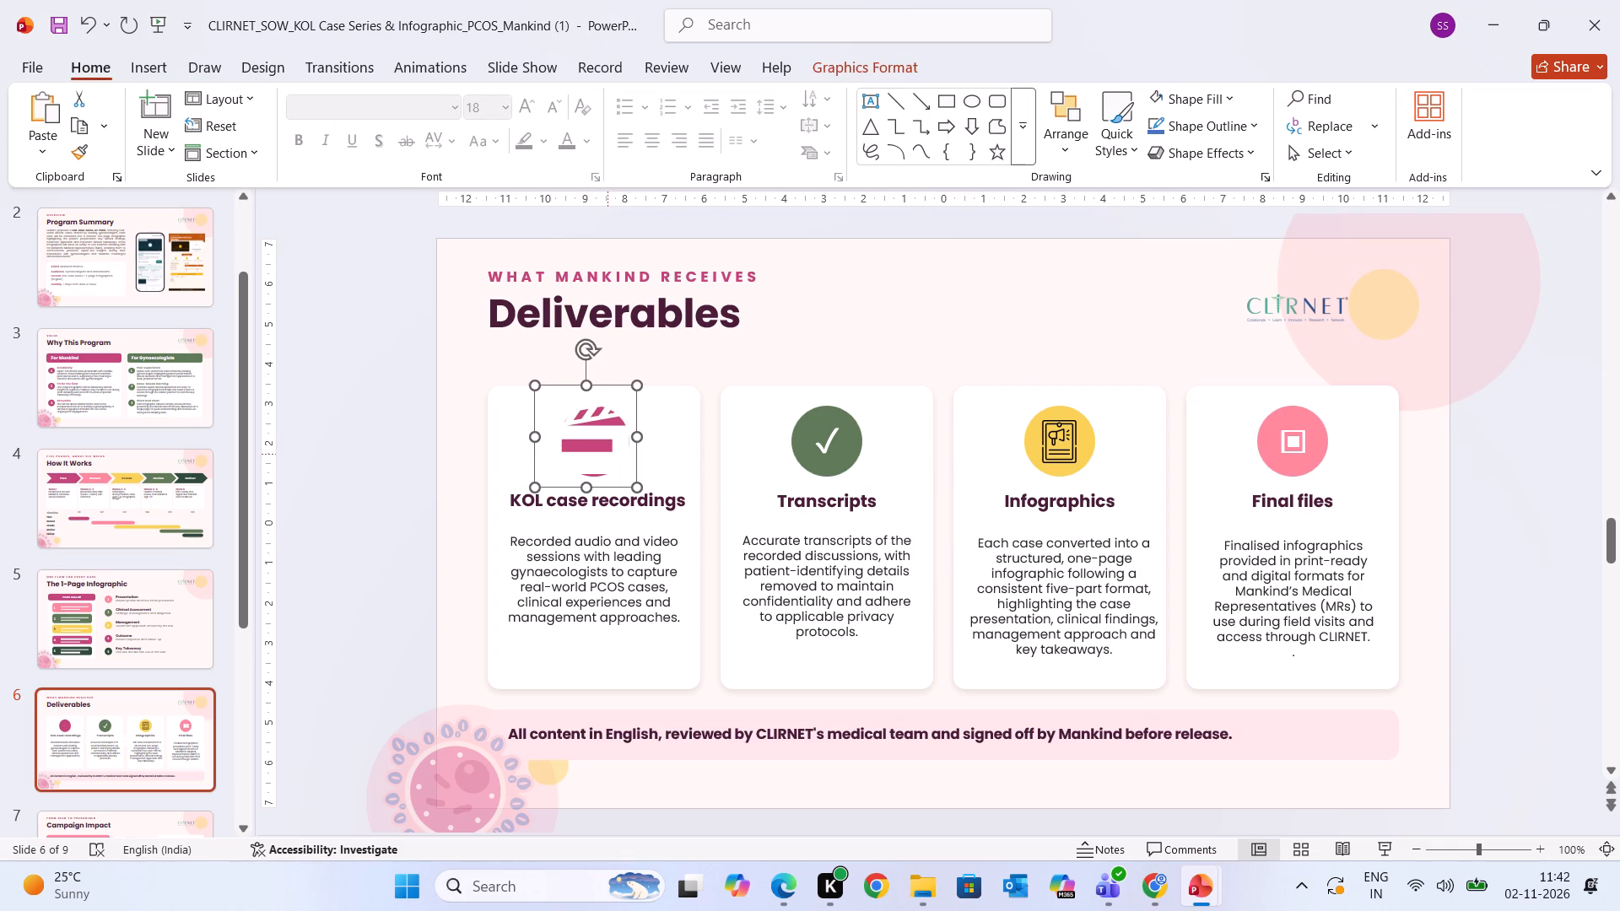
drag(535, 385, 590, 445)
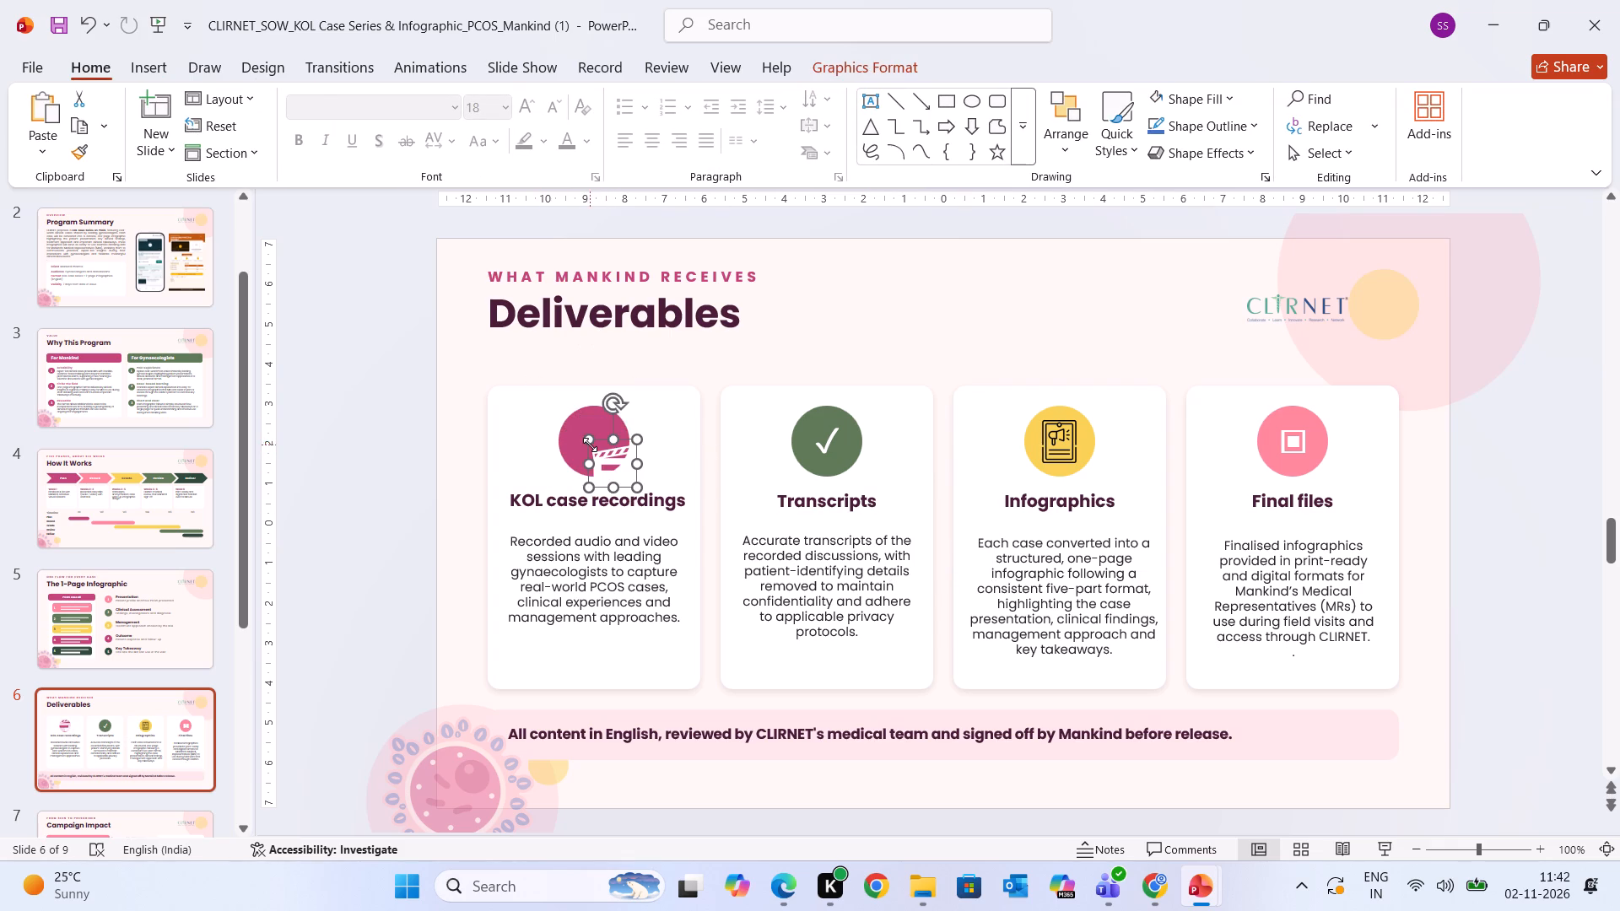
drag(613, 470, 597, 448)
key(ctrl+z)
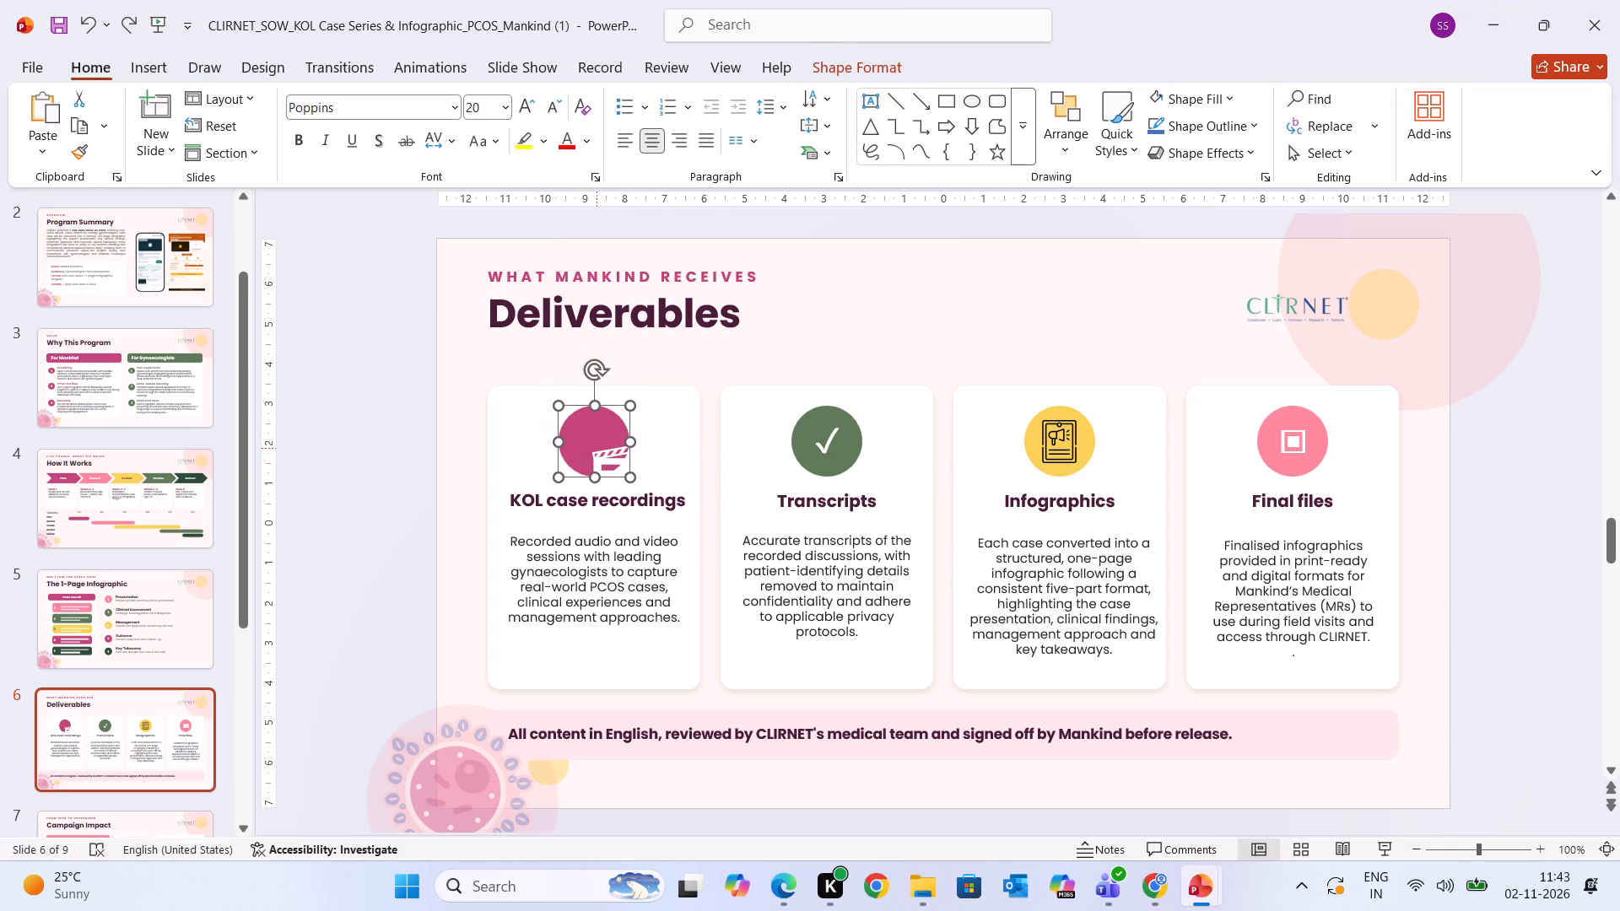
drag(612, 472, 595, 450)
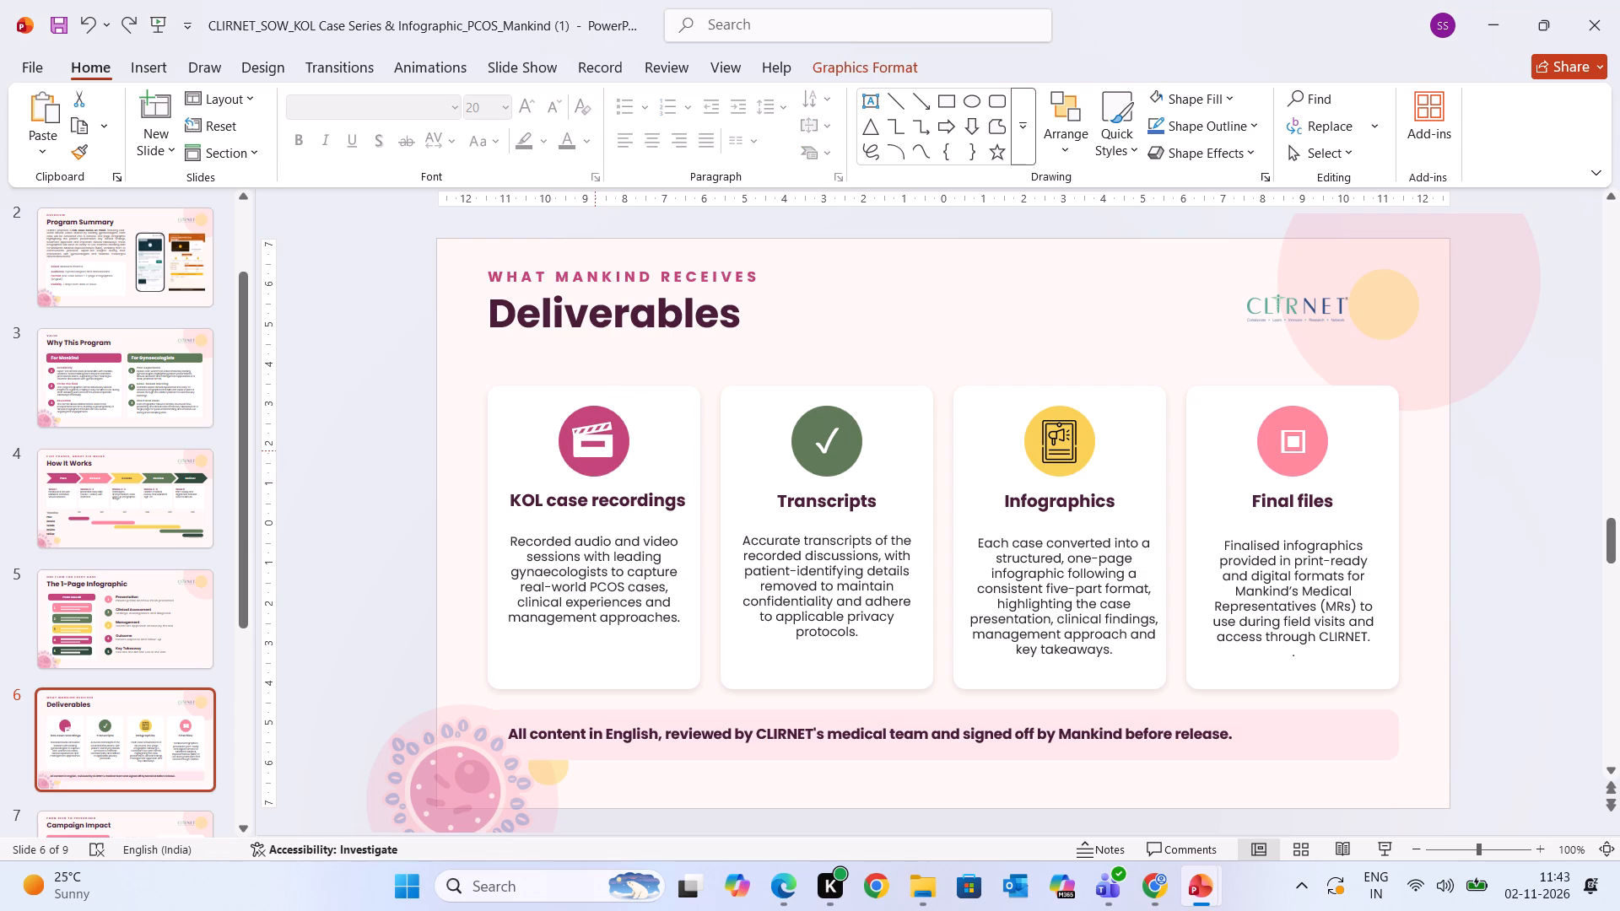
drag(595, 450, 594, 449)
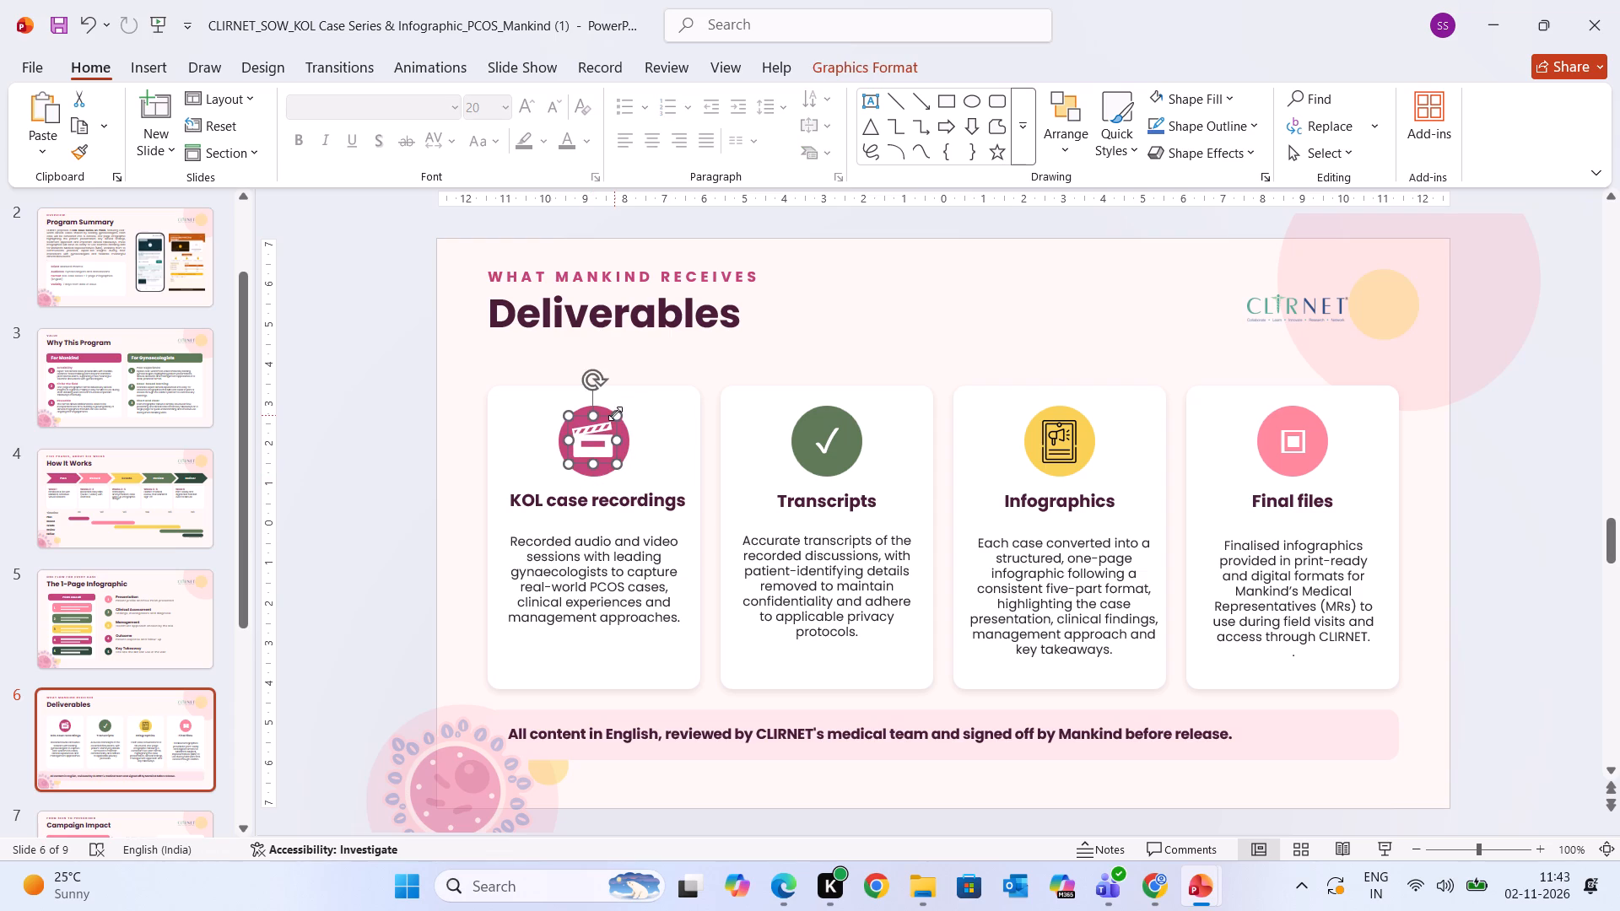
drag(615, 413, 607, 421)
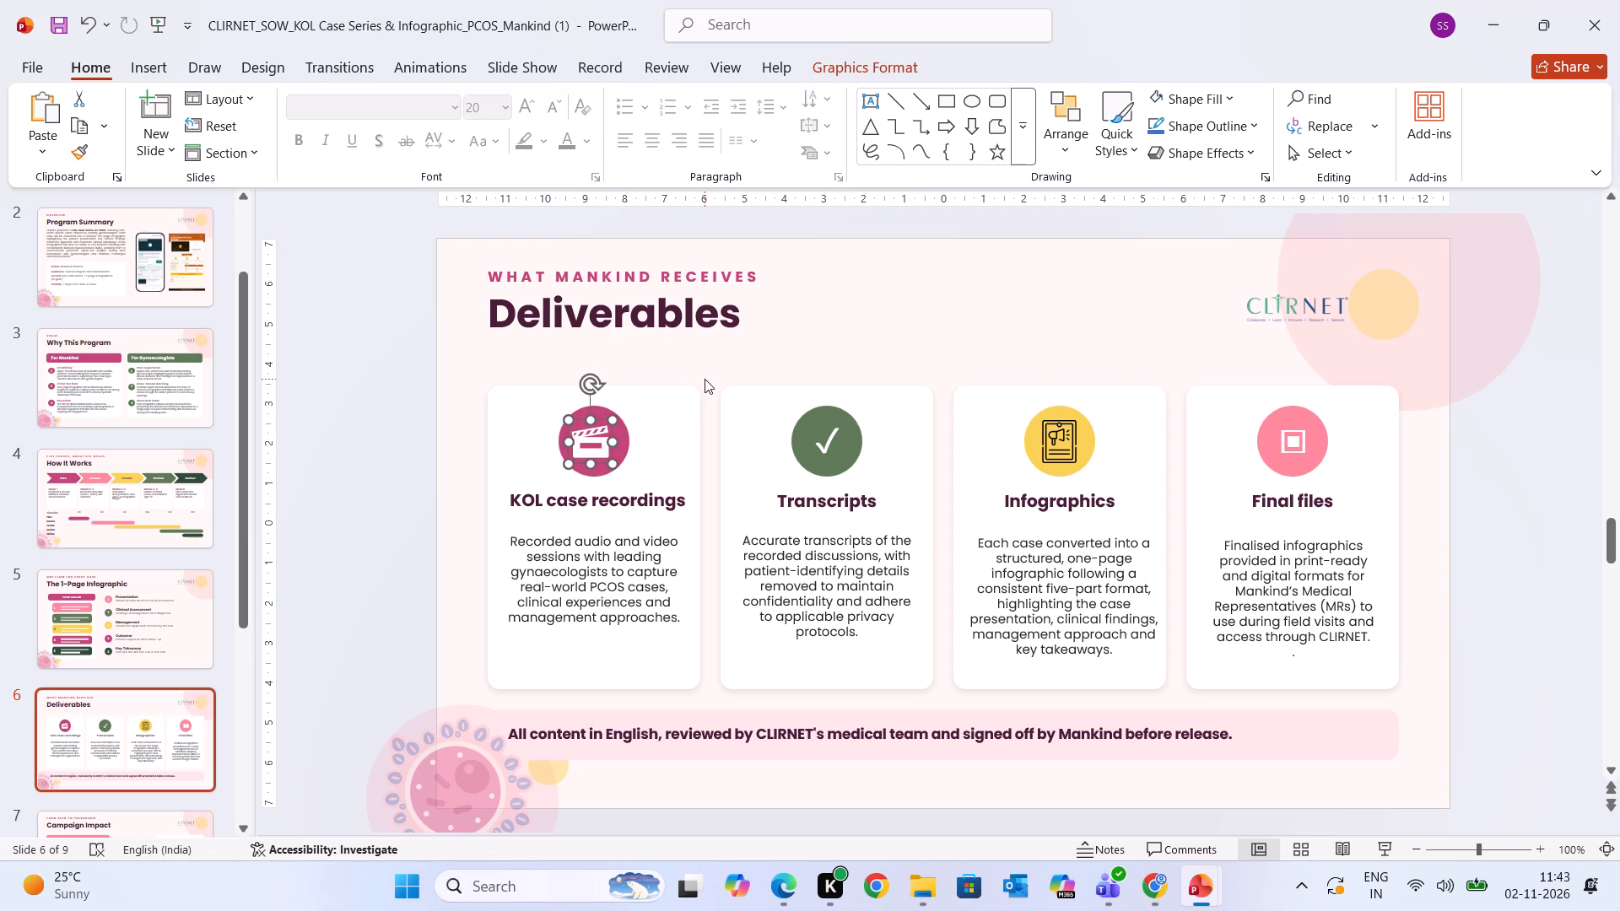
Nudge the white clapperboard icon slightly right and up to centre it in the KOL case recordings circle.
click(705, 379)
click(603, 447)
click(603, 447)
key(Right)
key(Right)
key(Right)
key(Up)
click(829, 346)
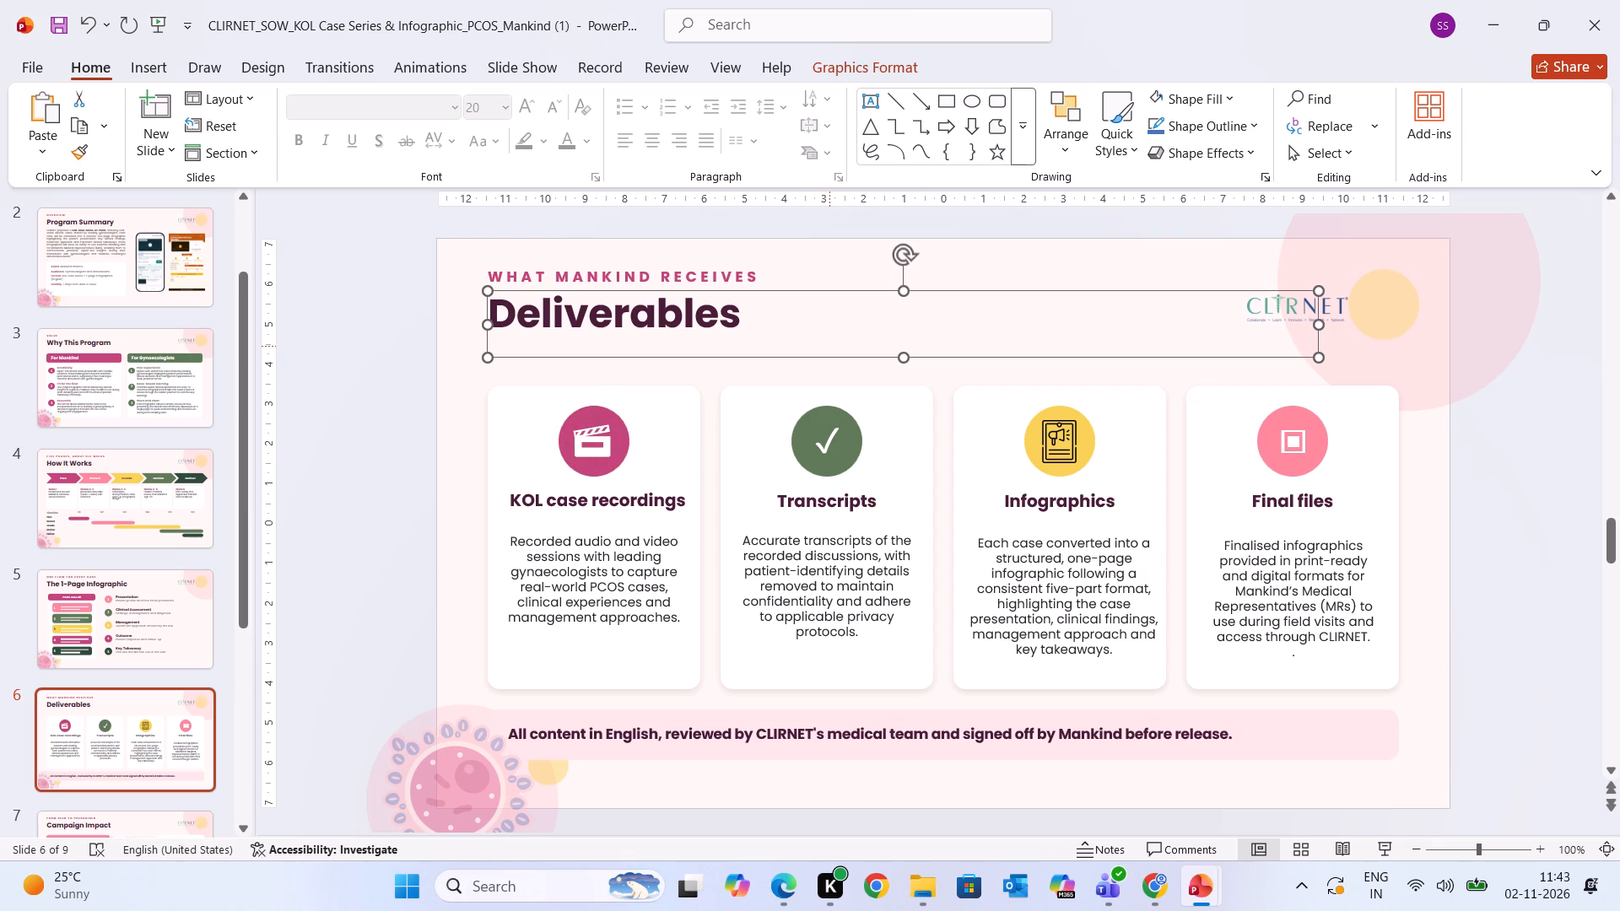
click(588, 441)
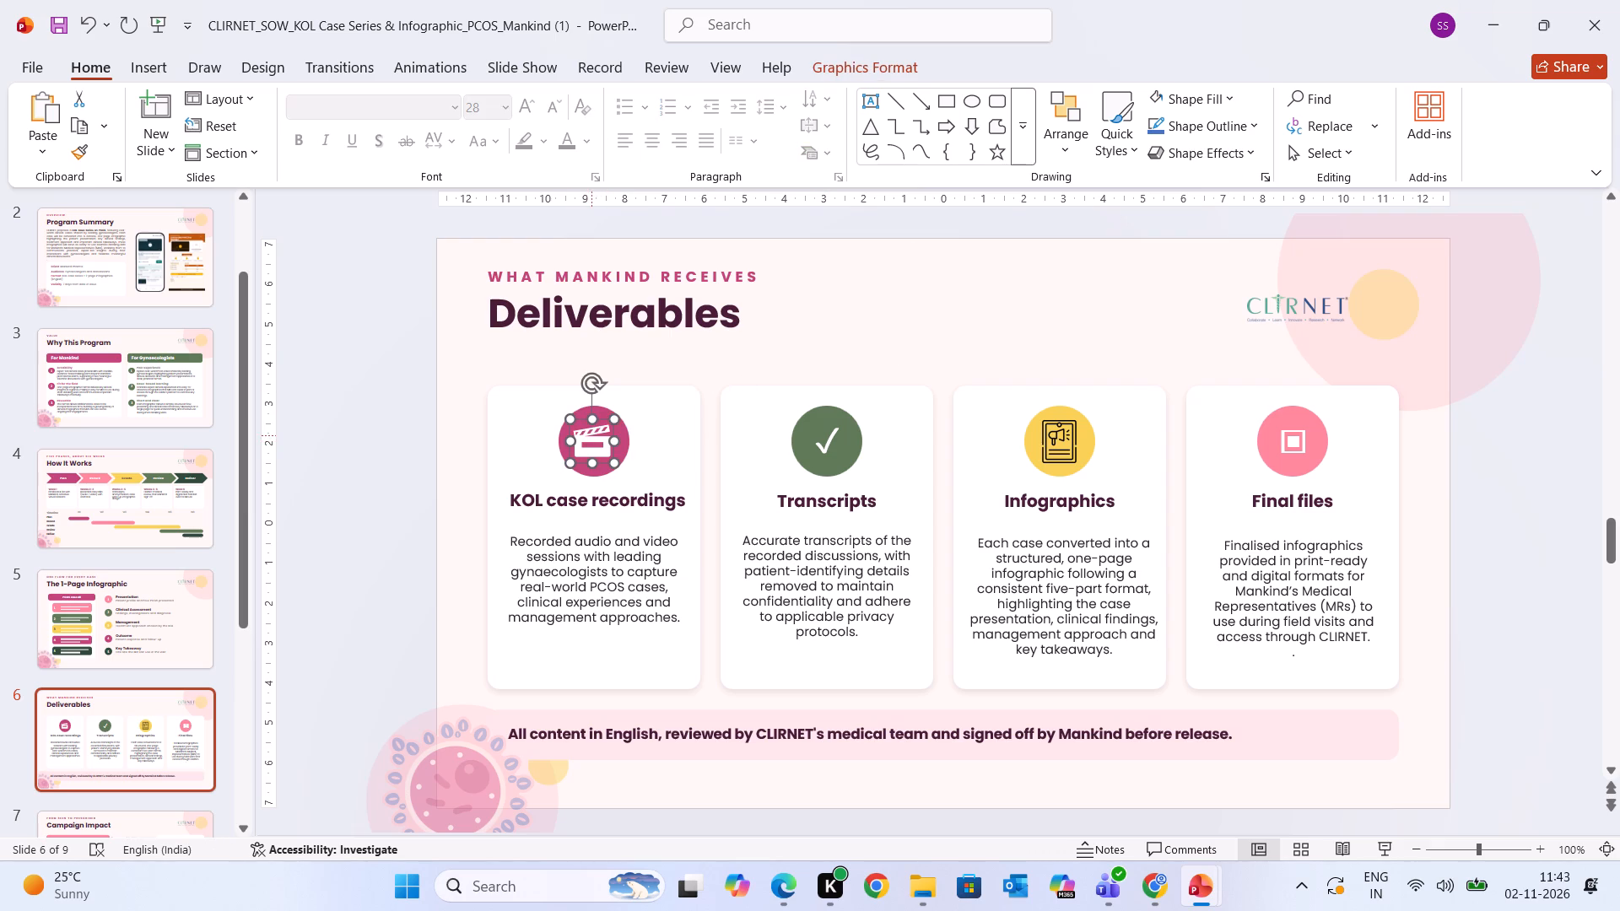
click(883, 358)
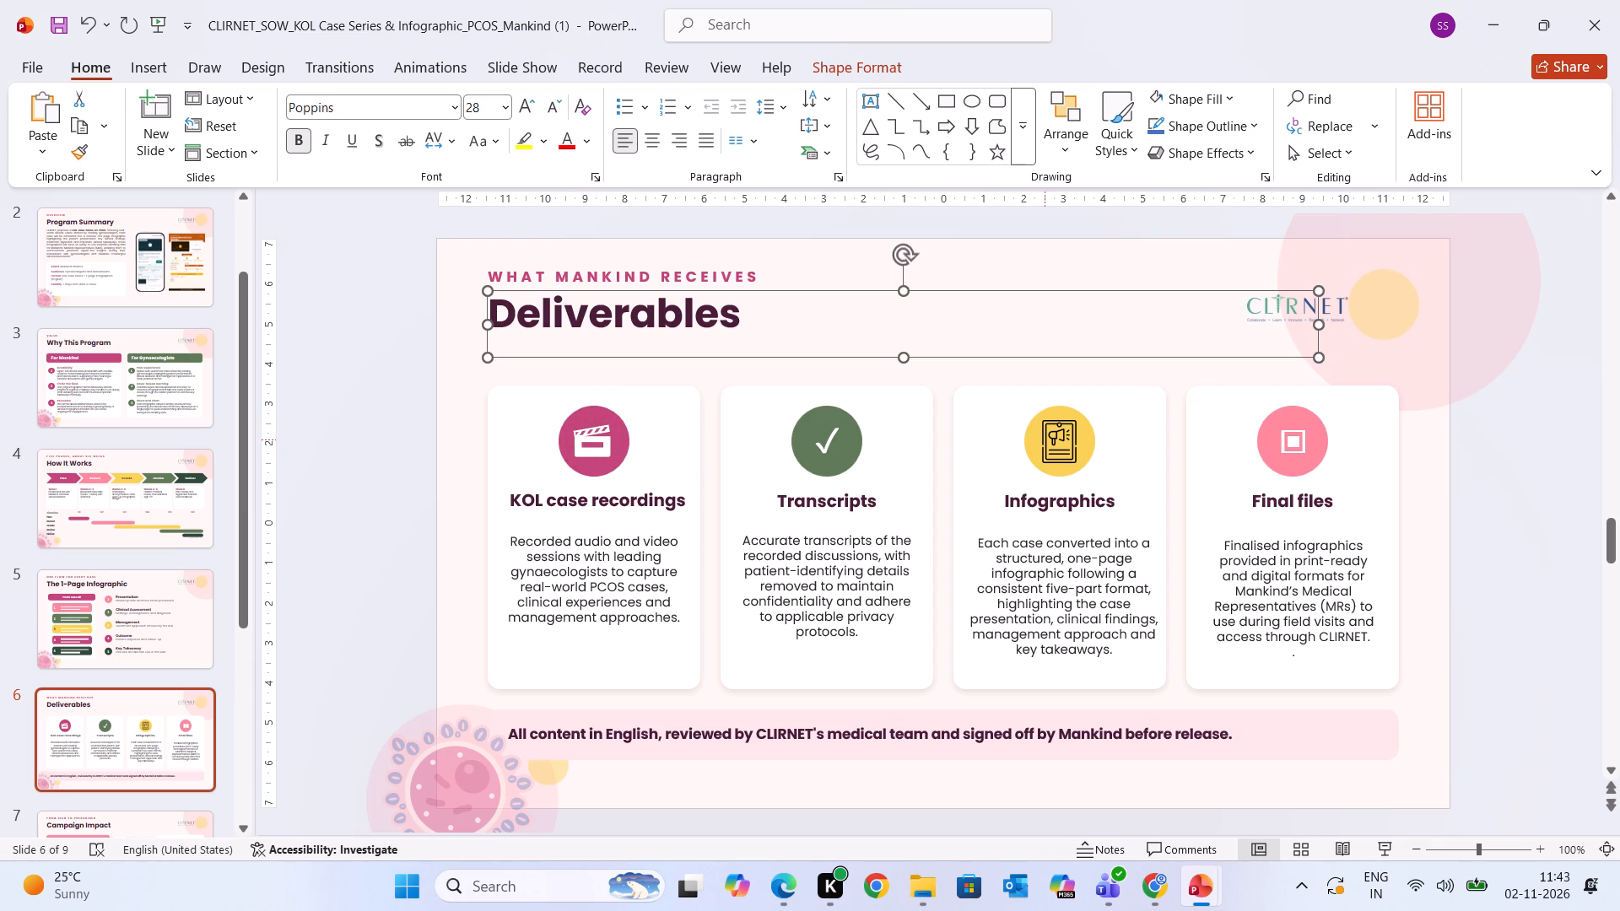
Delete the black poster icon from the yellow Infographics circle.
click(1045, 439)
key(Delete)
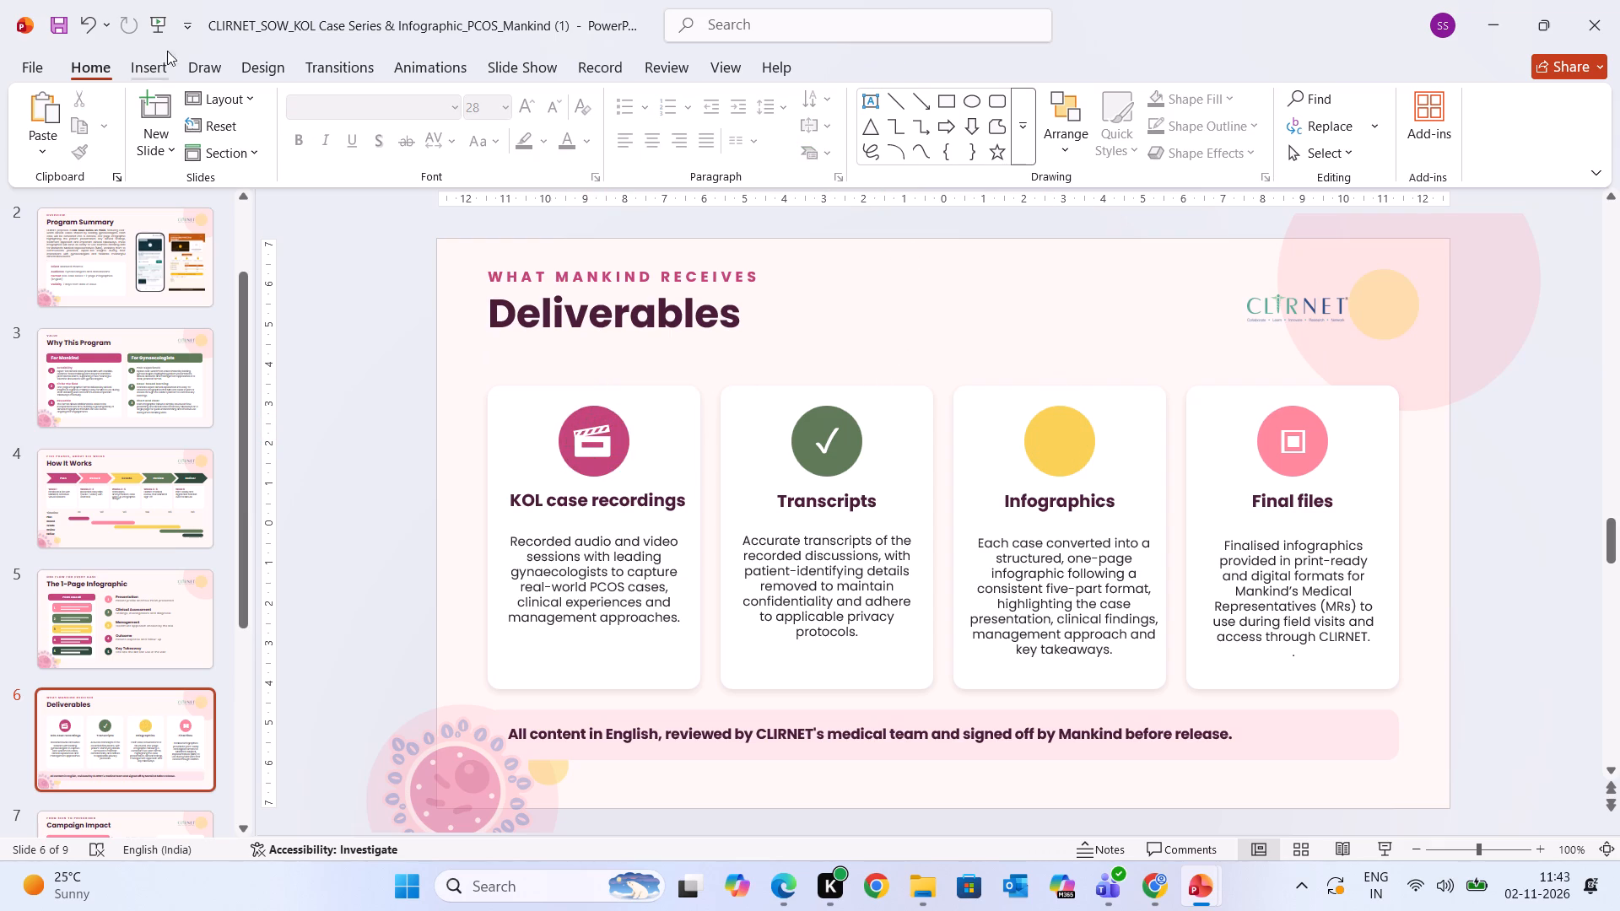
Insert the newspaper icon from the stock icon library for the Infographics circle on the Deliverables slide.
click(154, 71)
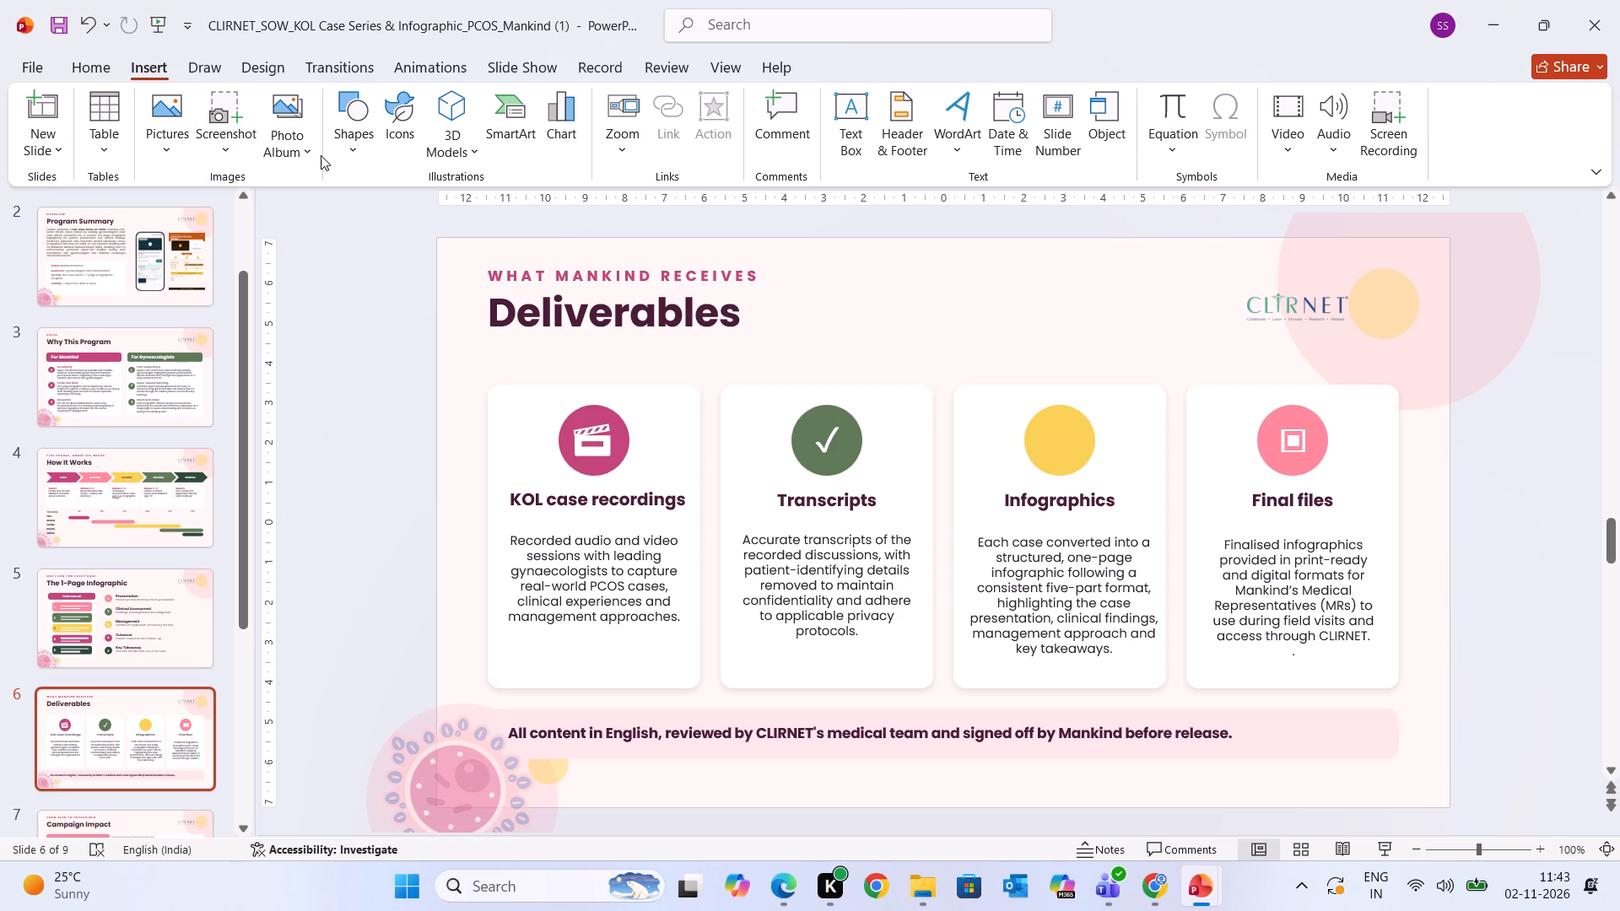
click(404, 146)
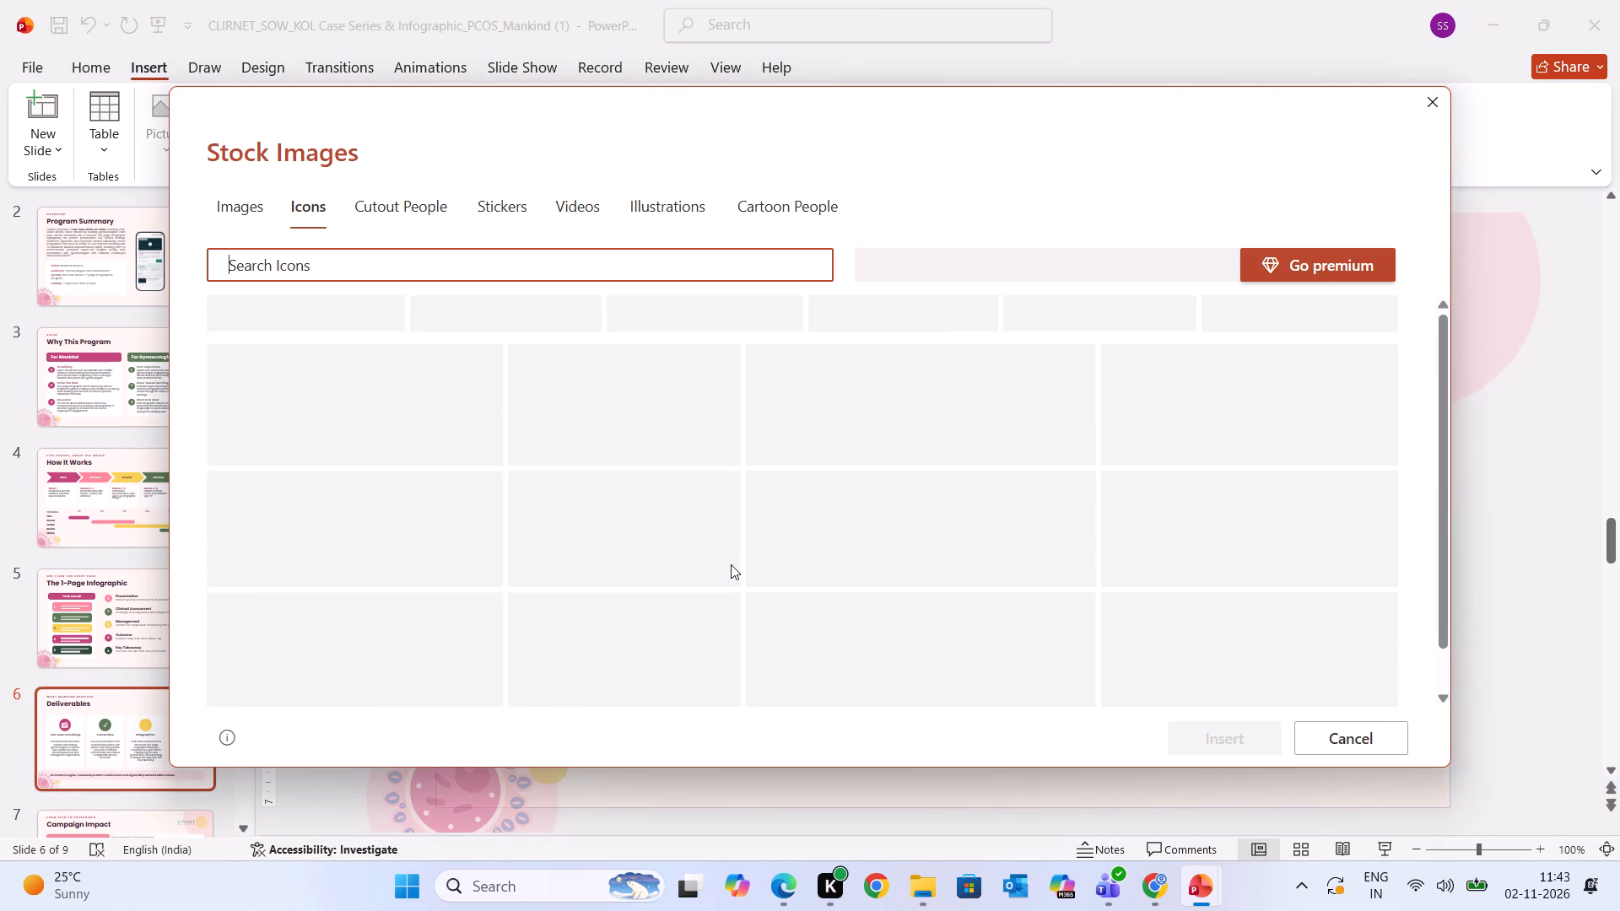
scroll(731, 564, down, 2)
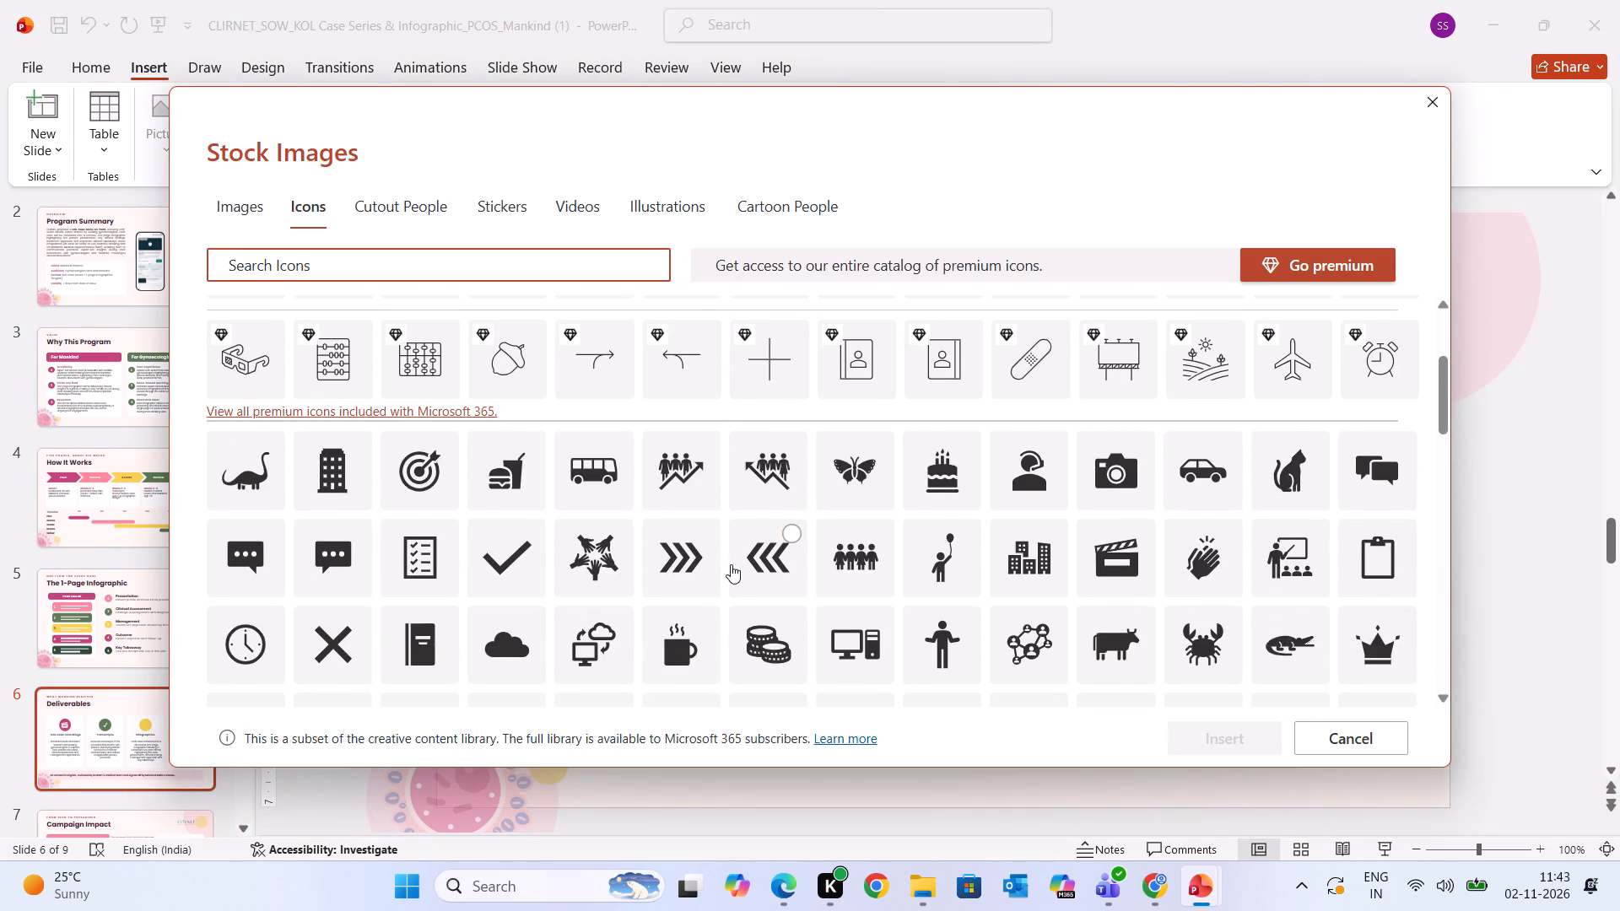
scroll(731, 564, down, 1)
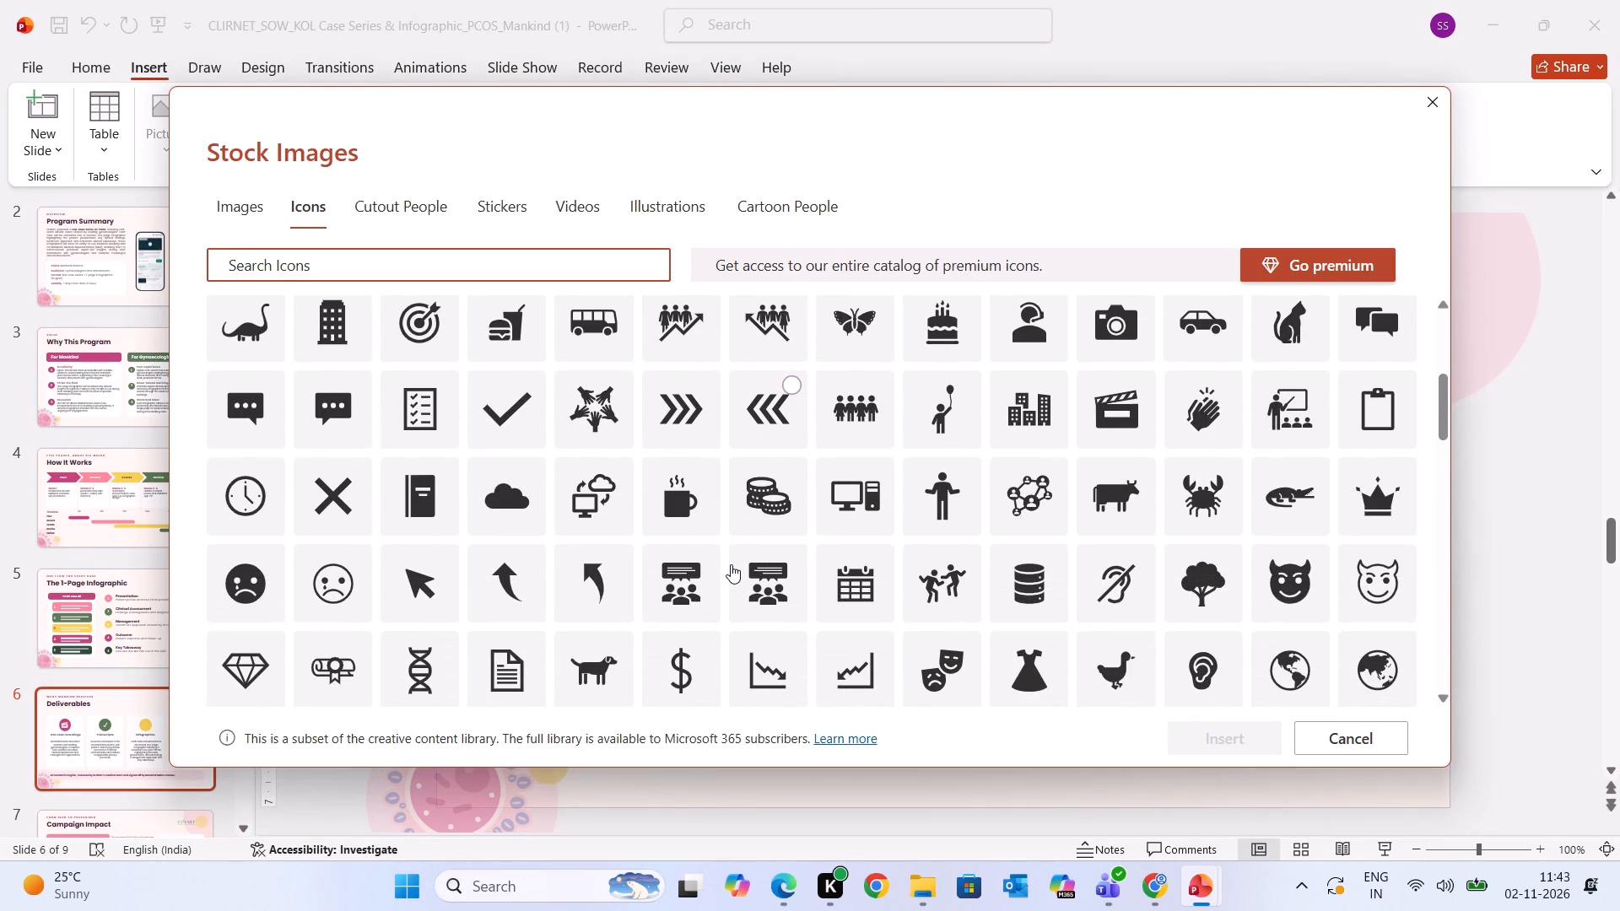
scroll(731, 564, down, 1)
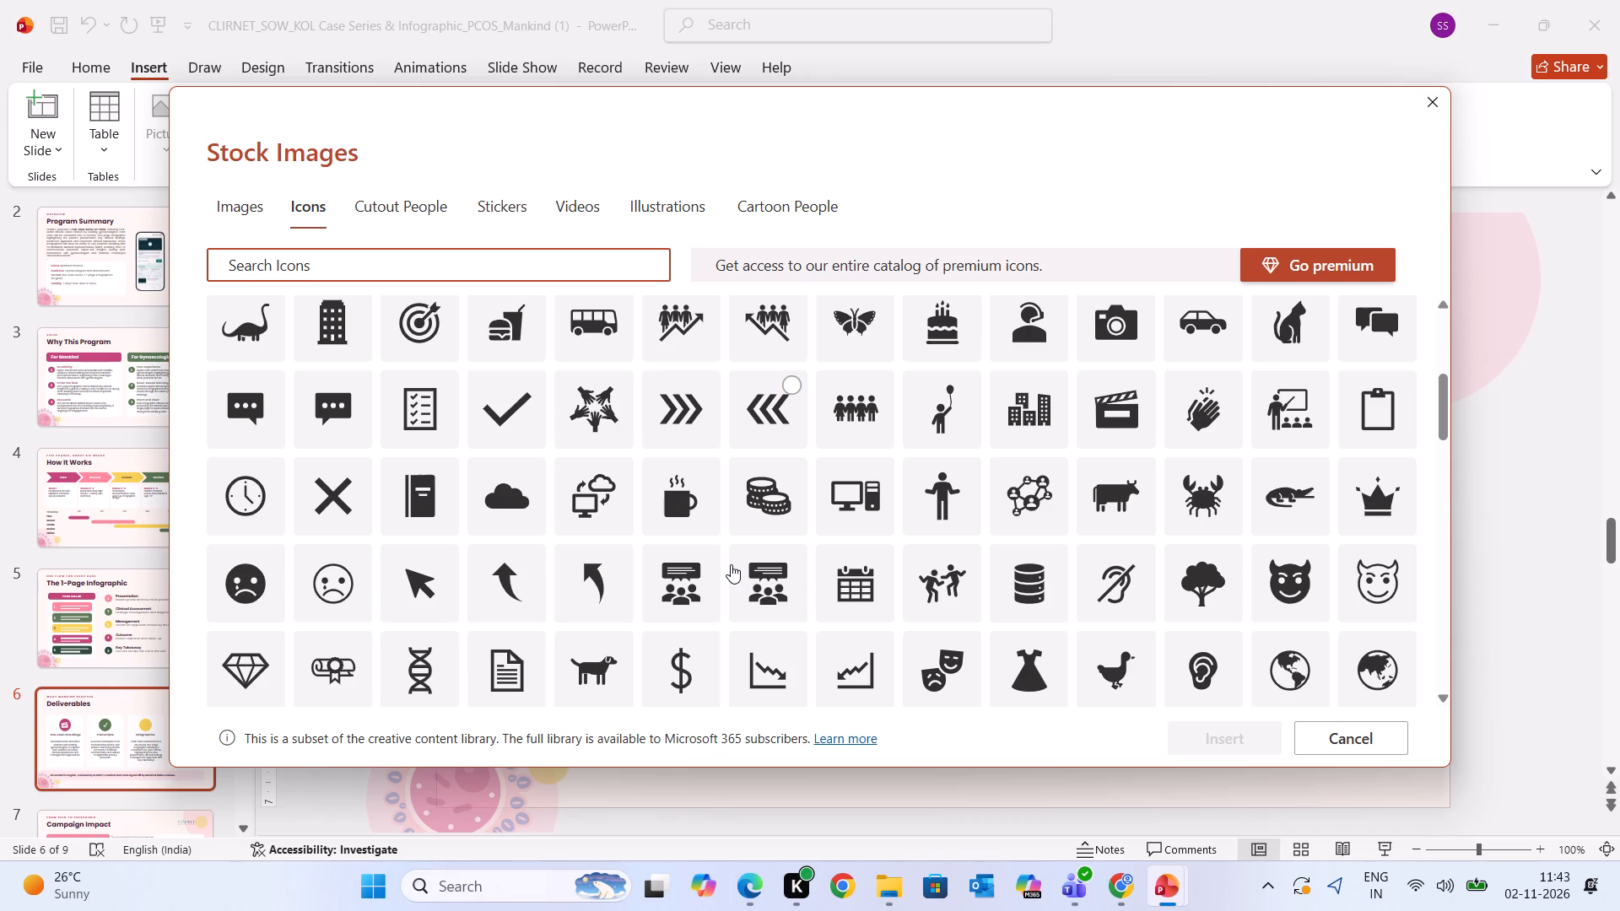
scroll(731, 564, down, 1)
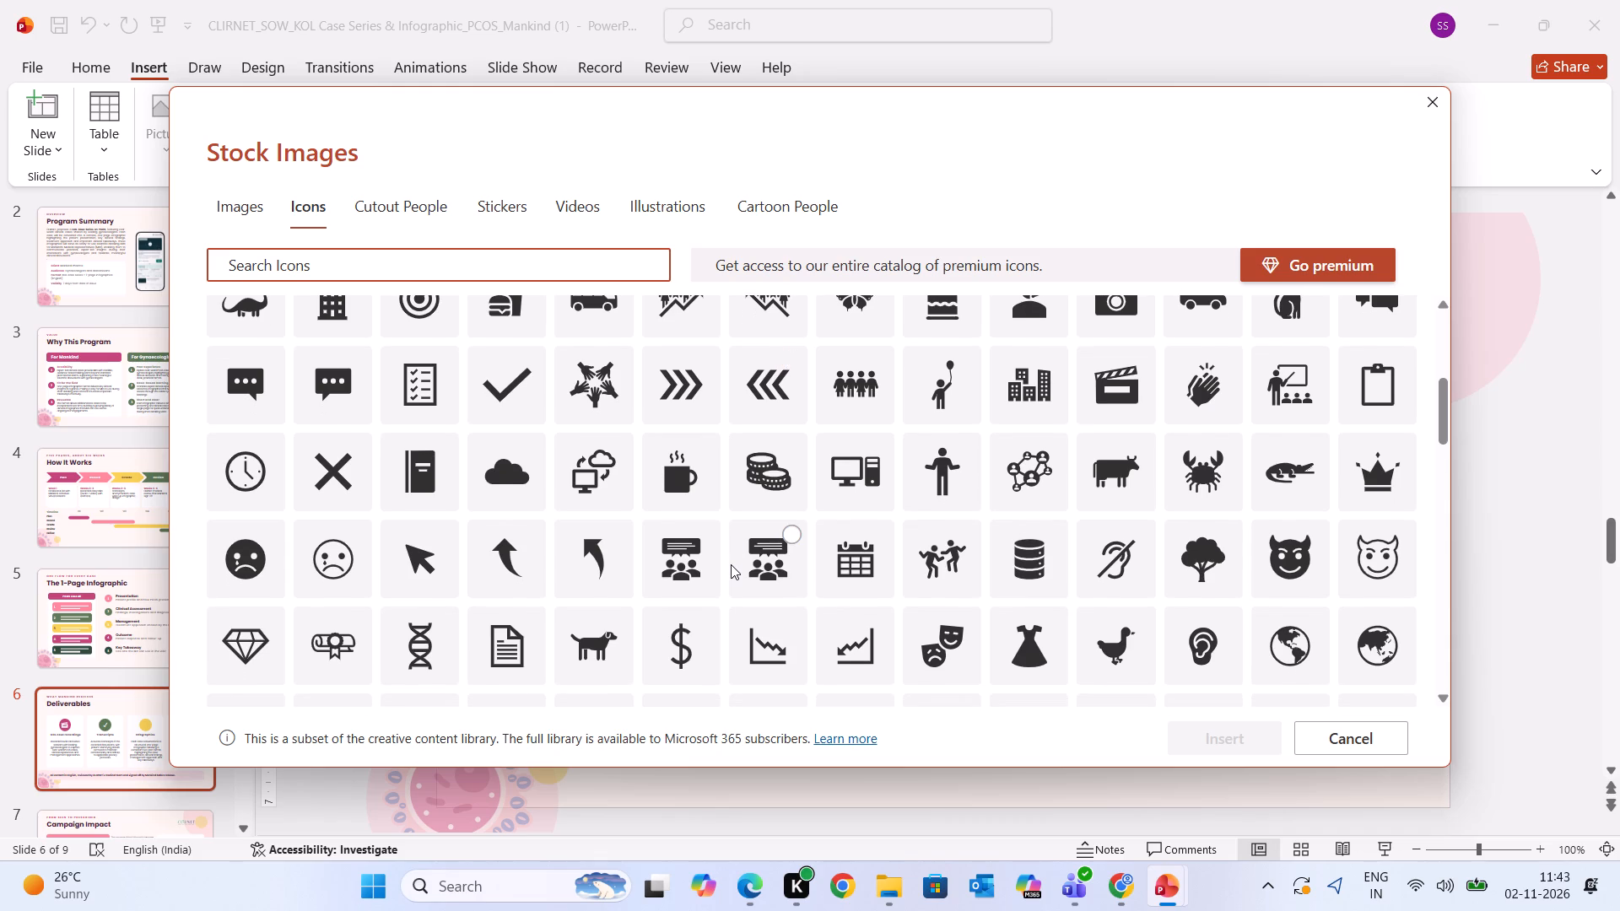
scroll(731, 564, down, 1)
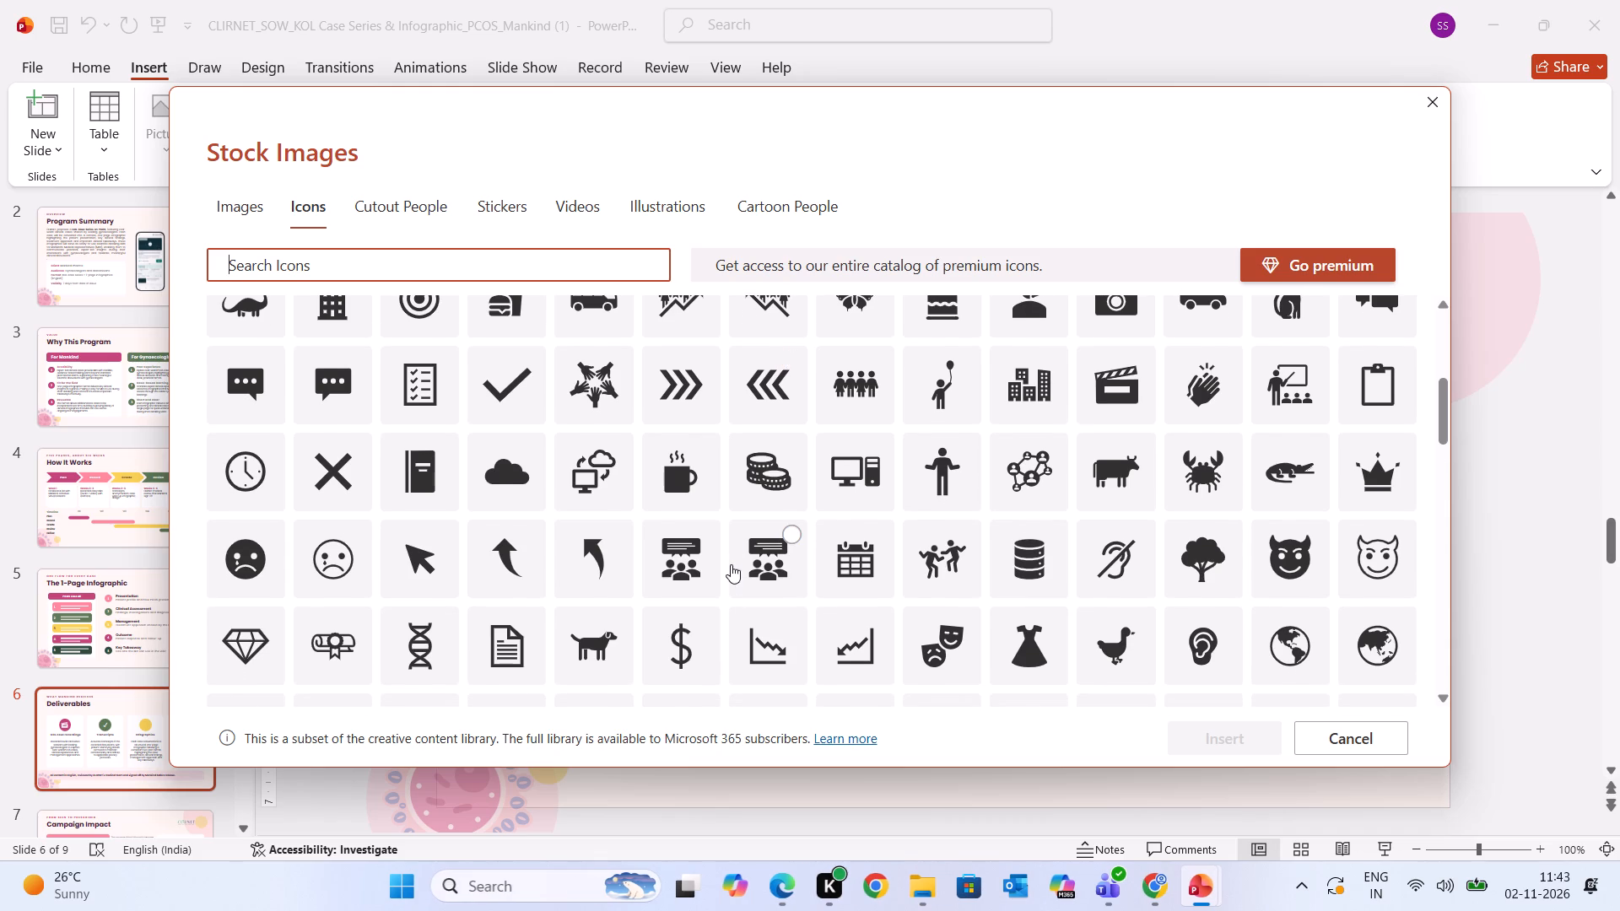
scroll(731, 564, down, 1)
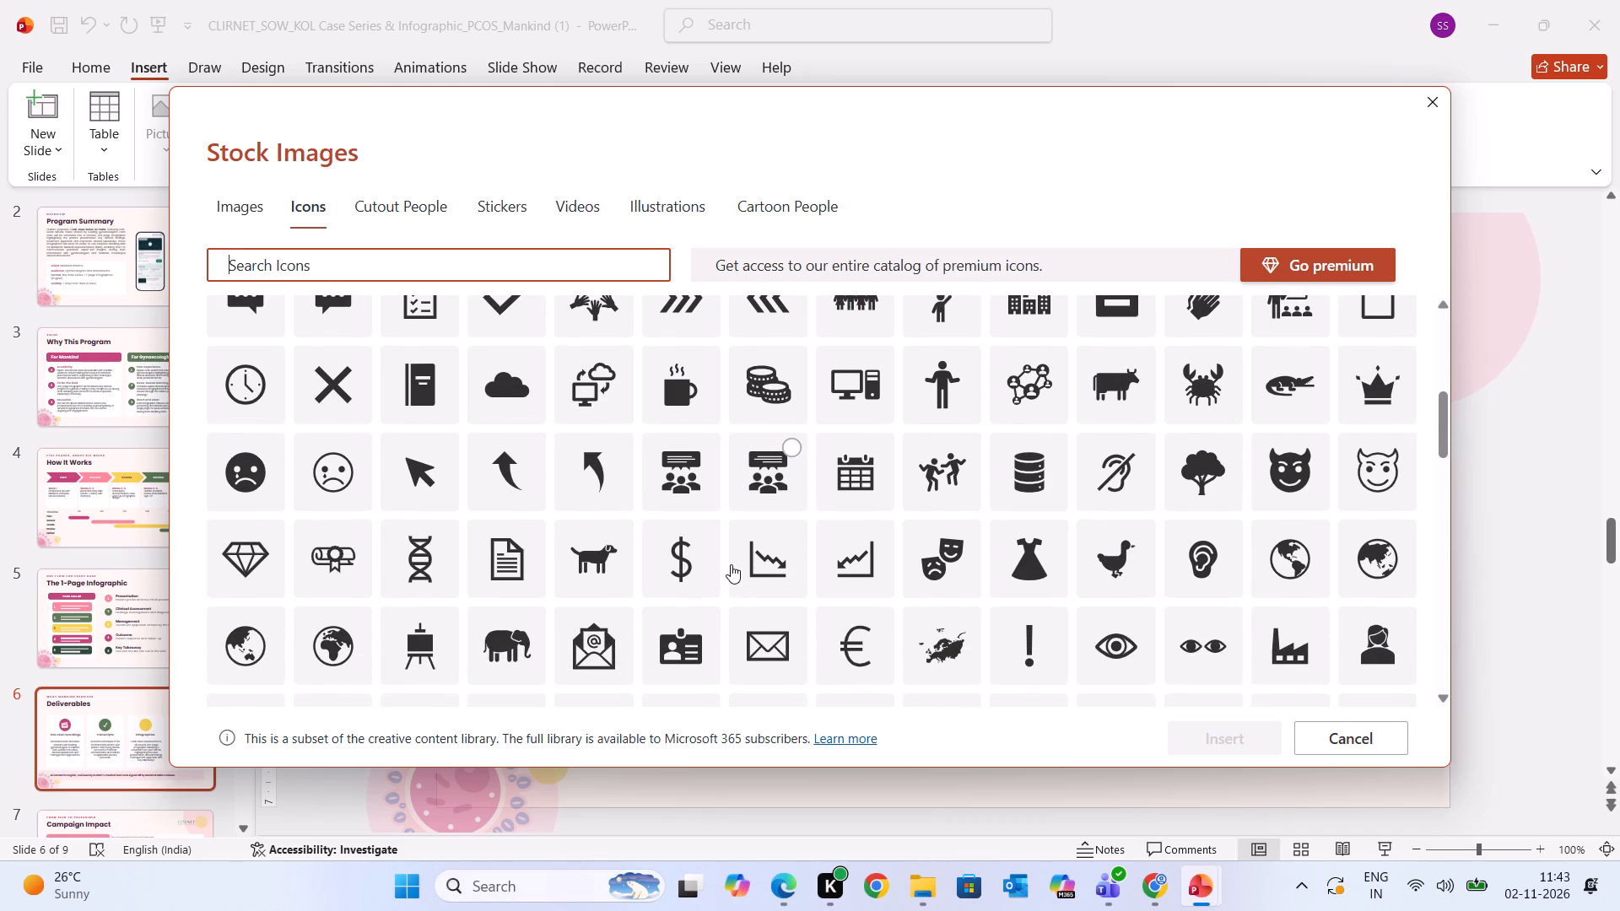
scroll(731, 564, down, 1)
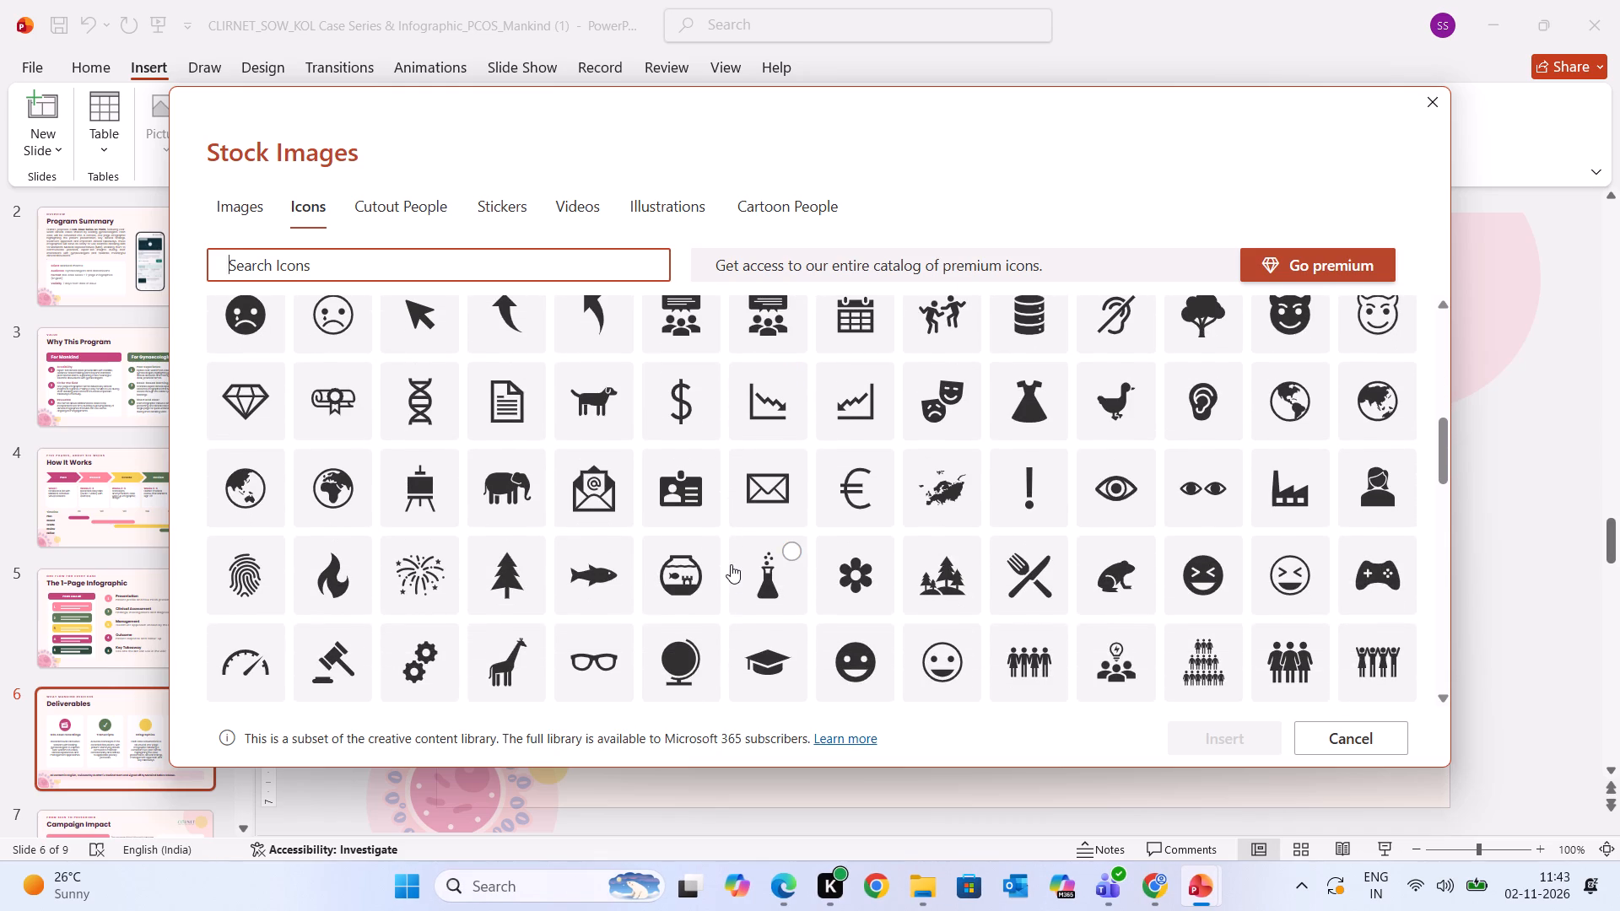
scroll(731, 564, down, 3)
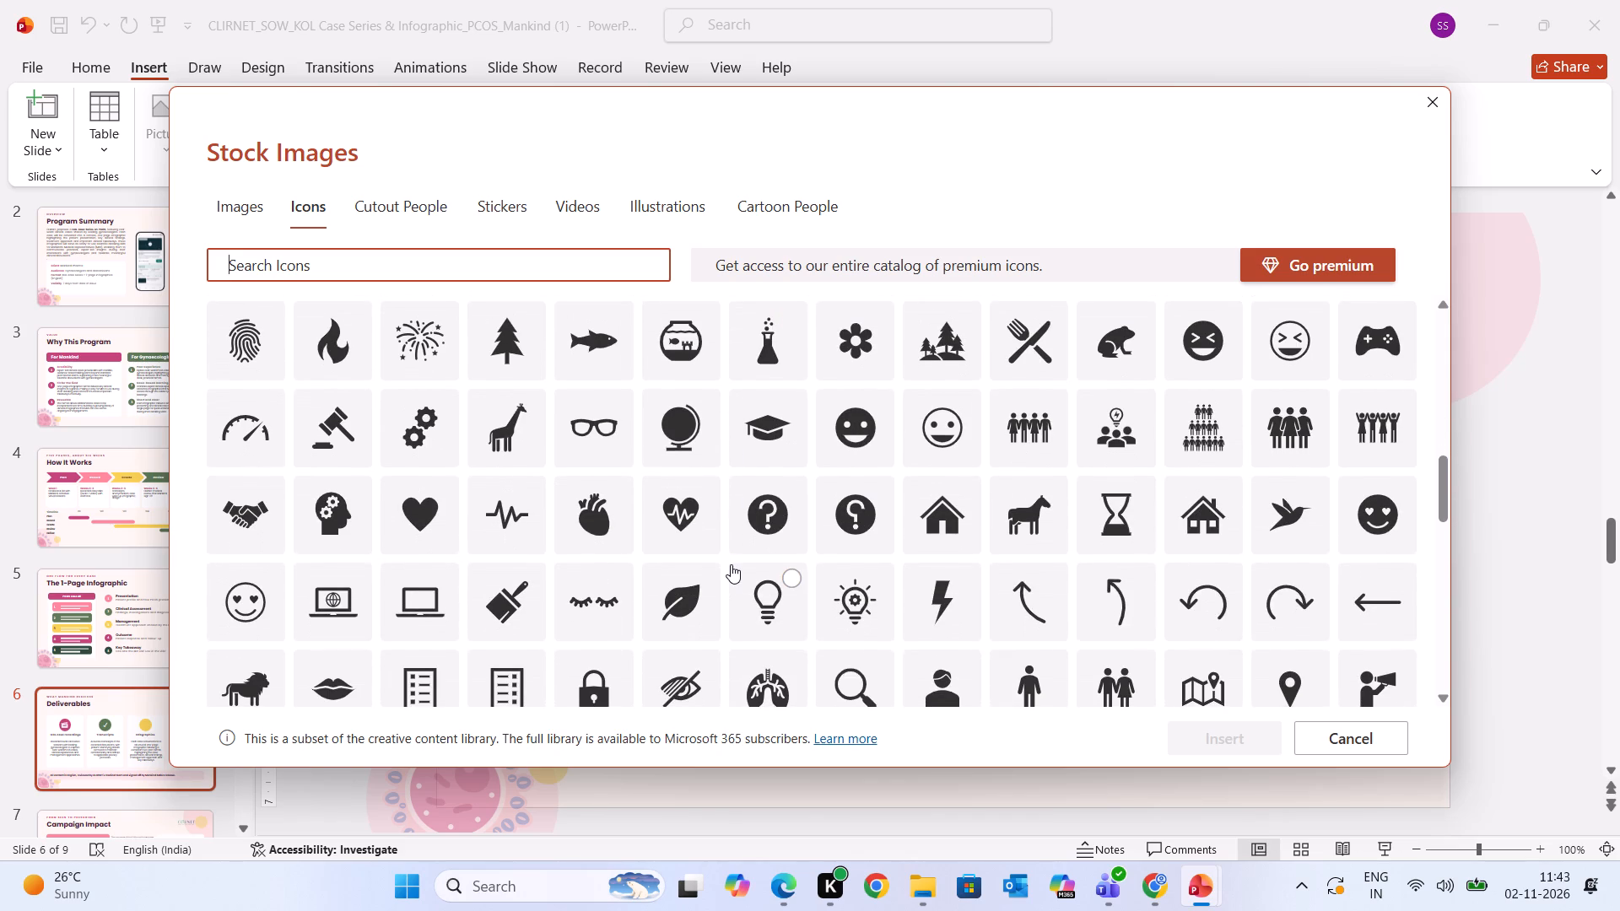
scroll(731, 564, down, 3)
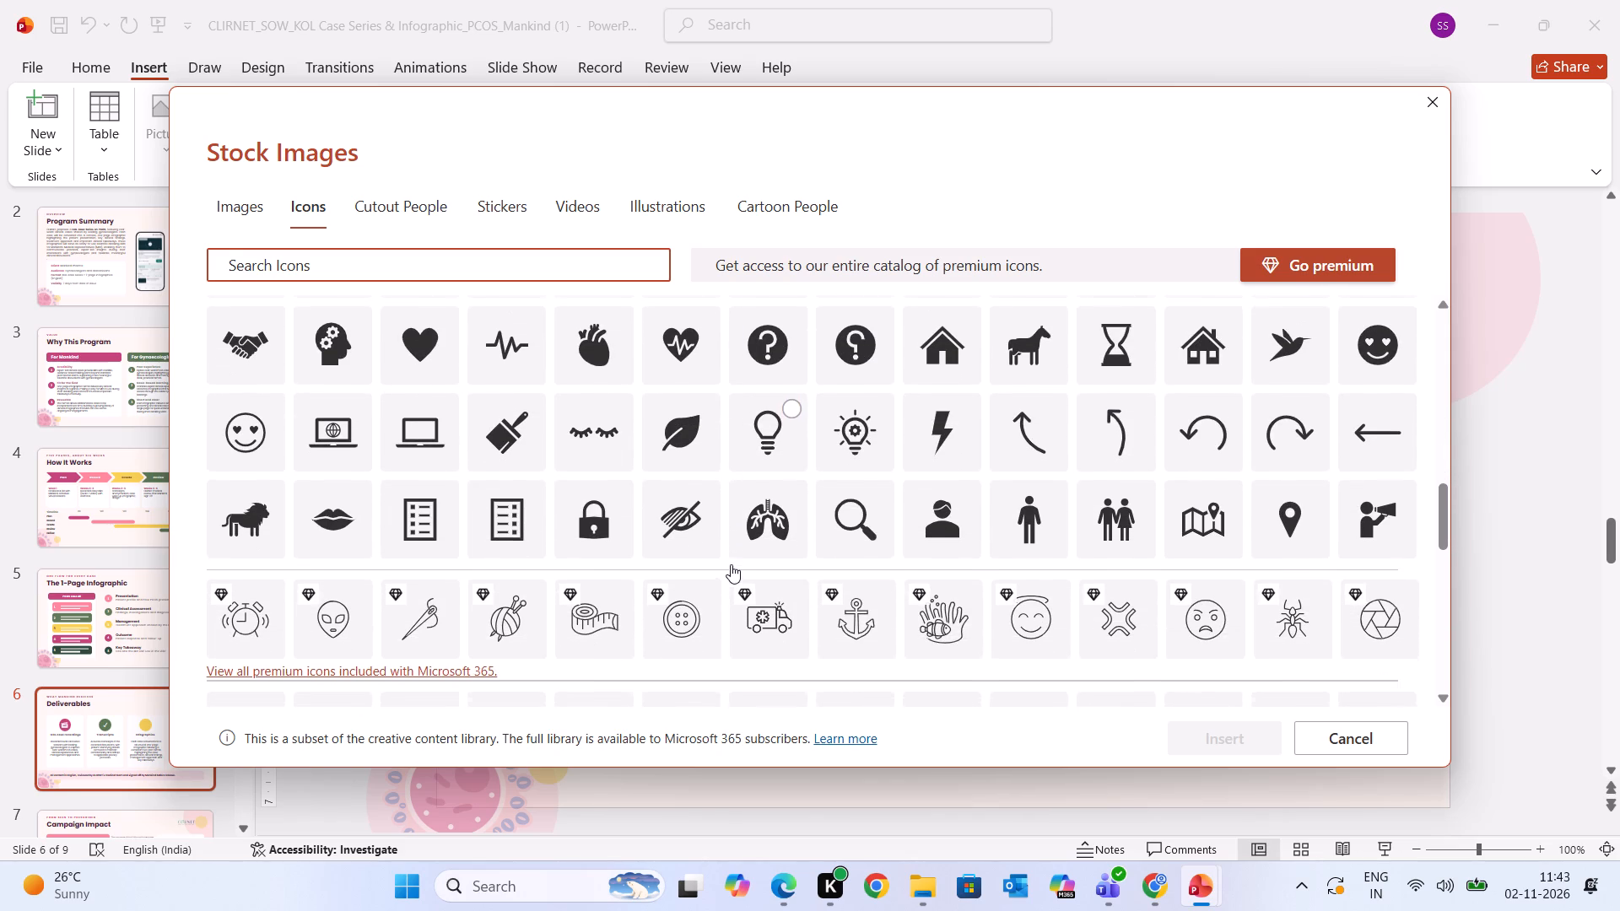
scroll(731, 564, down, 2)
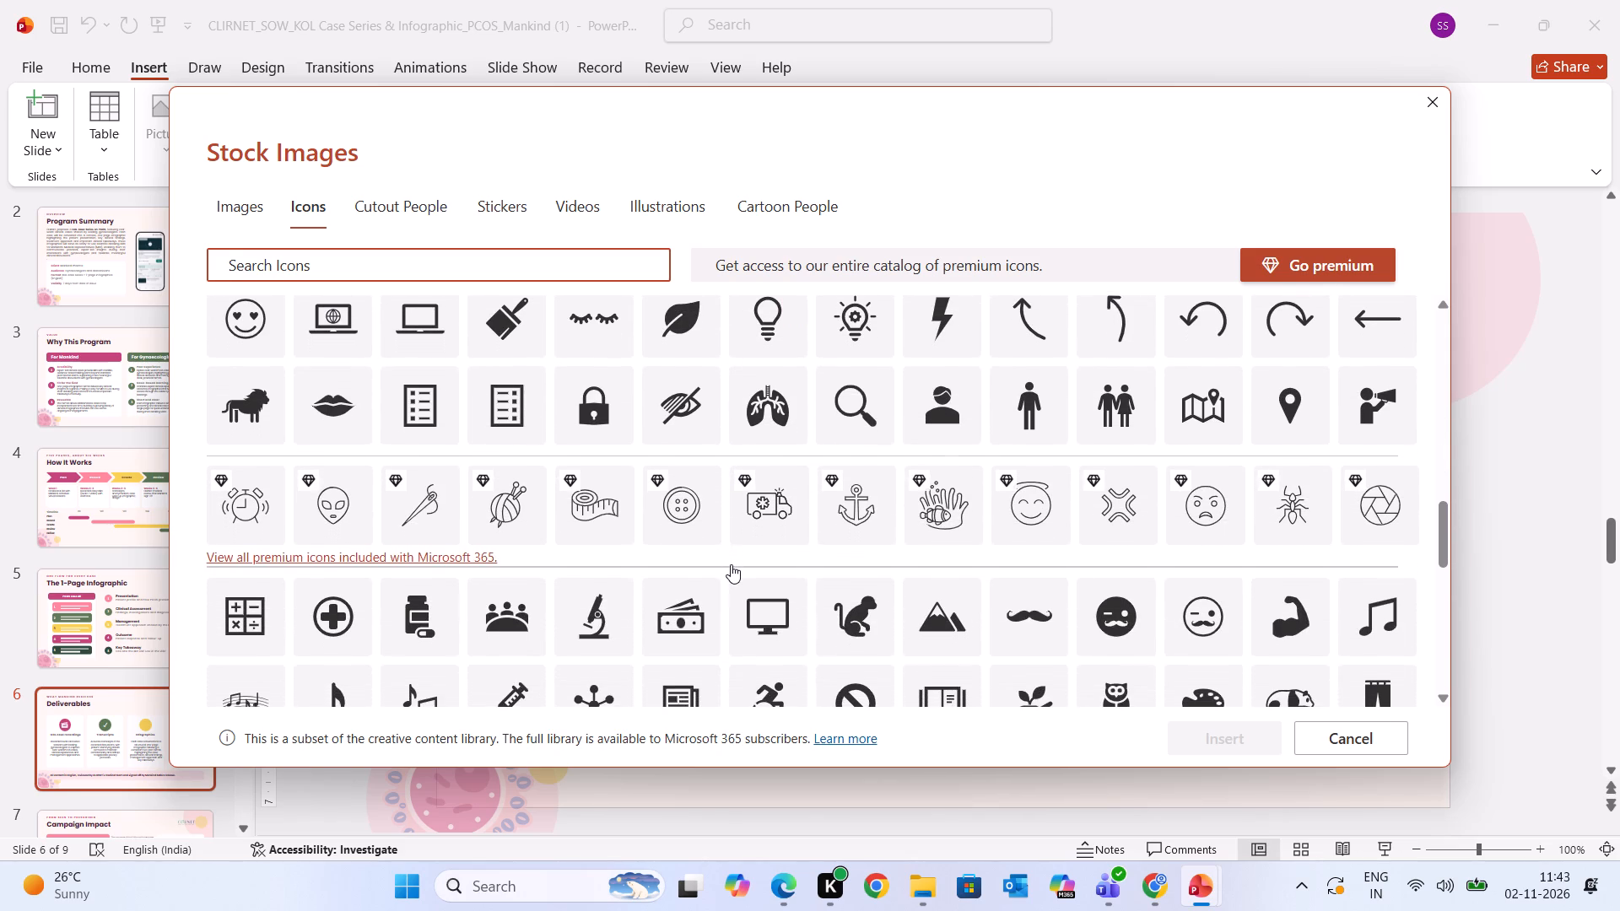
scroll(731, 564, down, 2)
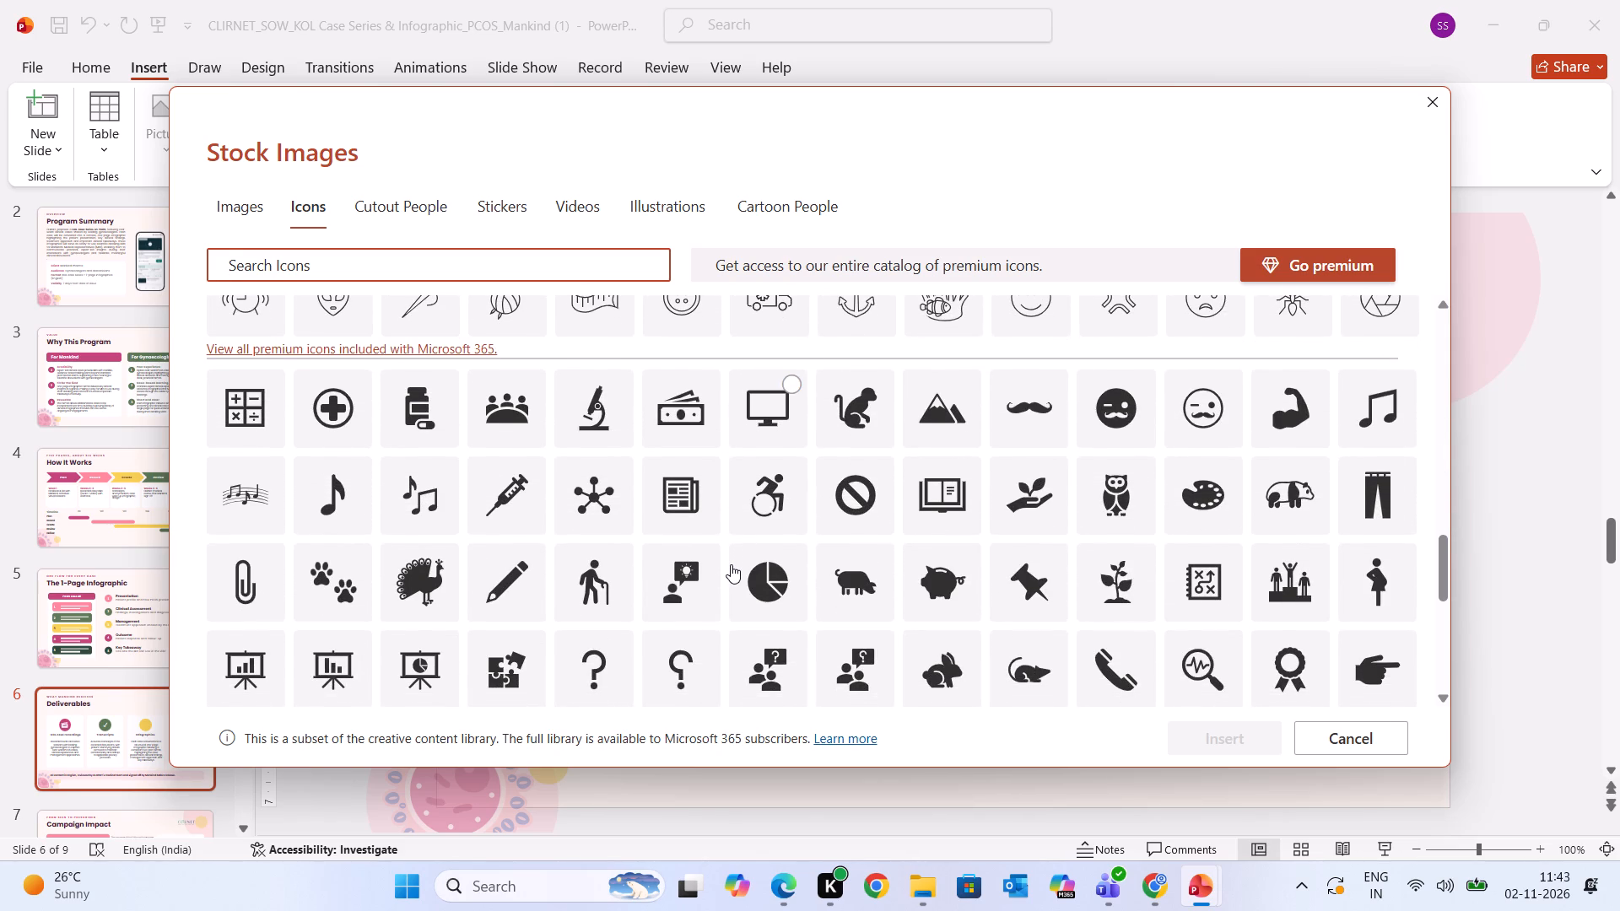
scroll(731, 564, down, 2)
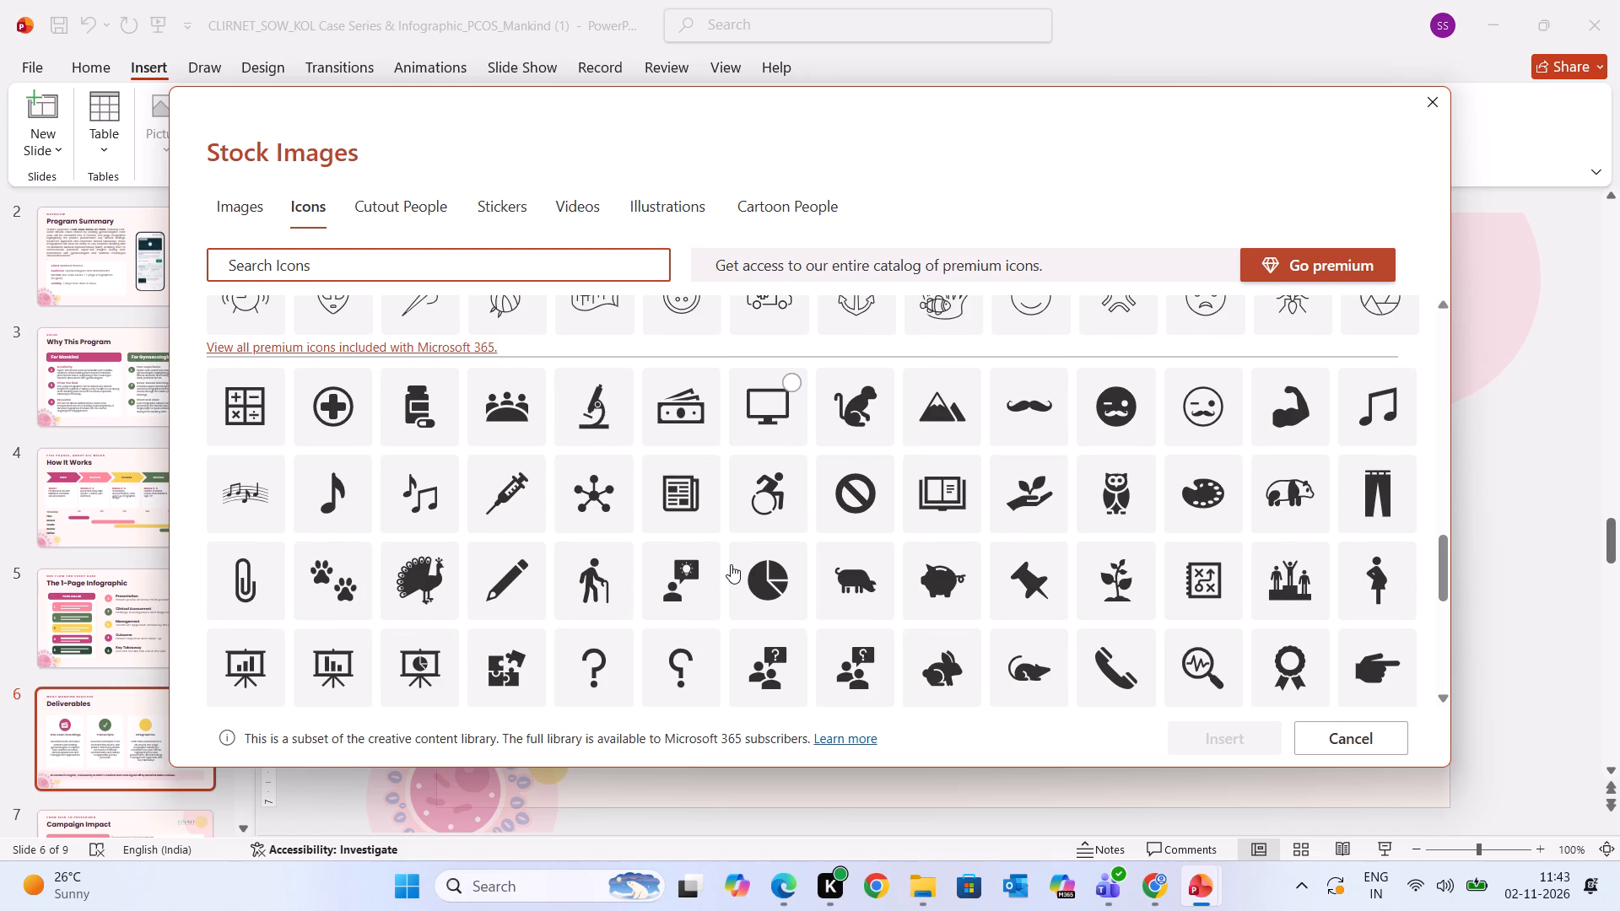
scroll(731, 564, down, 1)
click(683, 486)
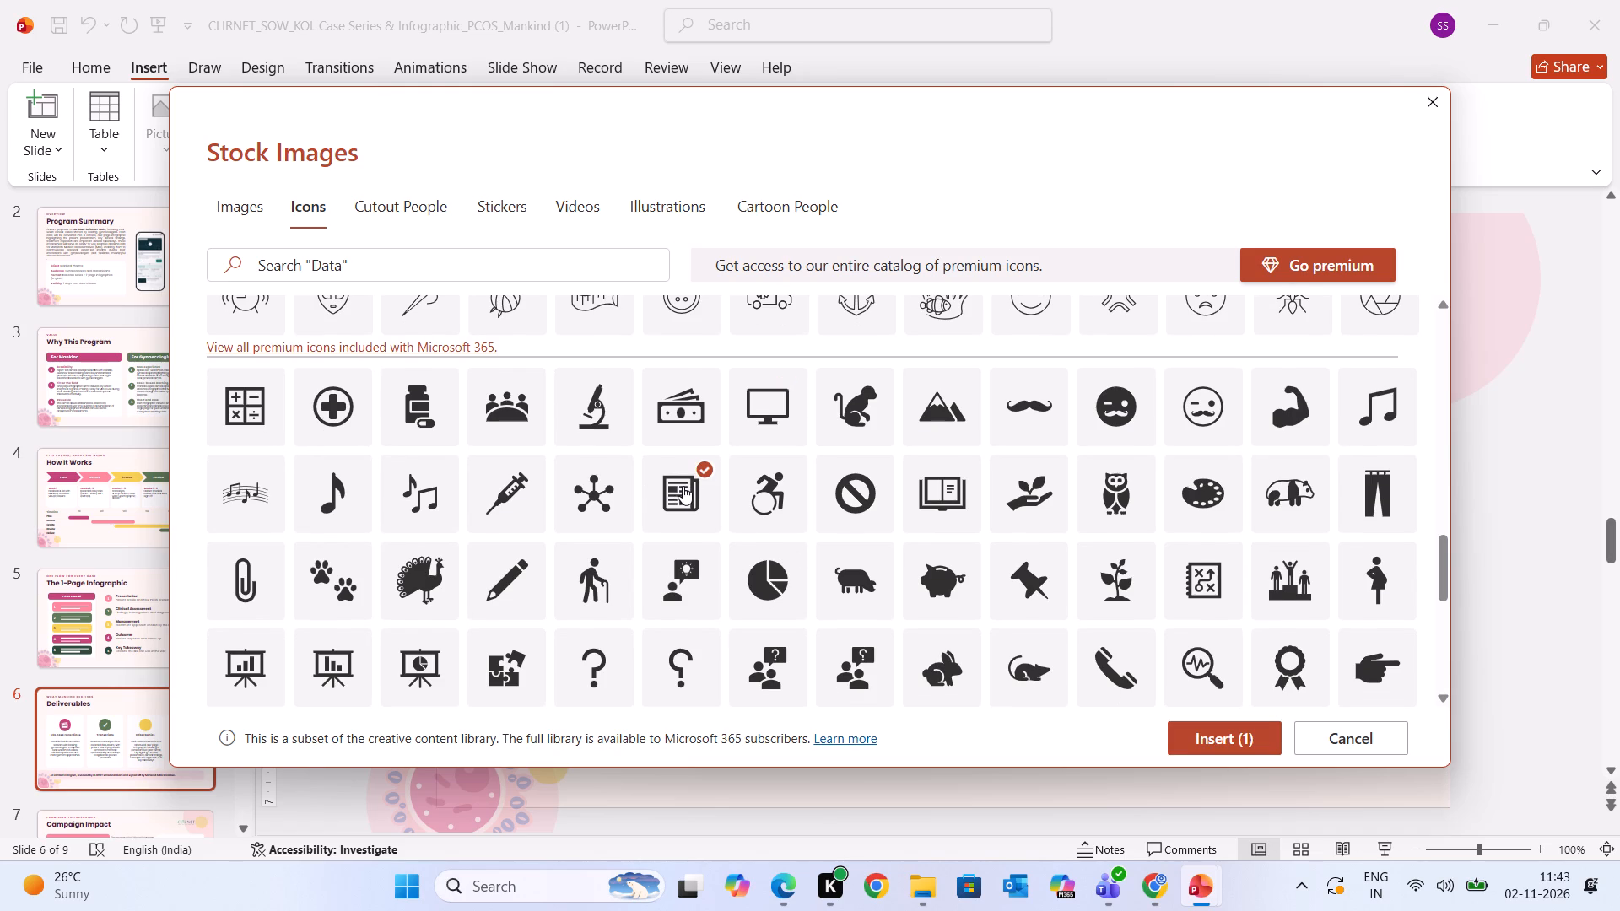
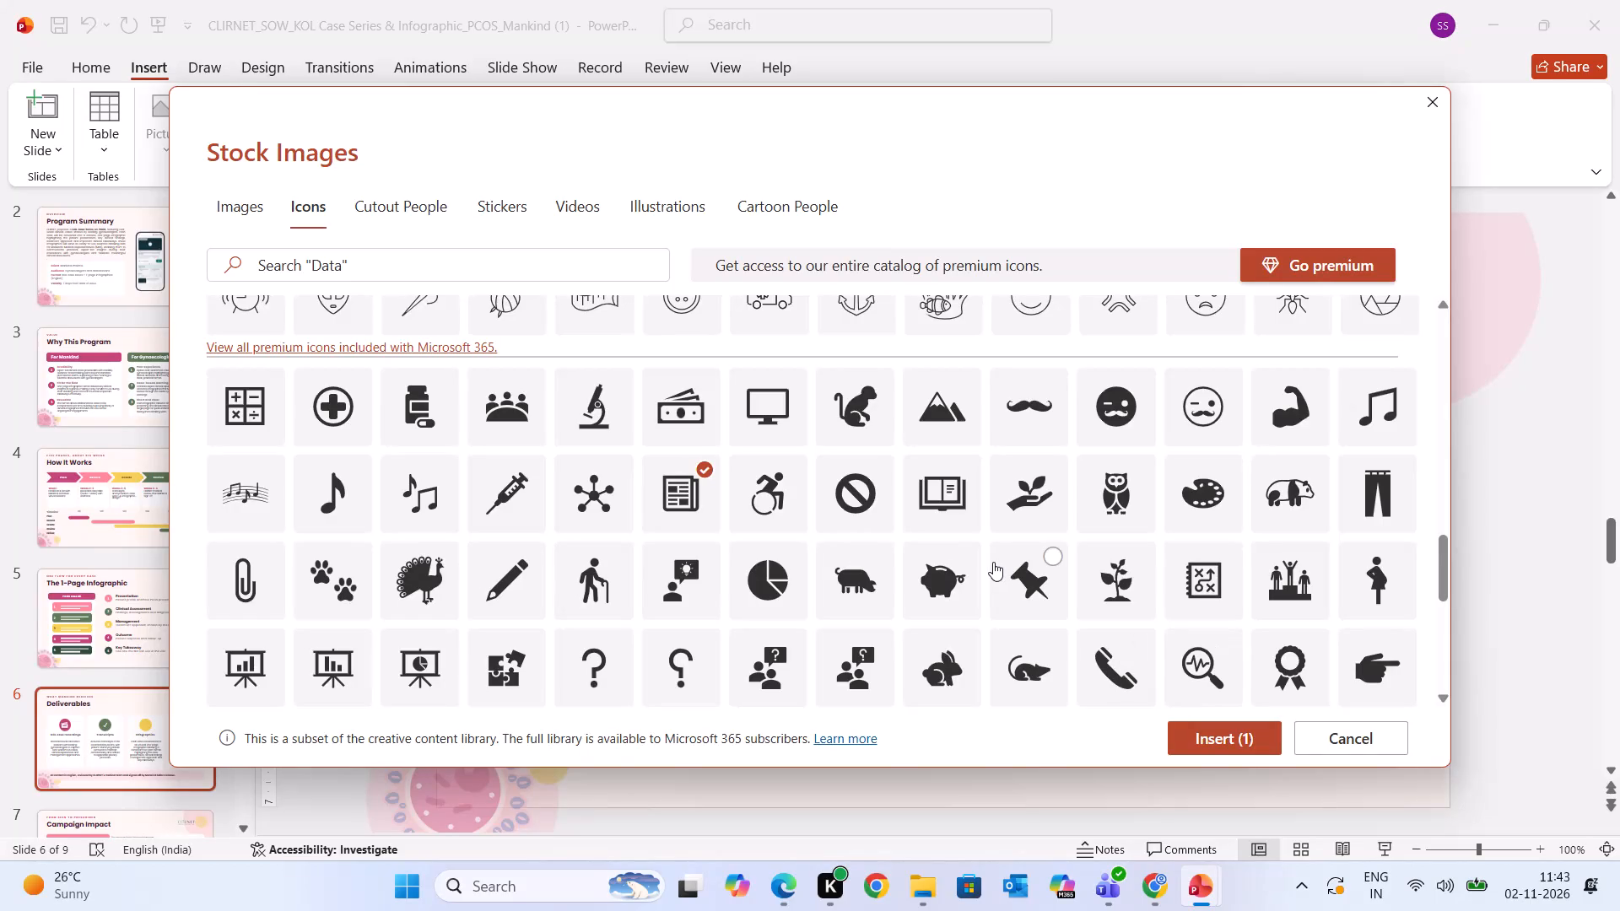
Insert the chosen newspaper stock icon on the Deliverables slide and fill it white.
scroll(993, 562, down, 3)
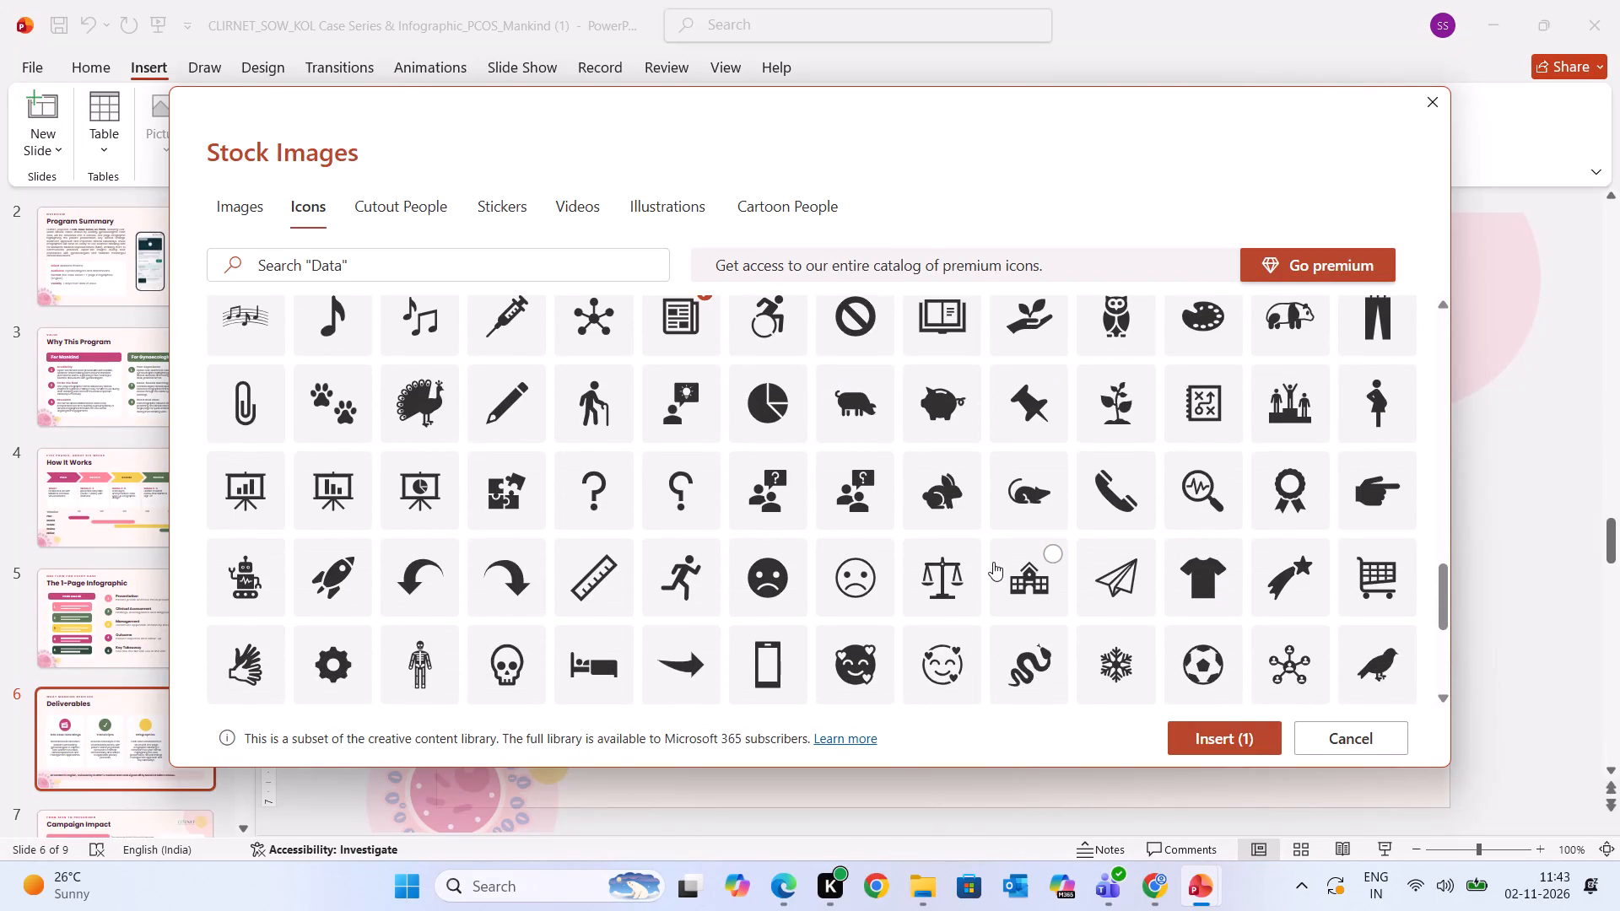
scroll(993, 562, down, 4)
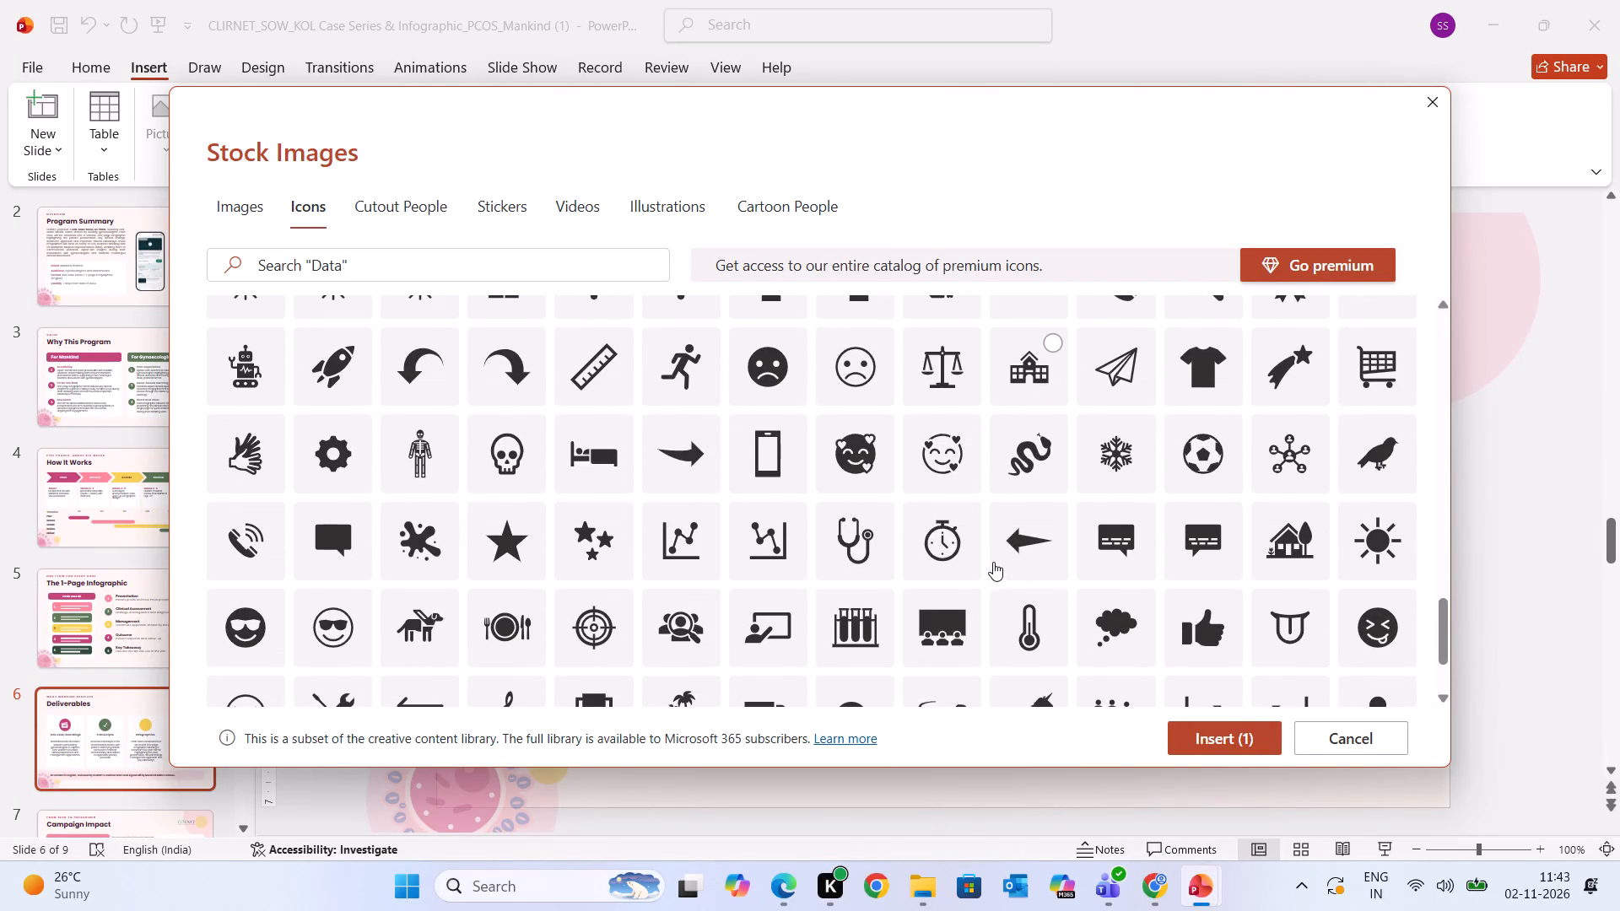
click(1229, 737)
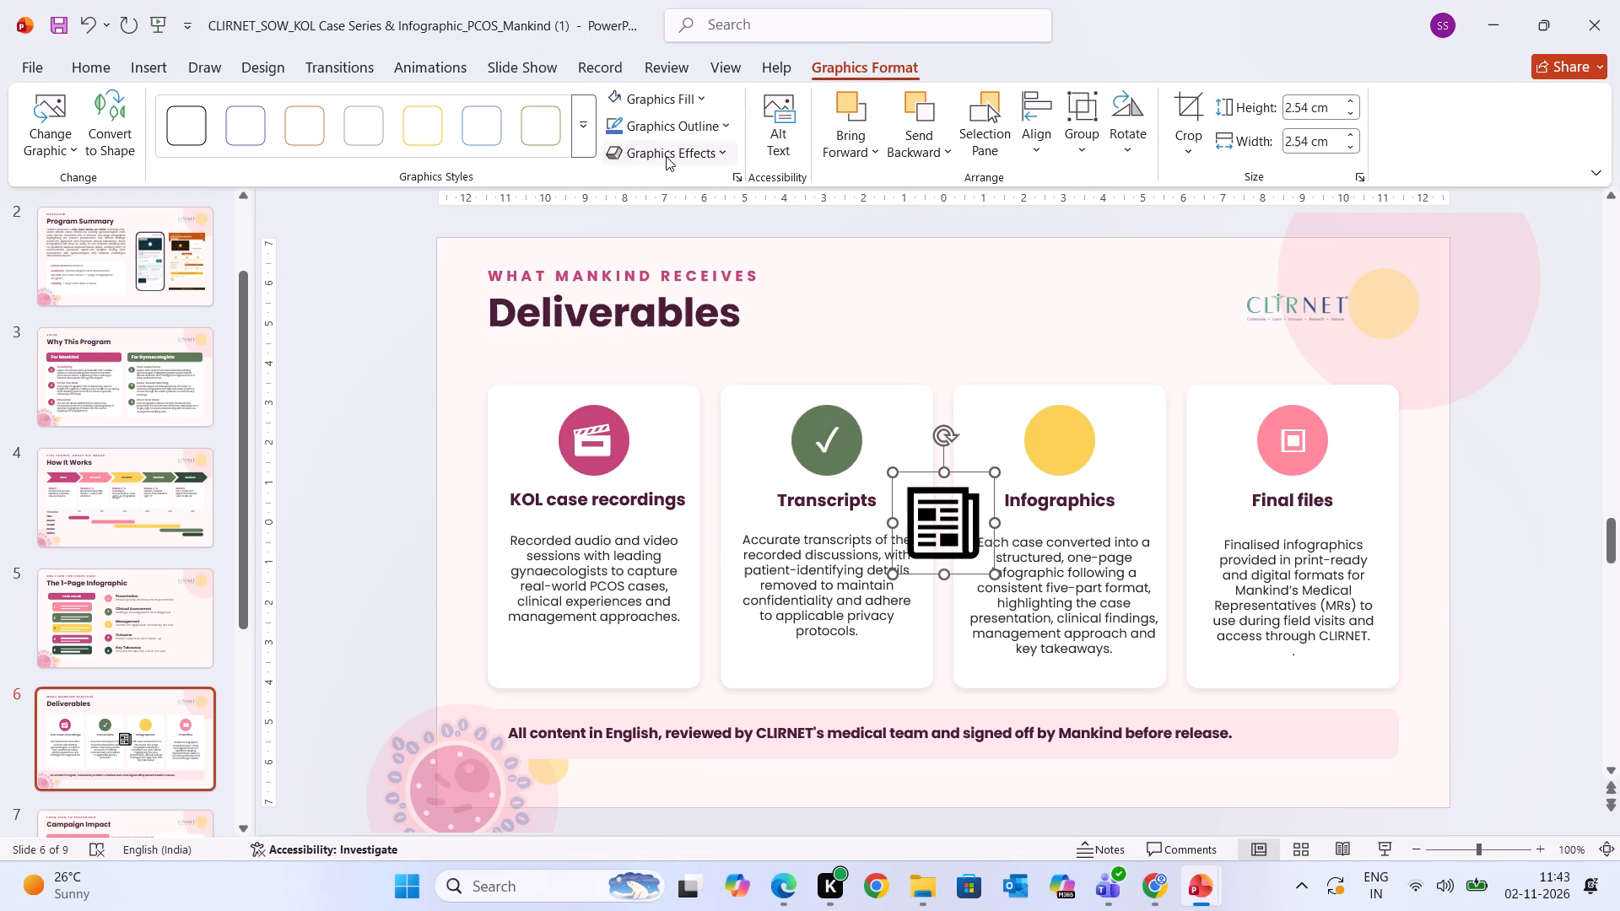
click(665, 95)
click(618, 199)
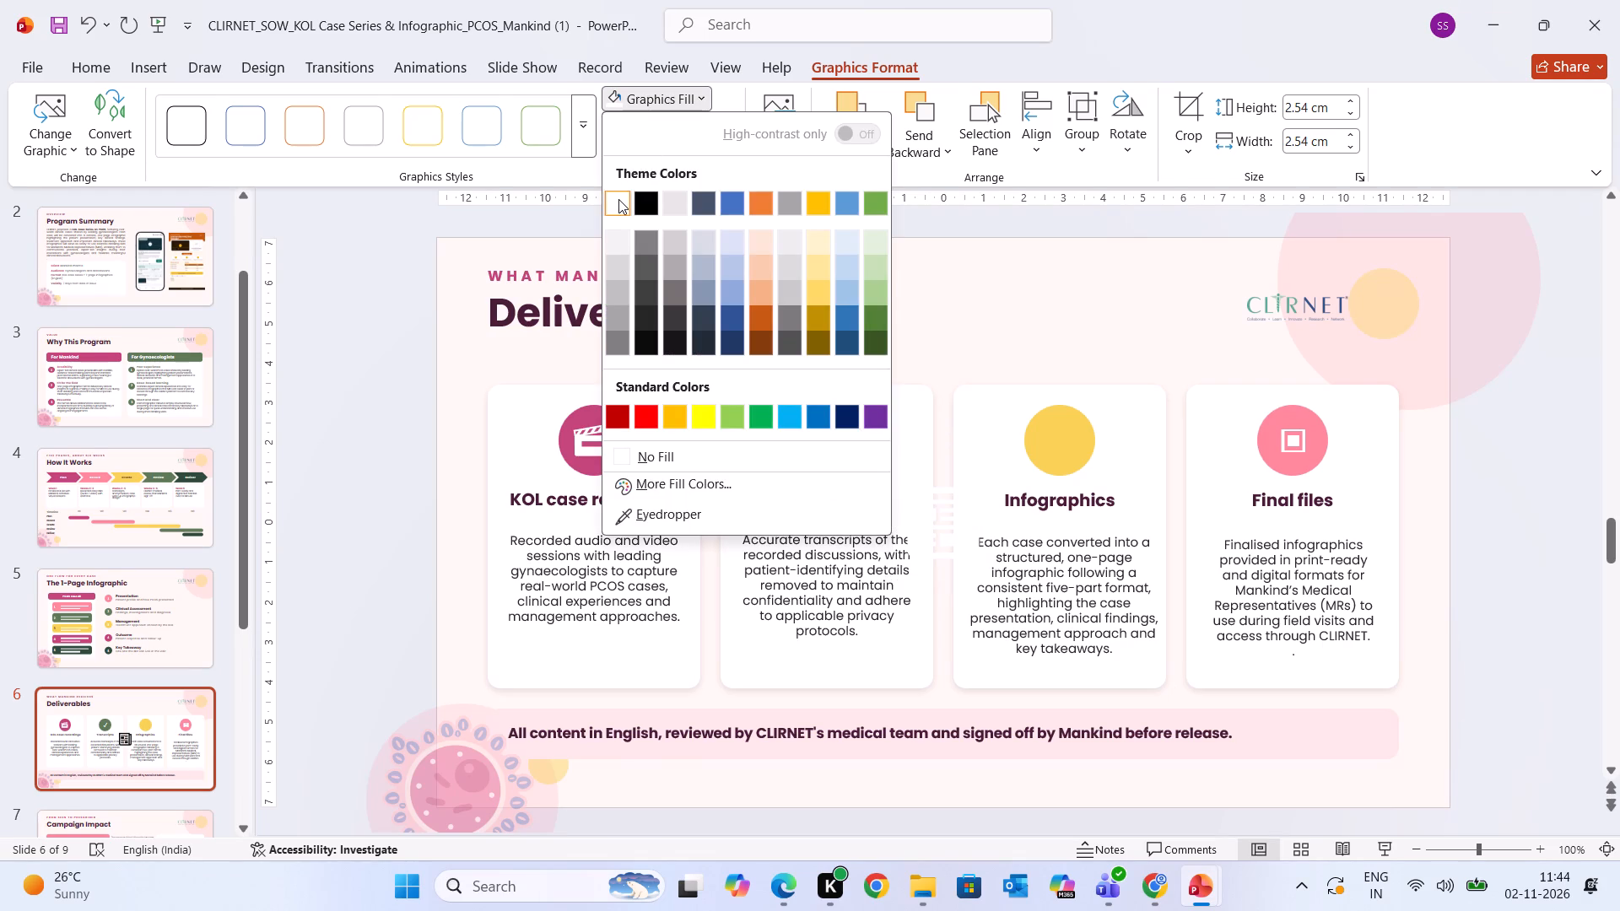
Move the white newspaper icon into the yellow Infographics circle and shrink it to fit inside.
drag(938, 526, 1043, 451)
drag(993, 396, 1039, 438)
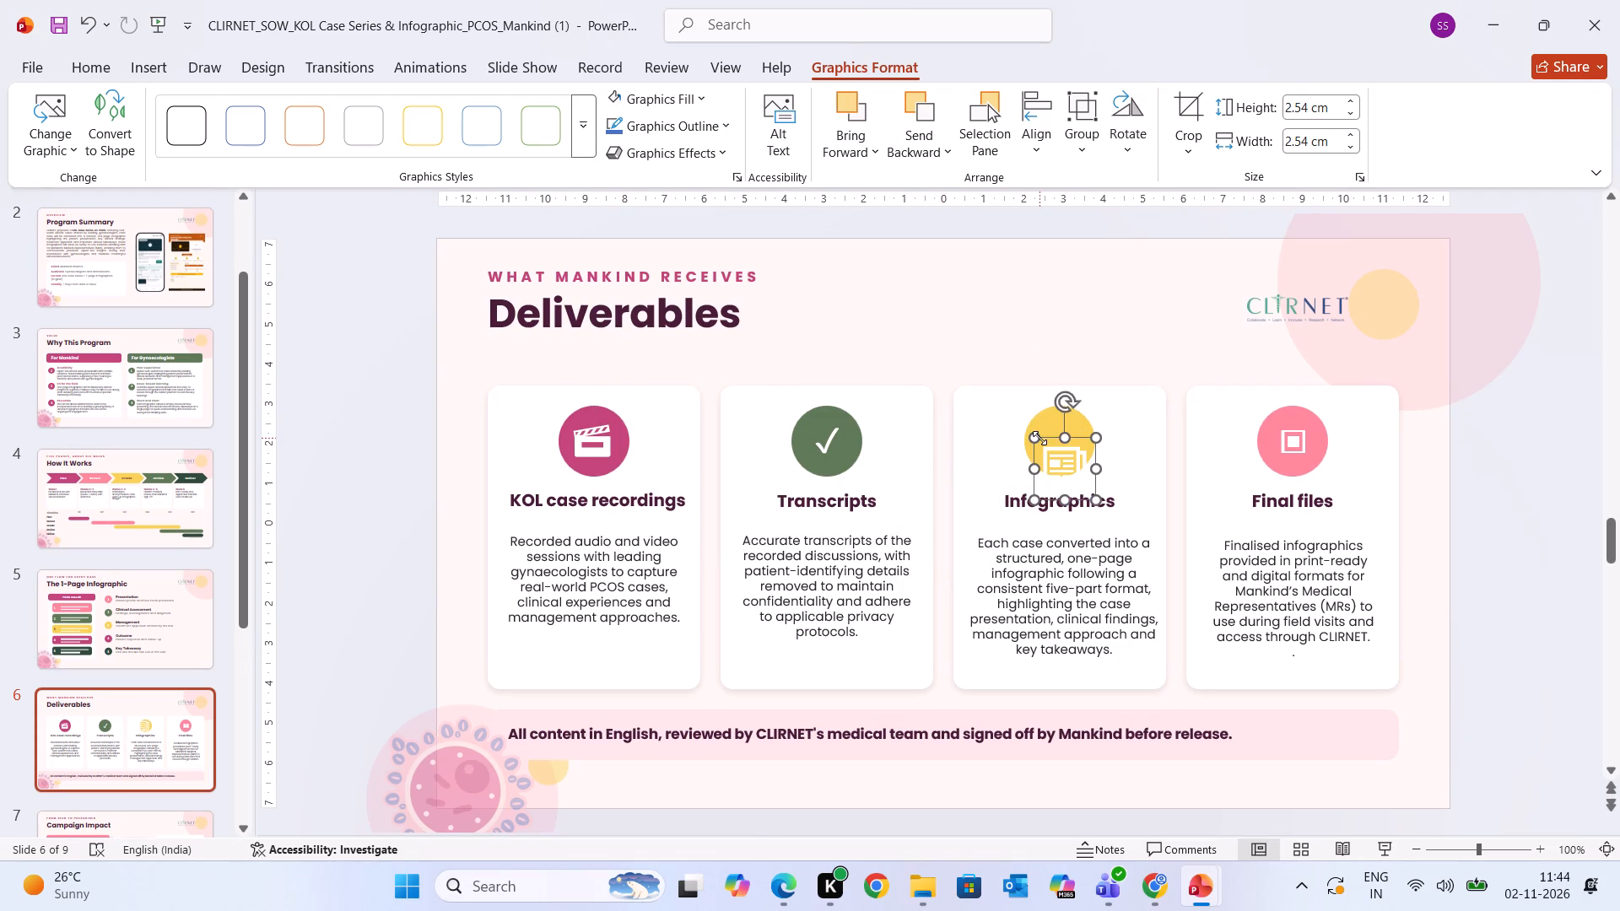
drag(1066, 464, 1065, 445)
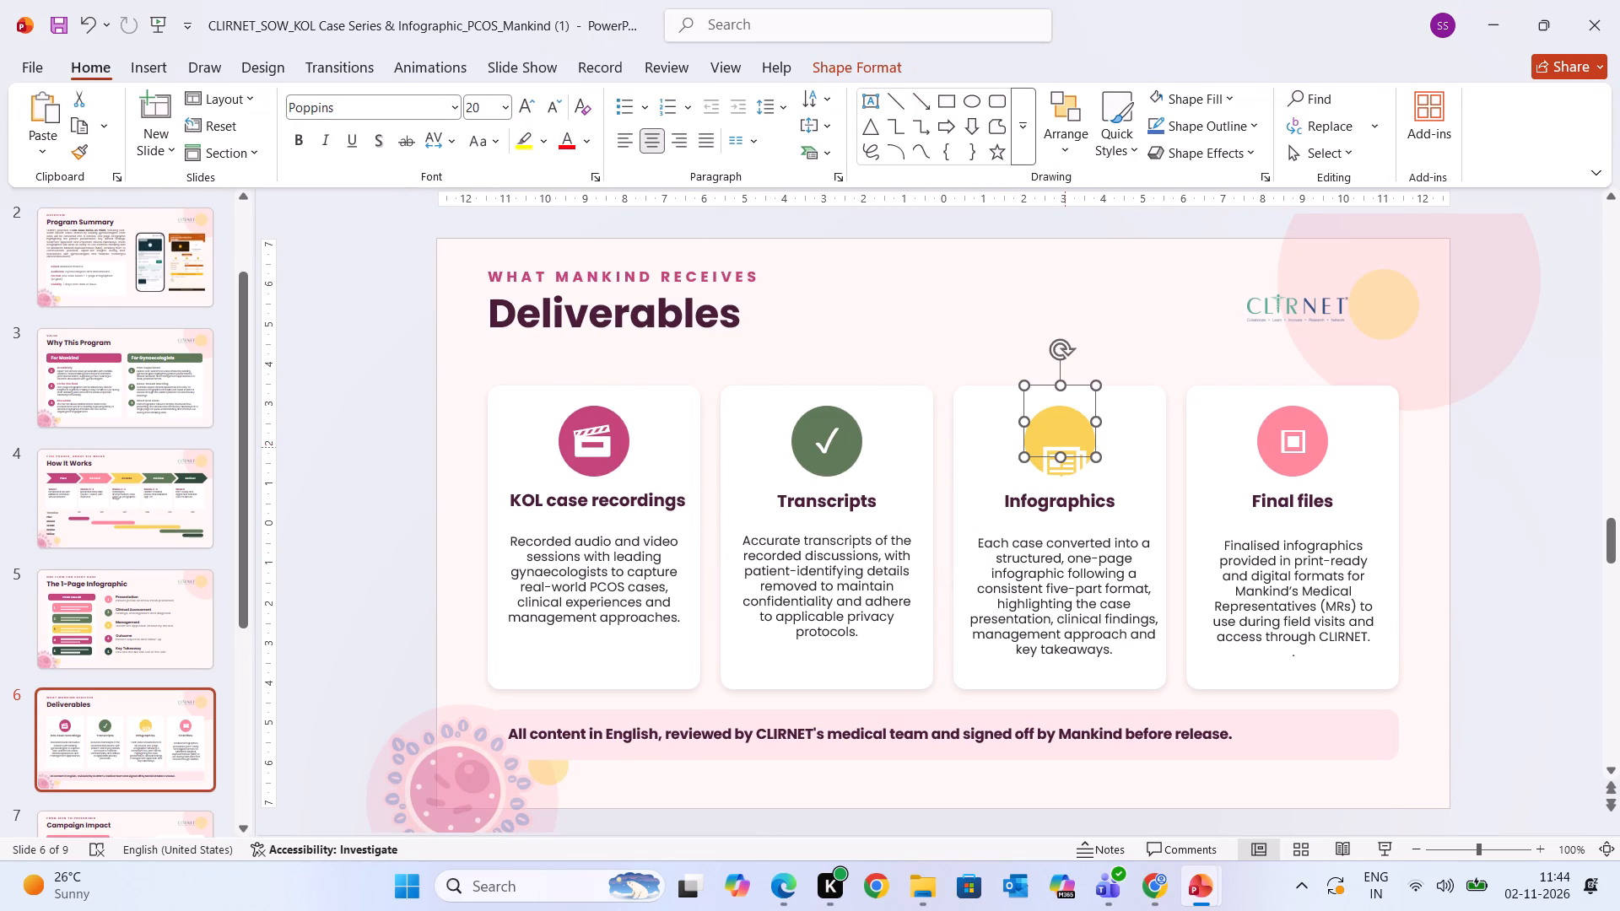
click(1066, 470)
drag(1066, 470, 1061, 442)
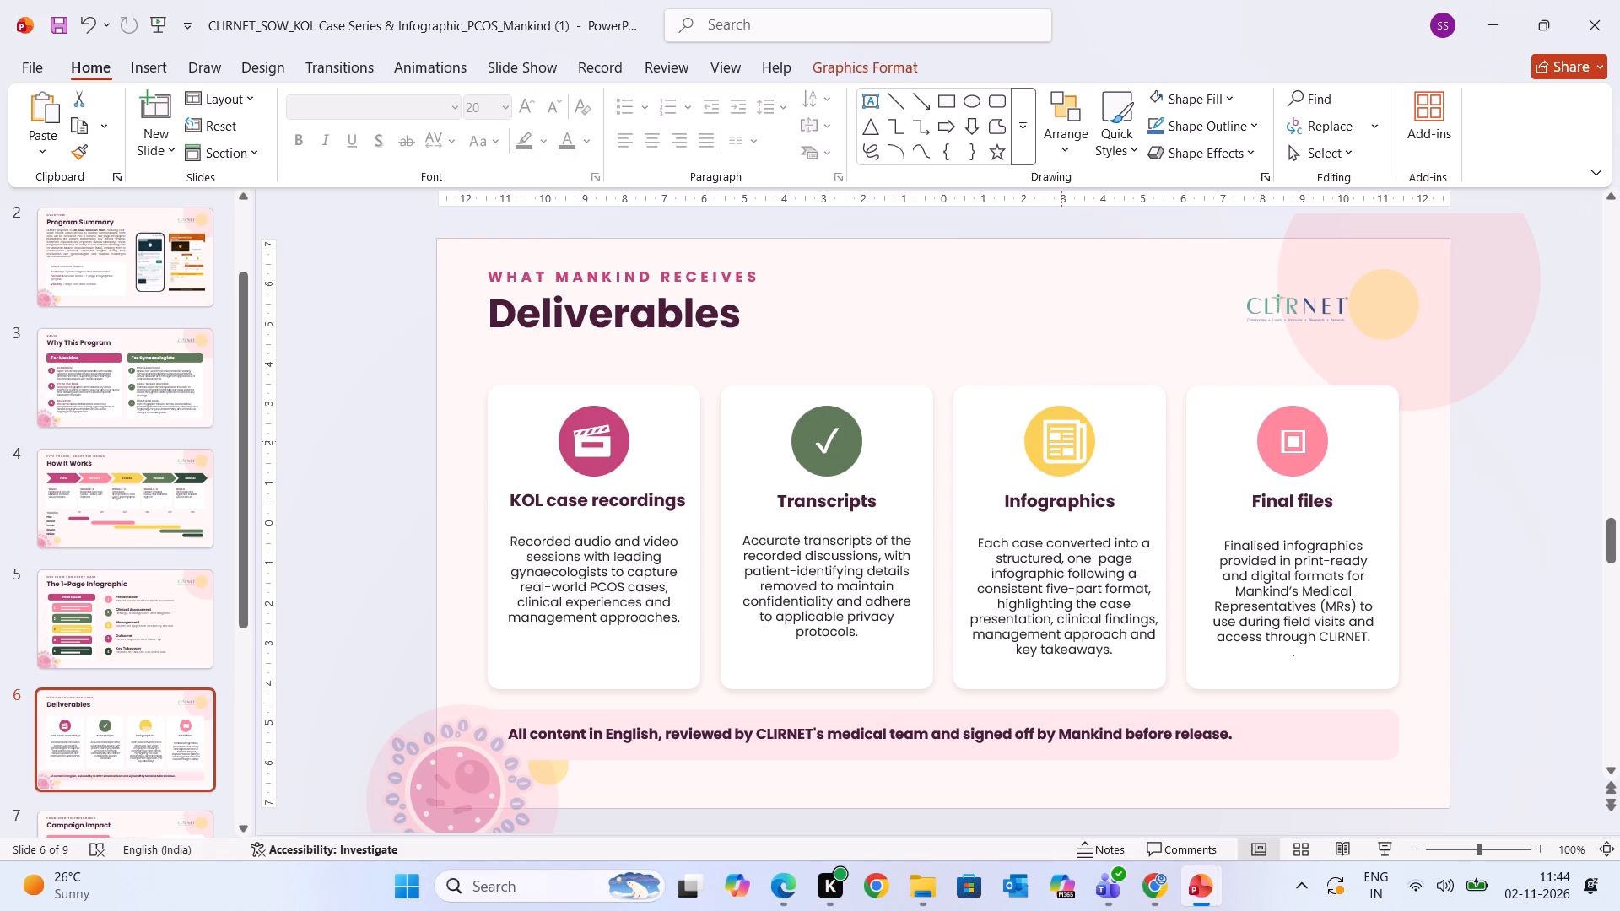
drag(1061, 442, 1063, 444)
drag(1099, 412, 1095, 417)
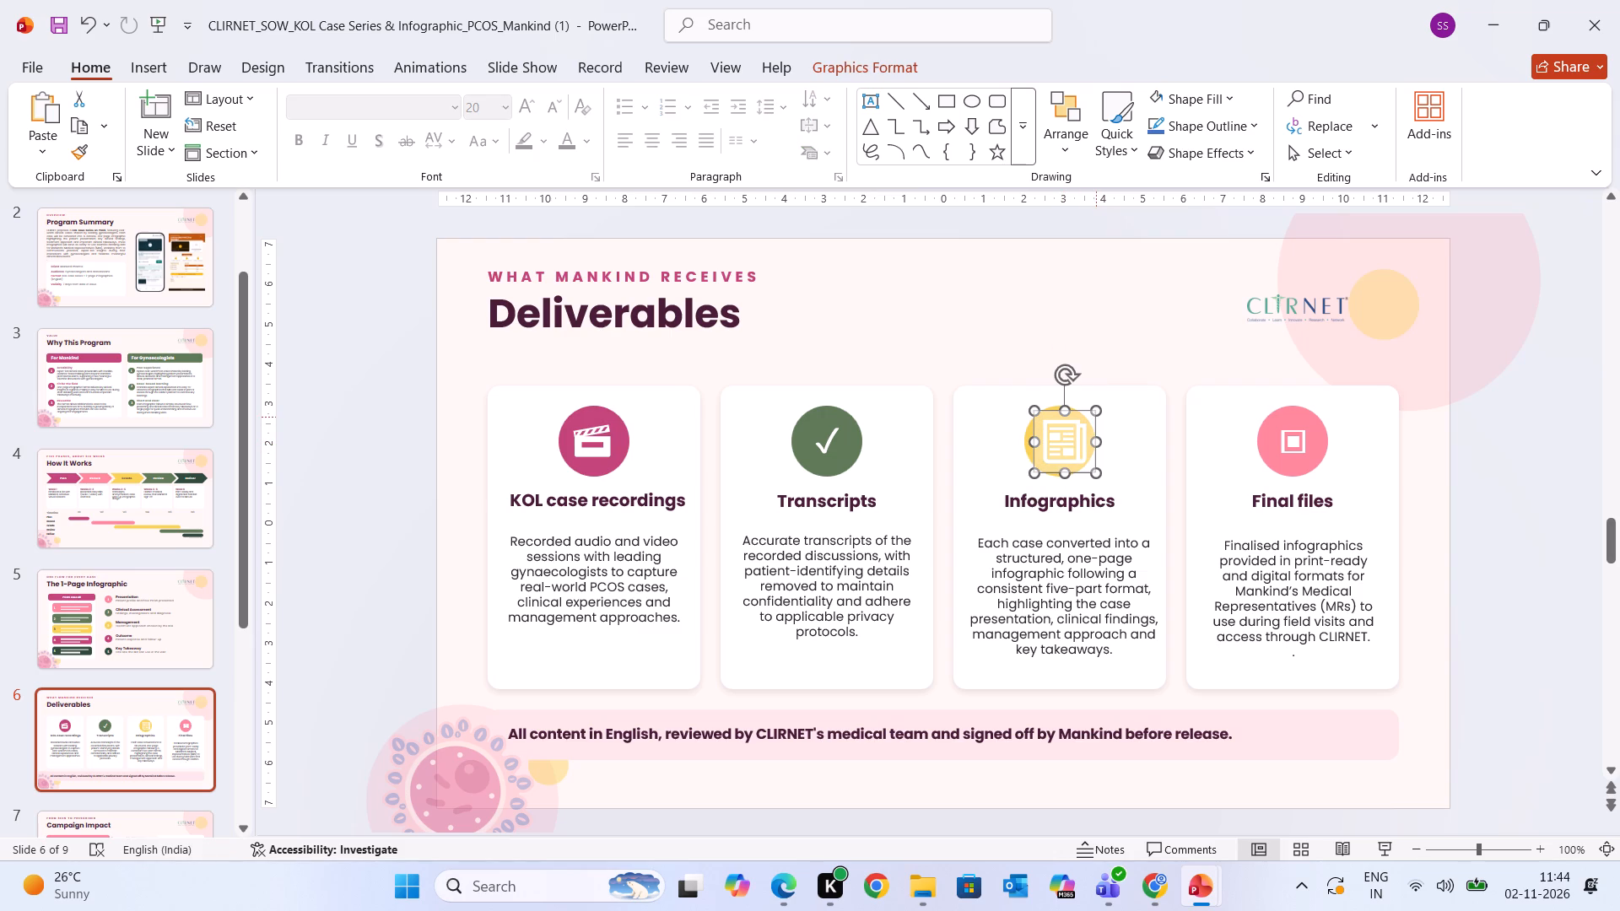
drag(1095, 417, 1090, 423)
drag(1099, 405, 1097, 409)
drag(1097, 409, 1089, 418)
click(1120, 437)
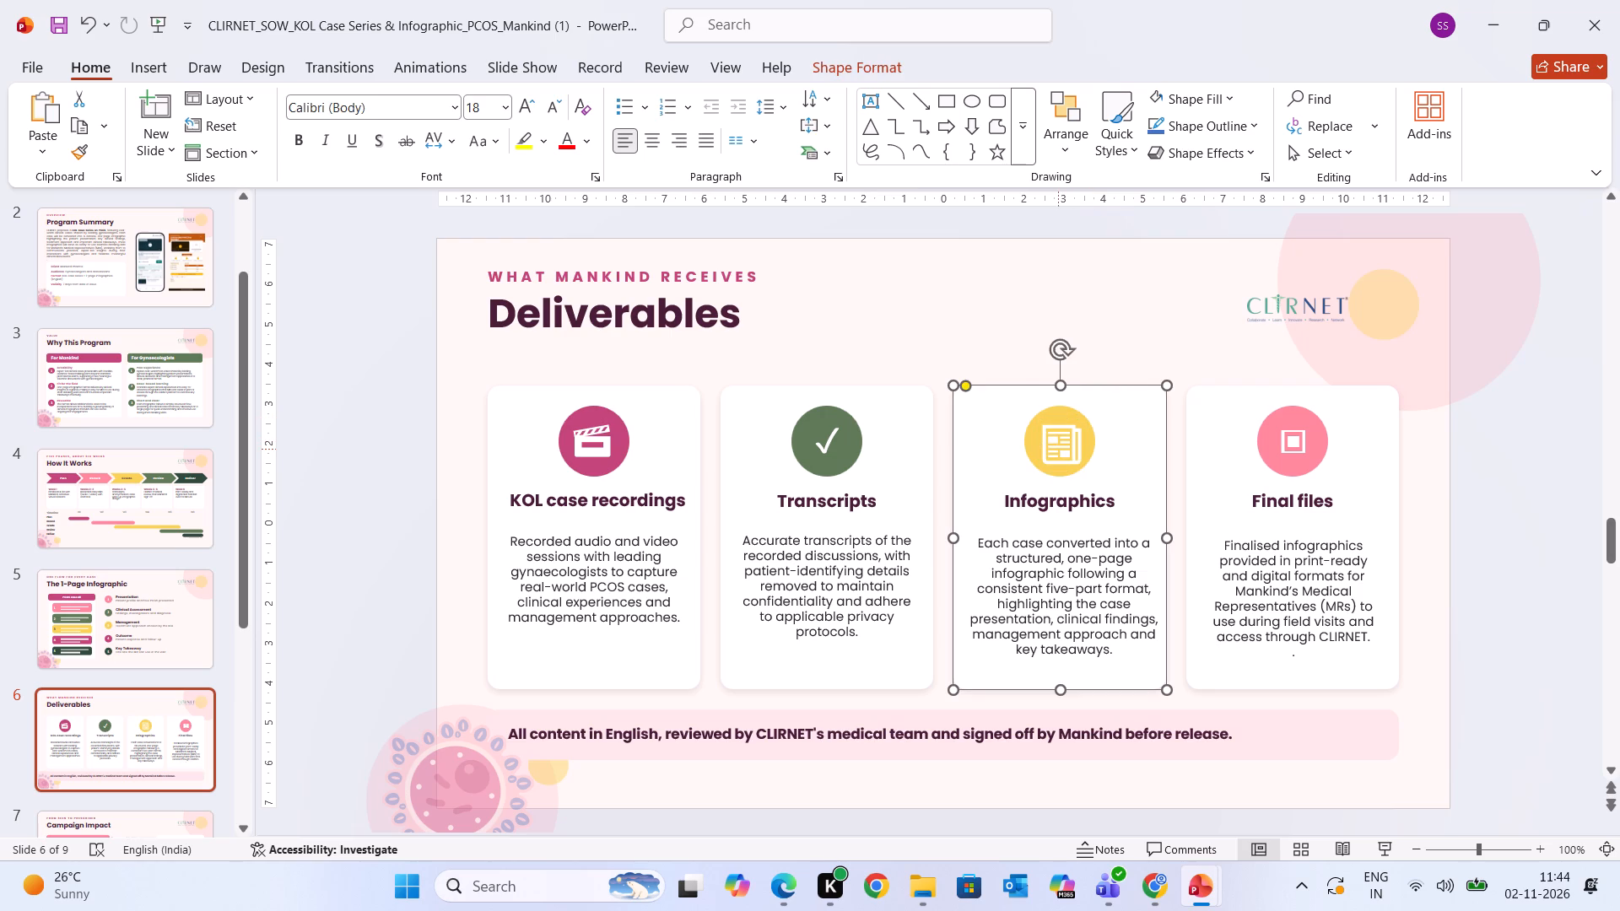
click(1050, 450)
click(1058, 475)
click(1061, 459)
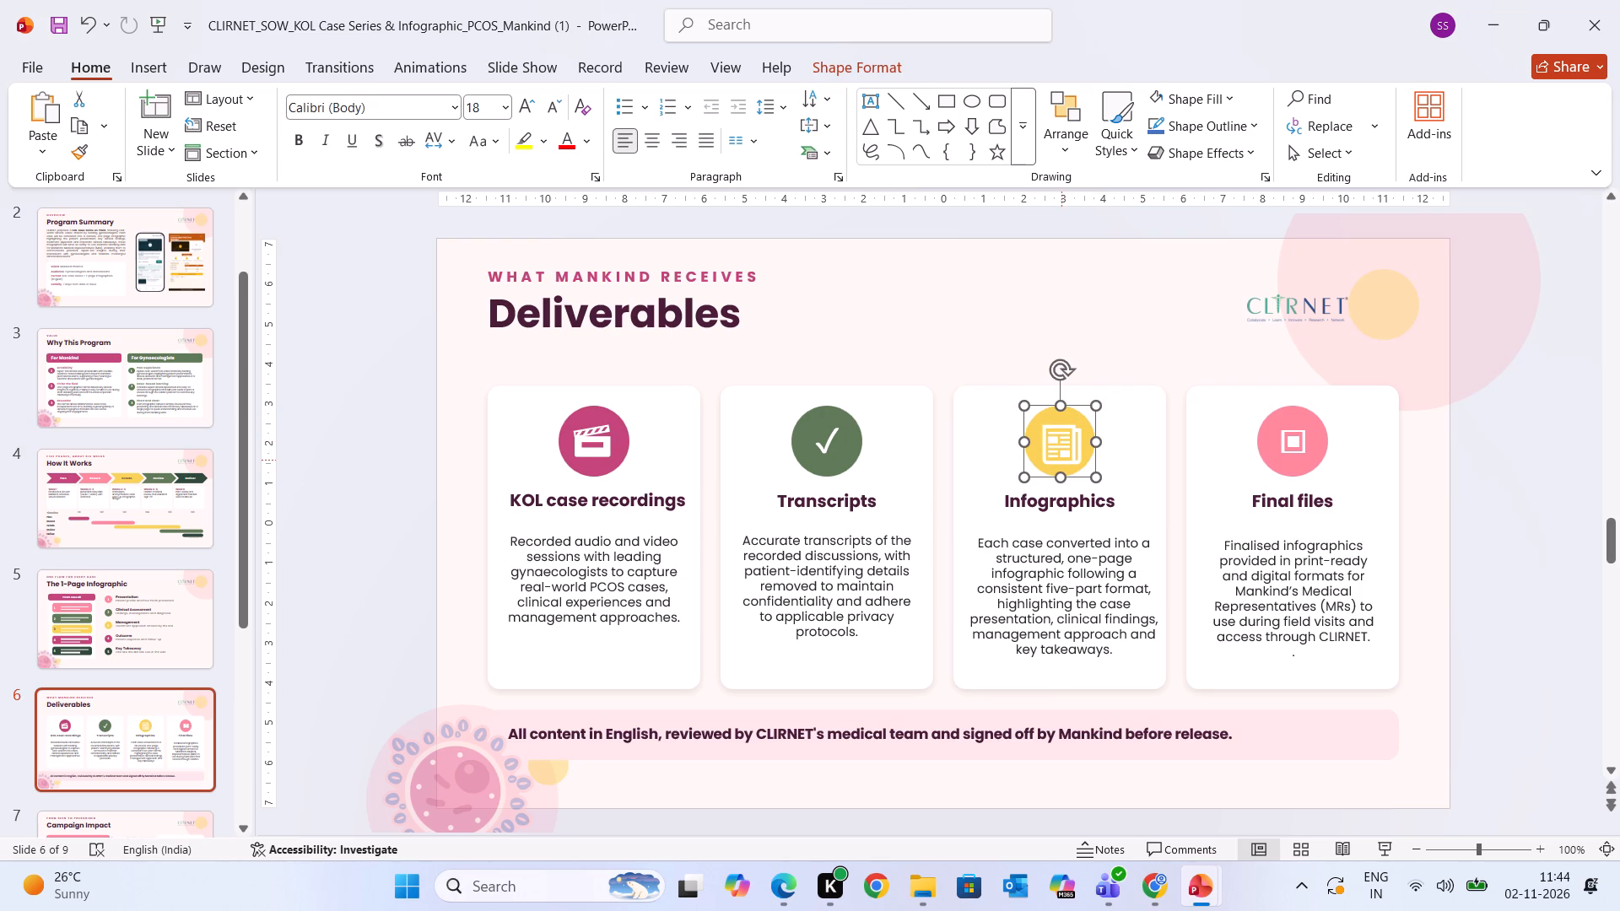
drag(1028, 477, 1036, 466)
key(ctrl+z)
Shrink the white newspaper icon slightly more within the yellow Infographics circle.
double_click(1045, 451)
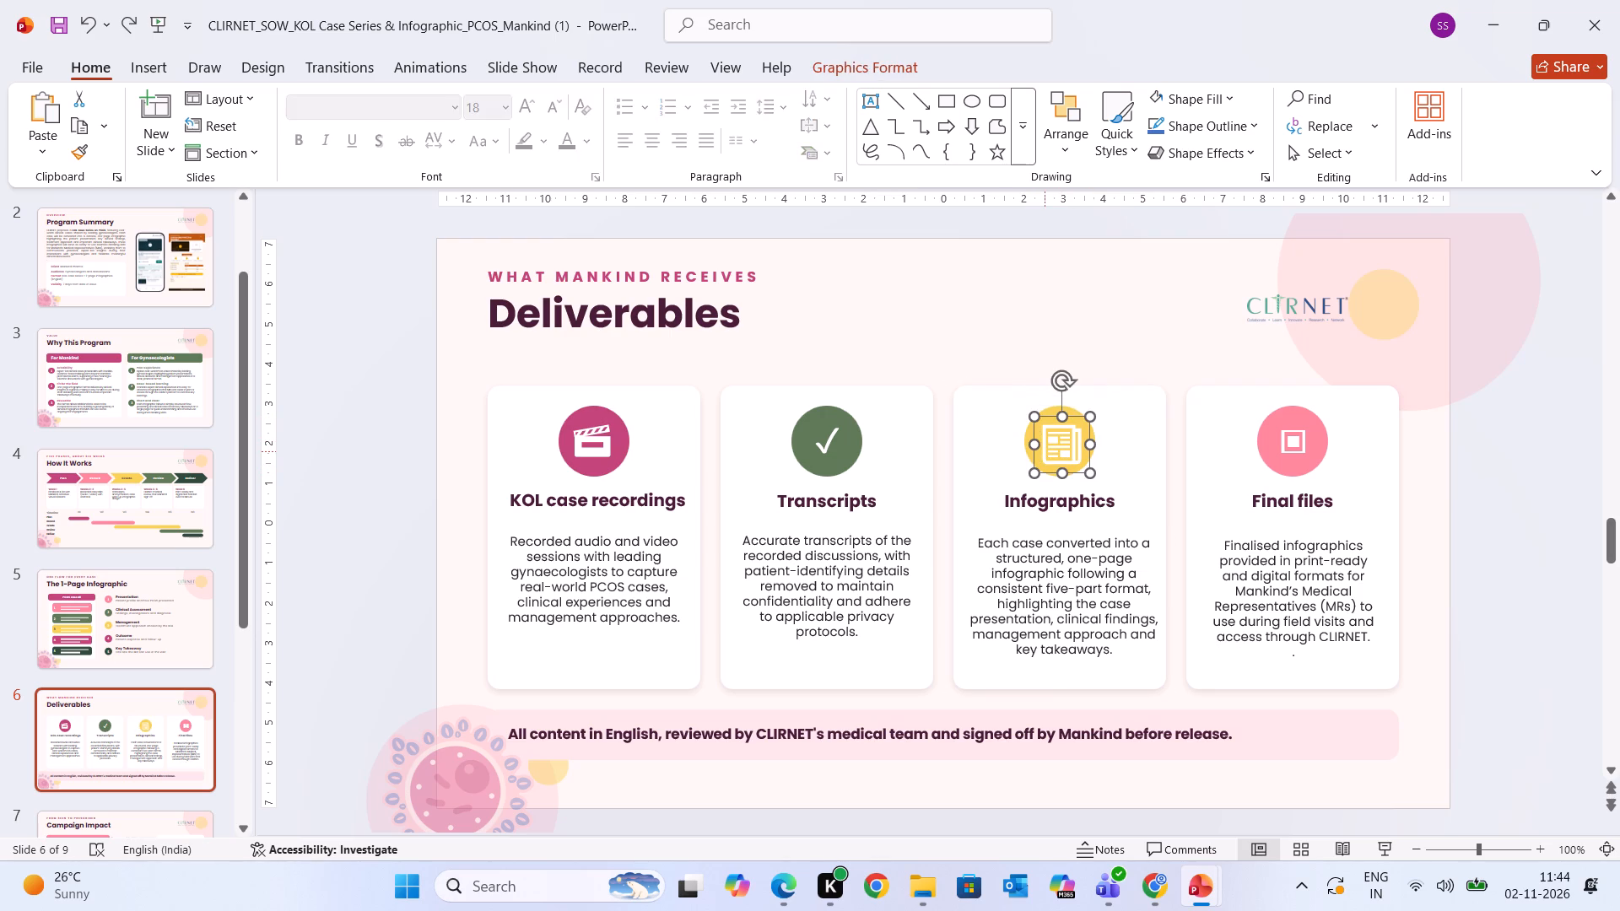
drag(1039, 474, 1049, 466)
click(1109, 466)
Delete the empty text box overlapping the yellow Infographics circle.
click(1063, 445)
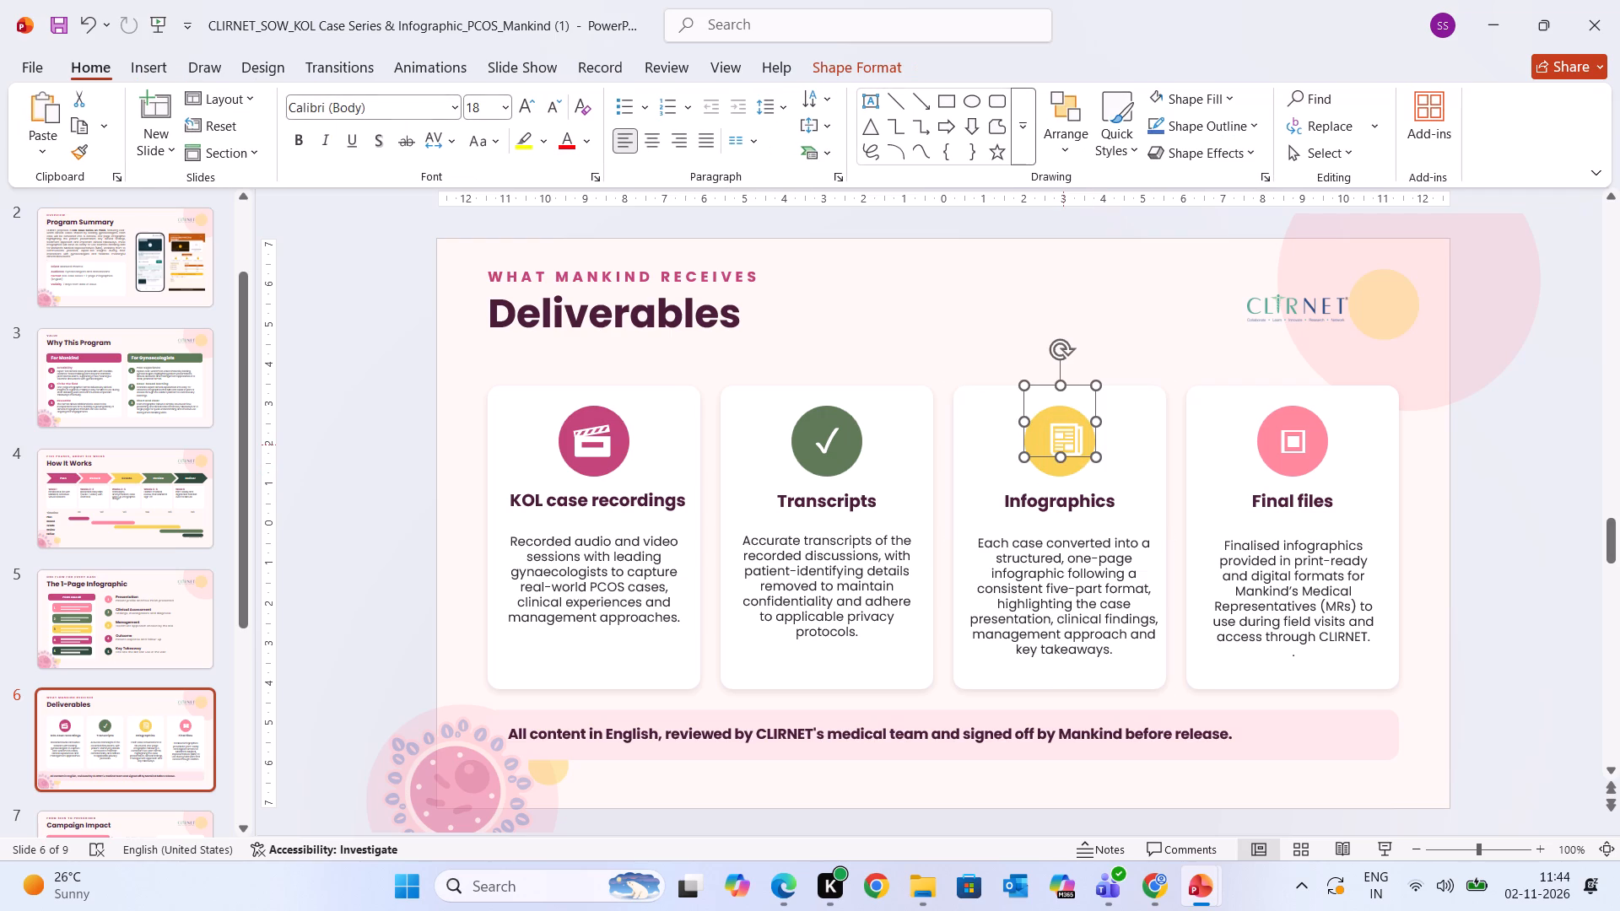
key(Left)
click(1063, 445)
key(Left)
key(Left)
key(Left)
key(Left)
key(Left)
key(Left)
key(Left)
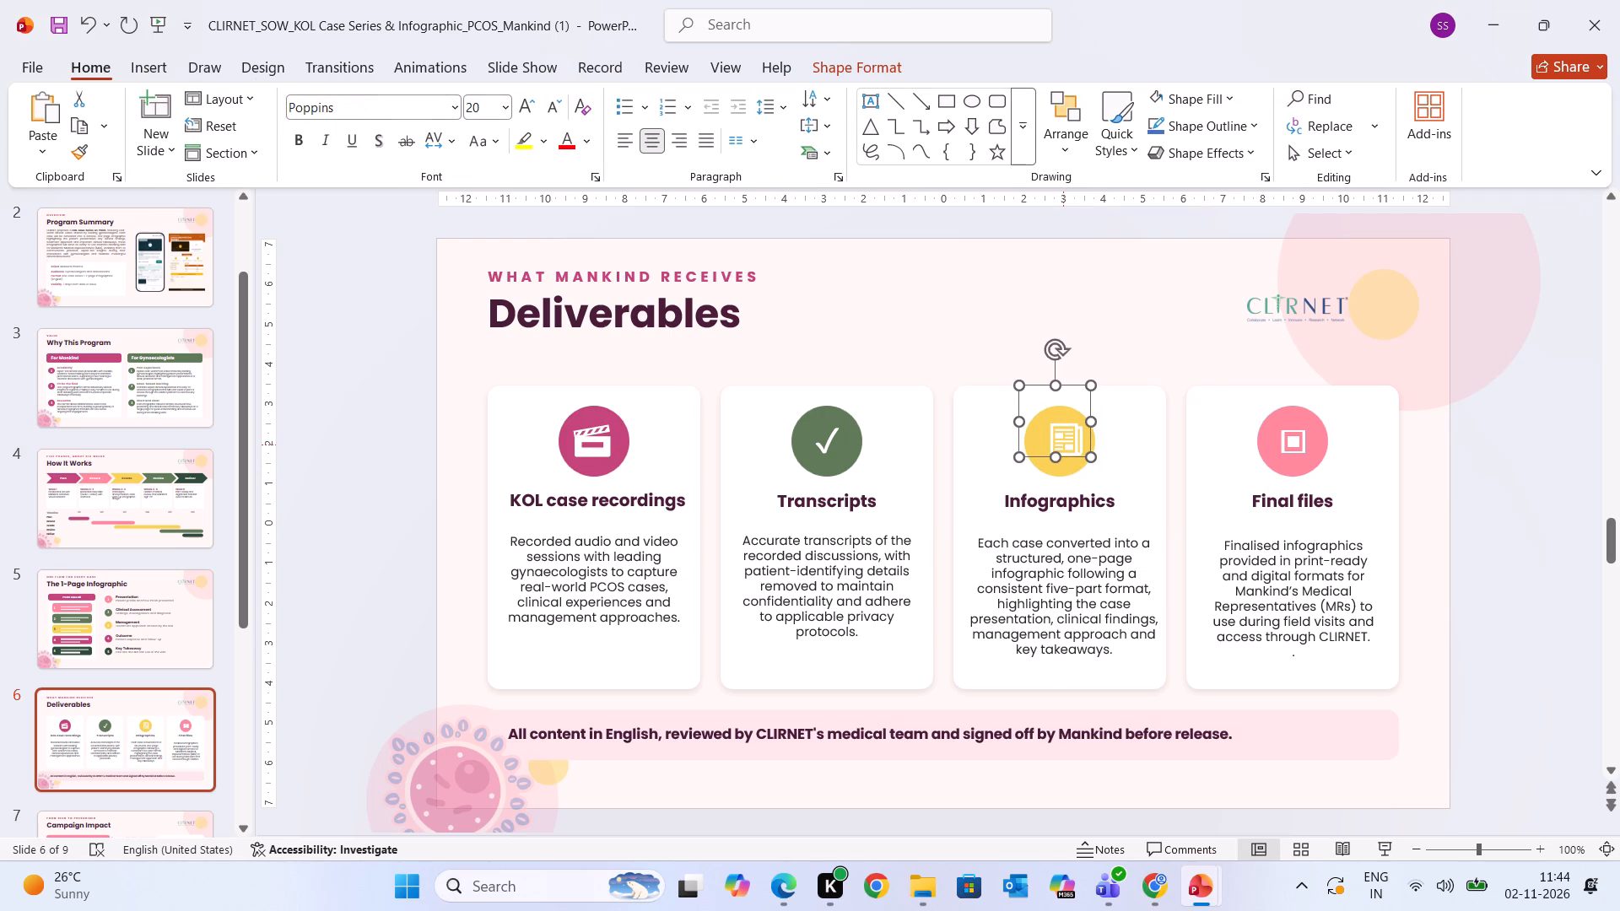
key(Delete)
Nudge the white newspaper icon slightly left and down to centre it in the yellow Infographics circle.
click(1062, 436)
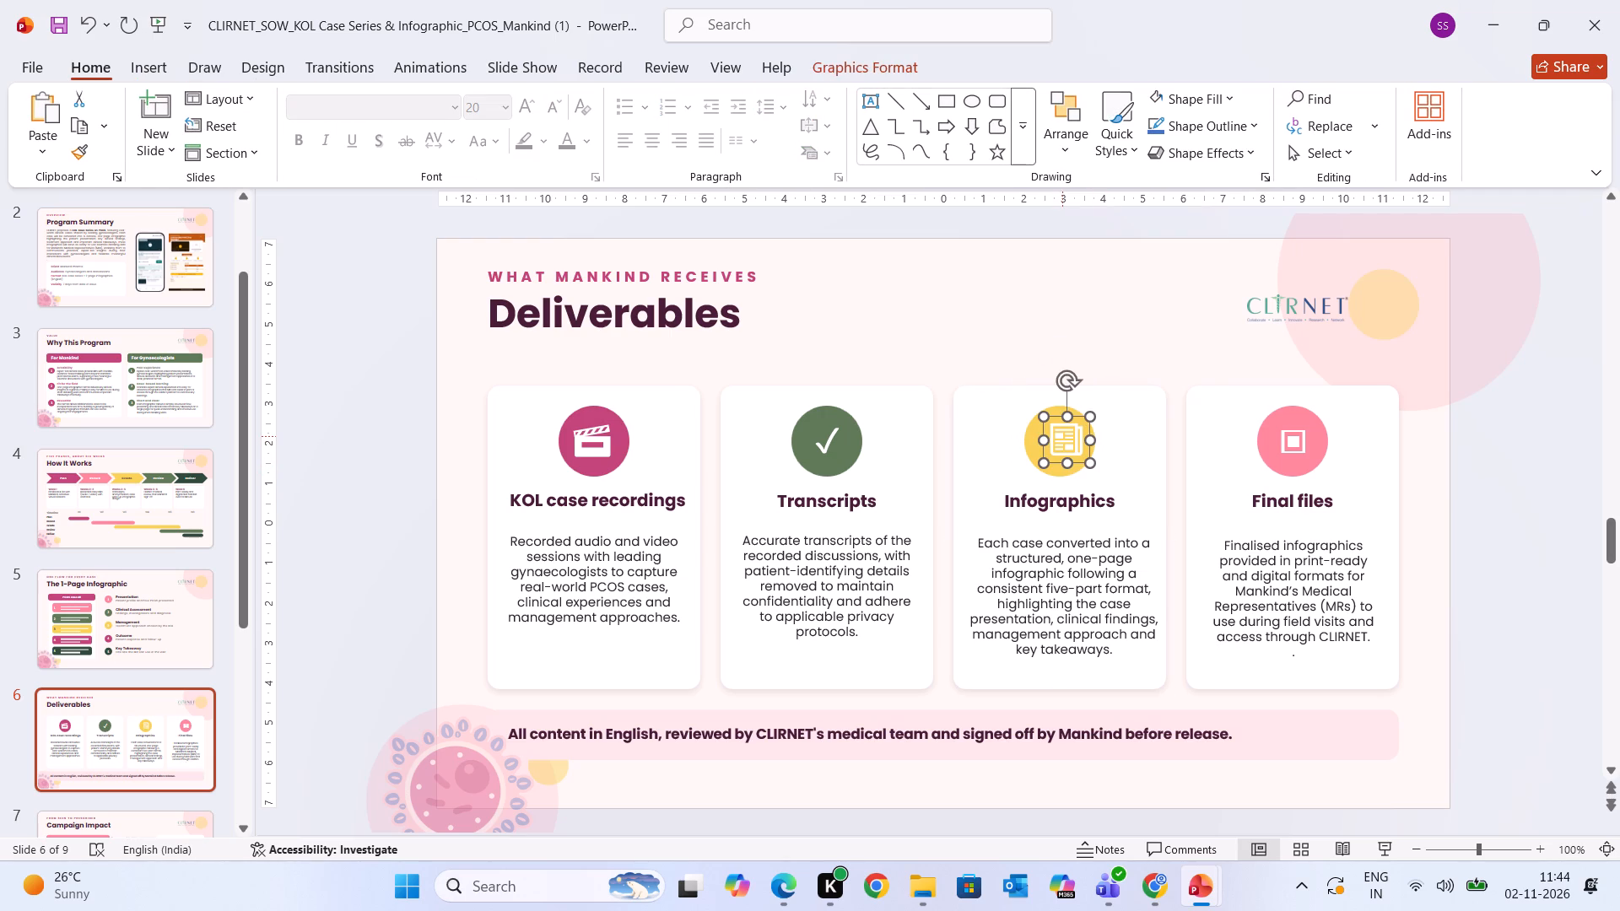
key(Left)
key(Left)
key(Left)
key(Left)
key(Left)
key(Left)
key(Down)
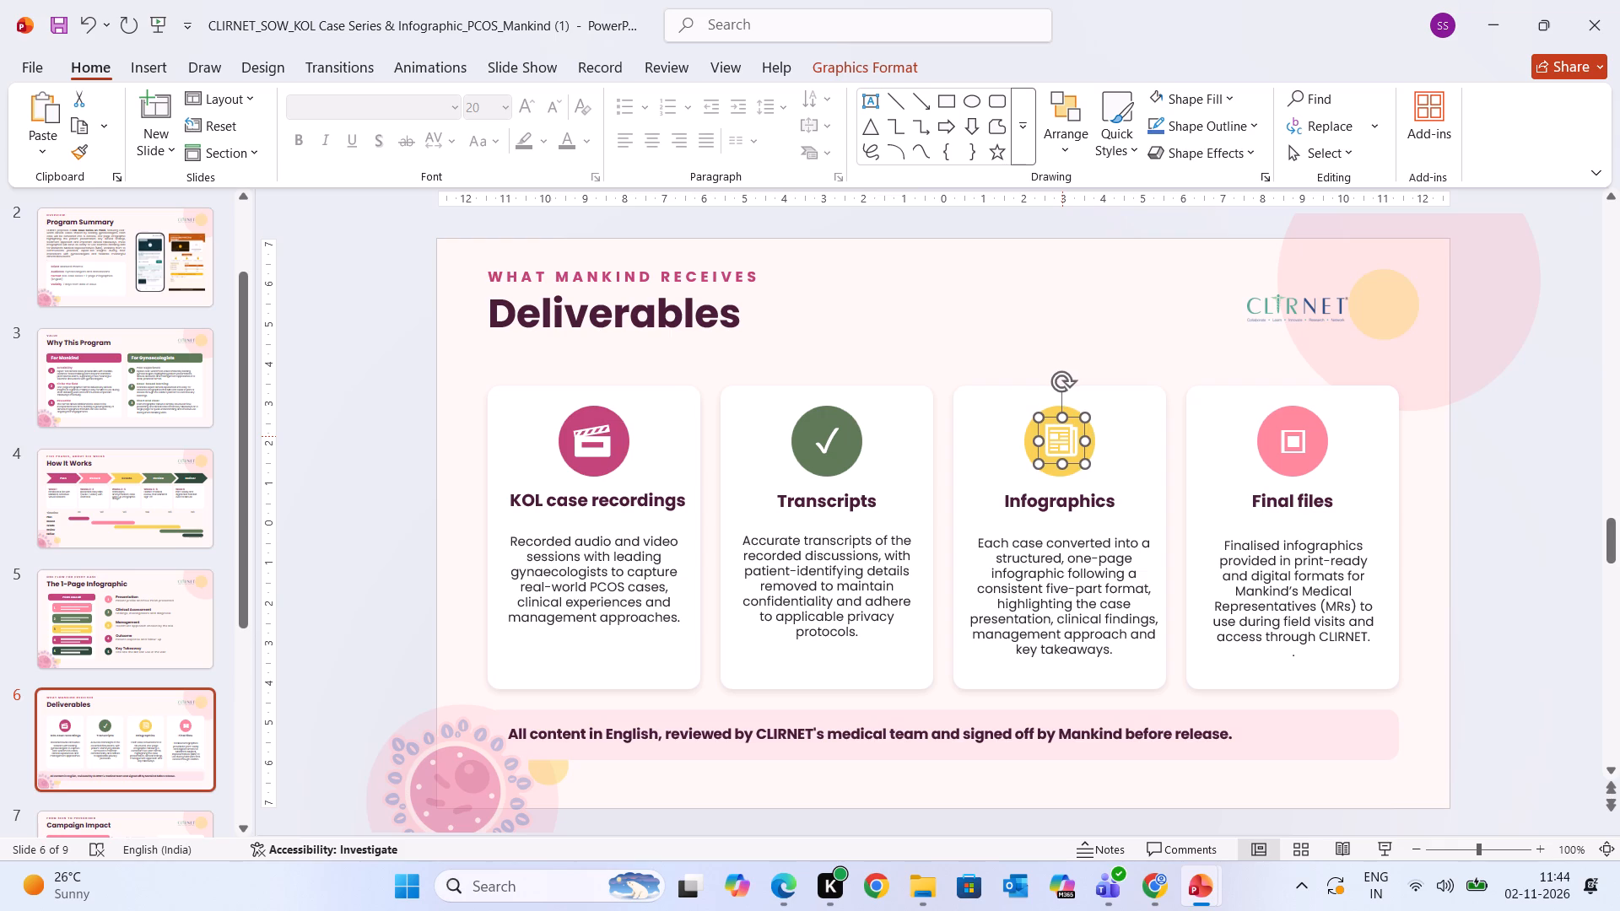
key(Down)
key(Down)
click(1601, 544)
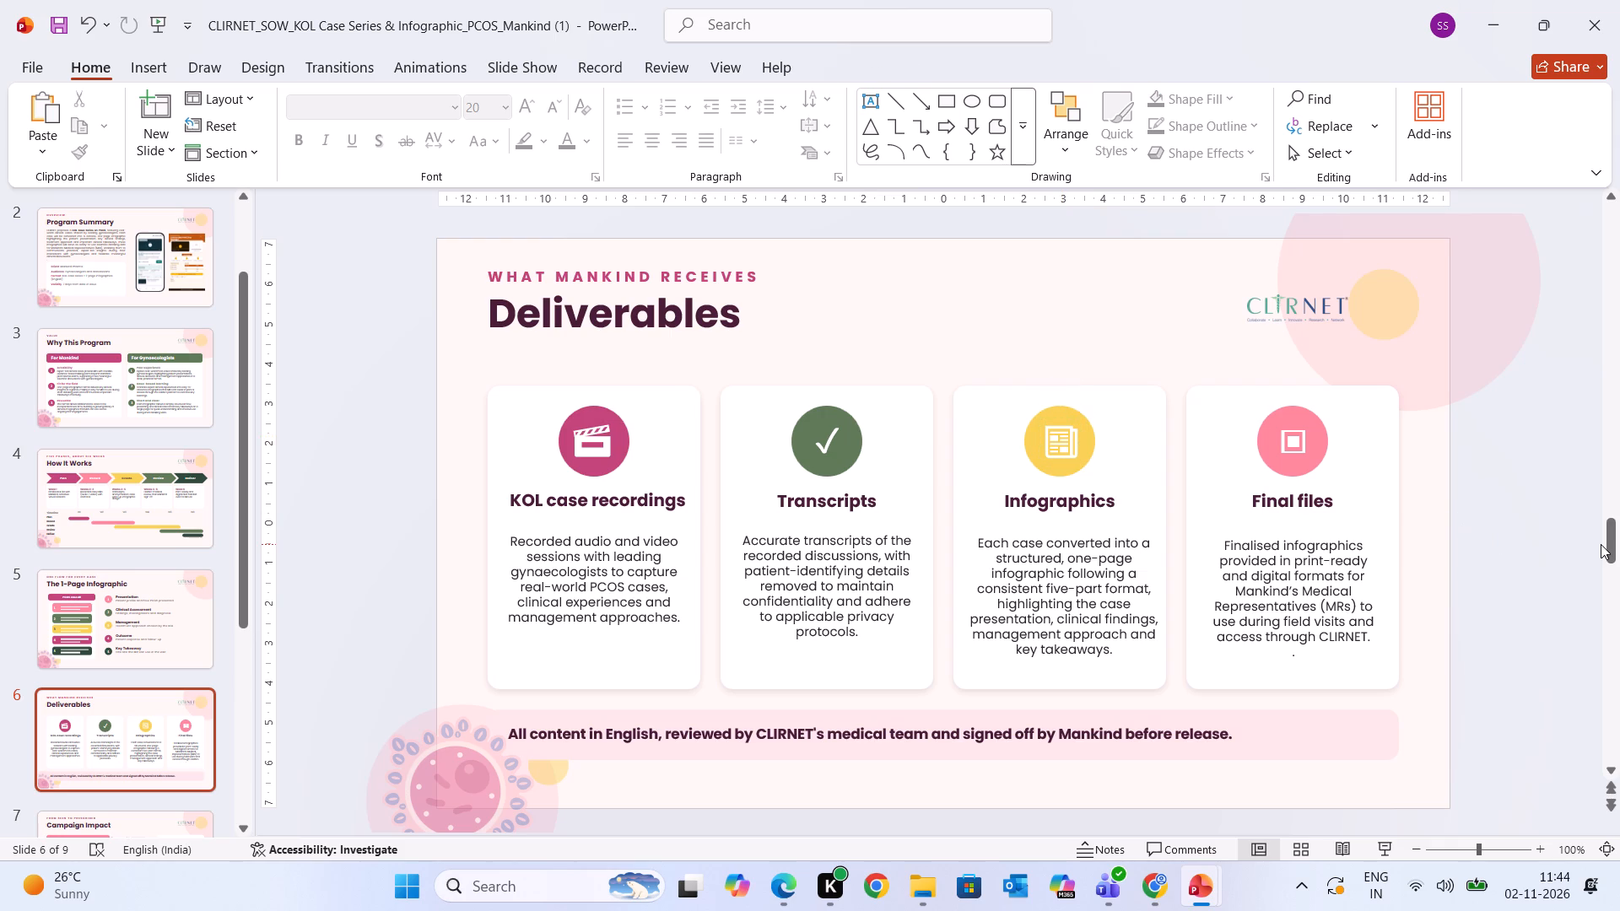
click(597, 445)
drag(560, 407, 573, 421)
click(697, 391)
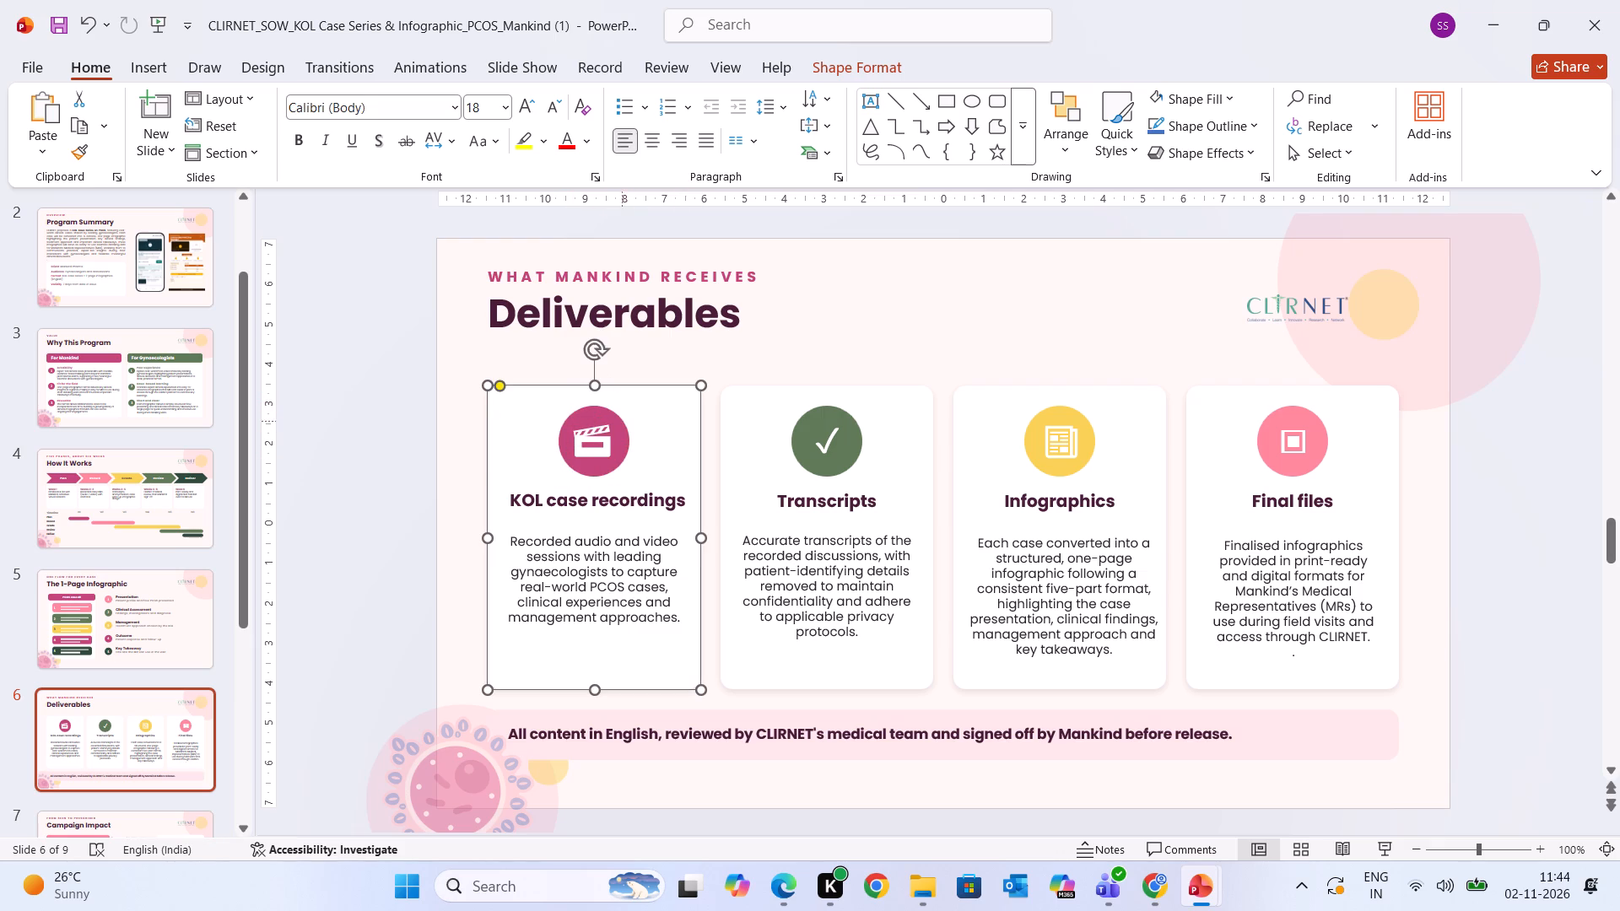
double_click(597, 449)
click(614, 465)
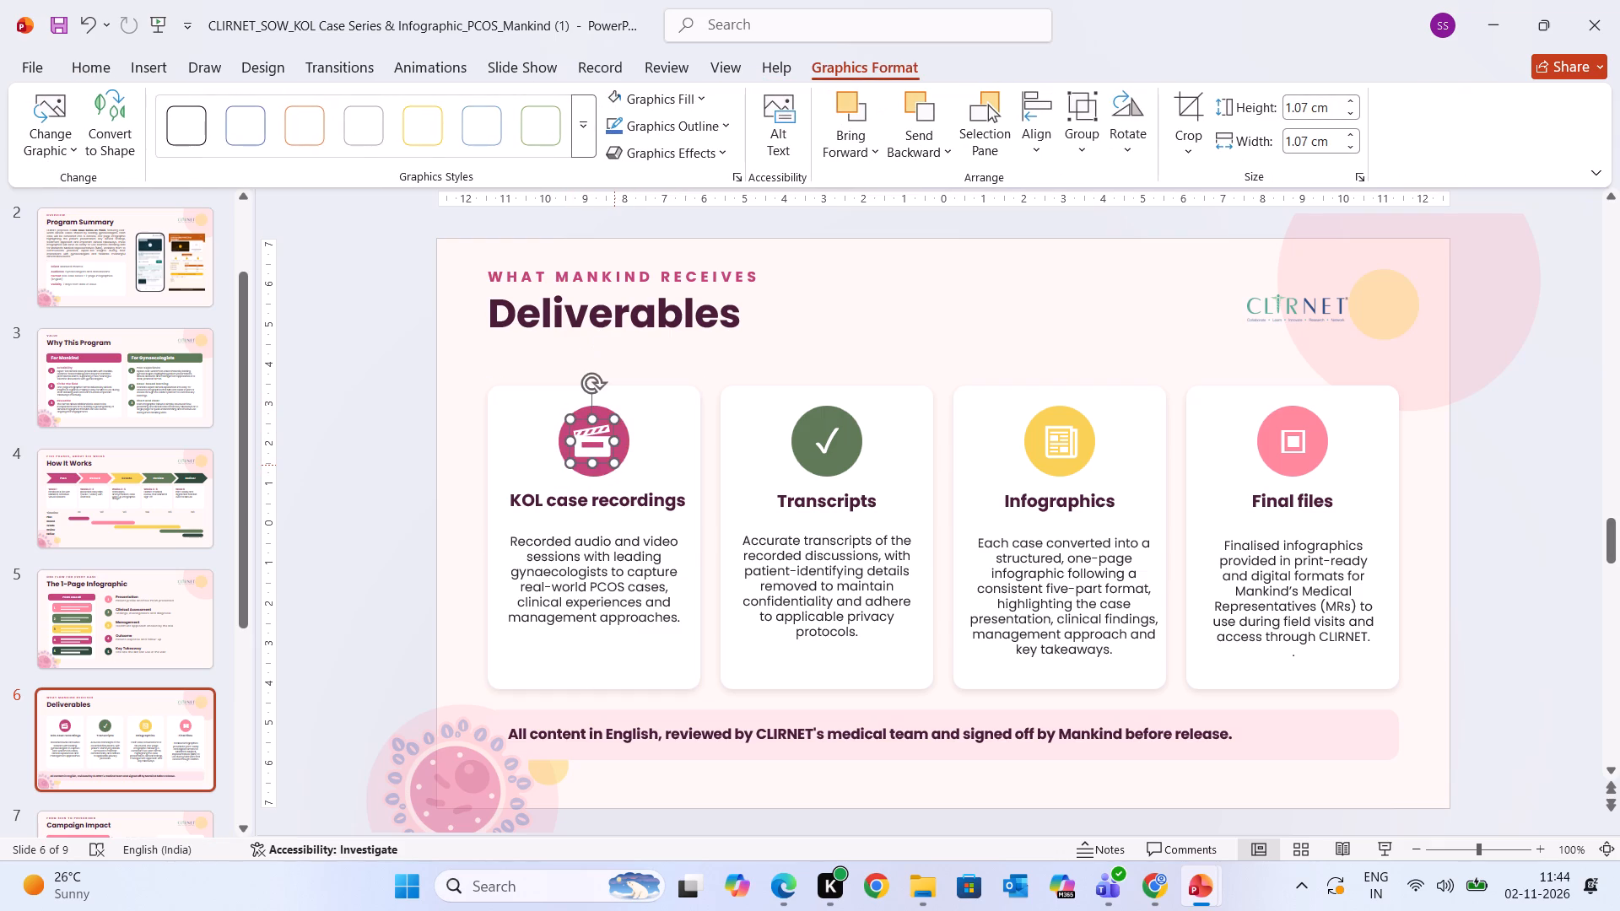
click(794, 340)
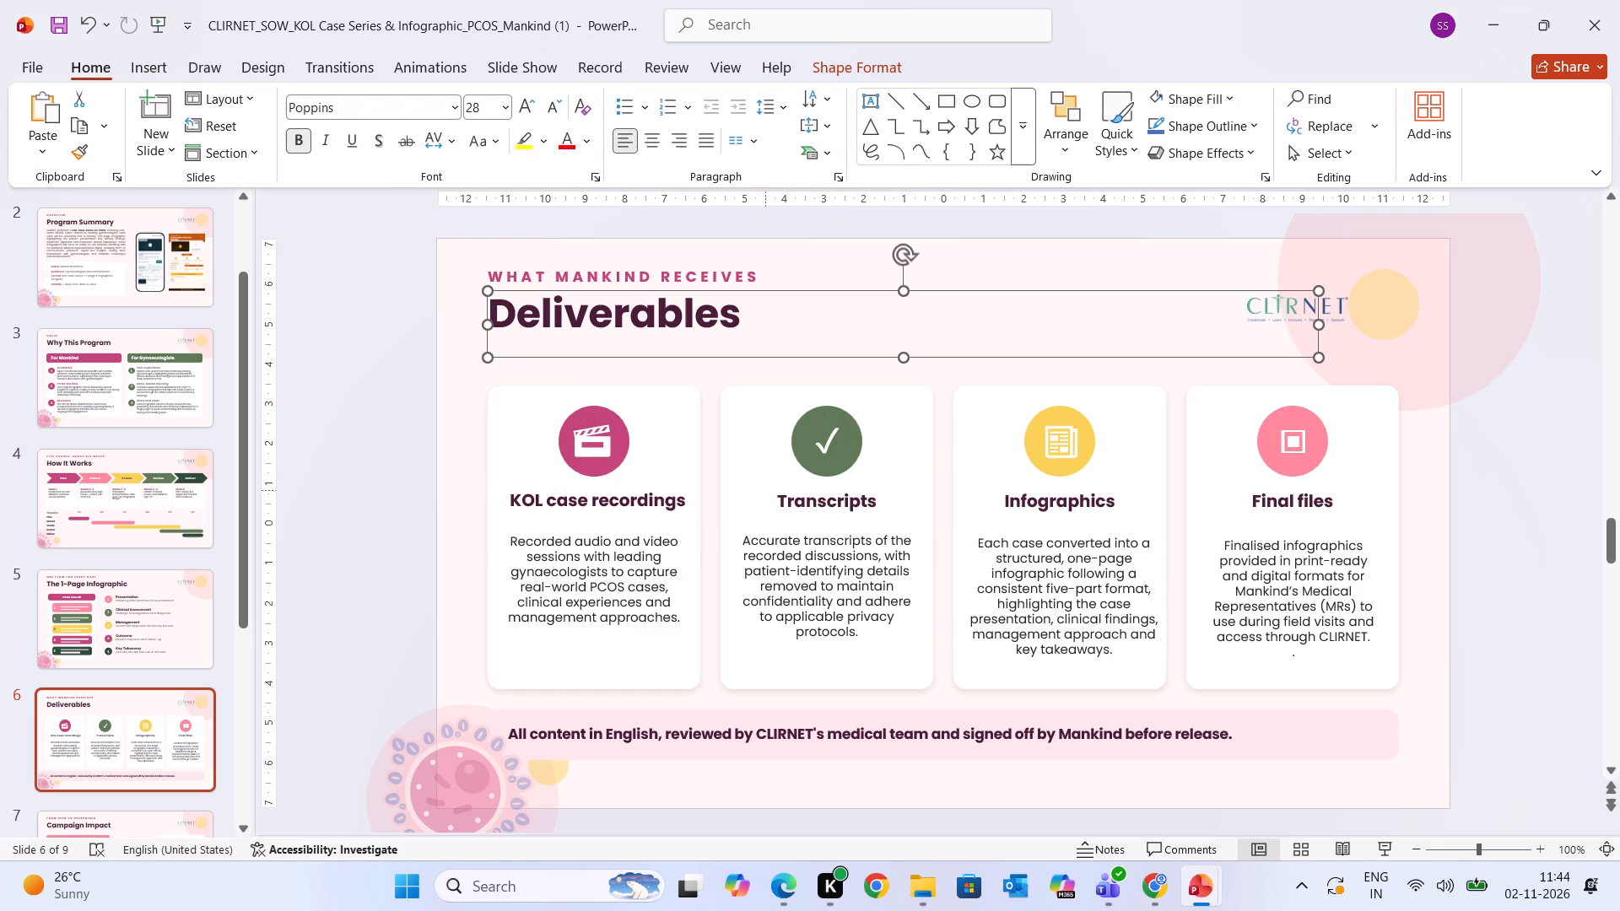
Review all the deck's slides from the title to the Thank You slide, checking content and layout.
click(396, 489)
key(Down)
key(Down)
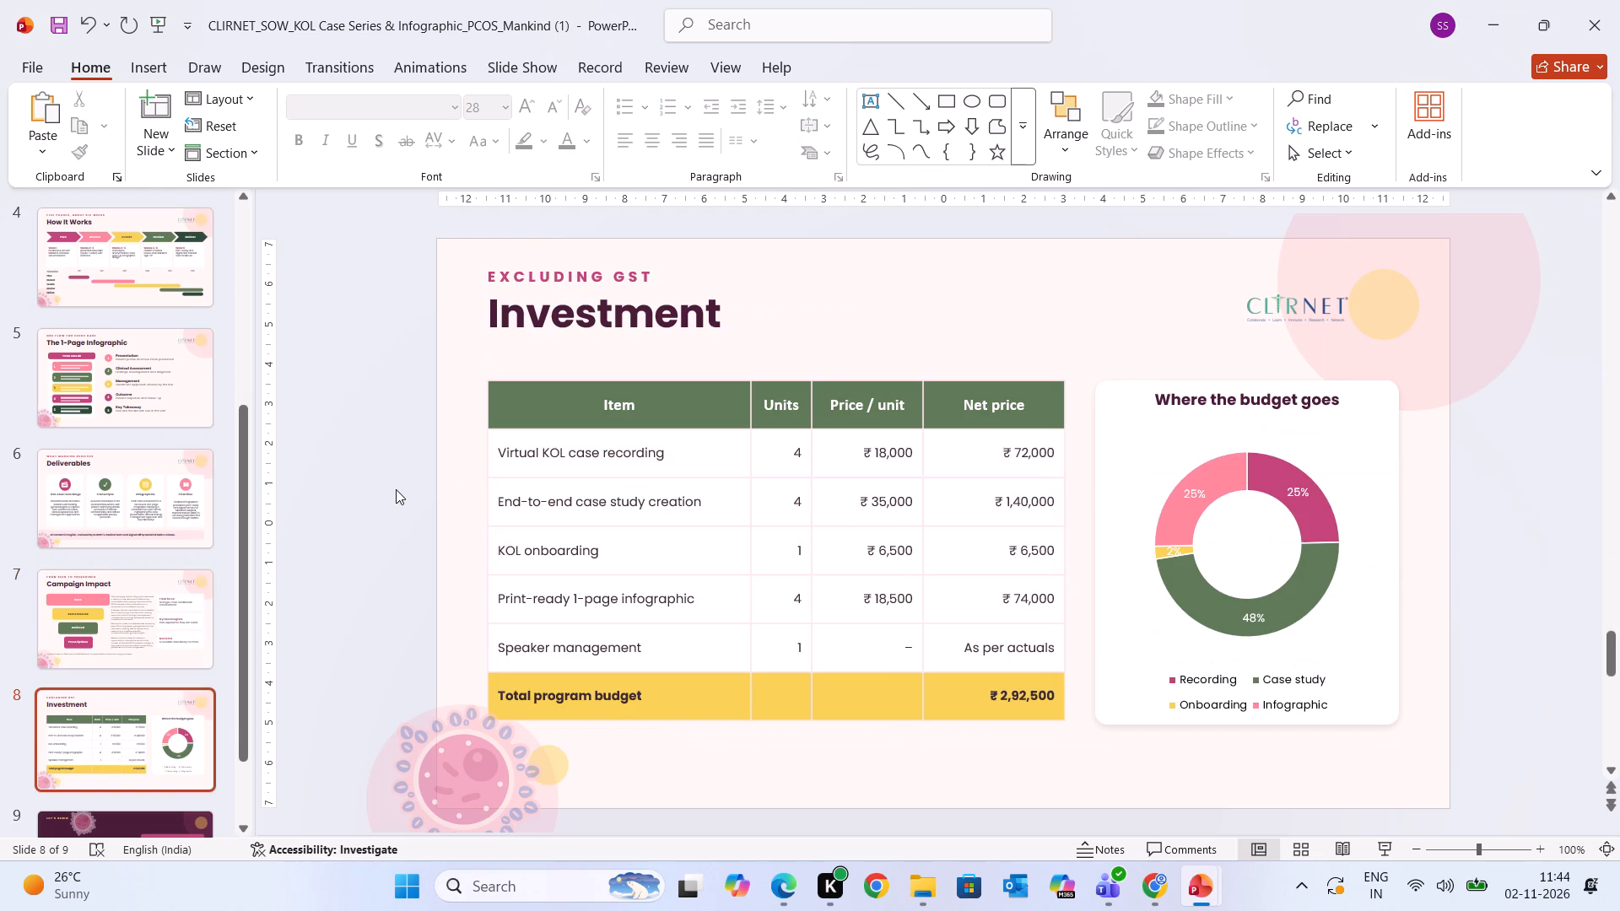
key(Up)
key(Up)
key(Up)
key(Up)
key(Up)
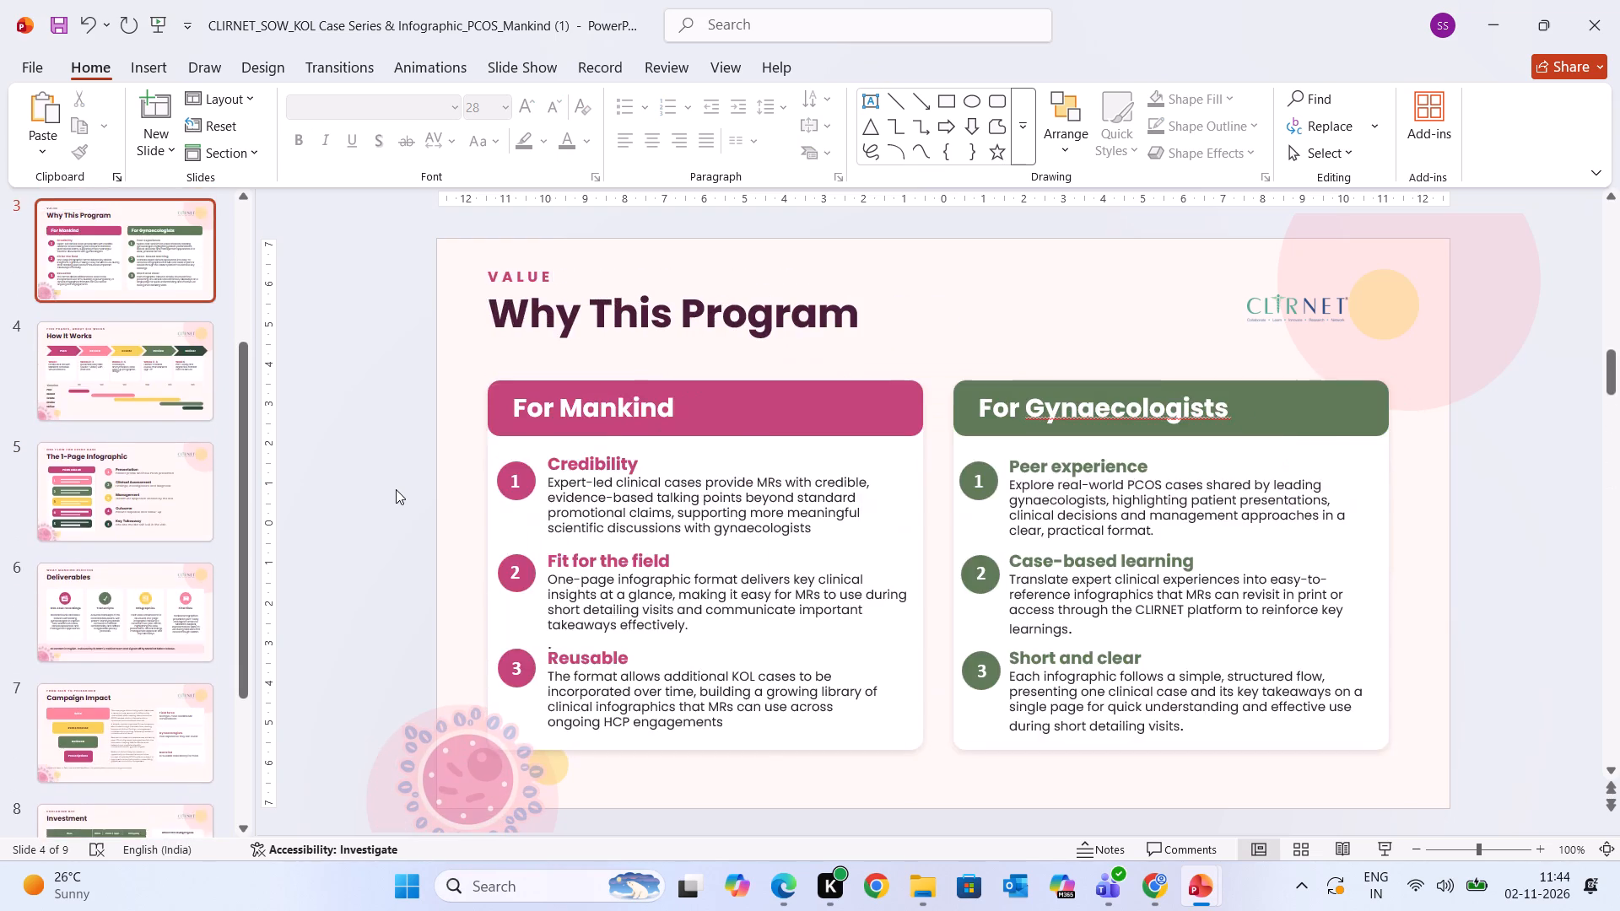
key(Up)
key(Up)
key(Up)
key(Down)
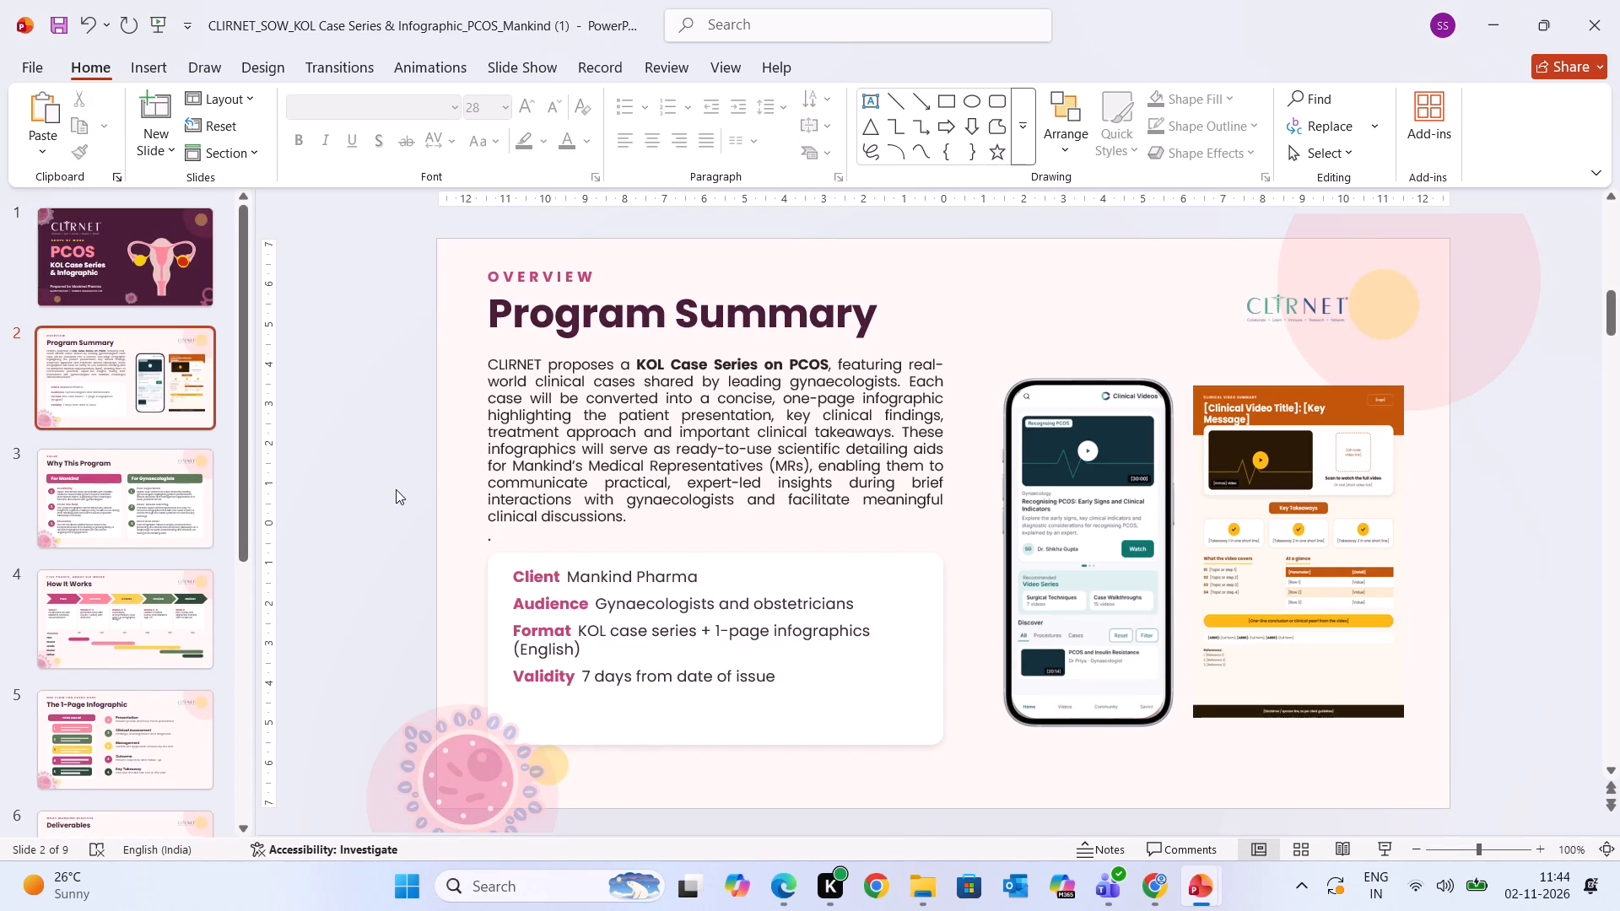
key(Down)
key(Down)
key(Down)
key(Down)
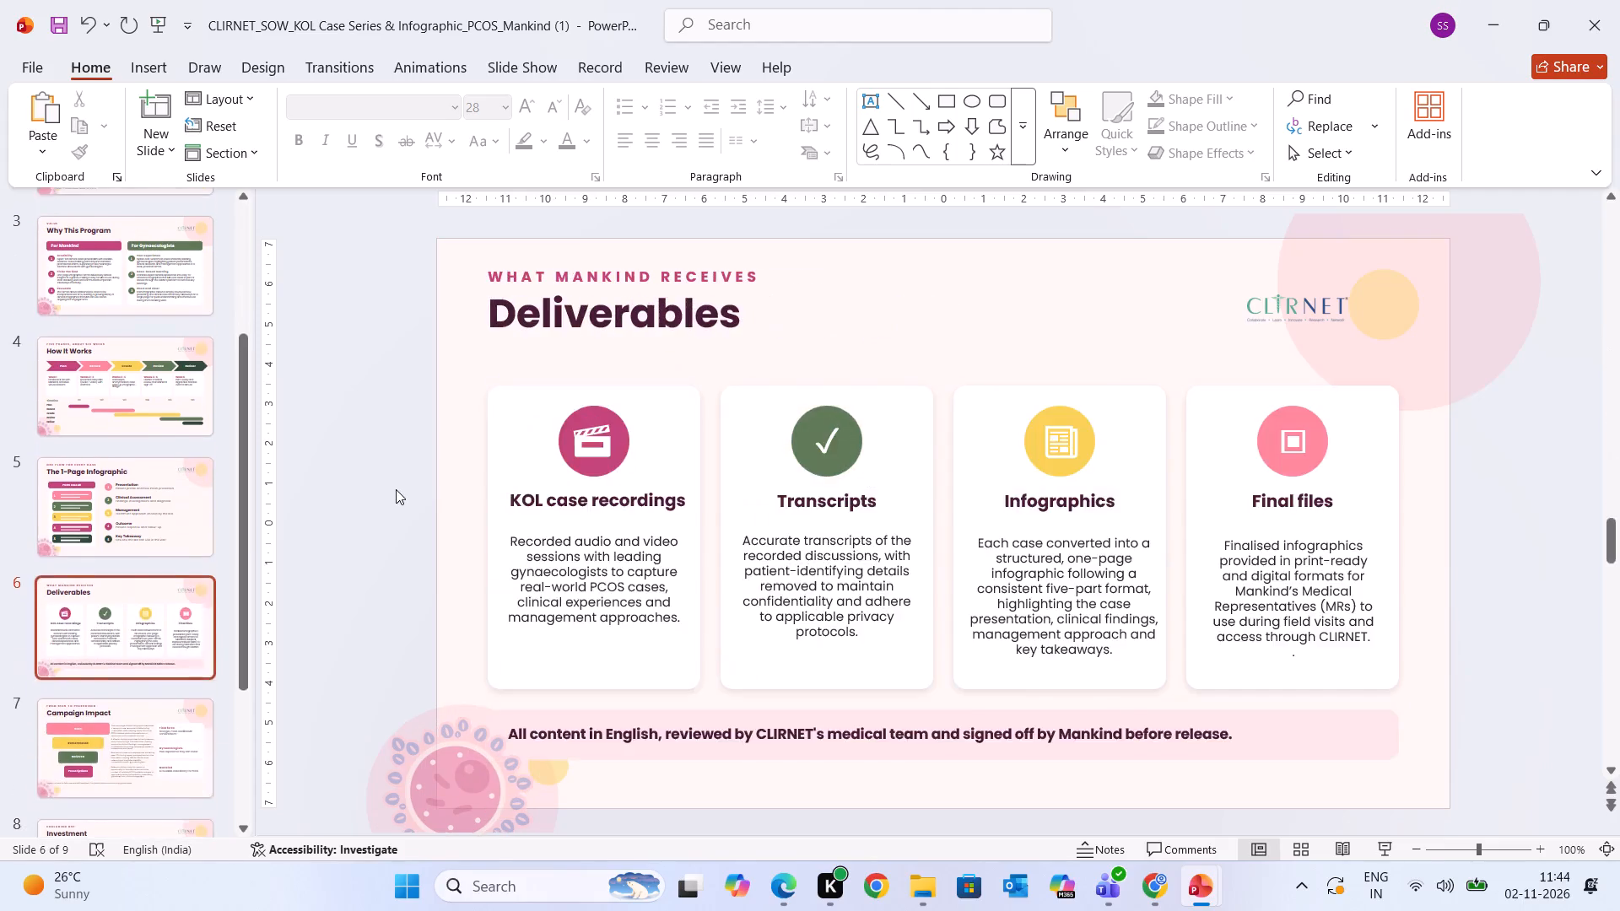
key(Down)
key(Down)
key(Down)
key(Down)
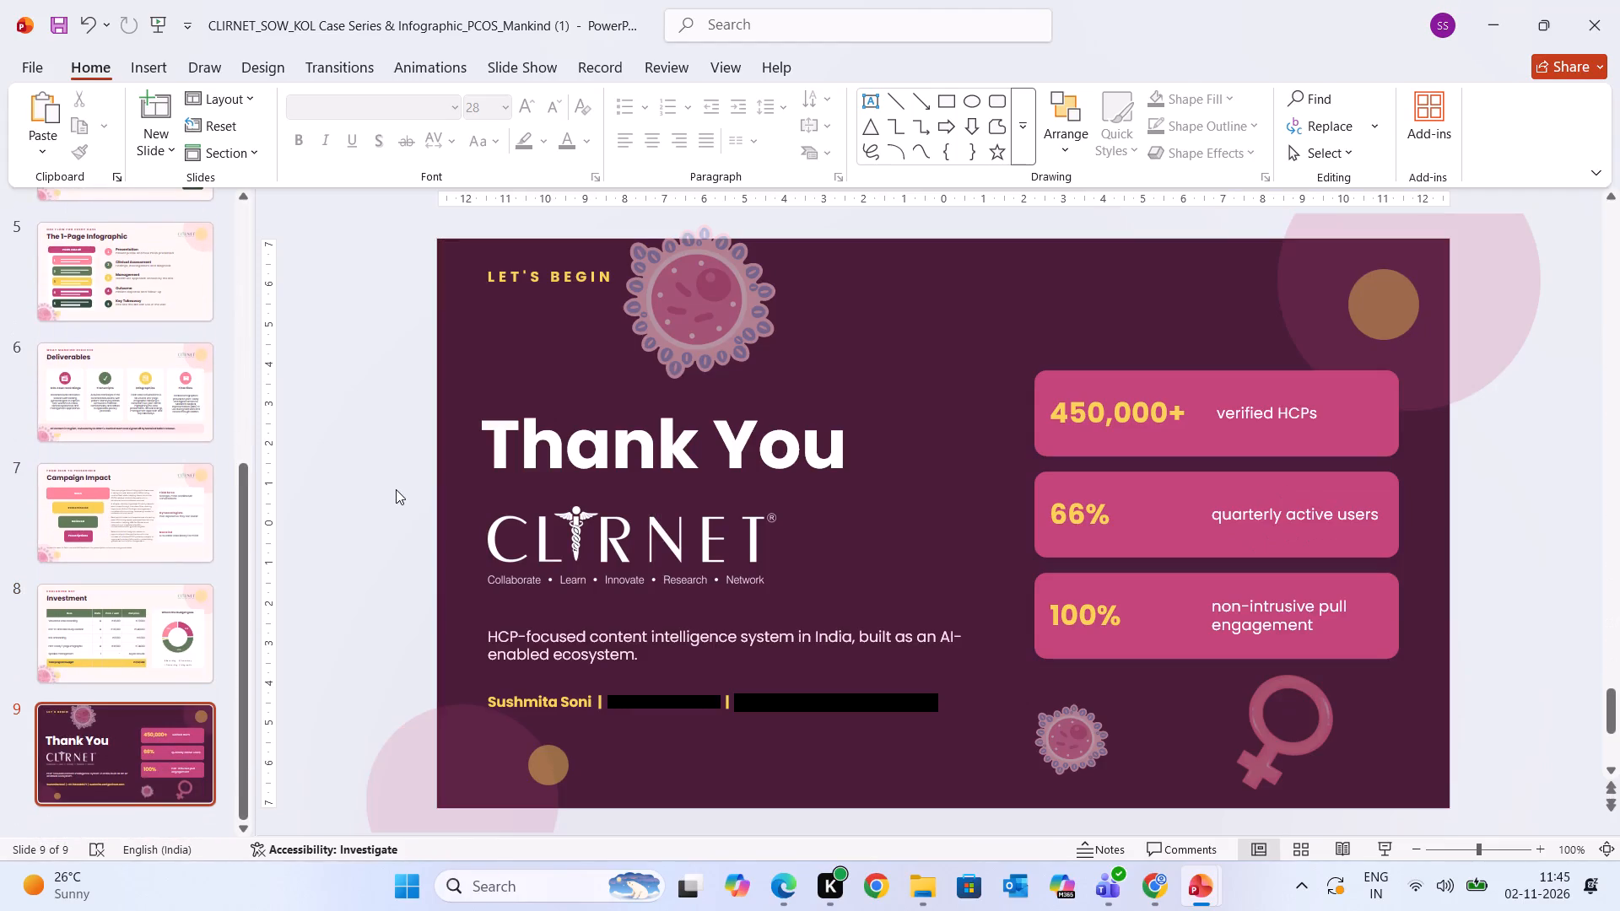
key(Up)
key(Up)
key(Up)
key(Up)
key(Up)
key(Up)
key(Up)
key(Up)
key(Up)
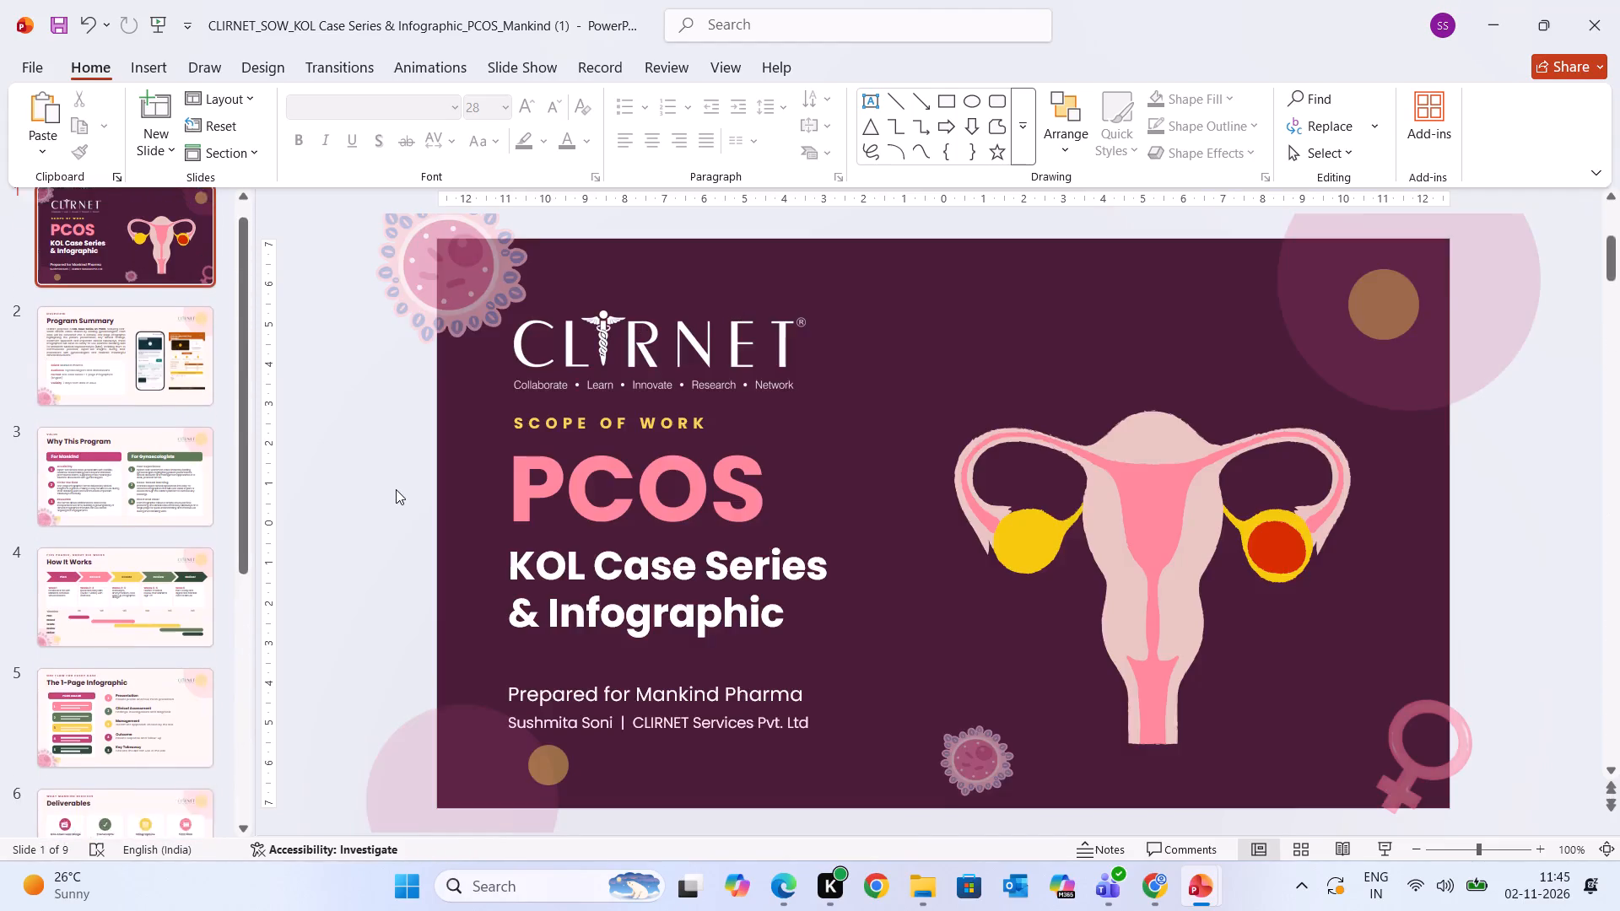
key(Down)
key(Down)
key(Up)
key(Up)
key(Up)
key(Up)
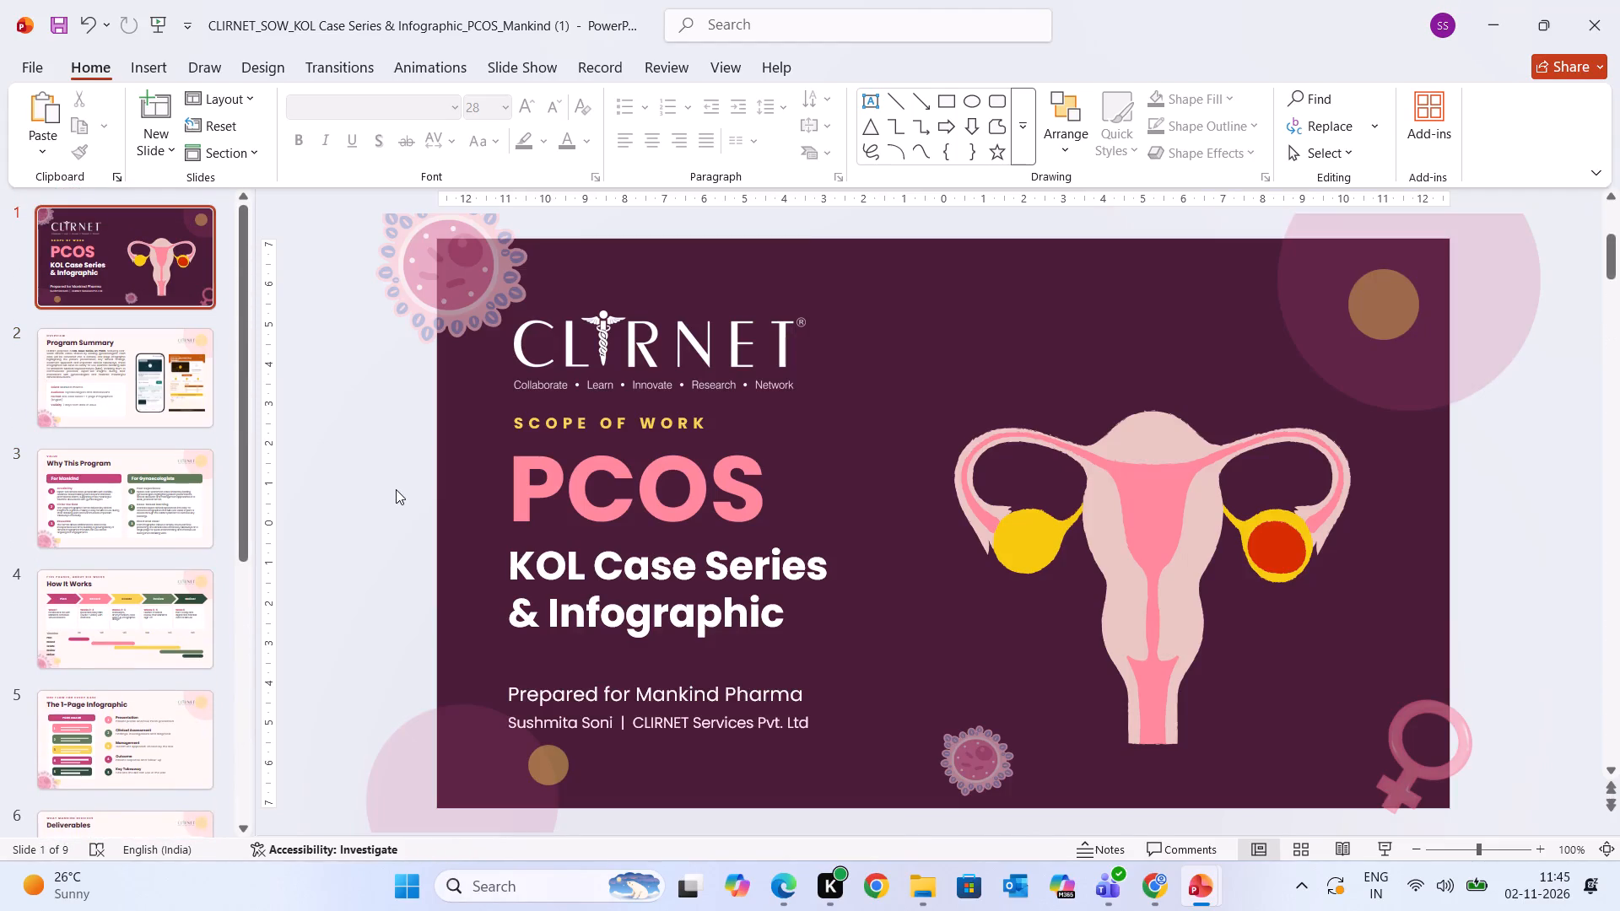
Save the presentation.
key(ctrl+s)
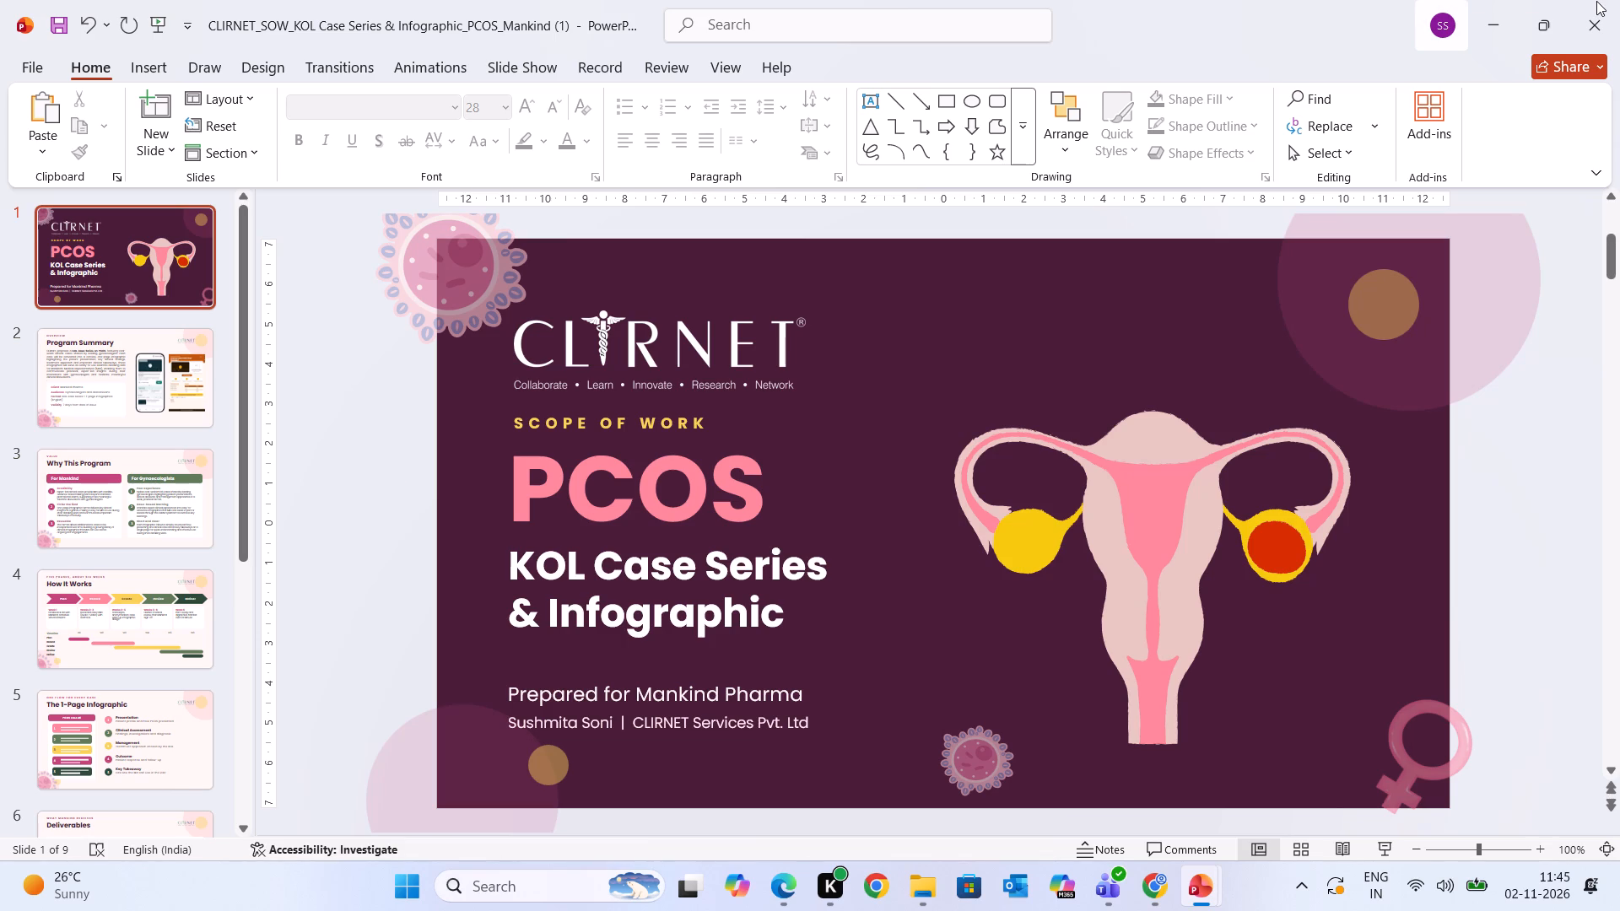
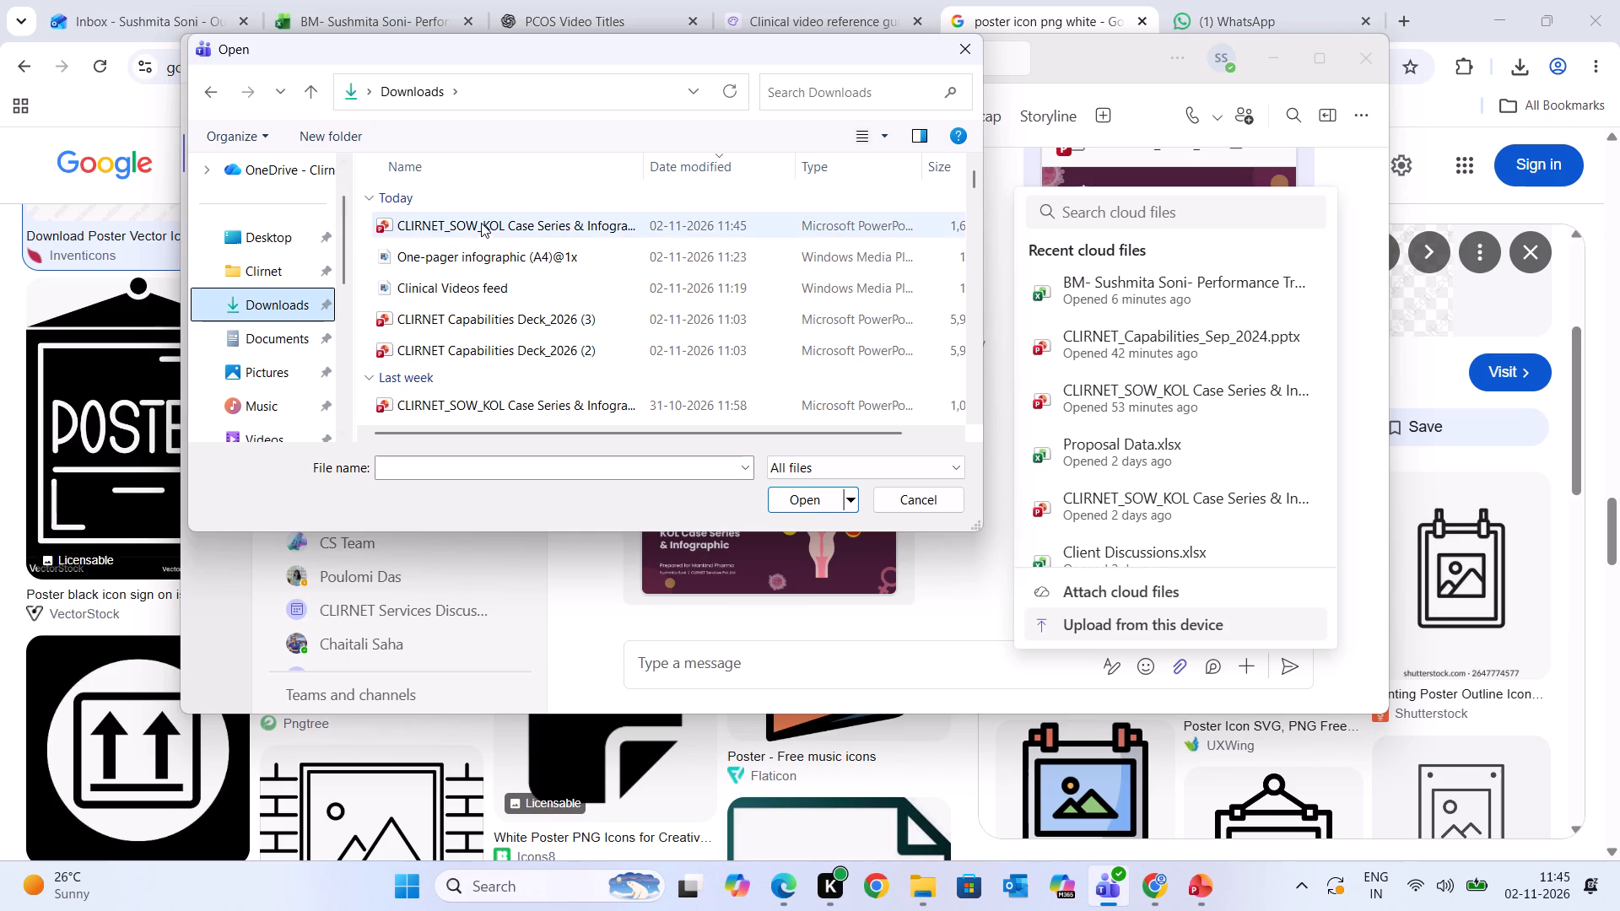
Select the latest CLIRNET_SOW_KOL Case Series & Infographic_PCOS_Mankind presentation in Downloads for attaching to the Teams chat message.
click(436, 240)
click(436, 233)
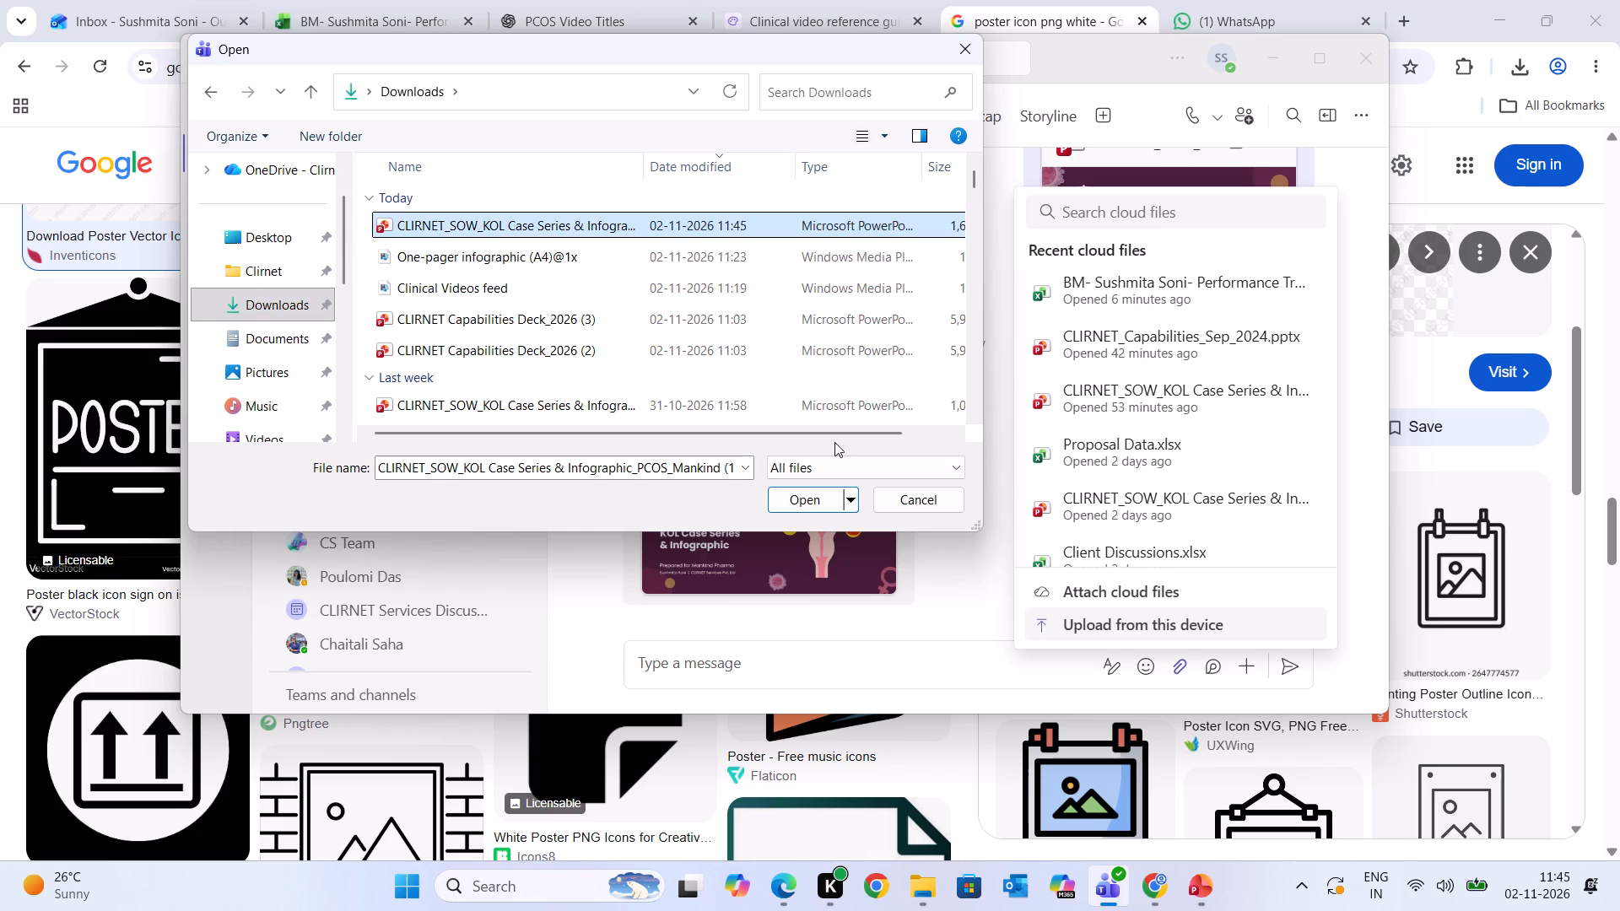